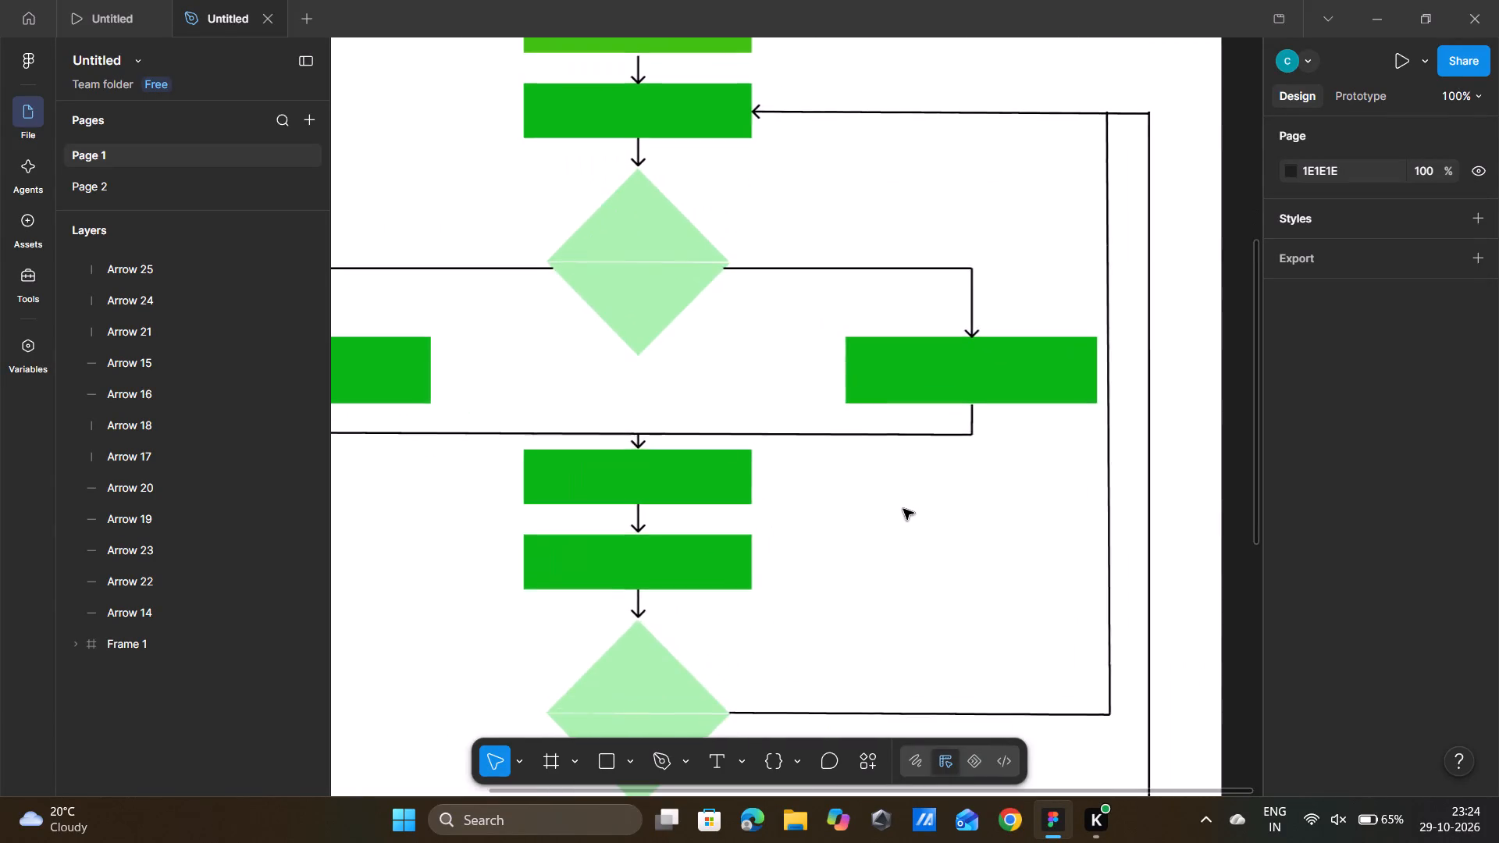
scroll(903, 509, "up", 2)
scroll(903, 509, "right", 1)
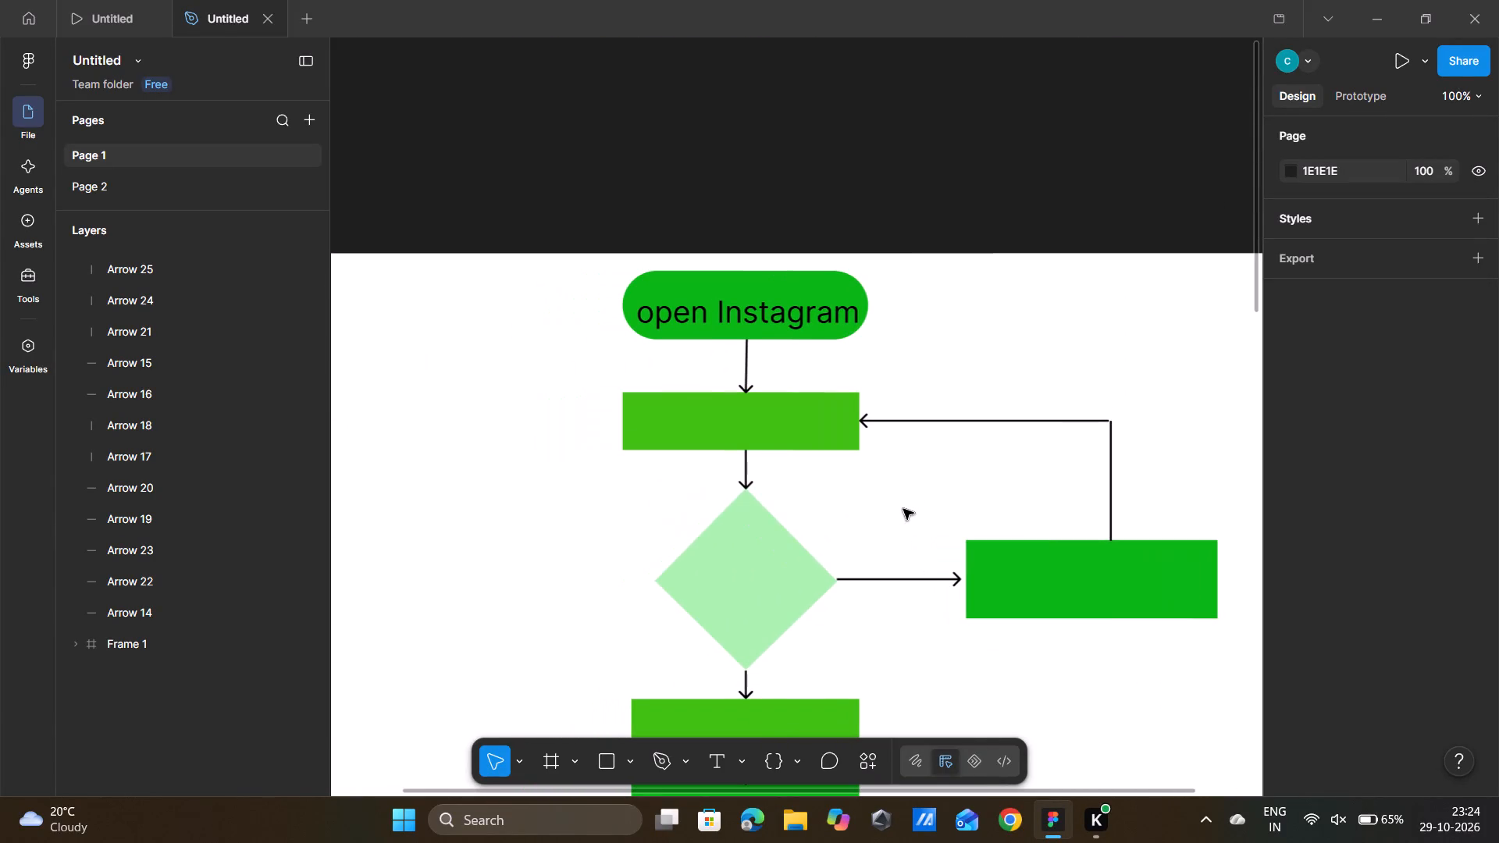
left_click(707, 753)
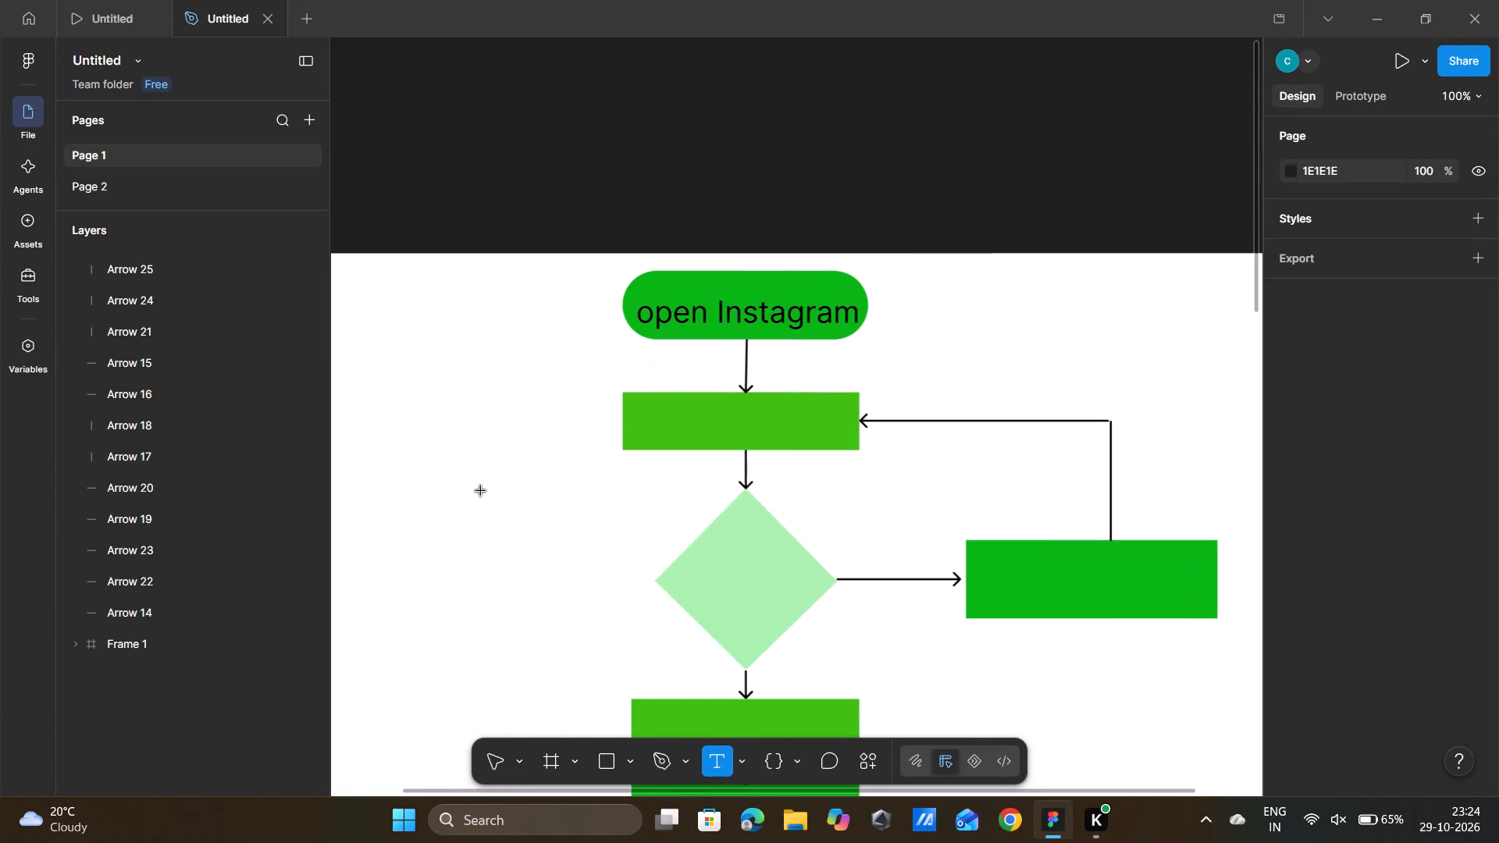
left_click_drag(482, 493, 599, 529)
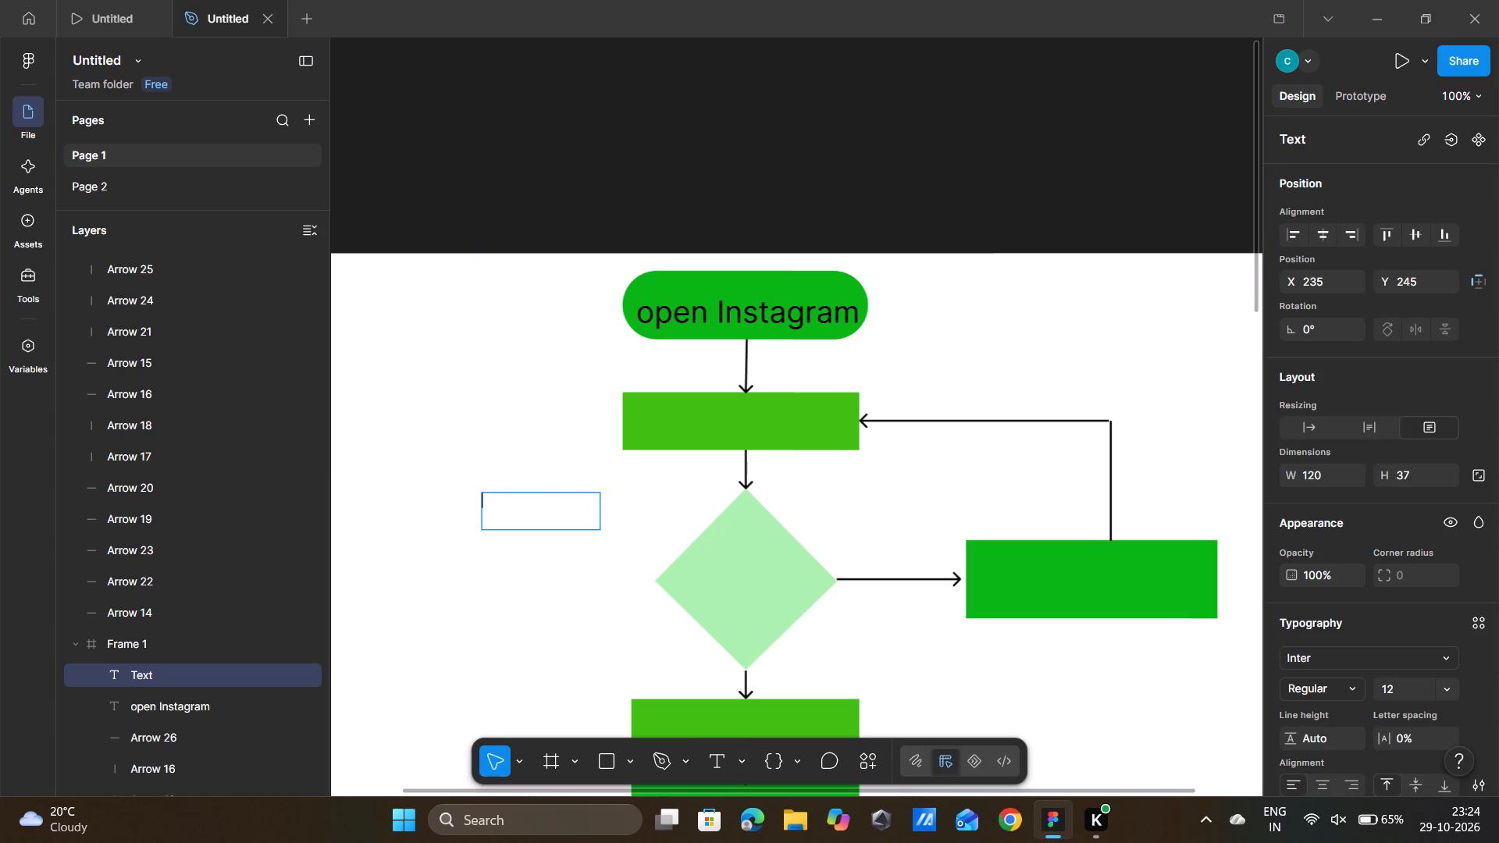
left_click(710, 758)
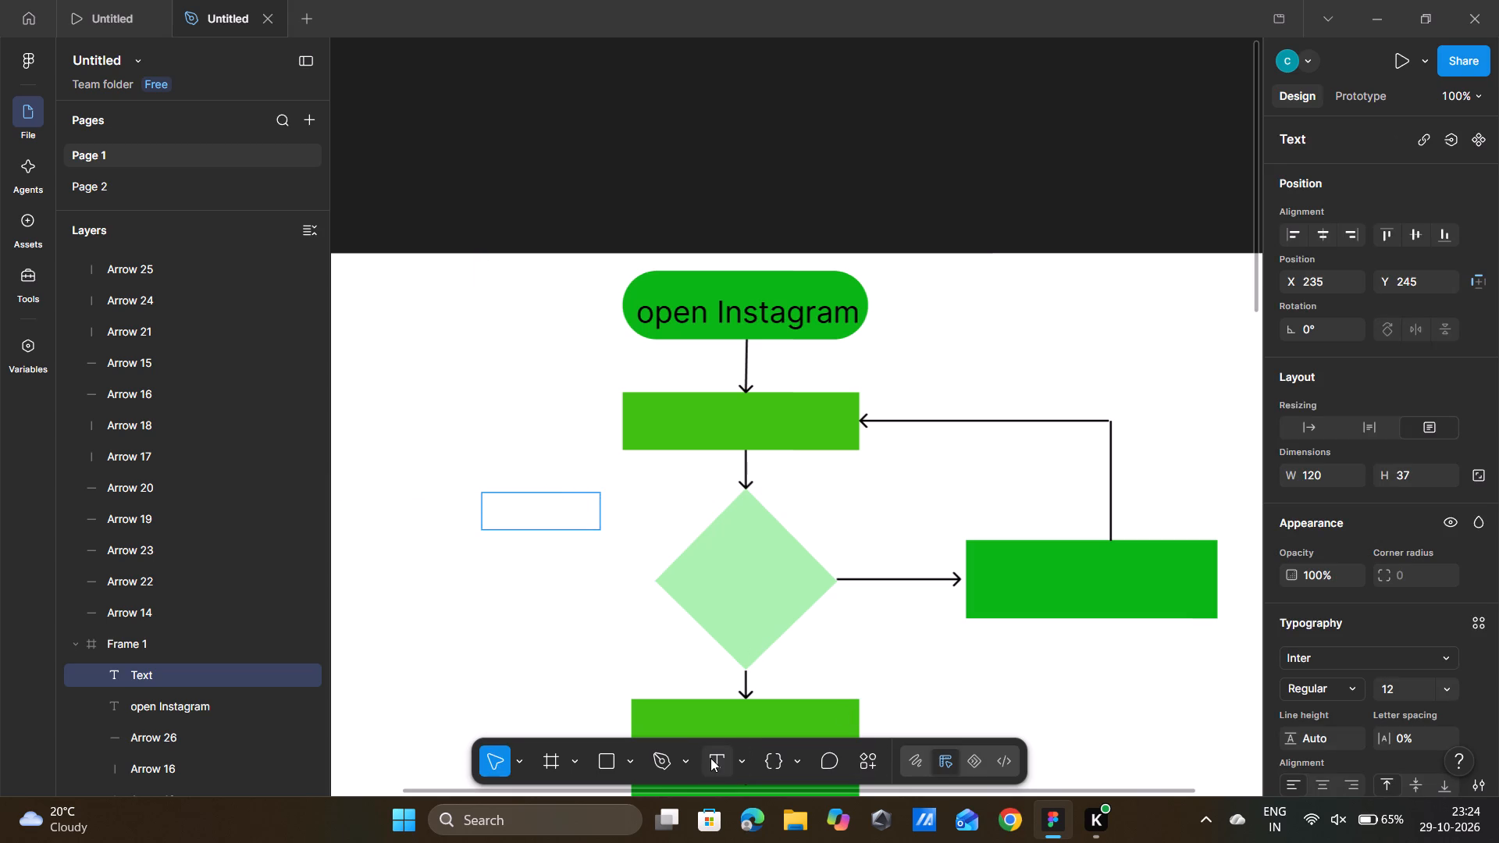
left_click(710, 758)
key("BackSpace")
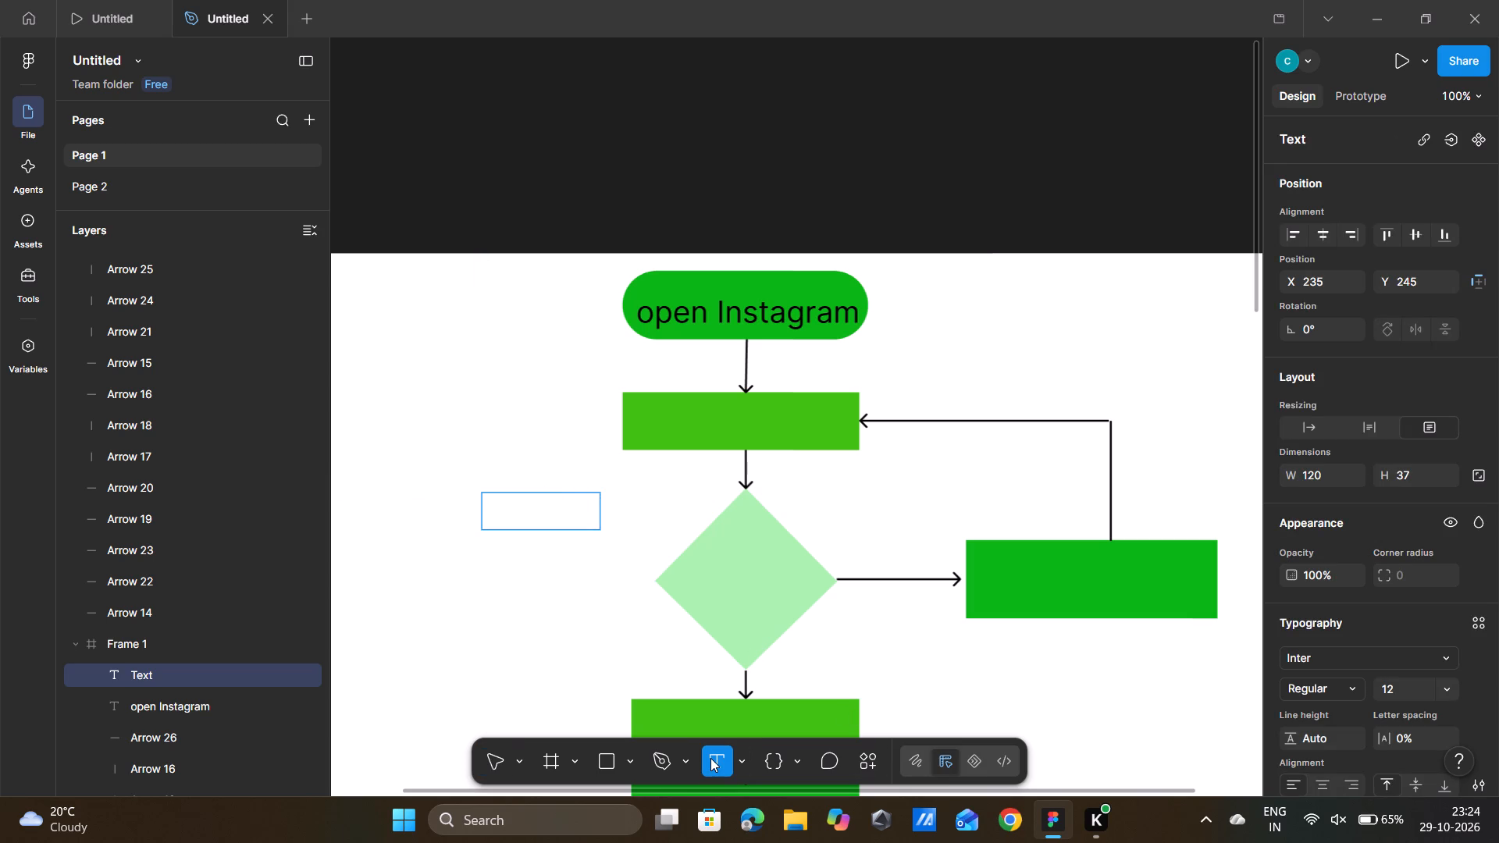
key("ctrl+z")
Draw a text box about 126 by 36 in the blank area left of the flowchart's first decision diamond.
double_click(710, 758)
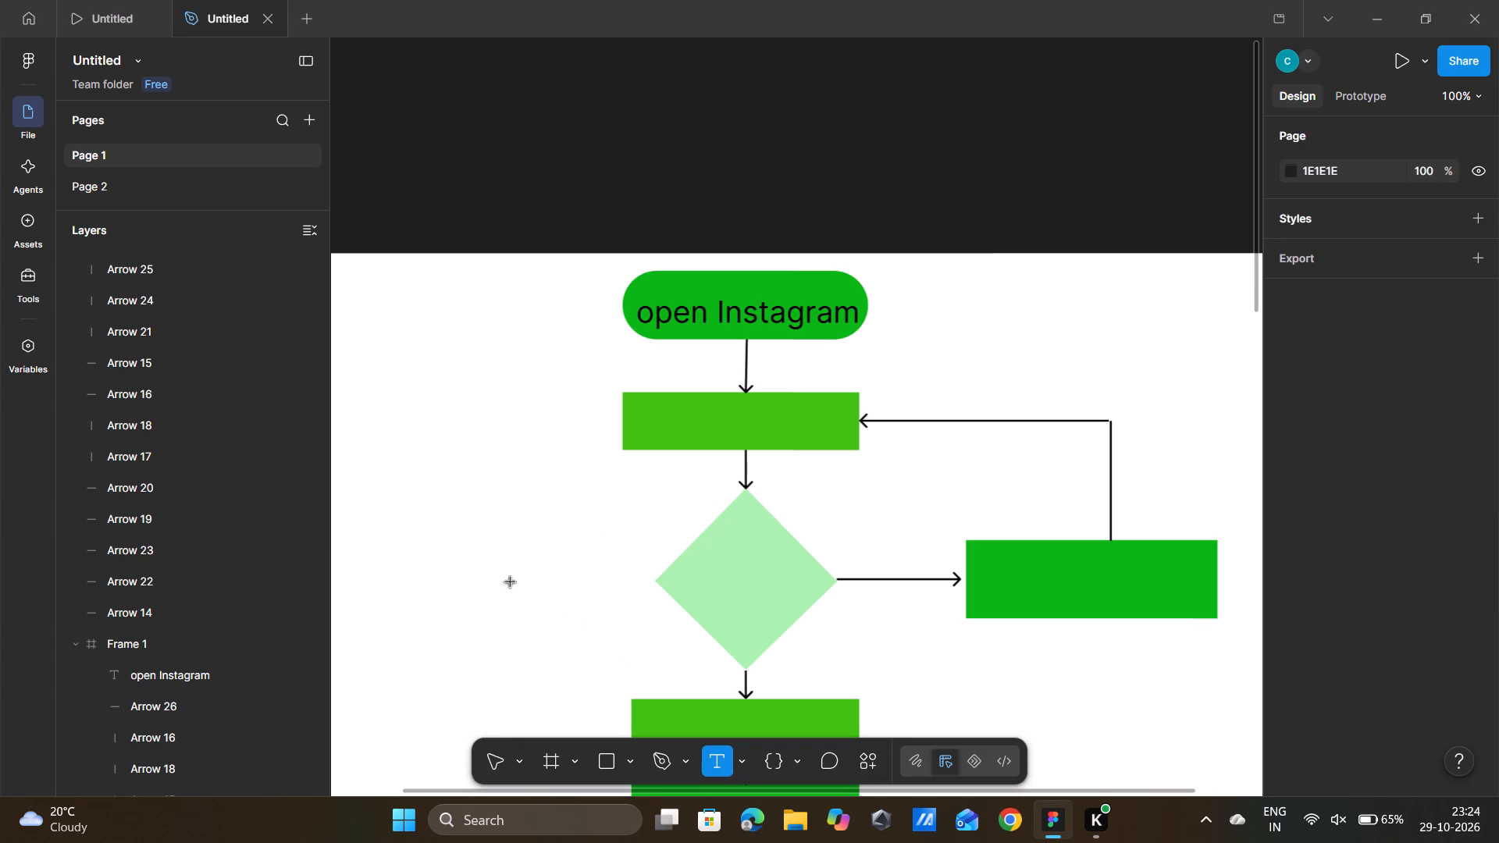
left_click_drag(415, 453, 543, 488)
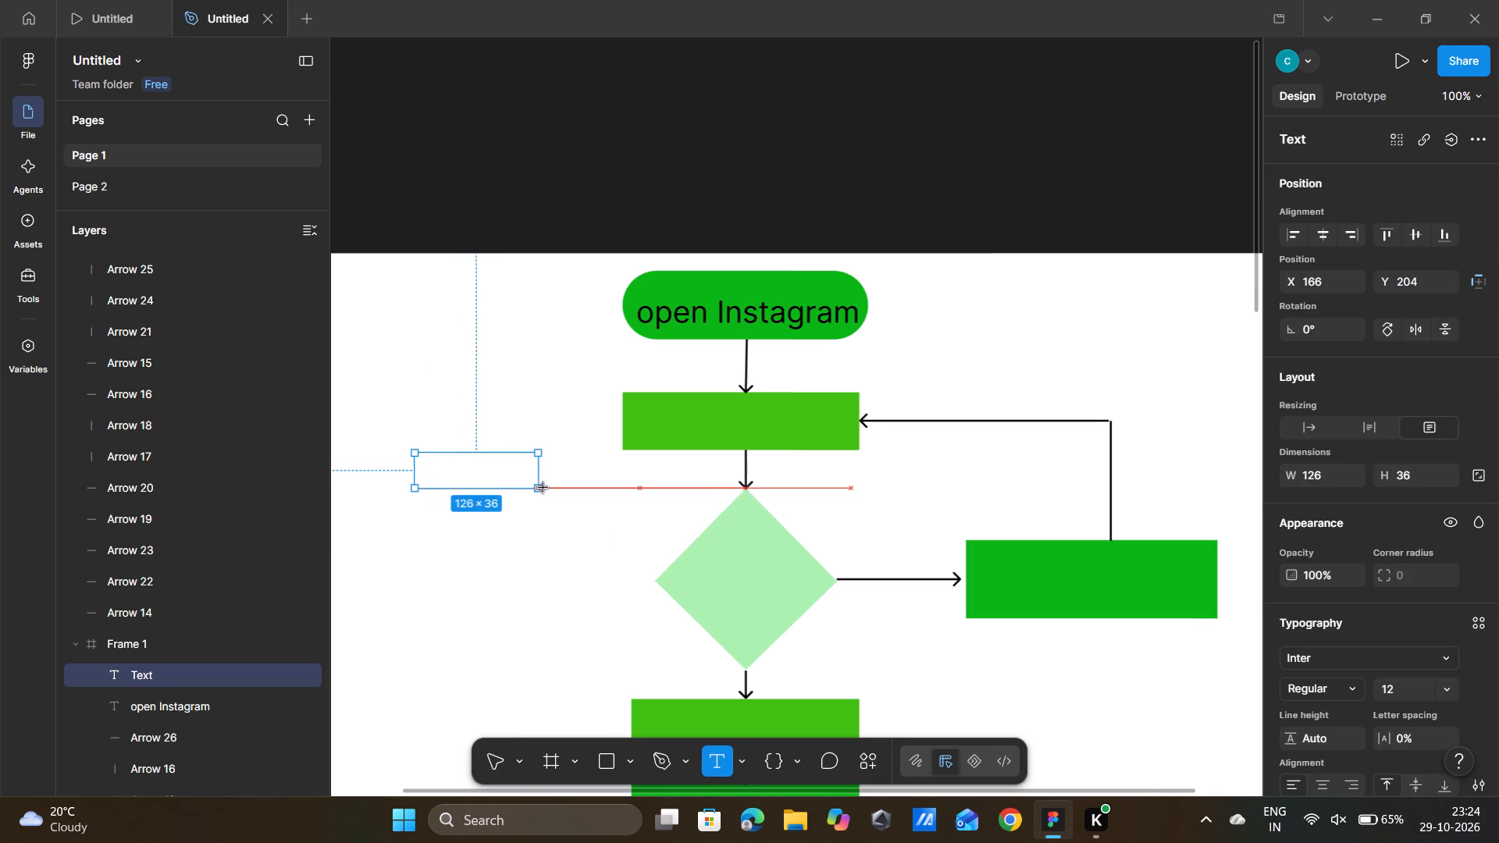
Add a text box about 165 × 29 left of the flowchart's first green rectangle, reading "Login/siguup".
left_click_drag(543, 488, 576, 481)
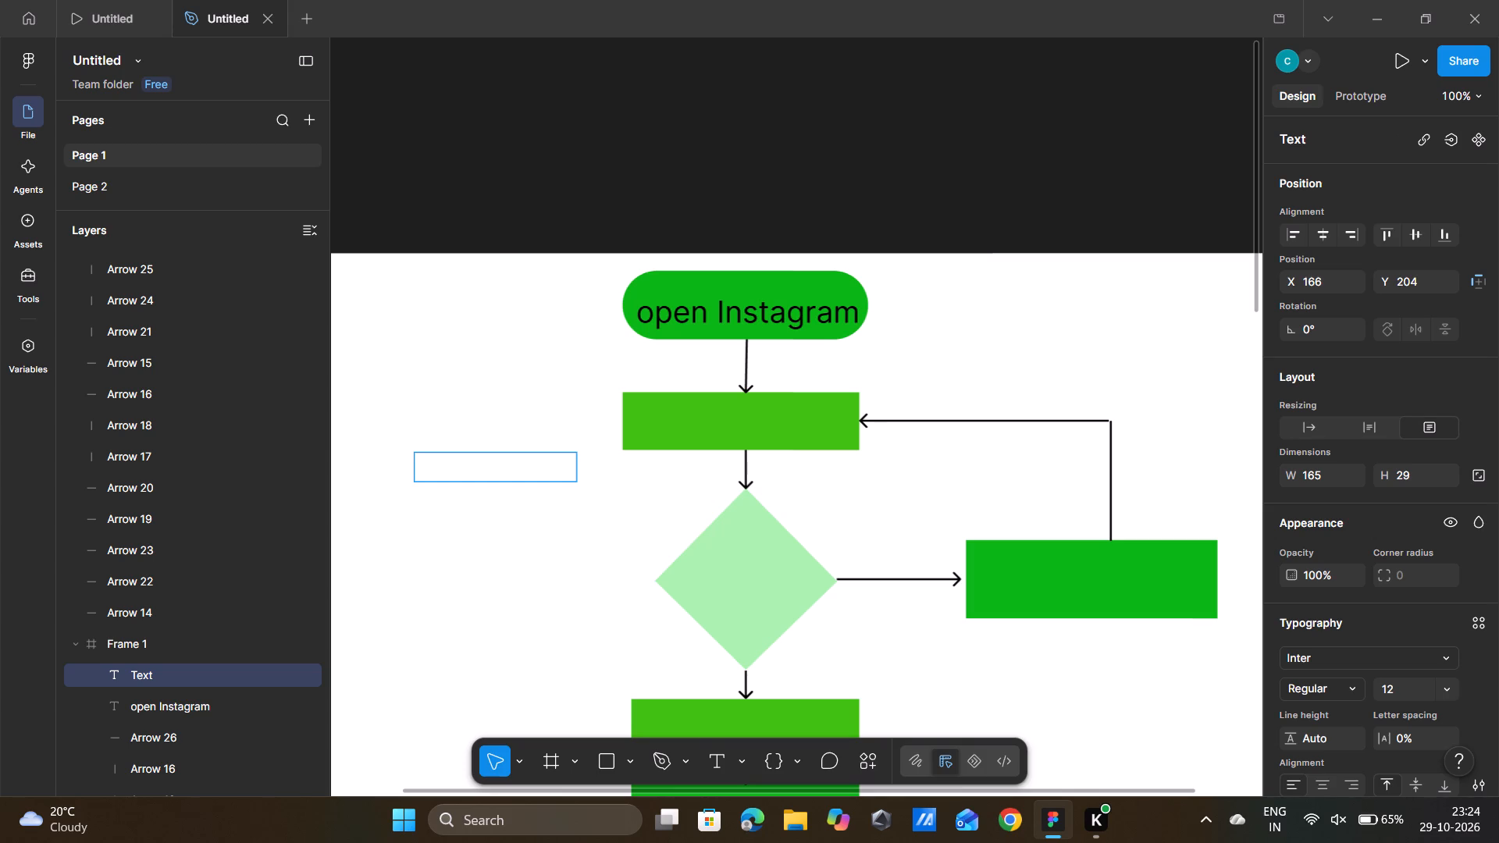
key("l")
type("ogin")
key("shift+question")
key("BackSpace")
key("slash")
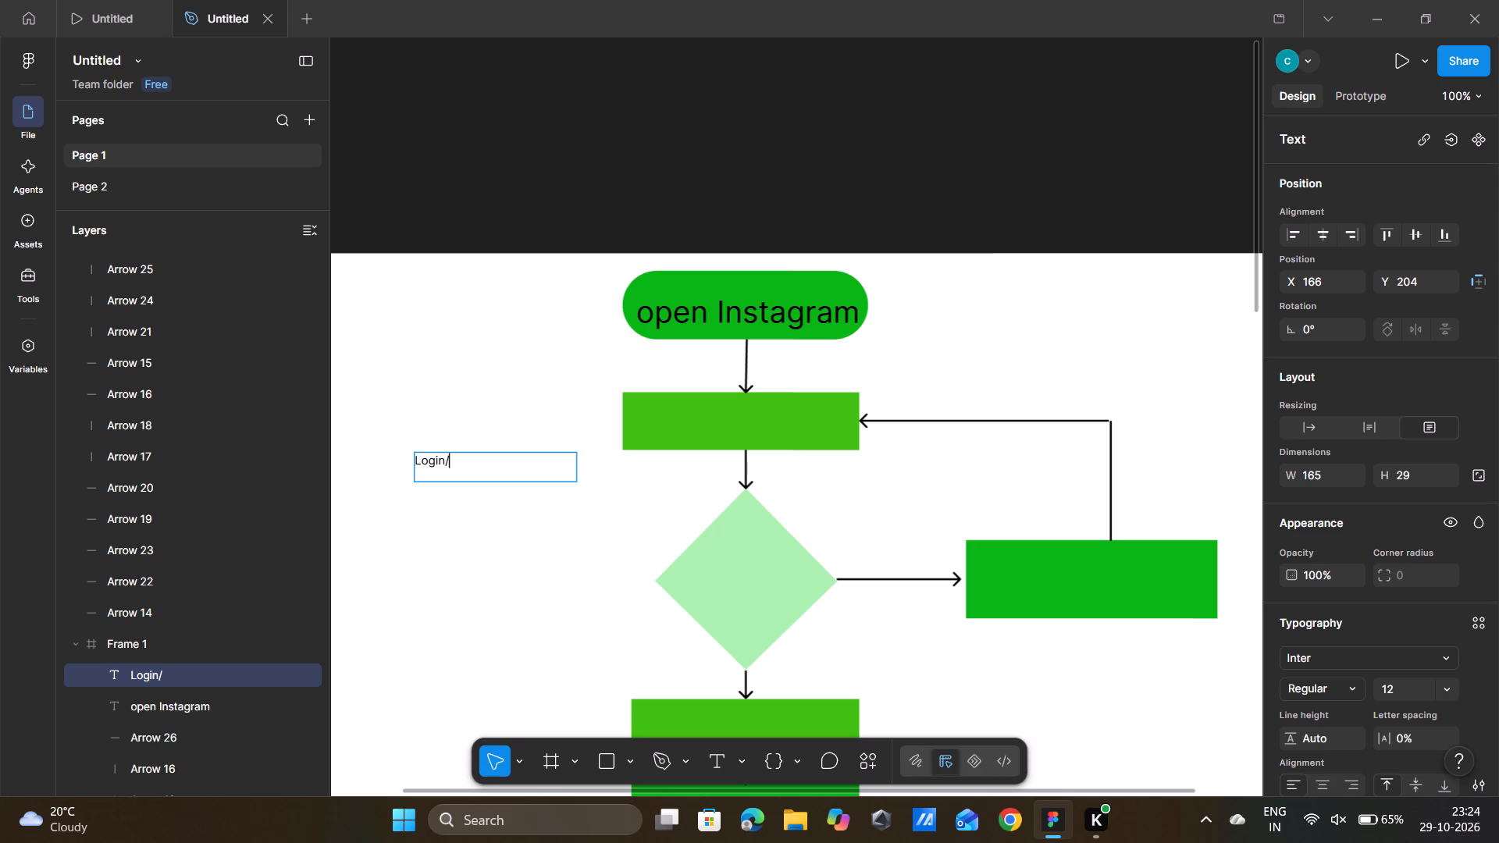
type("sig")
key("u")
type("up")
Correct the wording of the text box beside the first green rectangle to "Login/sign up".
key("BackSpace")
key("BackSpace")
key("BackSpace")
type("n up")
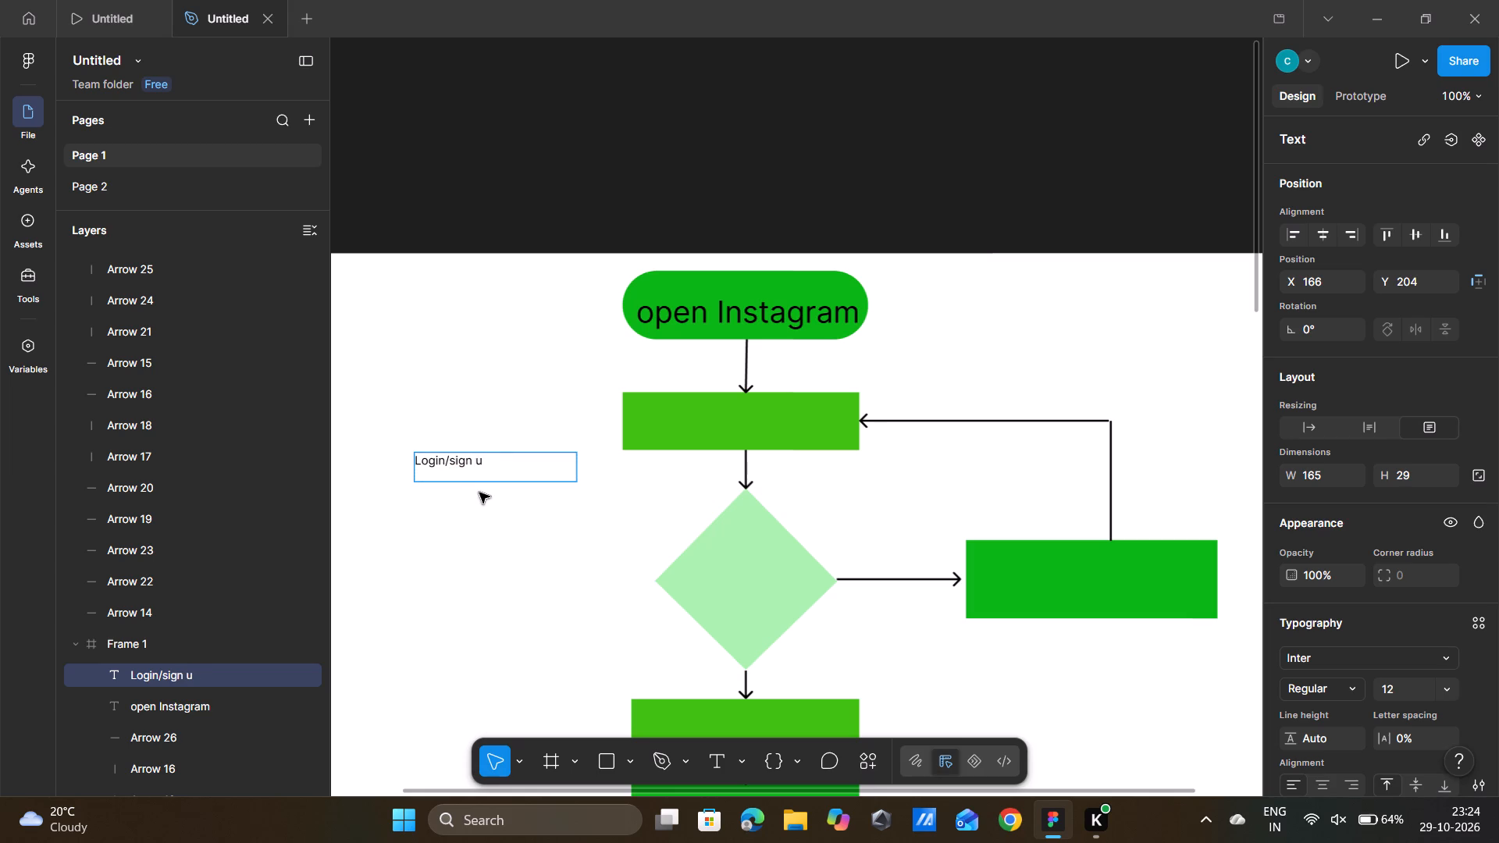
Set the font size for the "Login/sign up" text box to 14.
left_click(1444, 683)
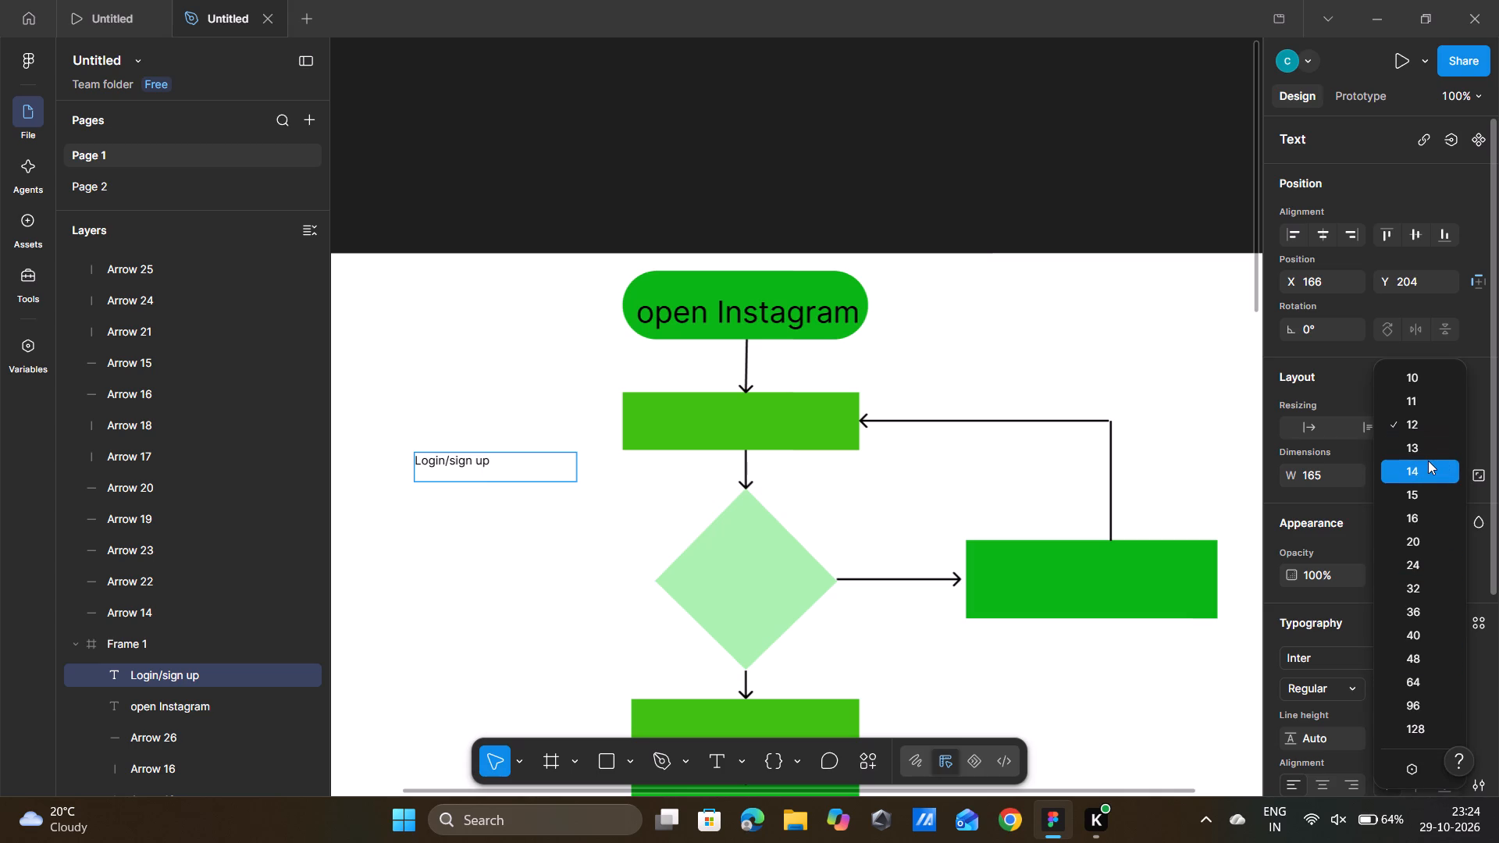
left_click(1428, 461)
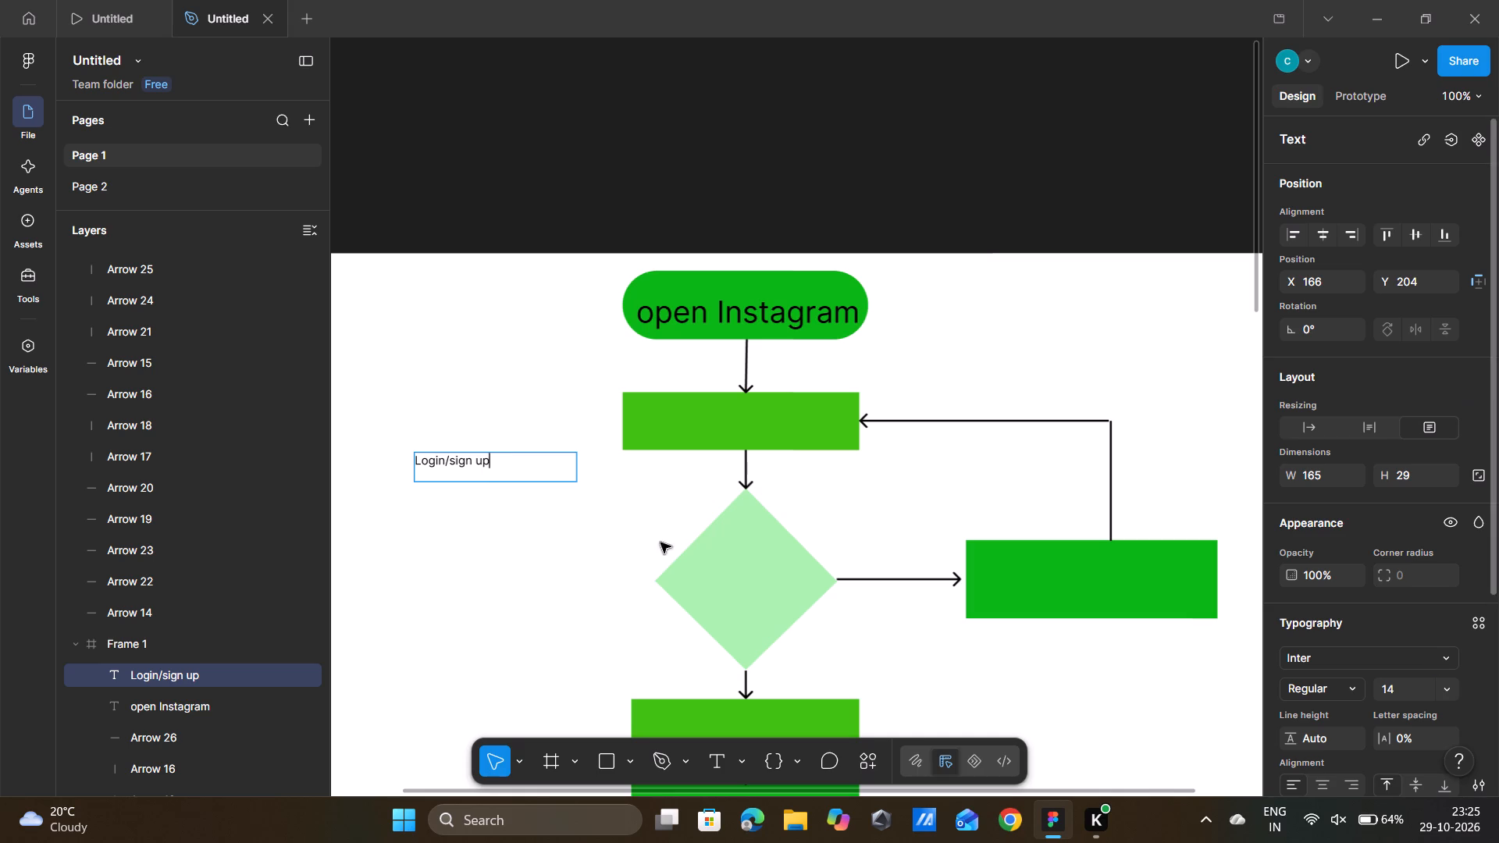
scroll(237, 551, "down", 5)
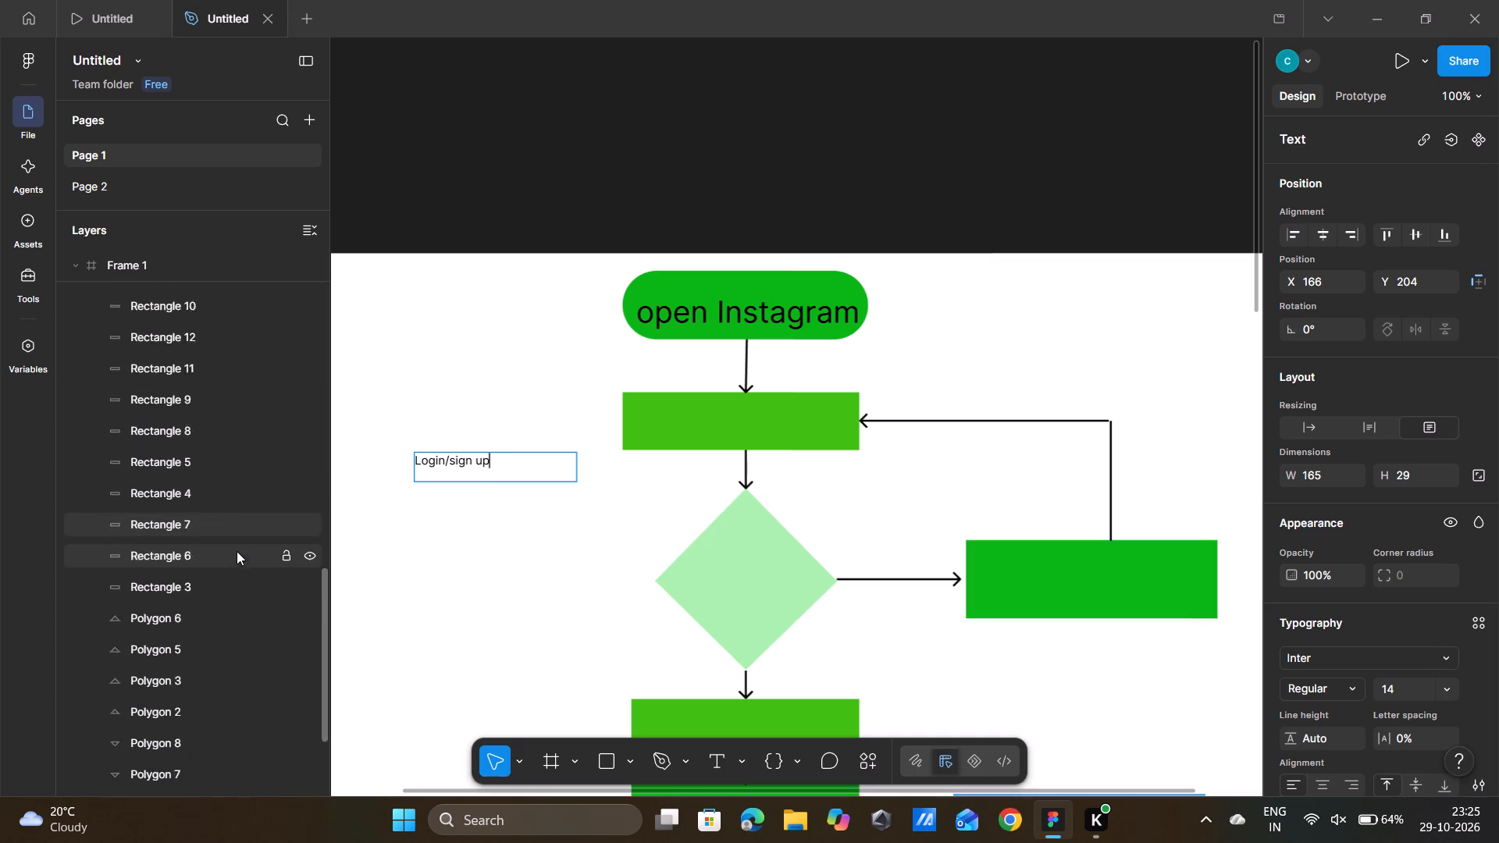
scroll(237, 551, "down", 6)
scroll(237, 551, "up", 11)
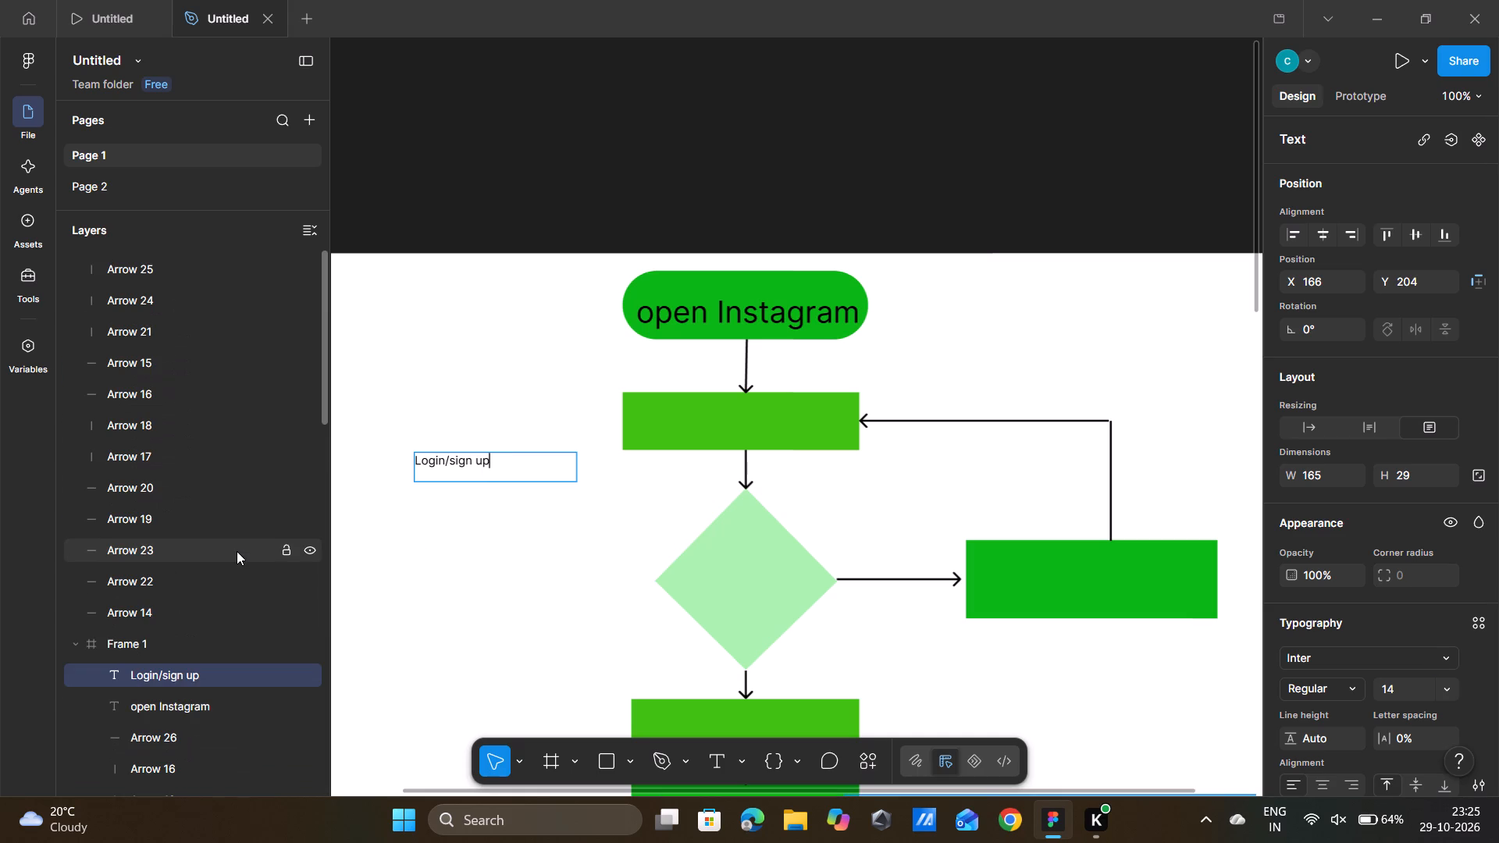
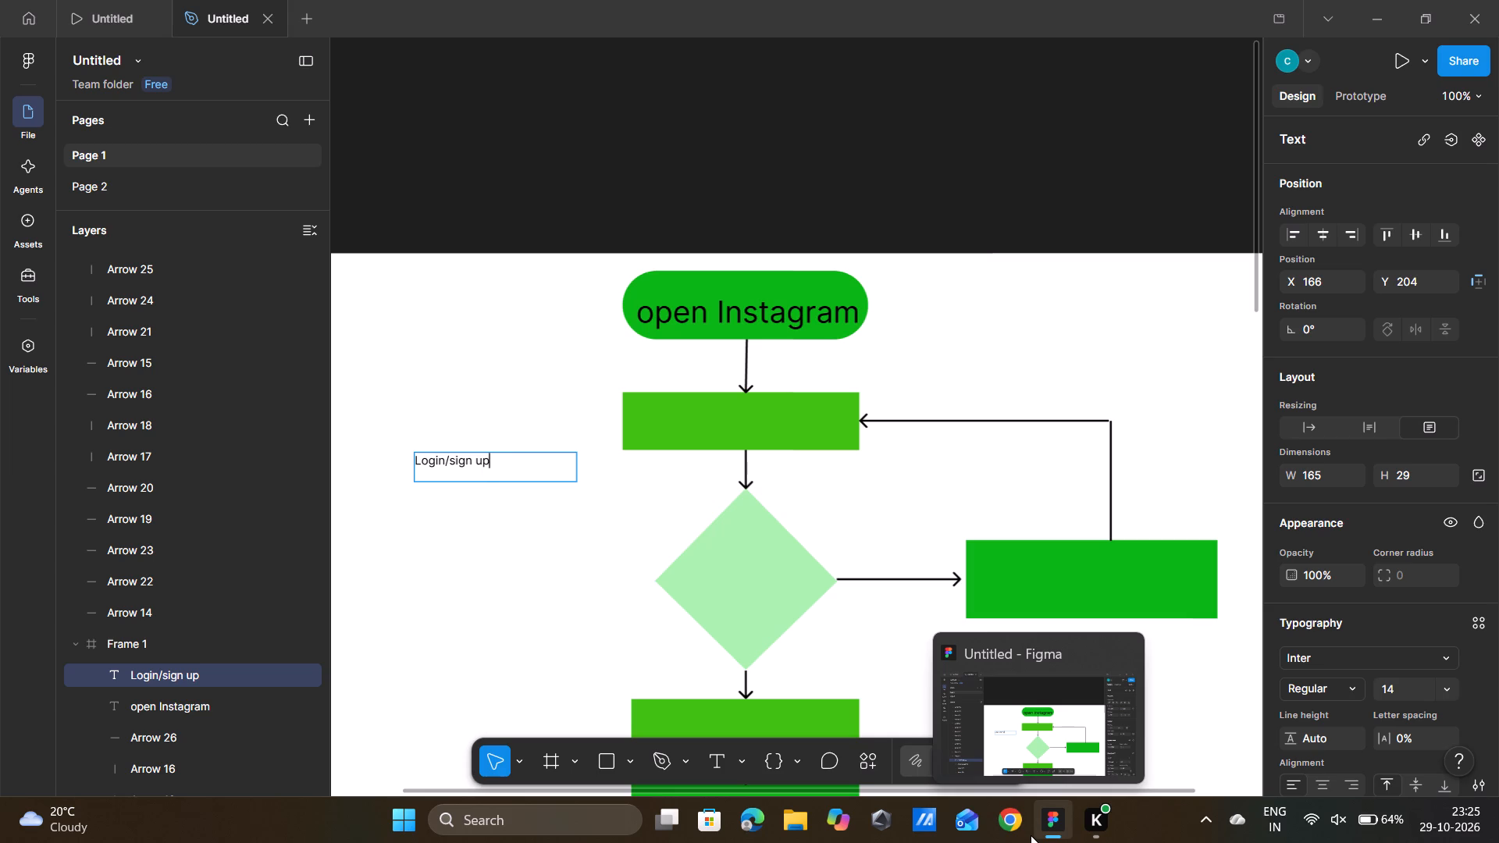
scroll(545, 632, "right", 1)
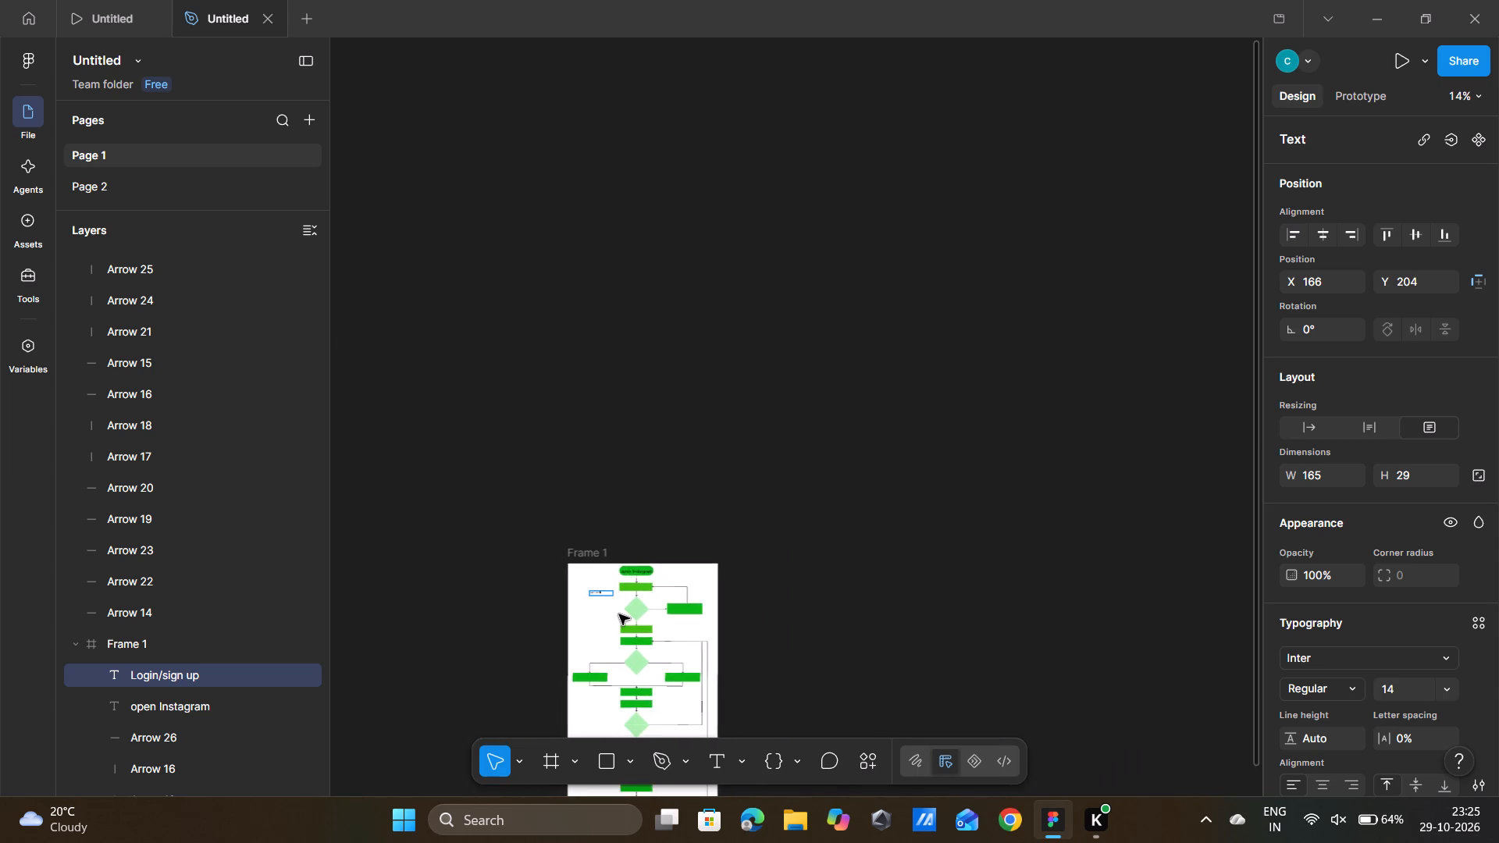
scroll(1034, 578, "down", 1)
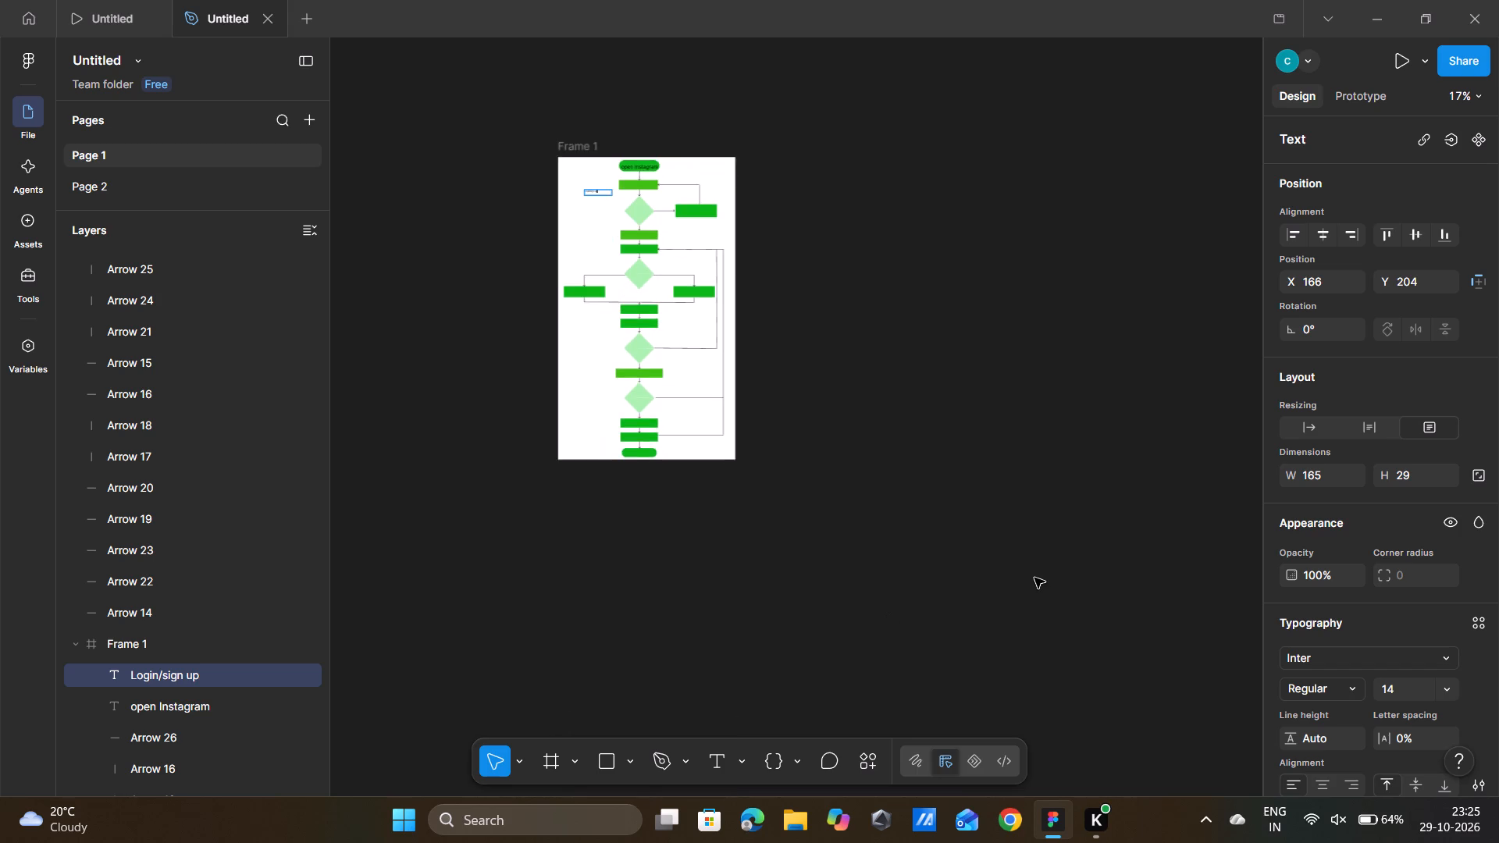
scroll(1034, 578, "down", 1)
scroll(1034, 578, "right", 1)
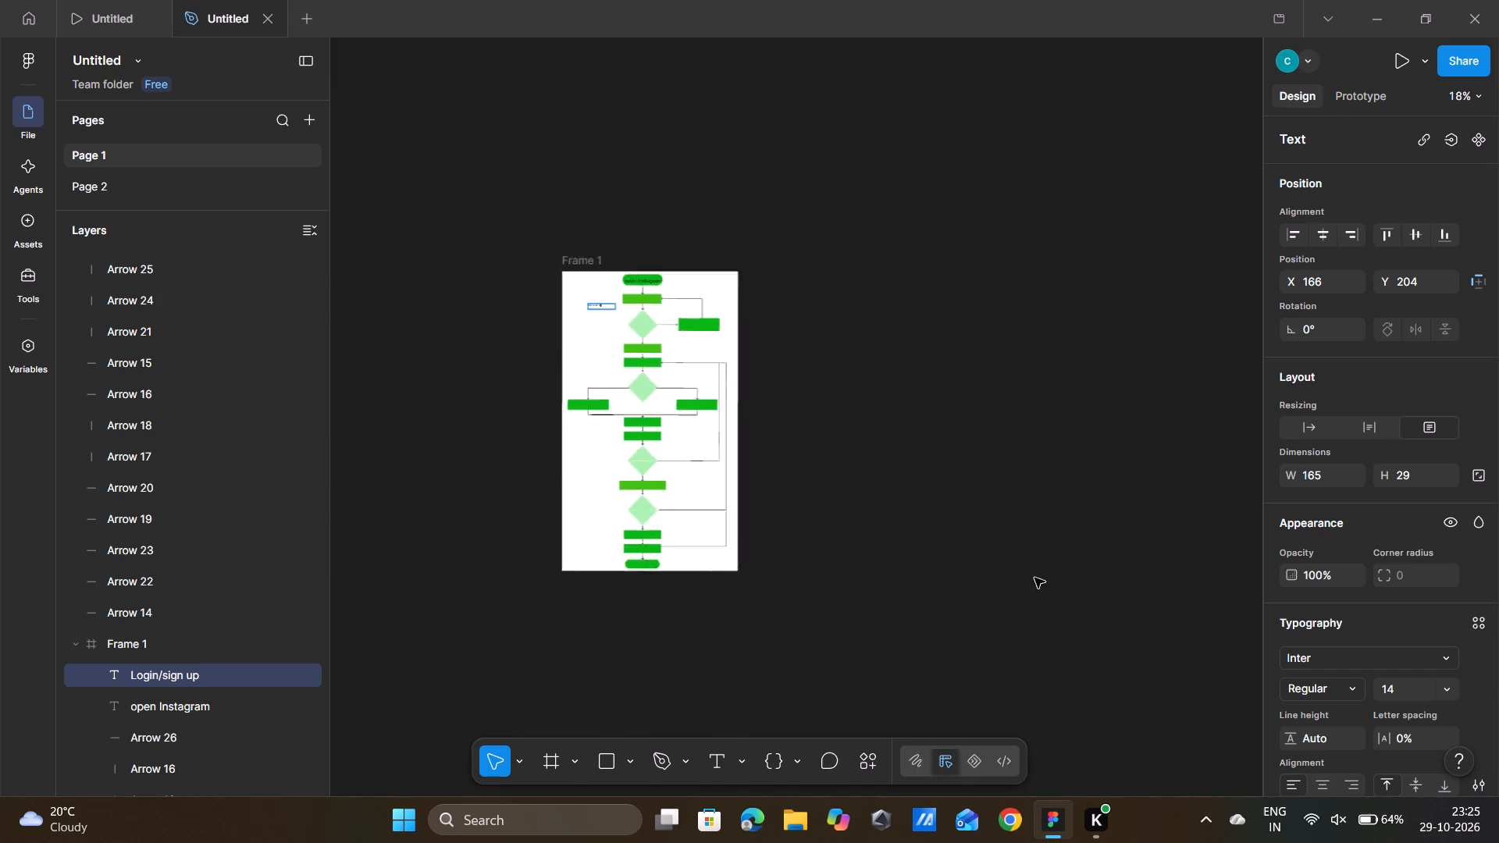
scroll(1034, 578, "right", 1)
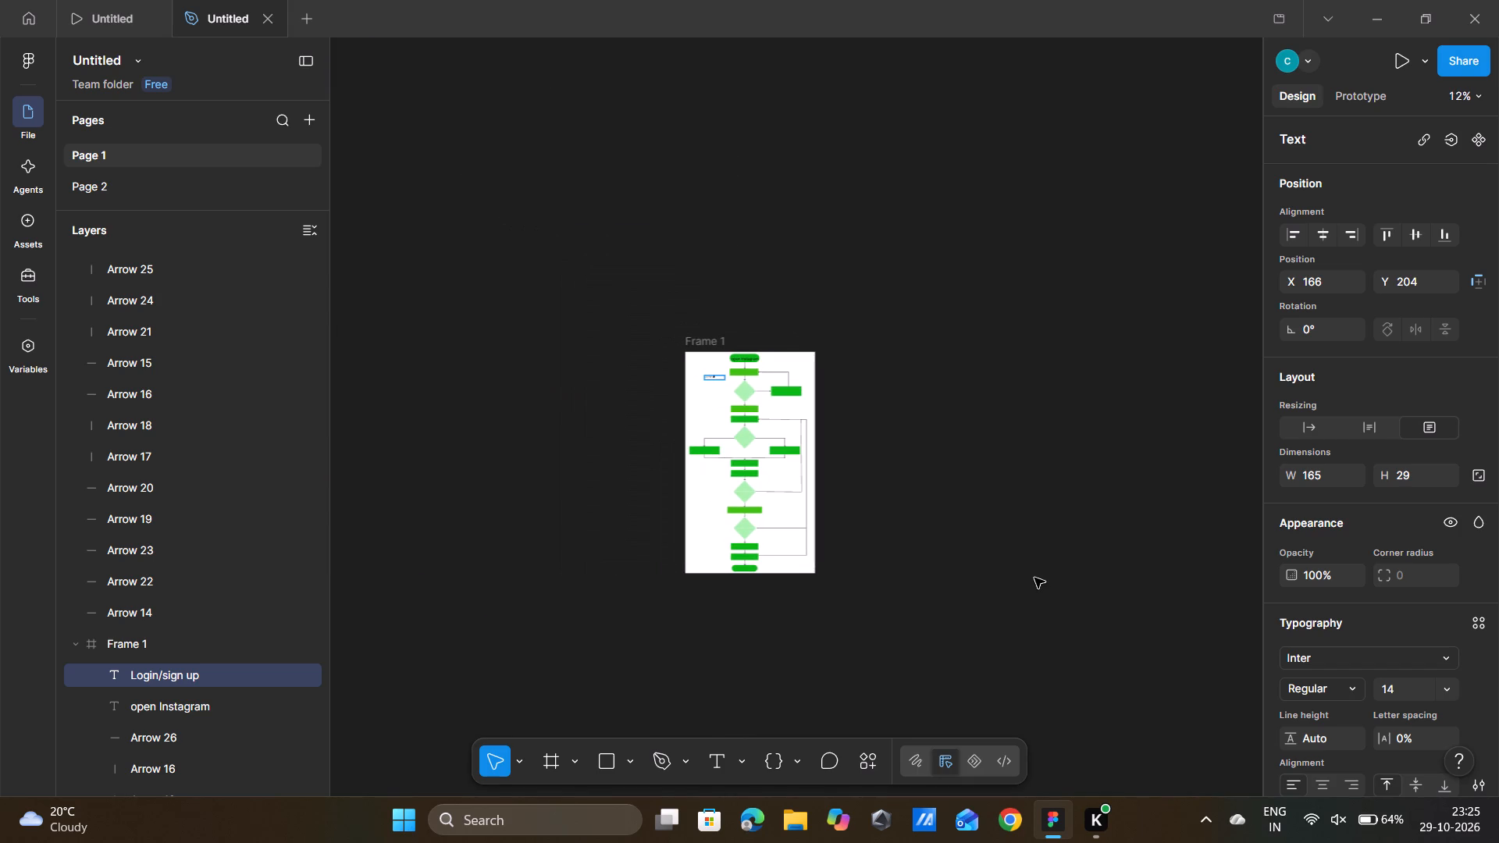
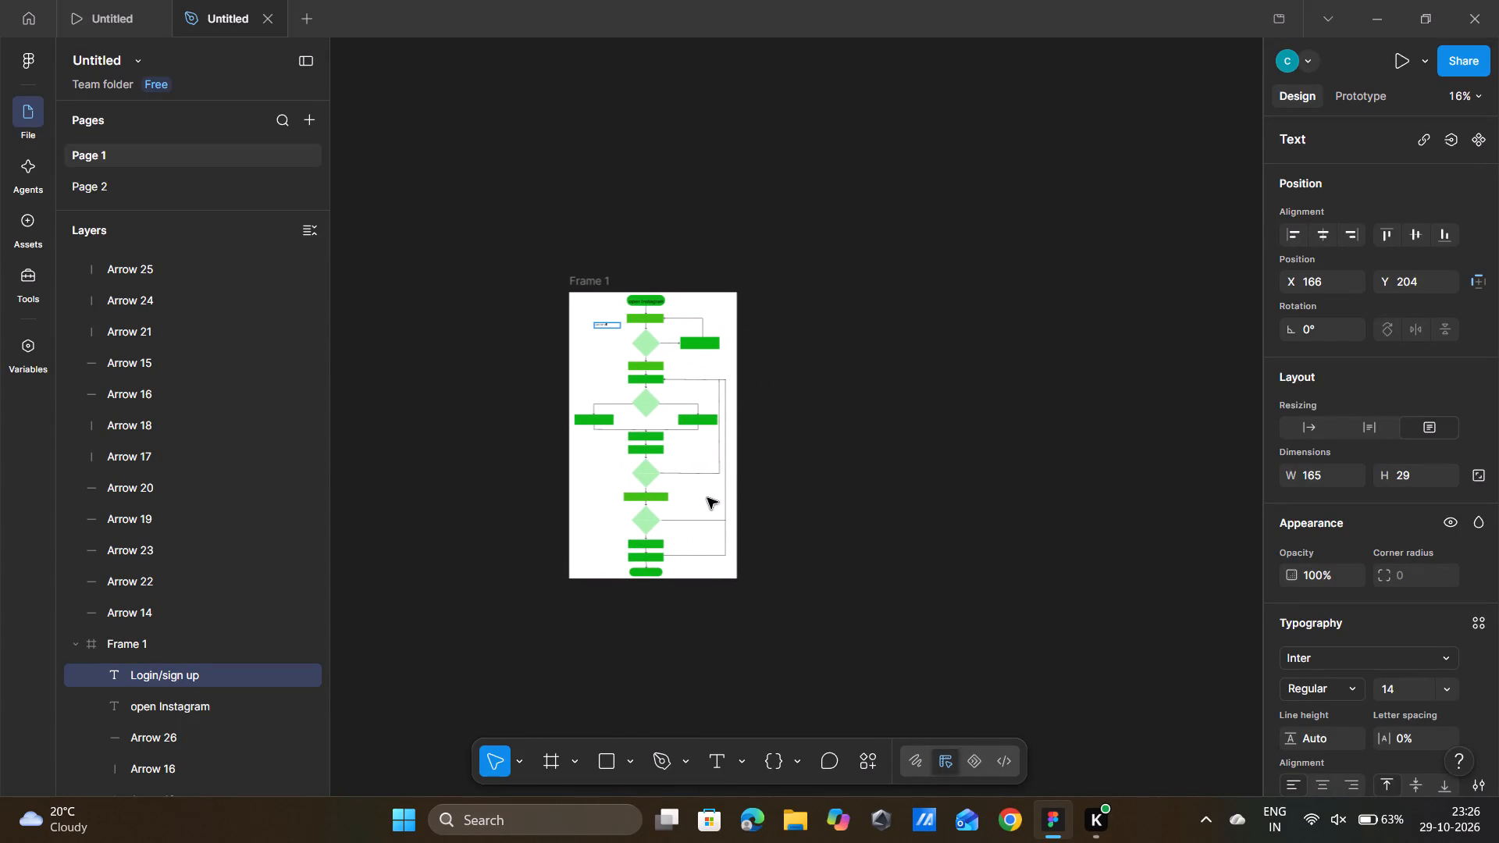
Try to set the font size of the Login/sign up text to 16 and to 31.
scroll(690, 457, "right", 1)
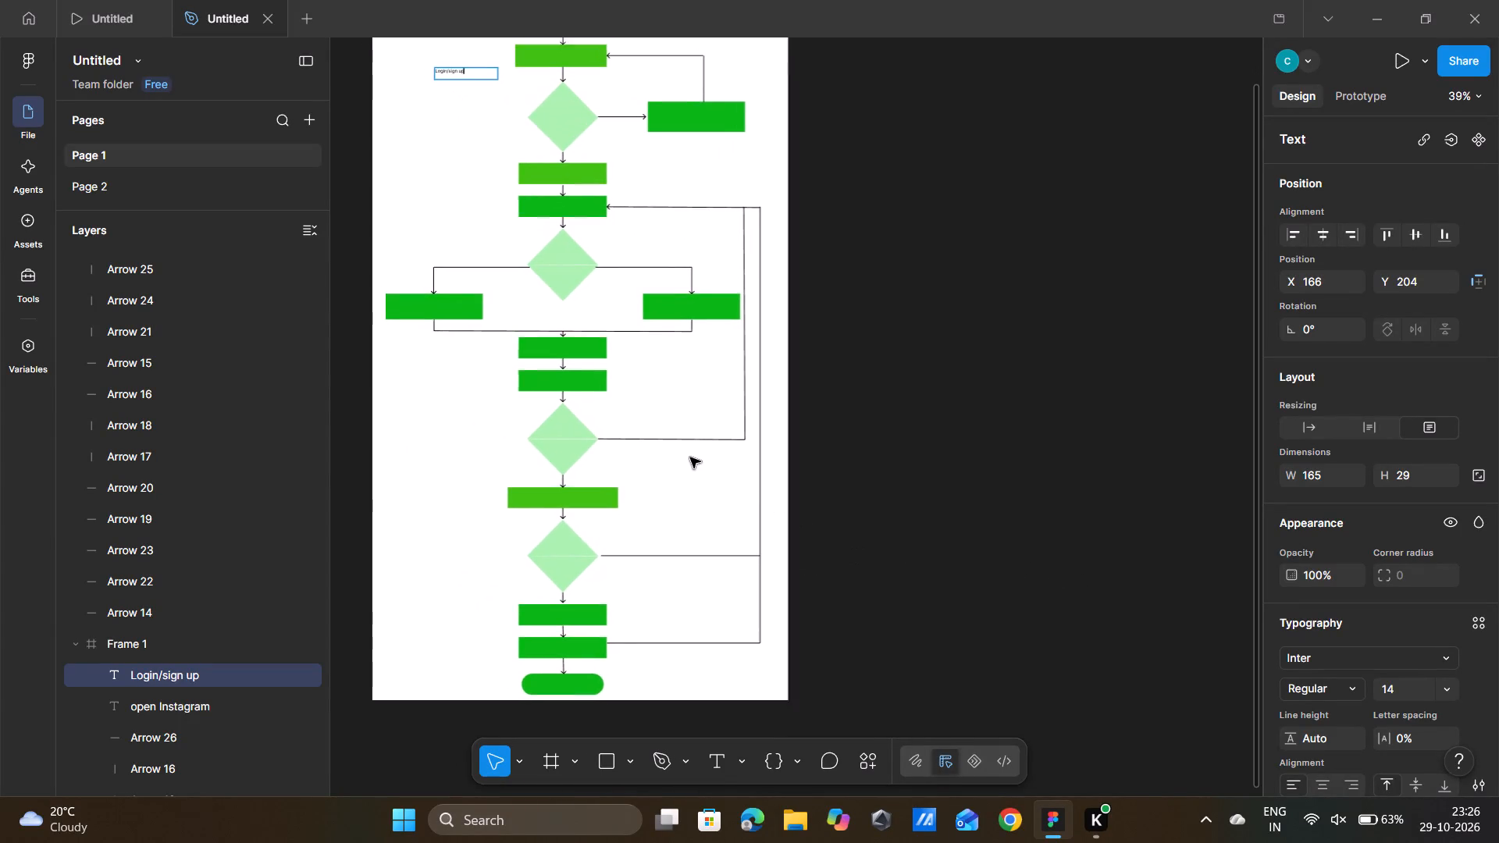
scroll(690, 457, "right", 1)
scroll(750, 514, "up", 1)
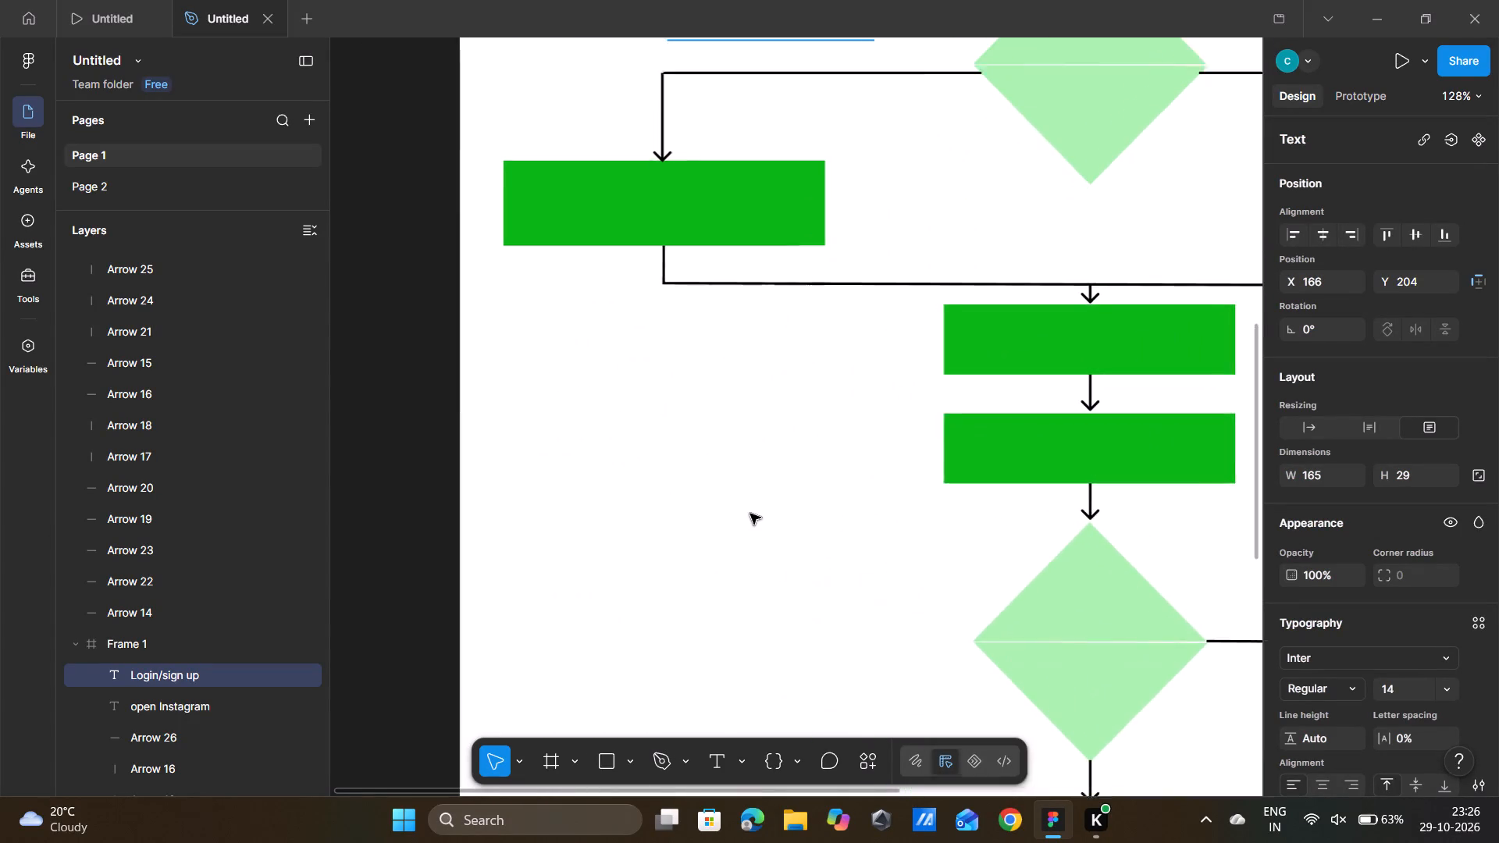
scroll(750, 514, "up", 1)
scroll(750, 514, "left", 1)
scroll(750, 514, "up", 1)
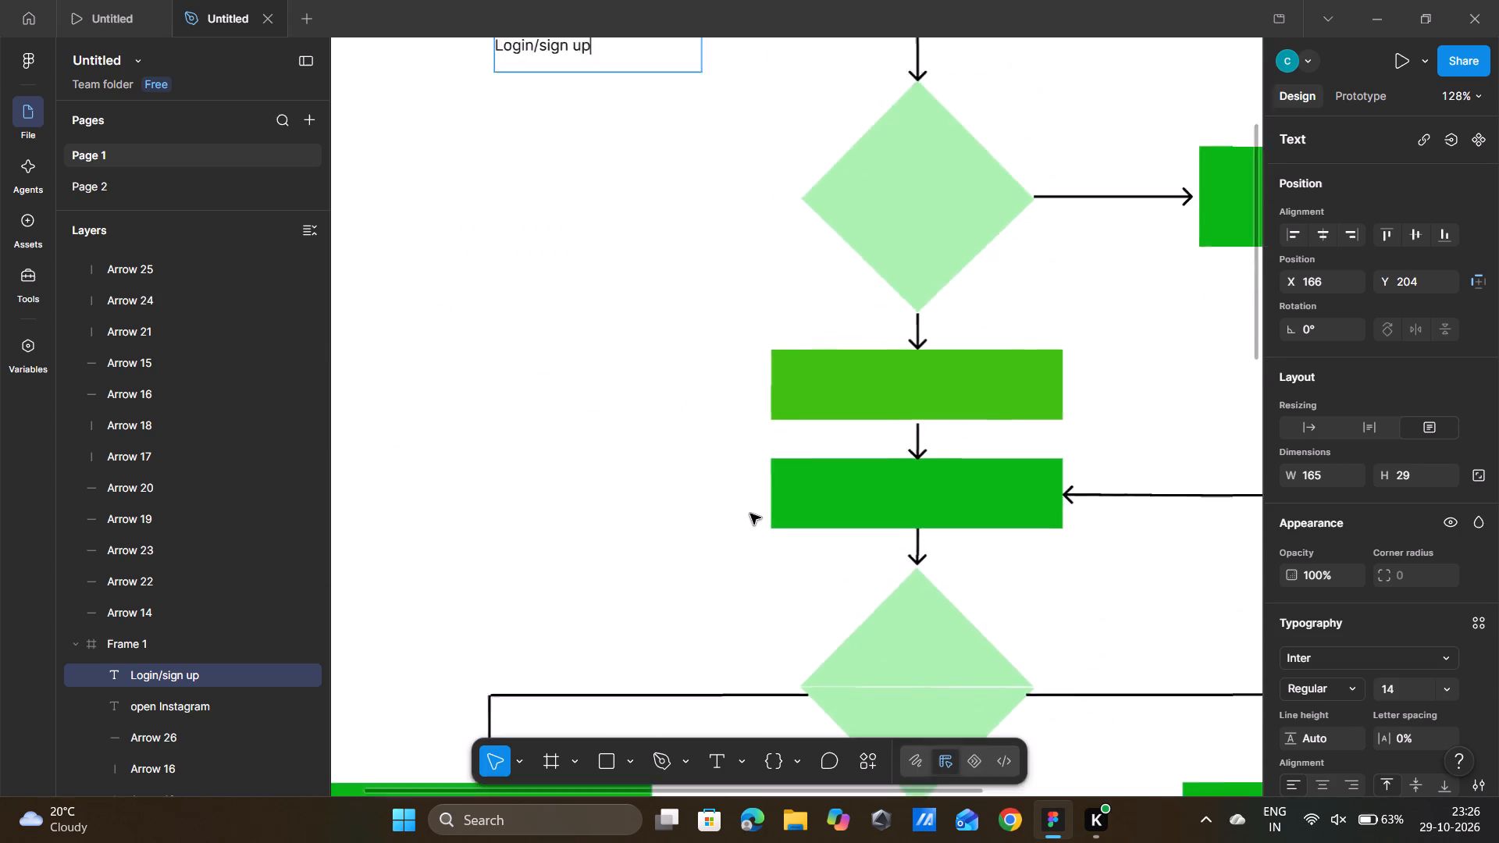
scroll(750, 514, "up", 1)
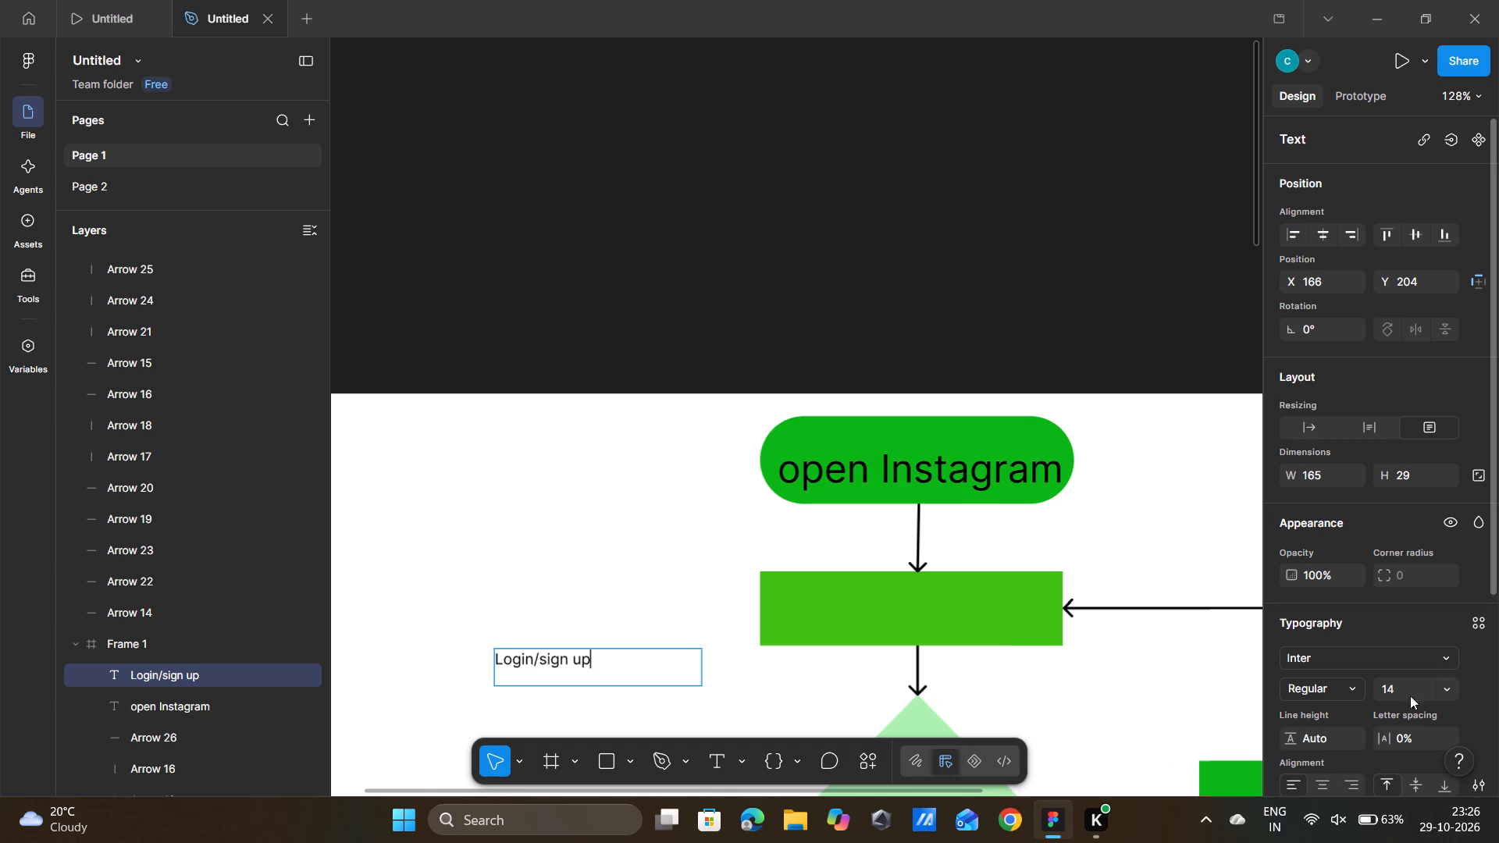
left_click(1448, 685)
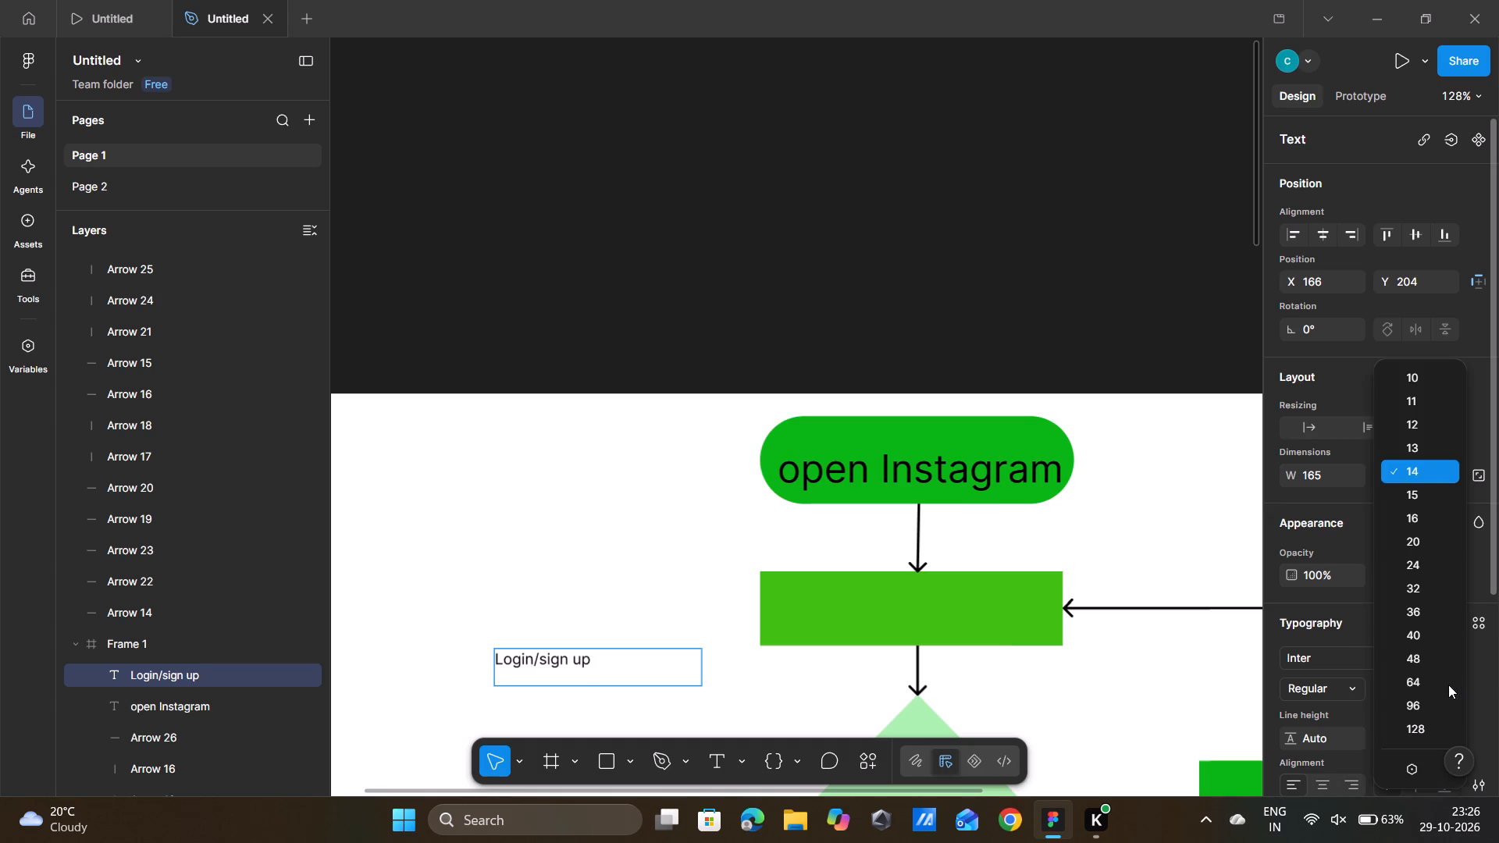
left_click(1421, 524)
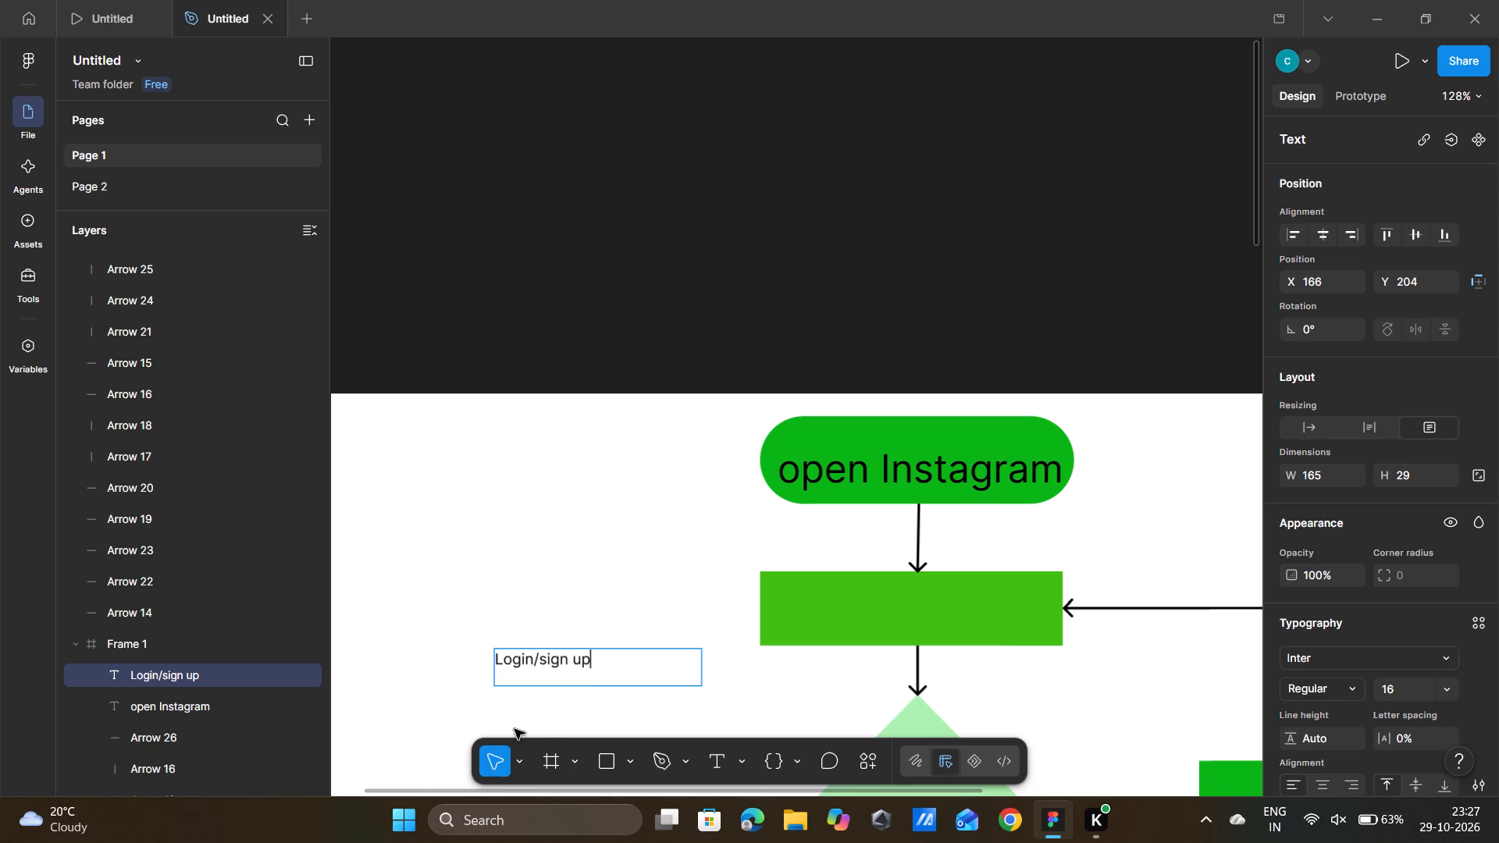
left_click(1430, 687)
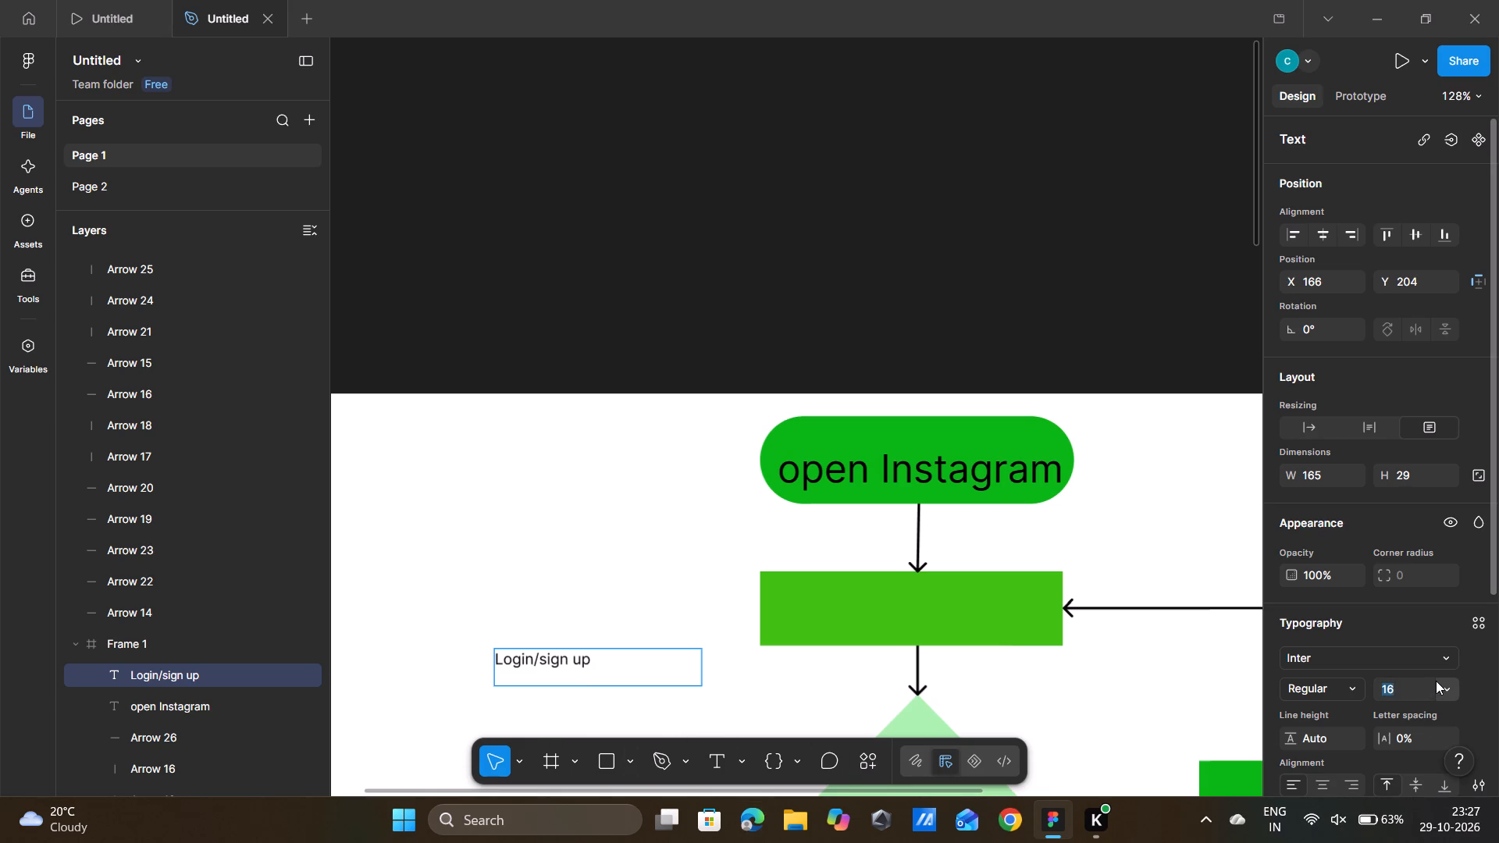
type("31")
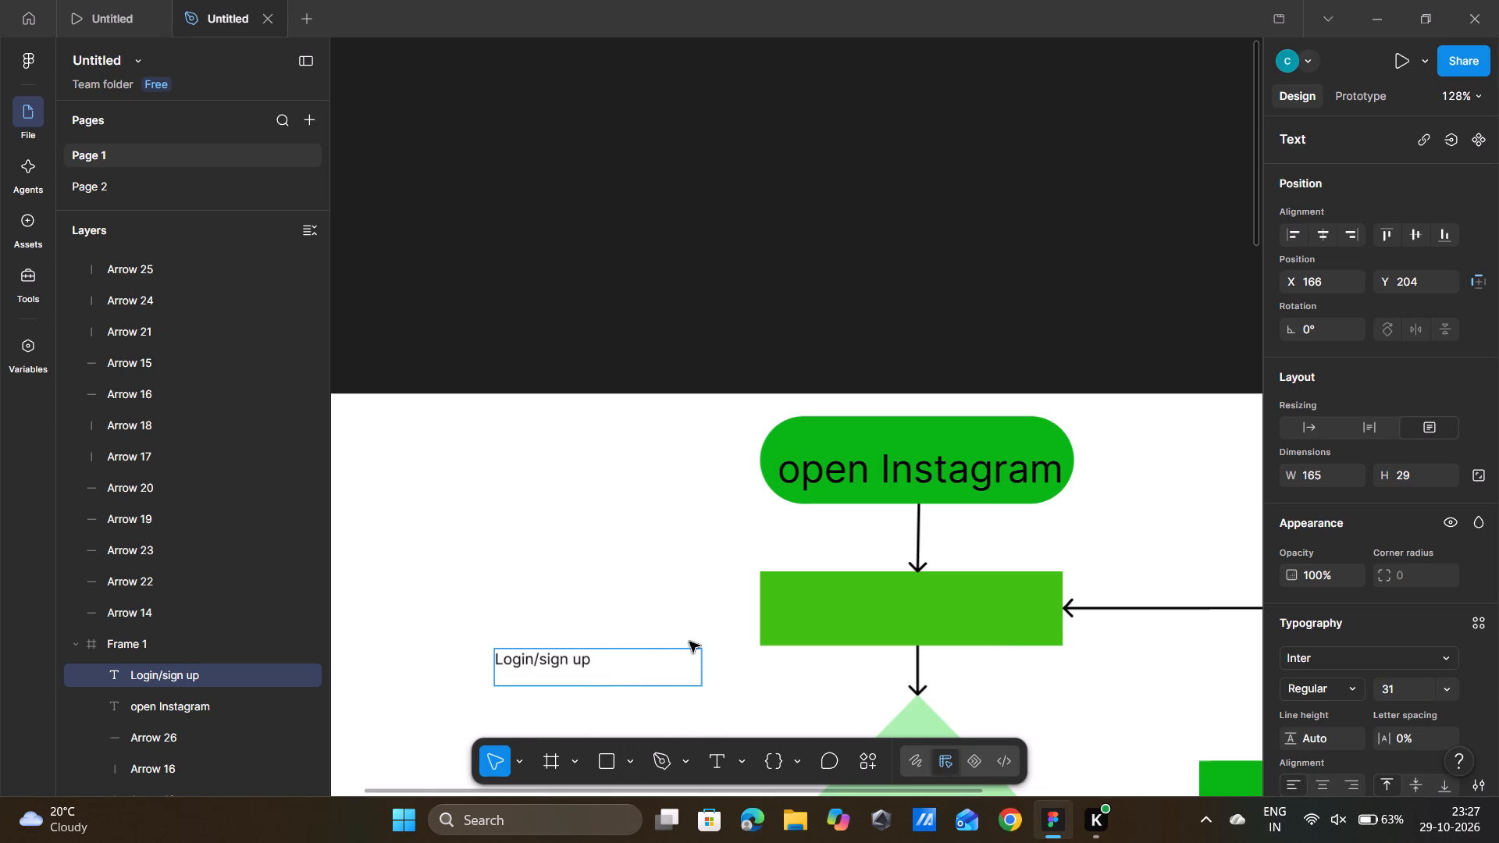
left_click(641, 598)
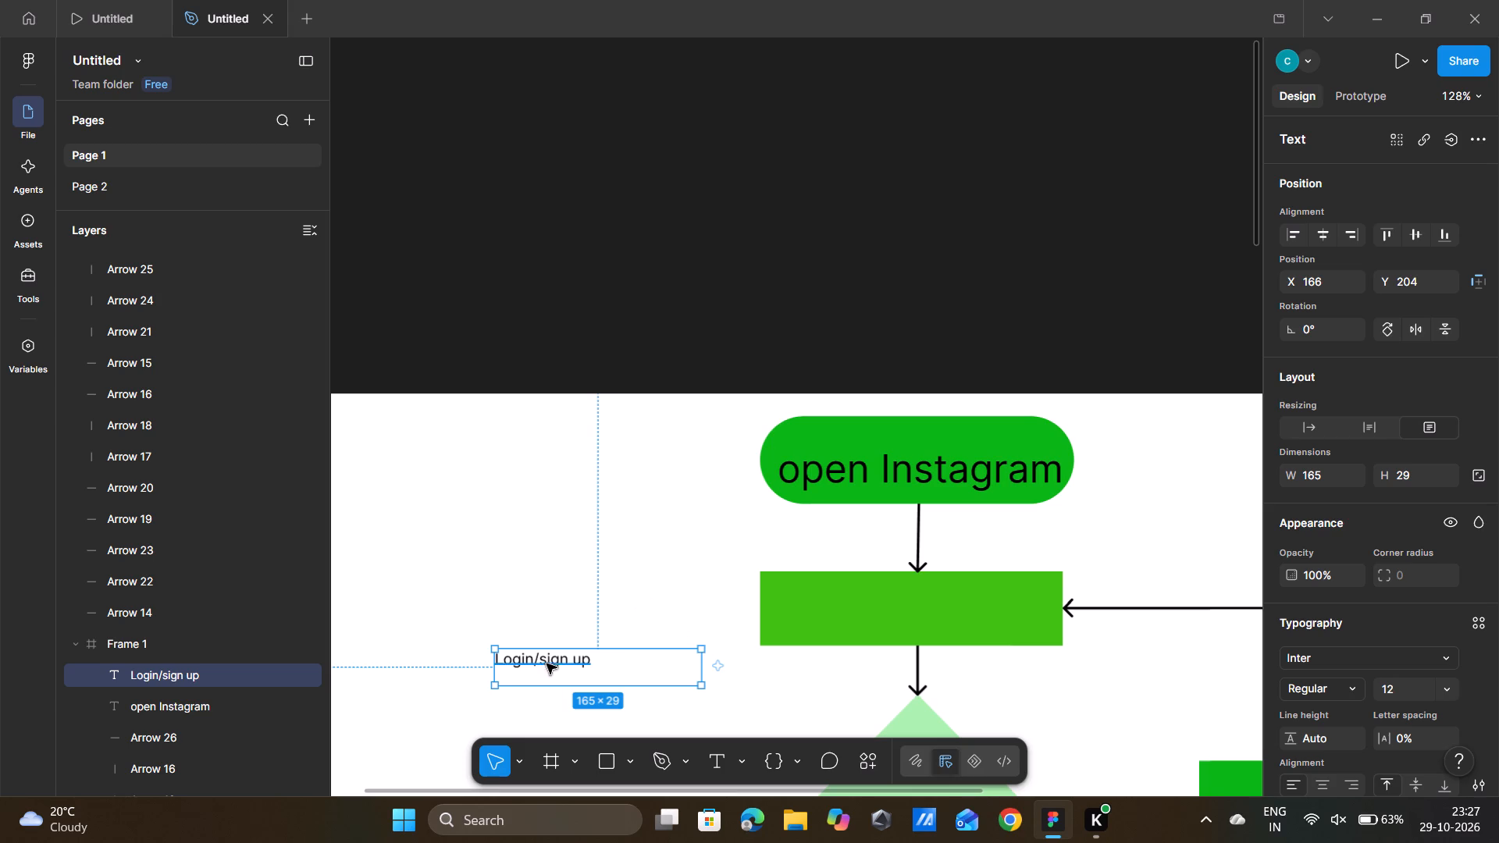
Move the Login/sign up text onto the green rectangle below the open Instagram shape, at about X 434, Y 160.
left_click_drag(547, 661, 637, 658)
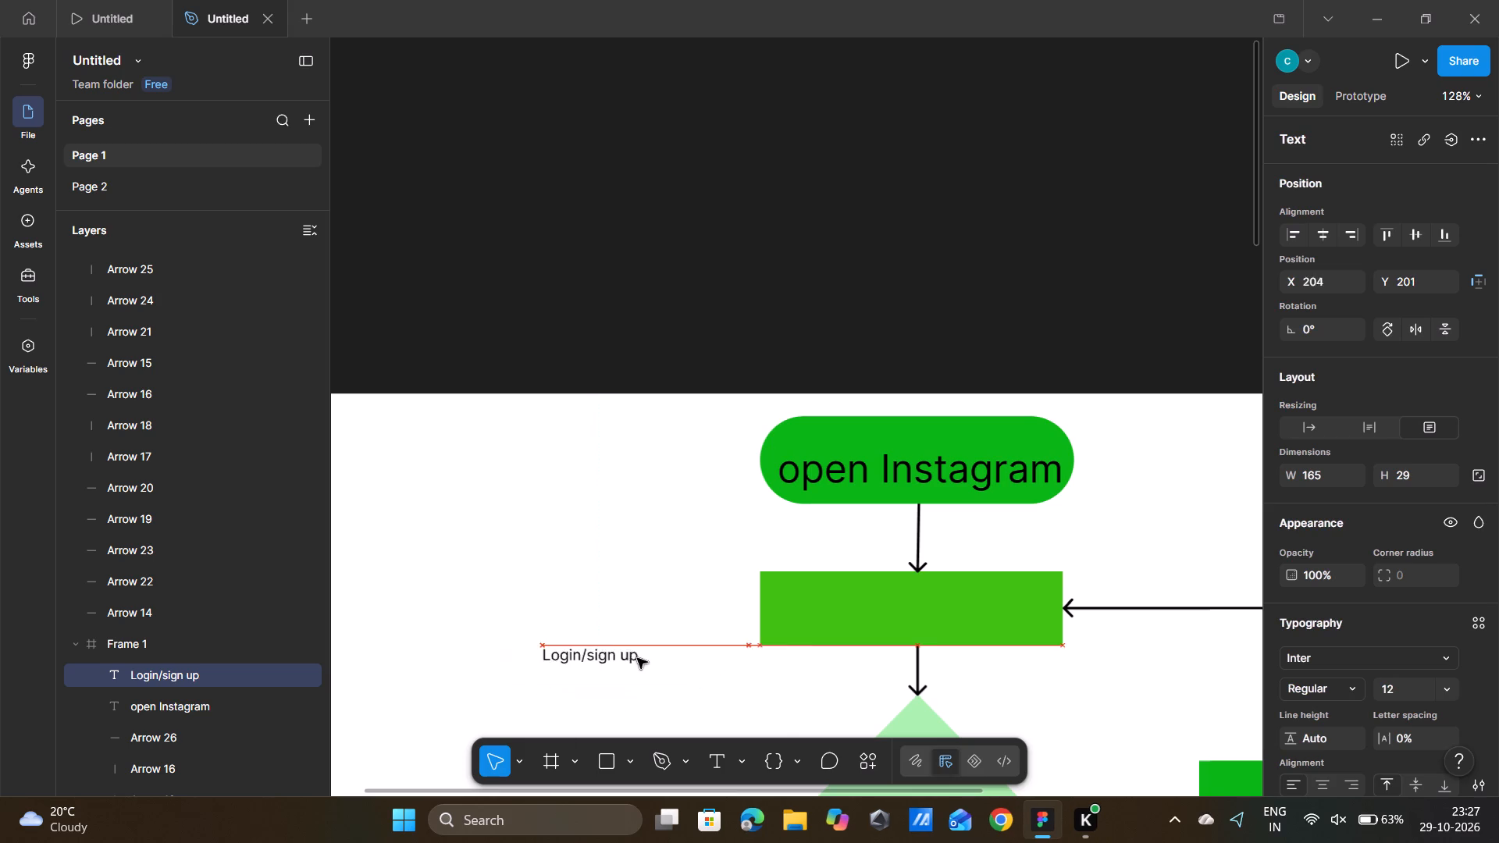
left_click_drag(637, 658, 913, 602)
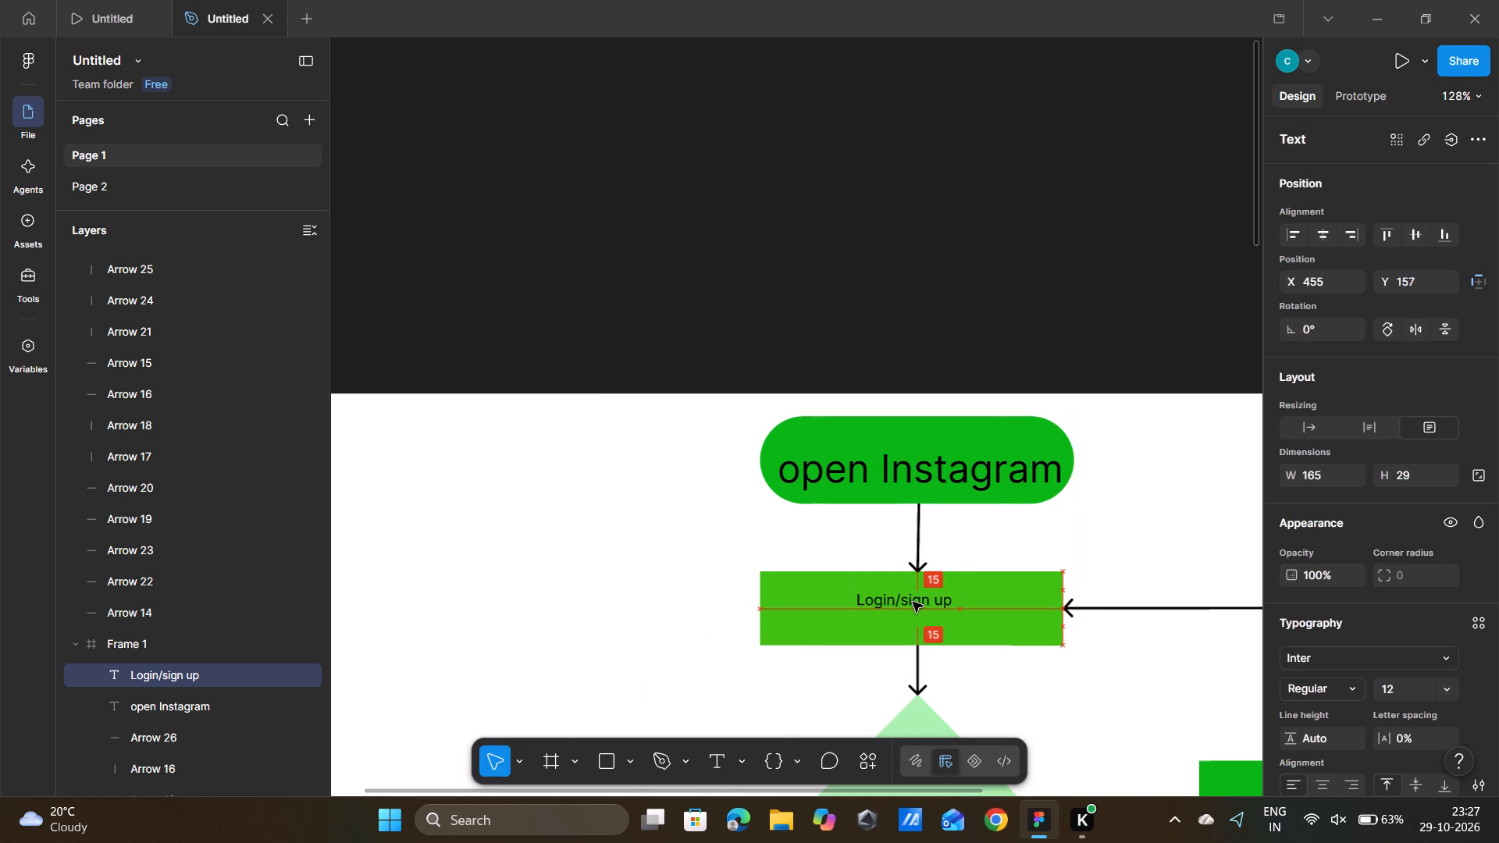
left_click_drag(913, 602, 923, 603)
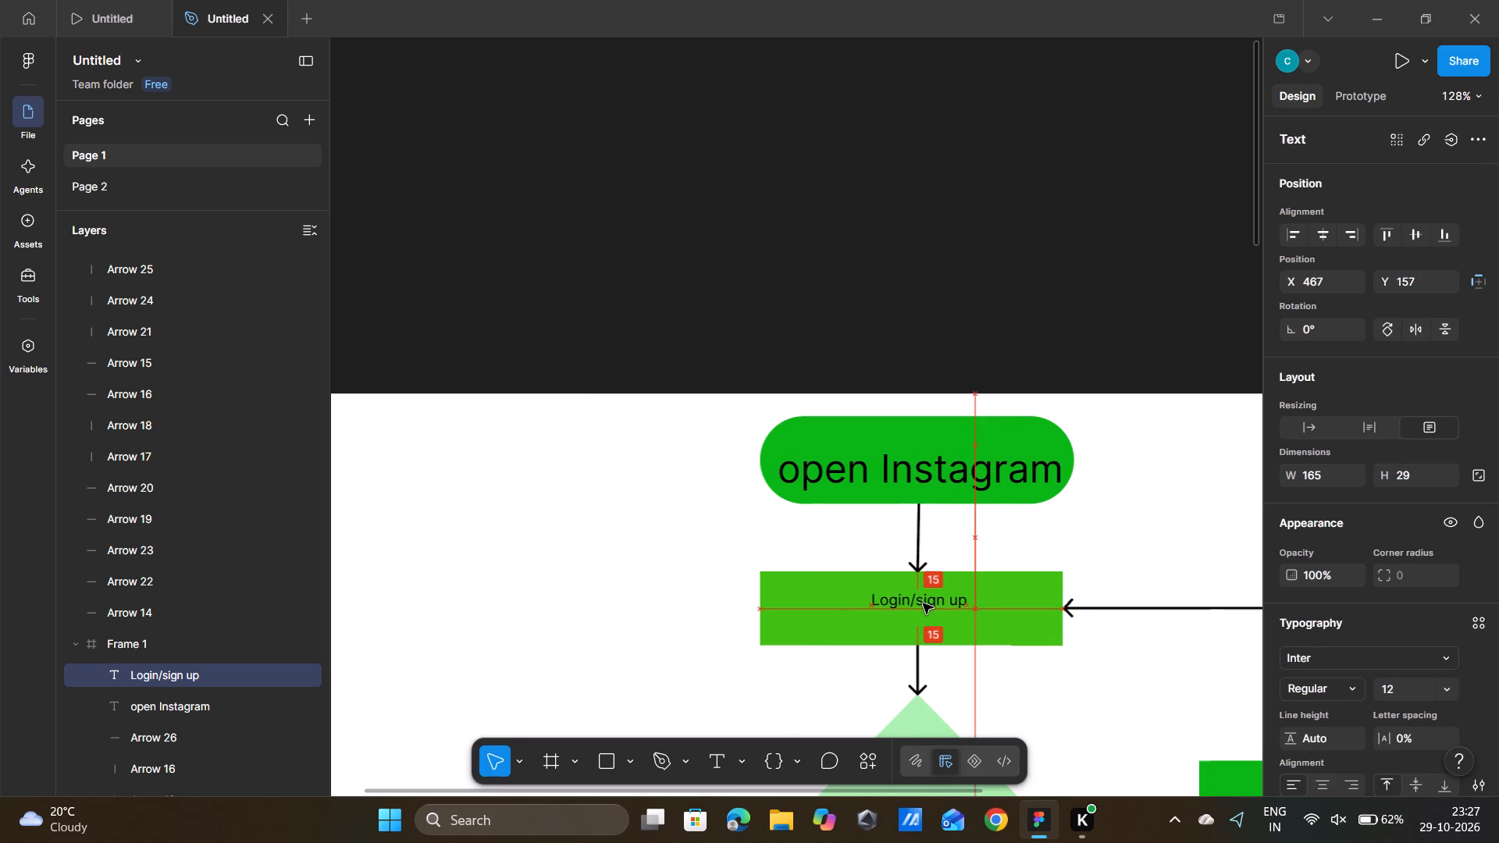
left_click_drag(923, 603, 920, 606)
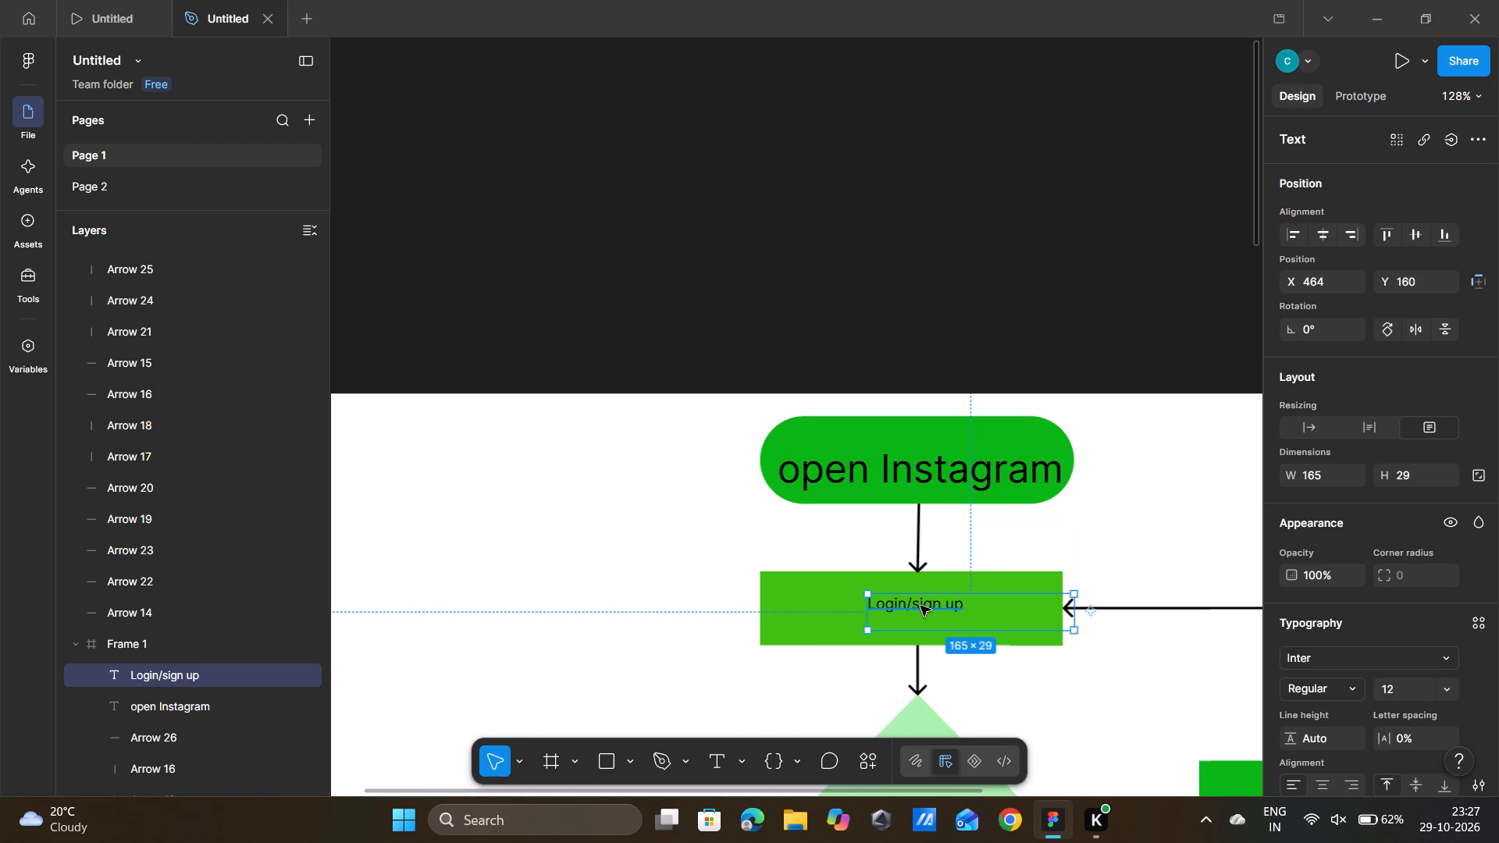
left_click(920, 606)
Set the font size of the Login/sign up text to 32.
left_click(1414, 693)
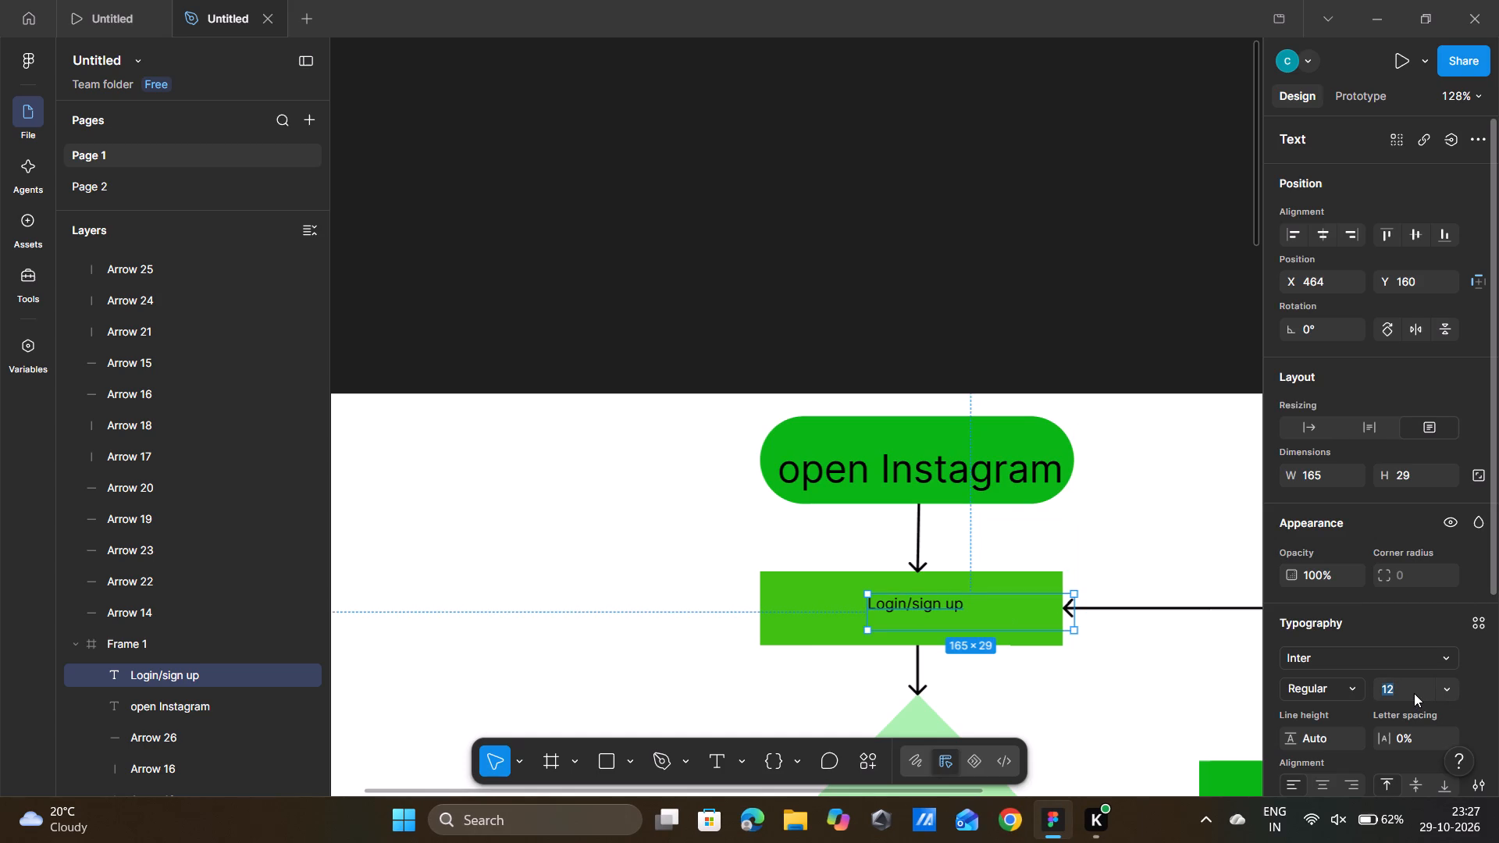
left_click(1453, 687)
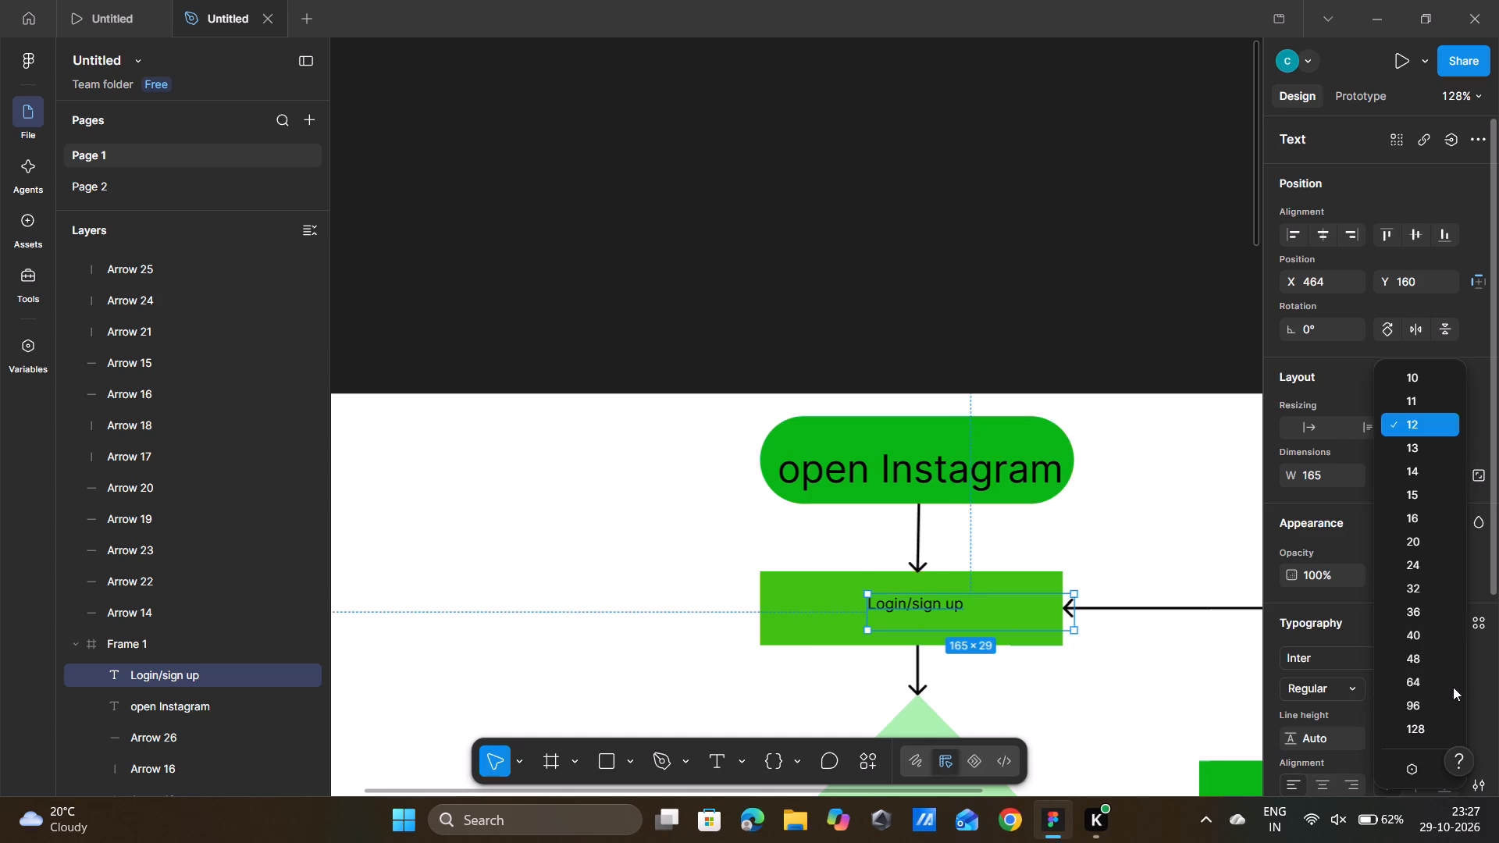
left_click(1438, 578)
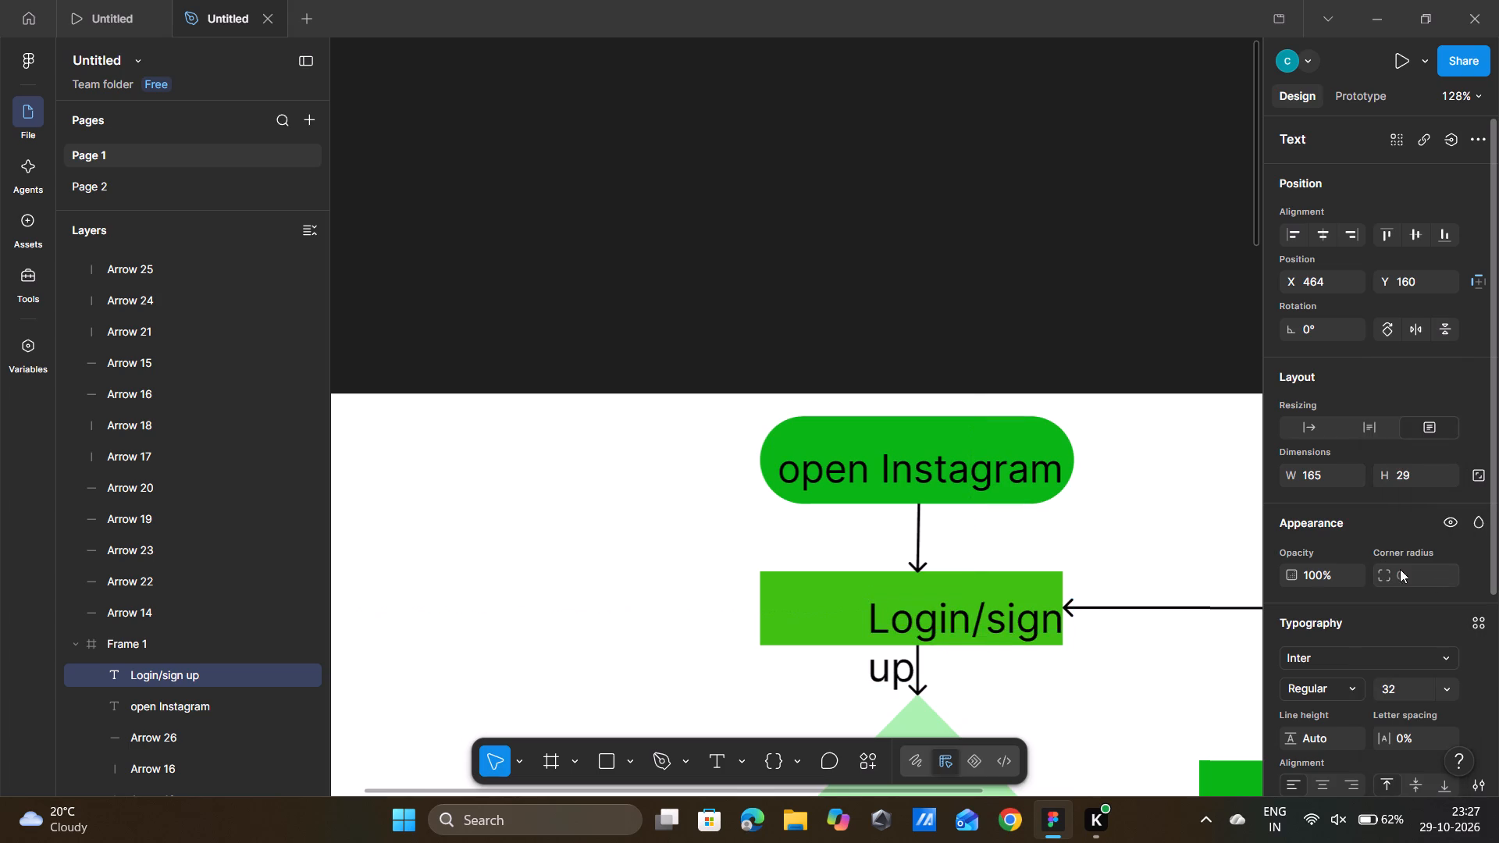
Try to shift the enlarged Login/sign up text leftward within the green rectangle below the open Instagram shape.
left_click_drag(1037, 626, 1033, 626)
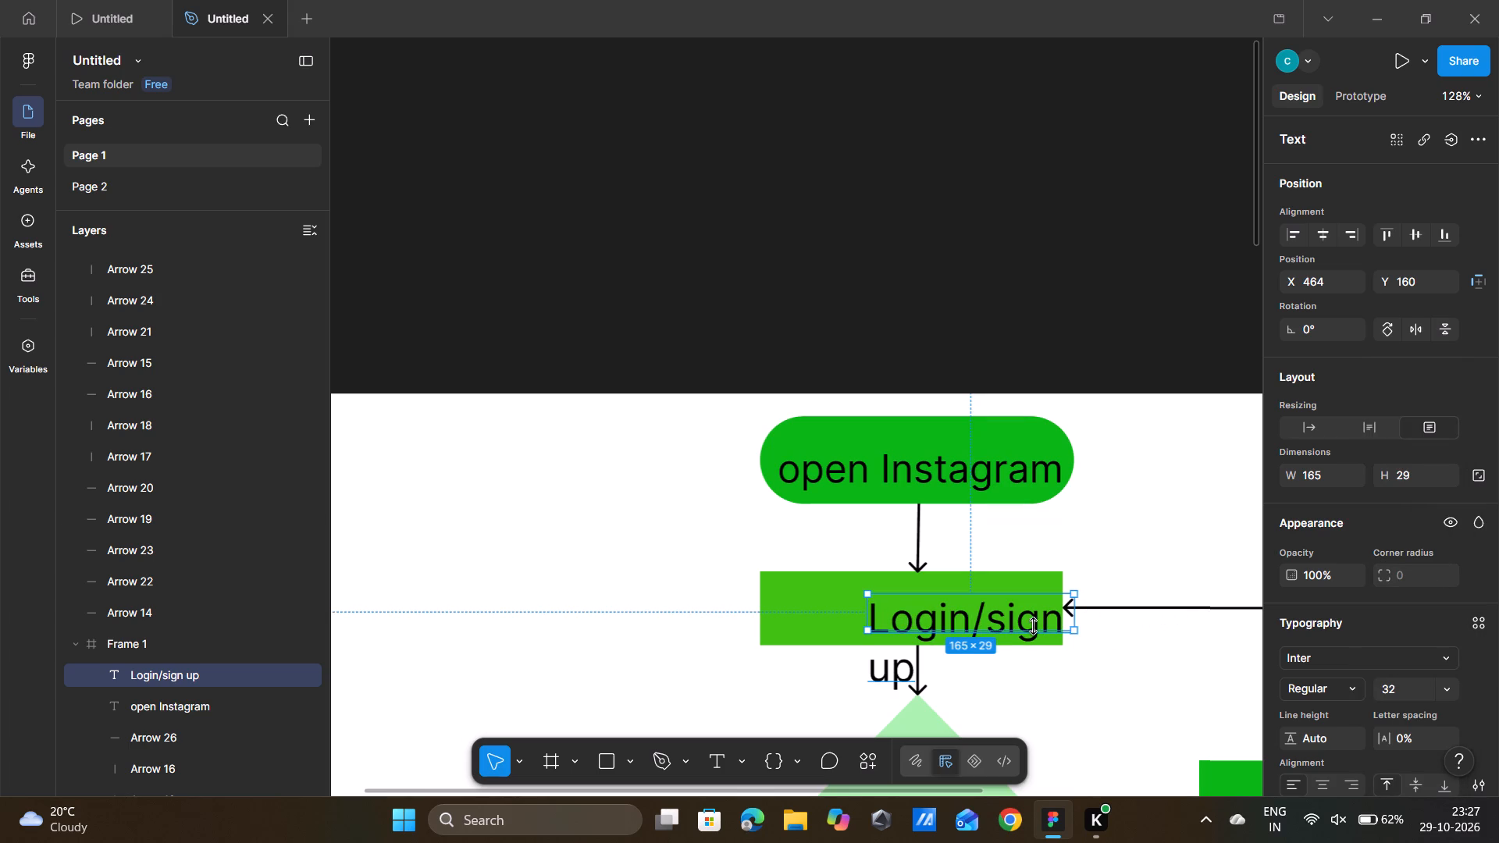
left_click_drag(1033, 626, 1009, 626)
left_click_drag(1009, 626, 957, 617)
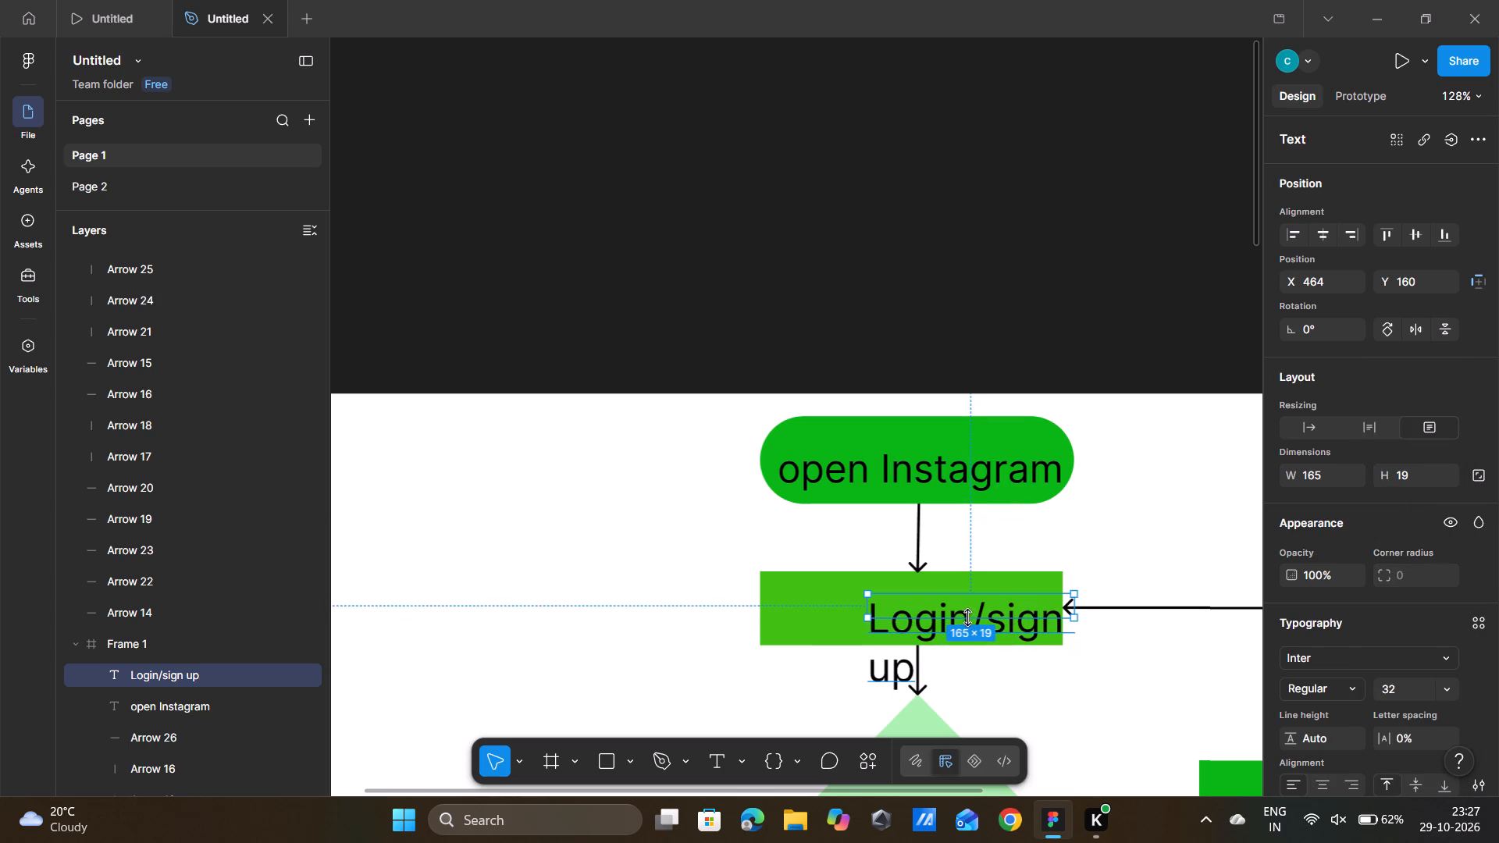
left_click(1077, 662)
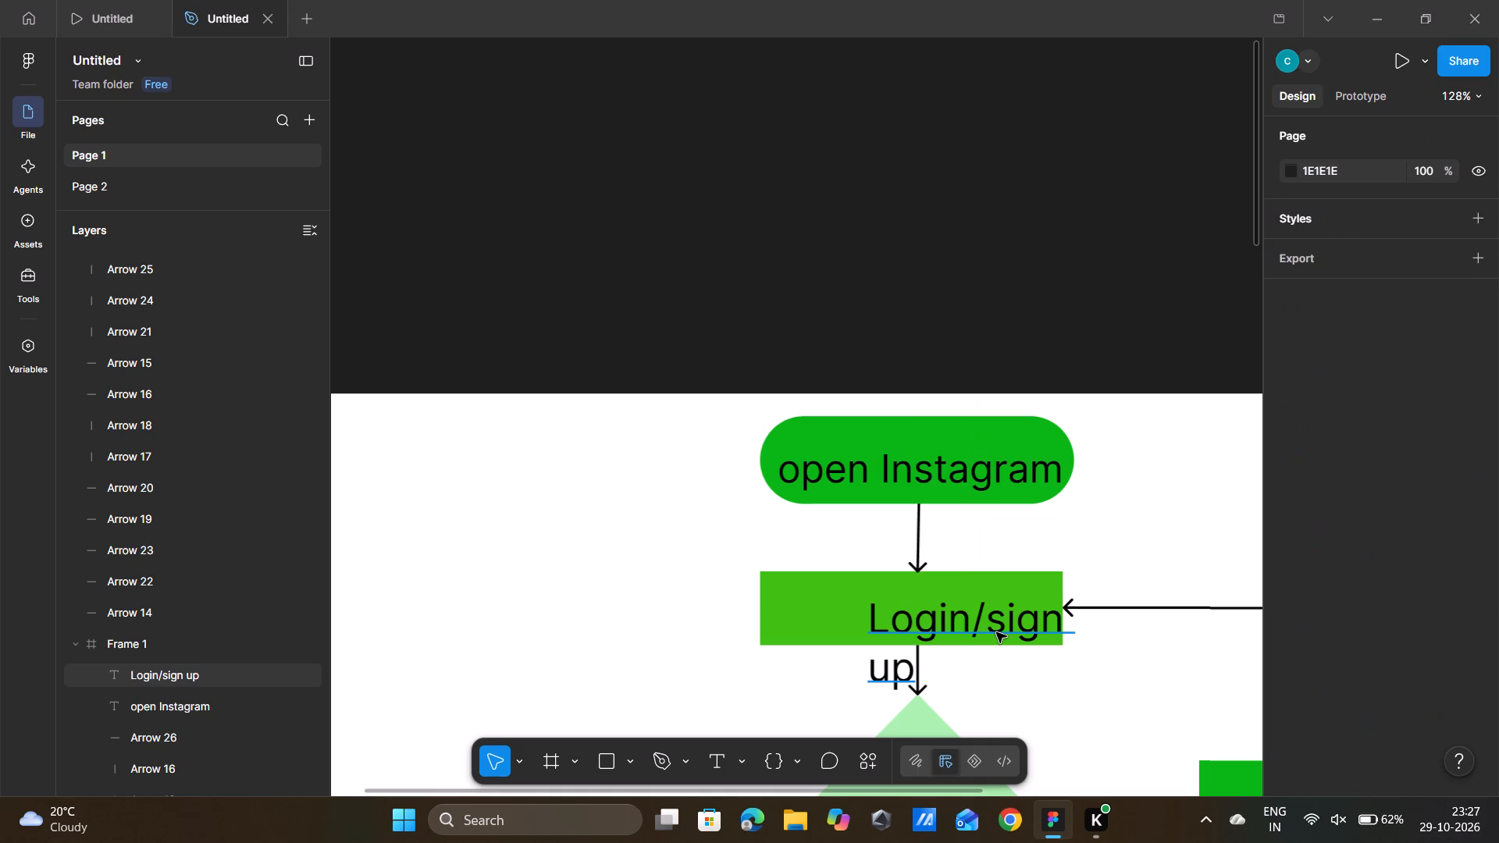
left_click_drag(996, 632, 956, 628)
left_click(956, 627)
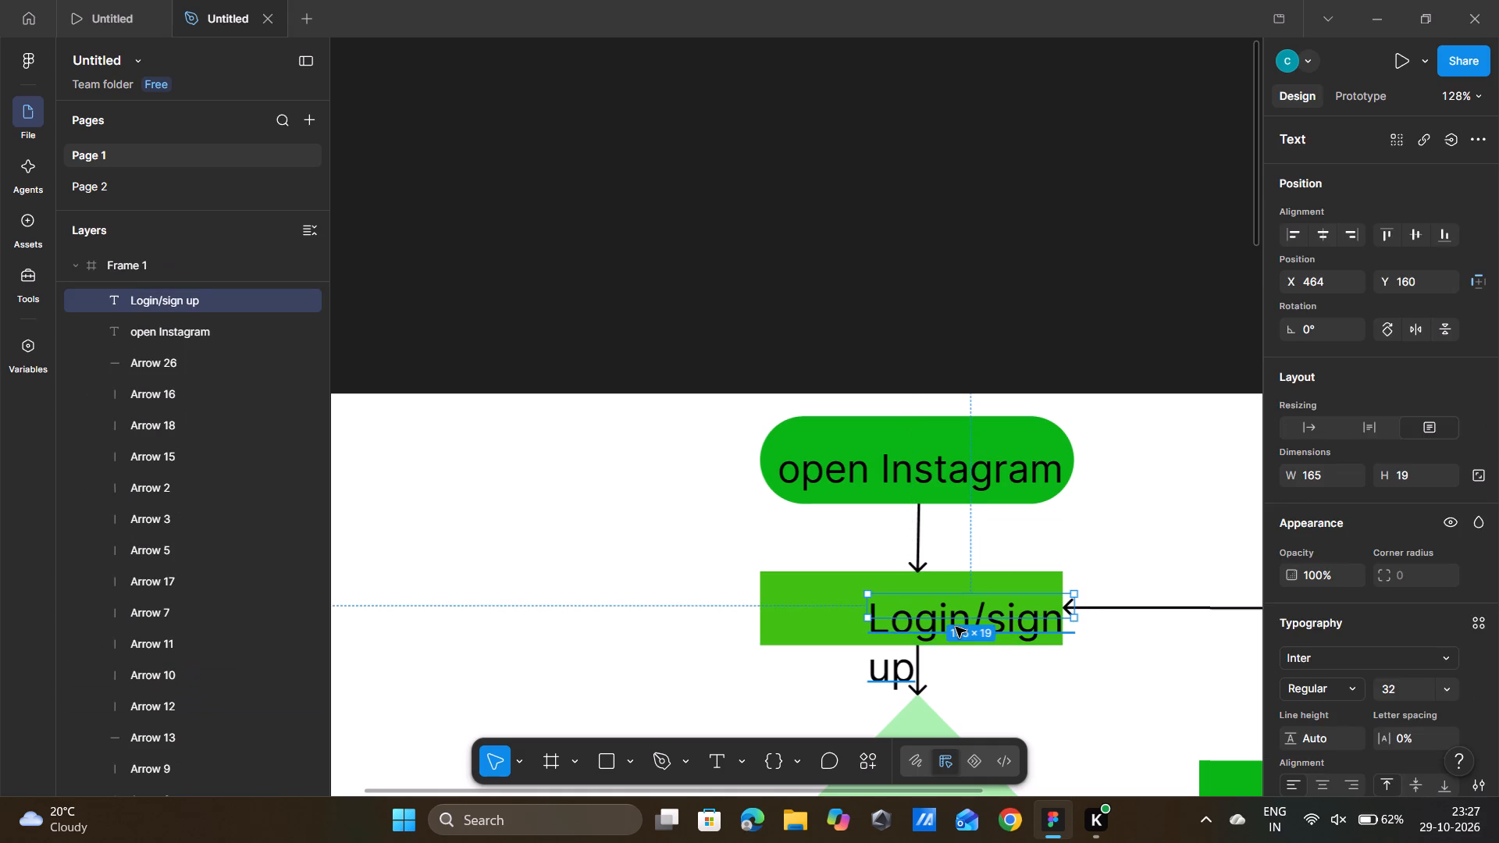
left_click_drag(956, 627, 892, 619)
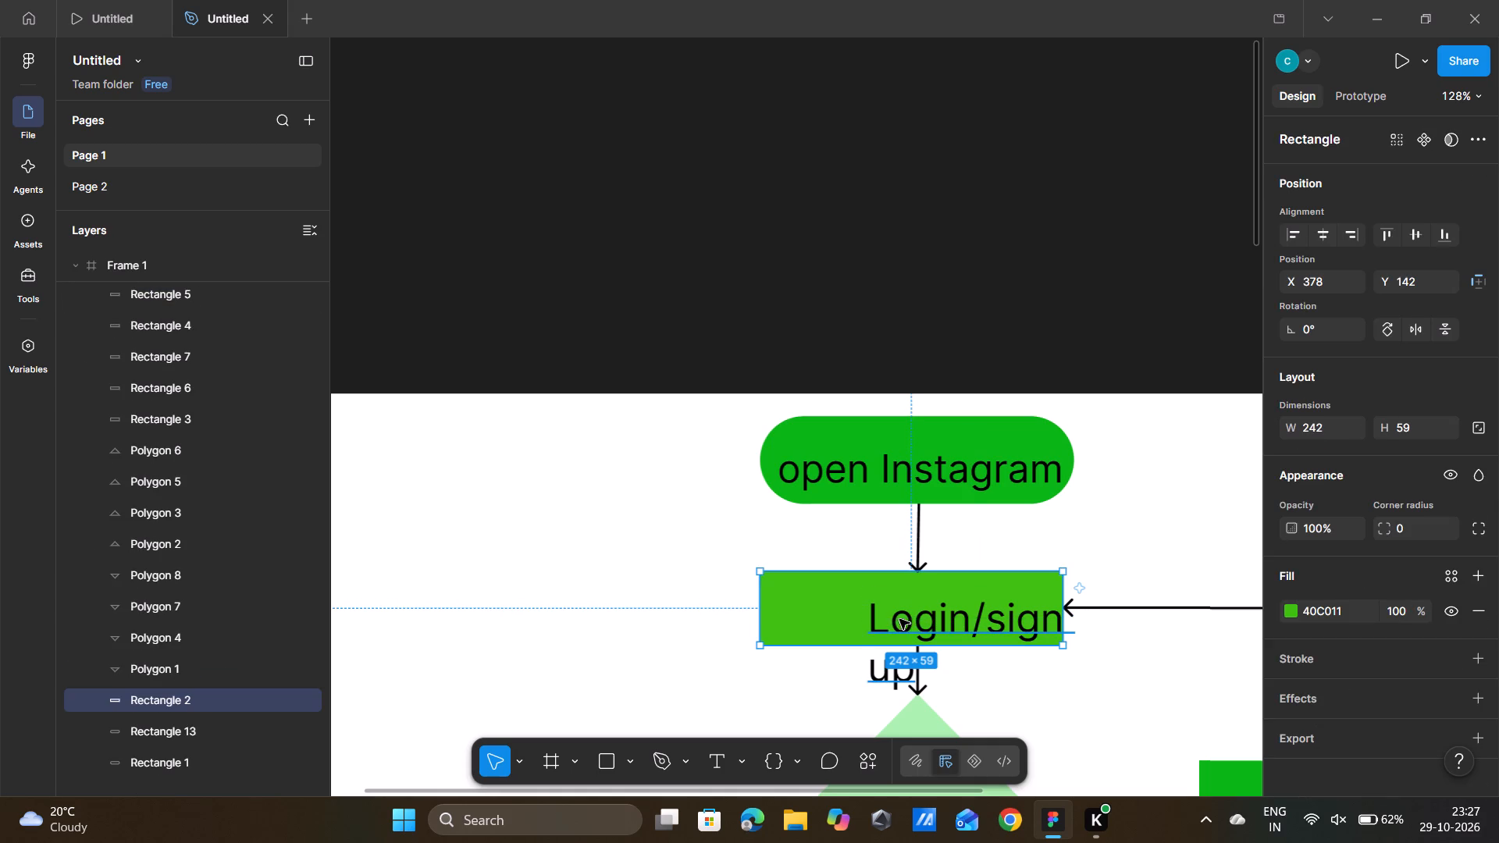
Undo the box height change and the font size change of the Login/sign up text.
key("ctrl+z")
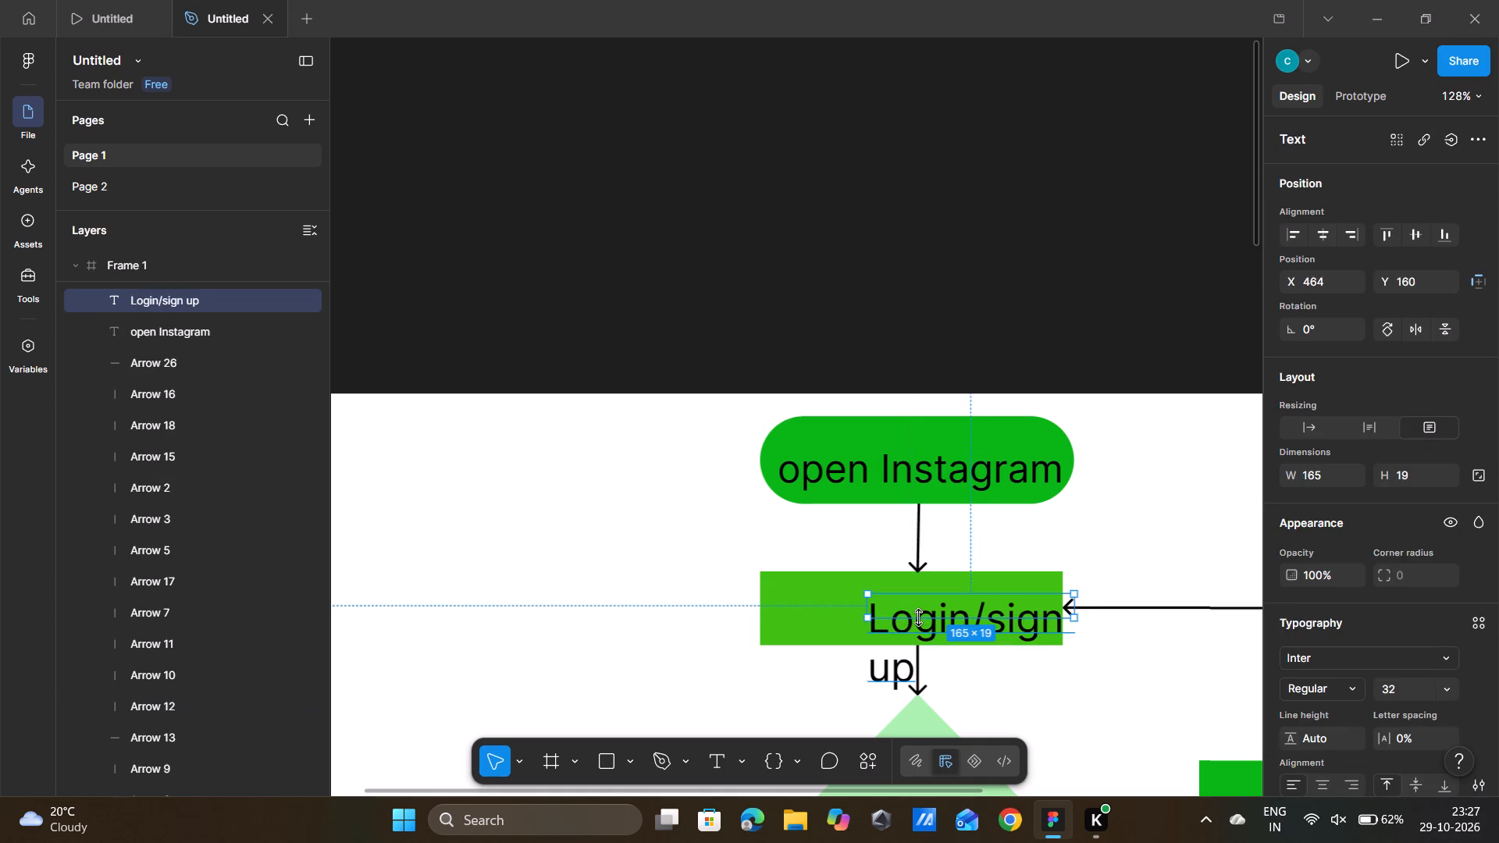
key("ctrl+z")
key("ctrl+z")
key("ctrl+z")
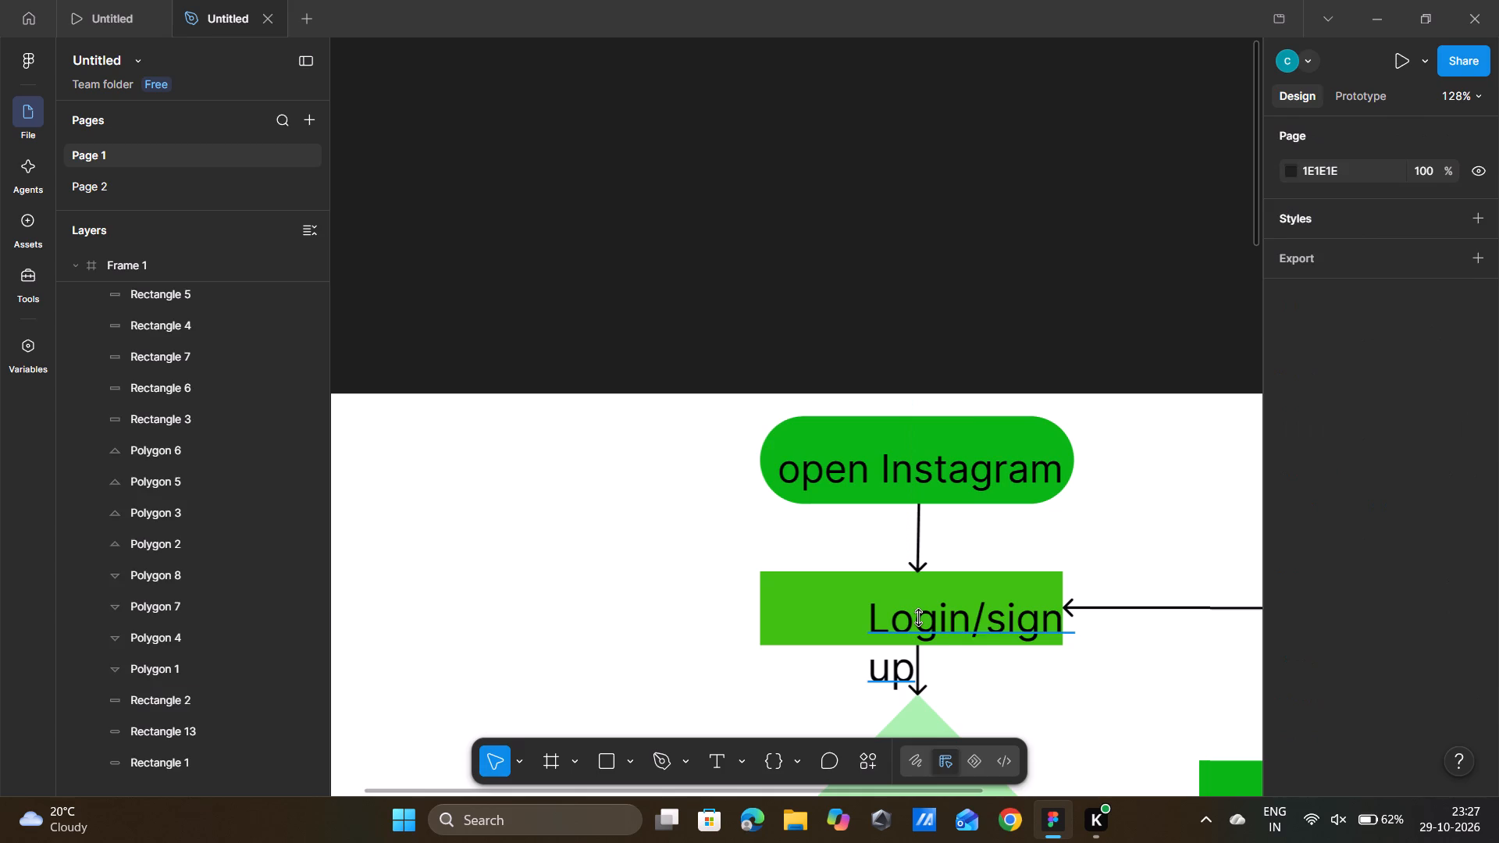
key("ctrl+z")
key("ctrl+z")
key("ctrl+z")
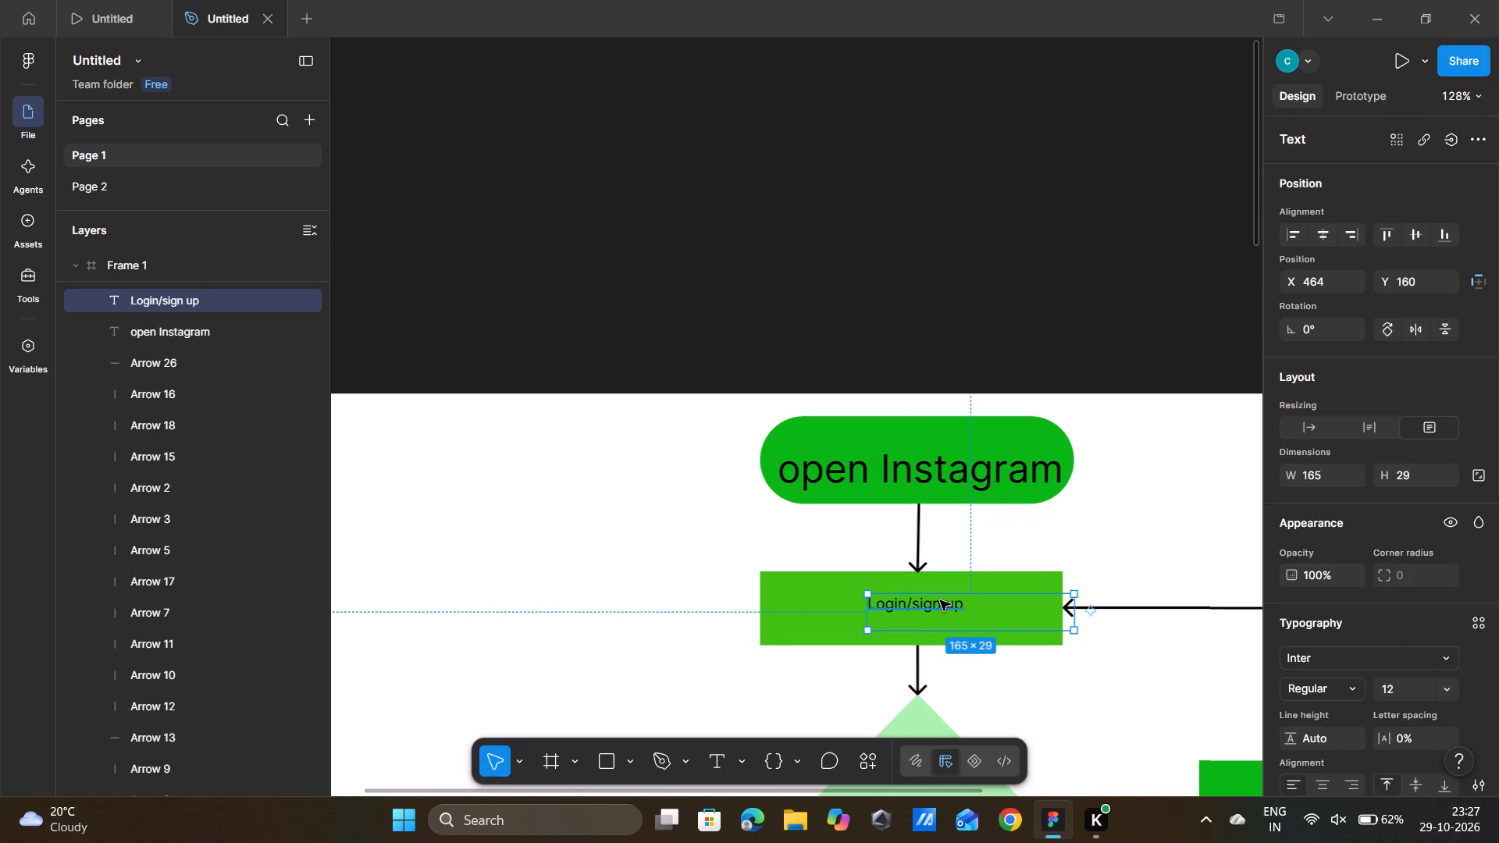
Move the Login/sign up text leftward on its green rectangle to about X 434, Y 160.
left_click_drag(941, 599, 904, 600)
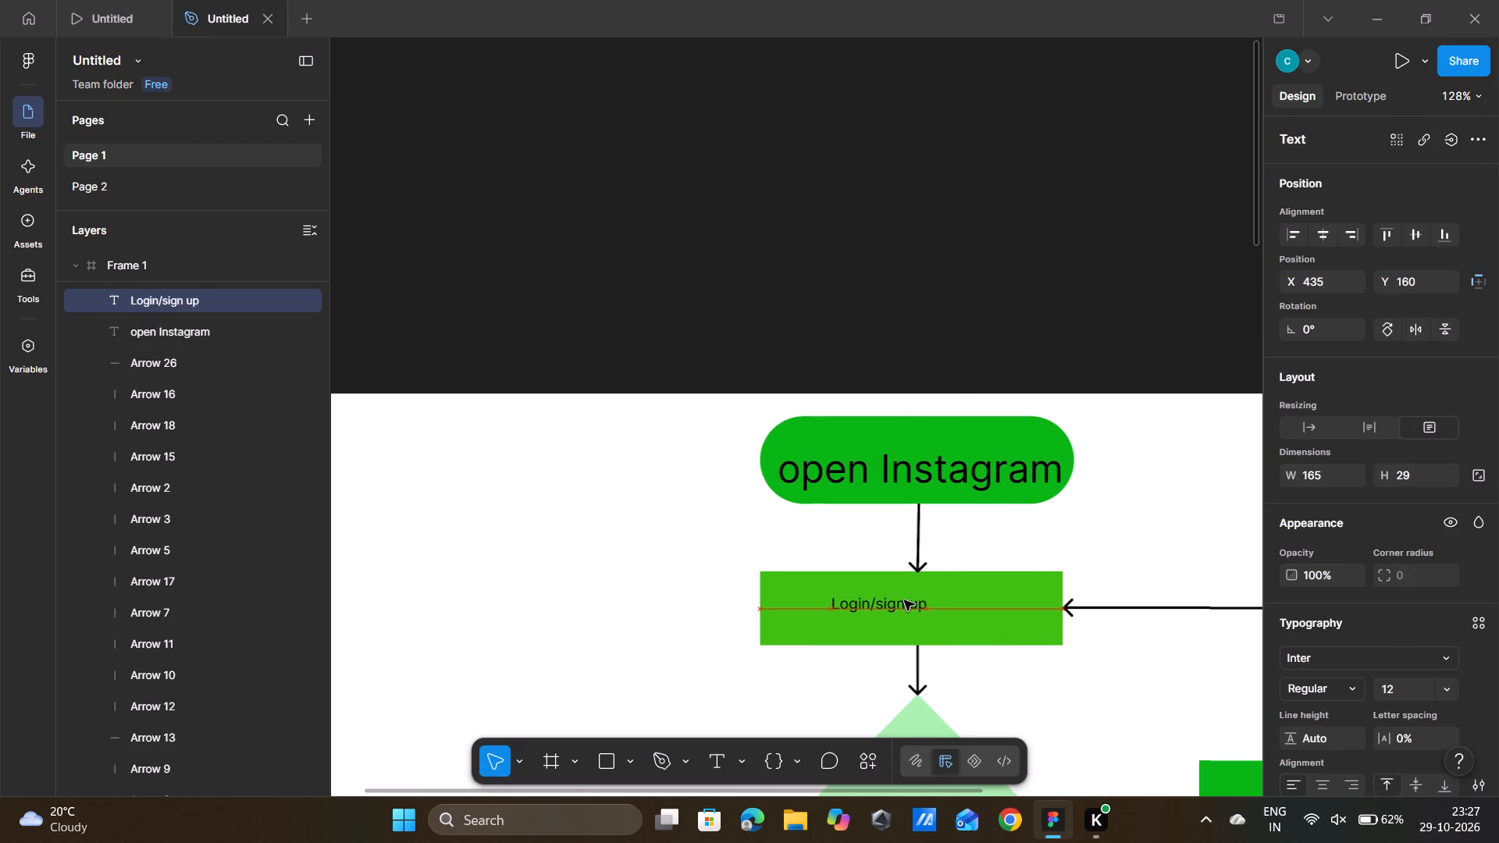
left_click_drag(904, 600, 903, 598)
Set the font size of the Login/sign up text to 24 and deselect it.
left_click(1405, 678)
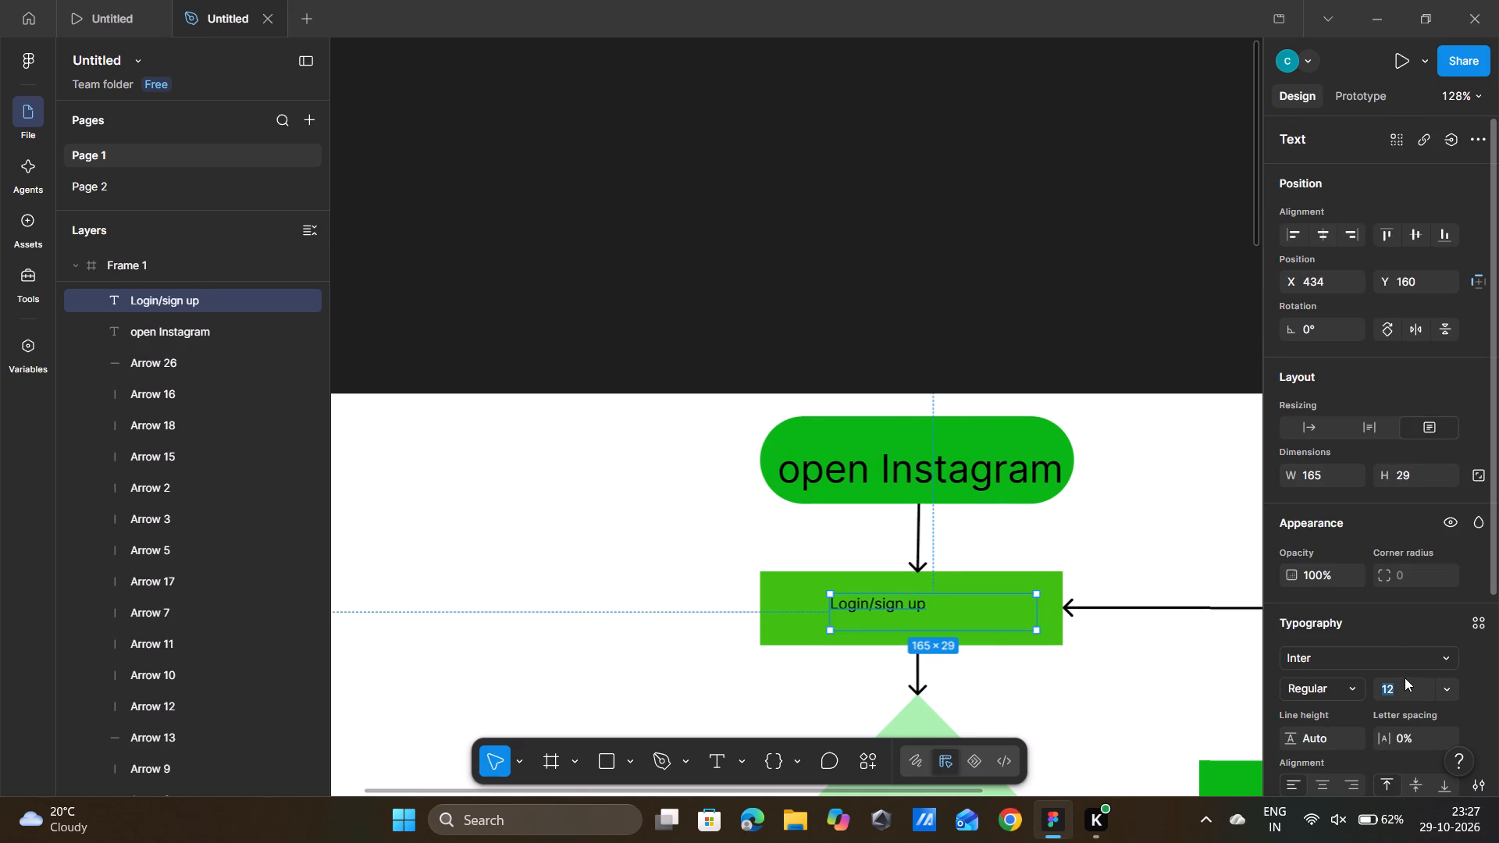
left_click(1454, 689)
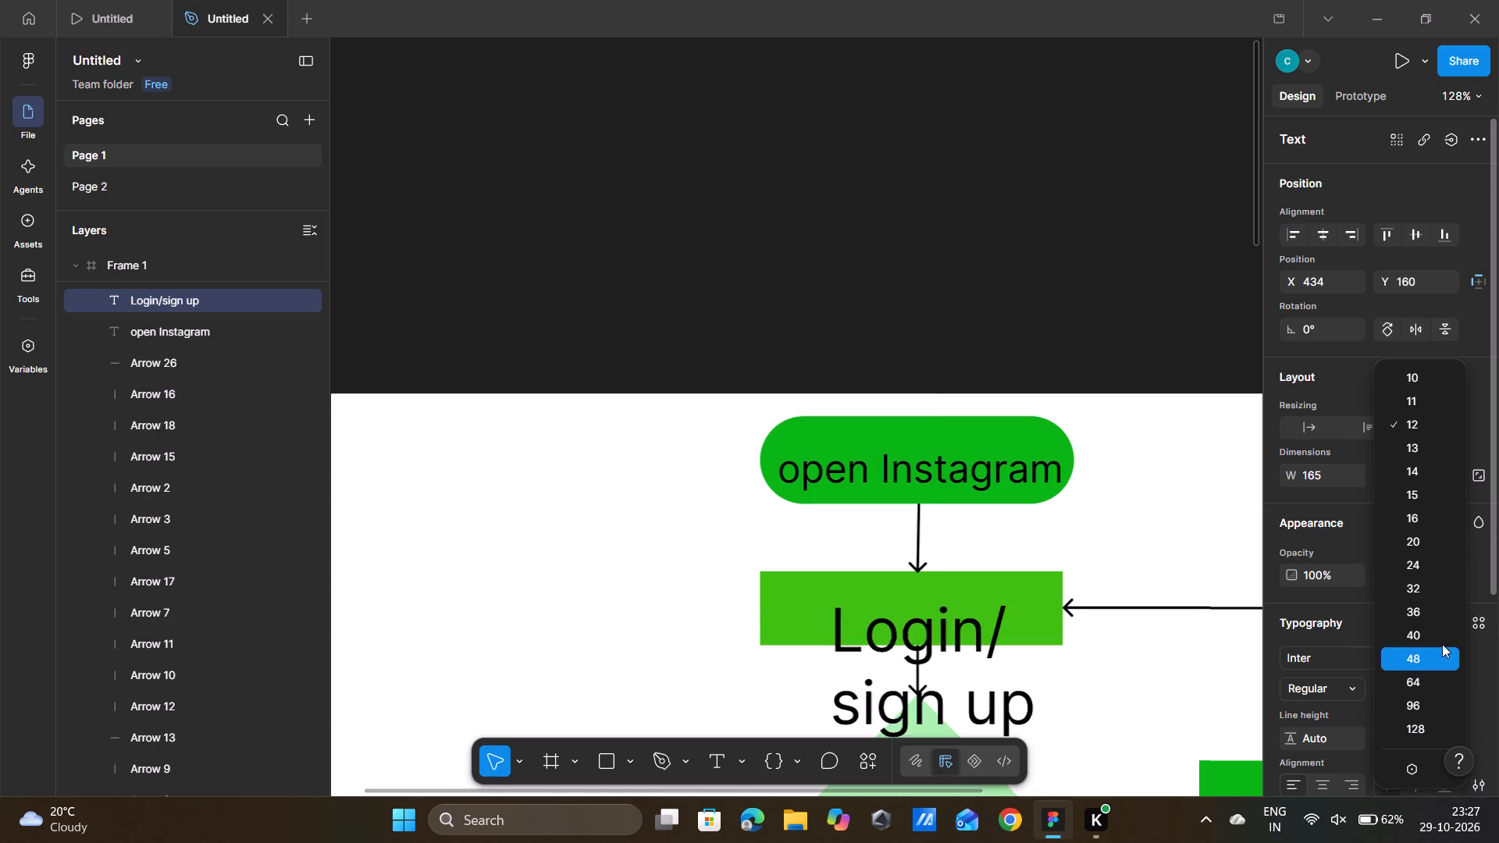
left_click(1427, 567)
left_click(1173, 574)
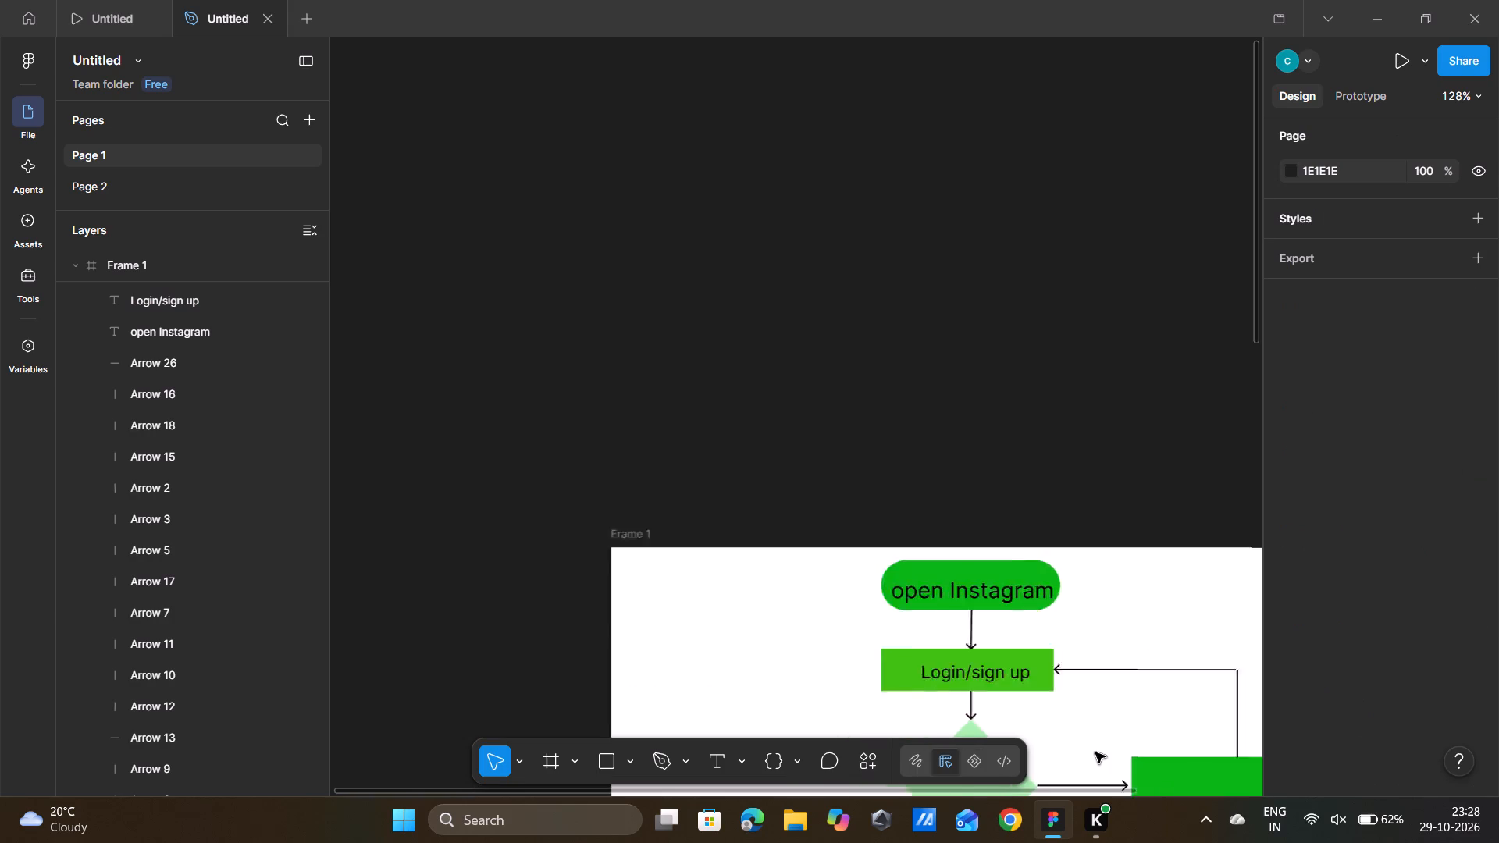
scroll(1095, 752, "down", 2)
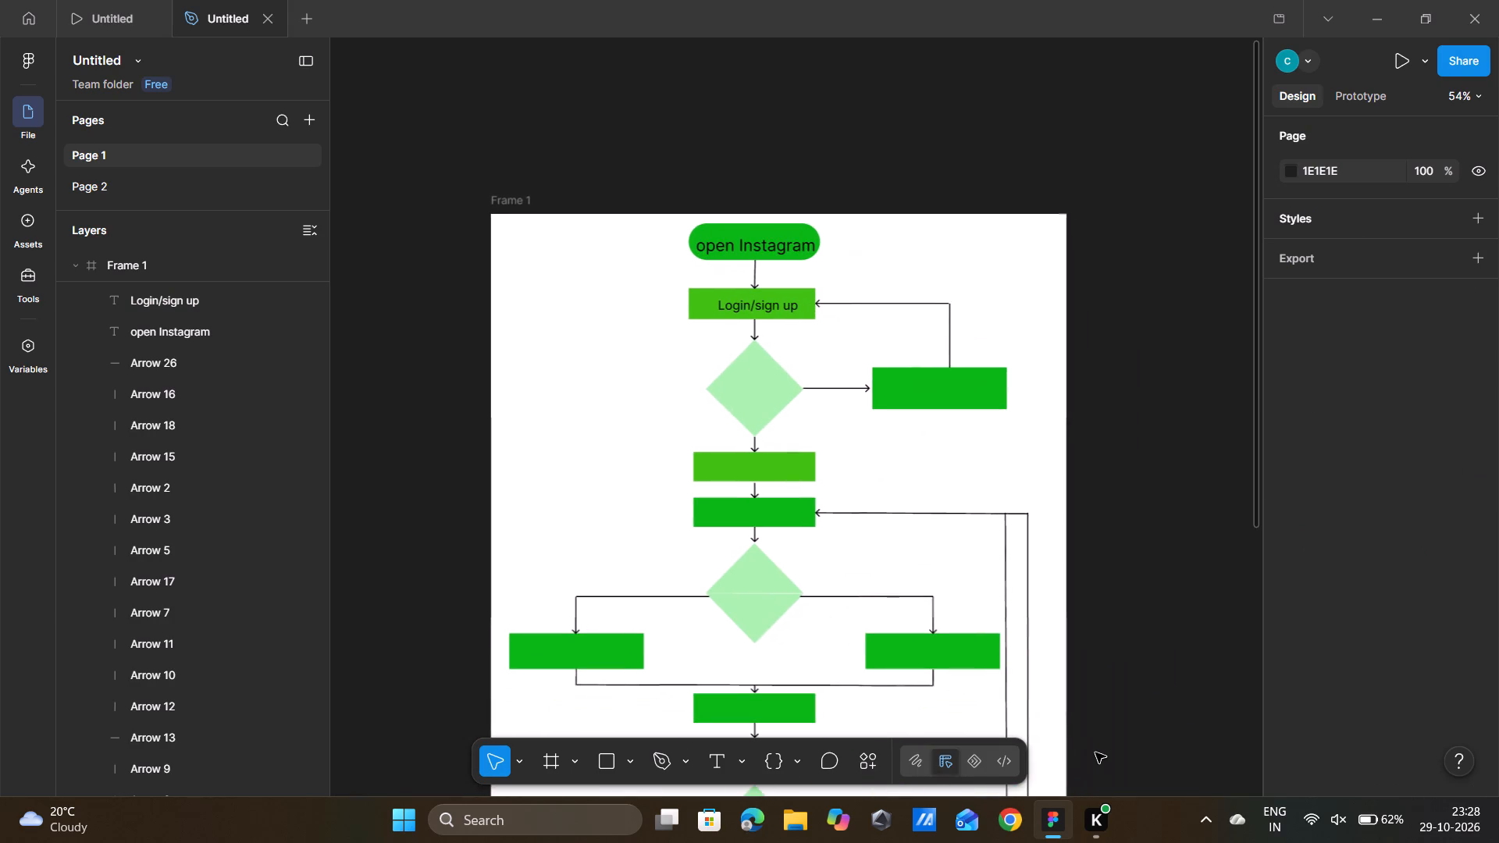
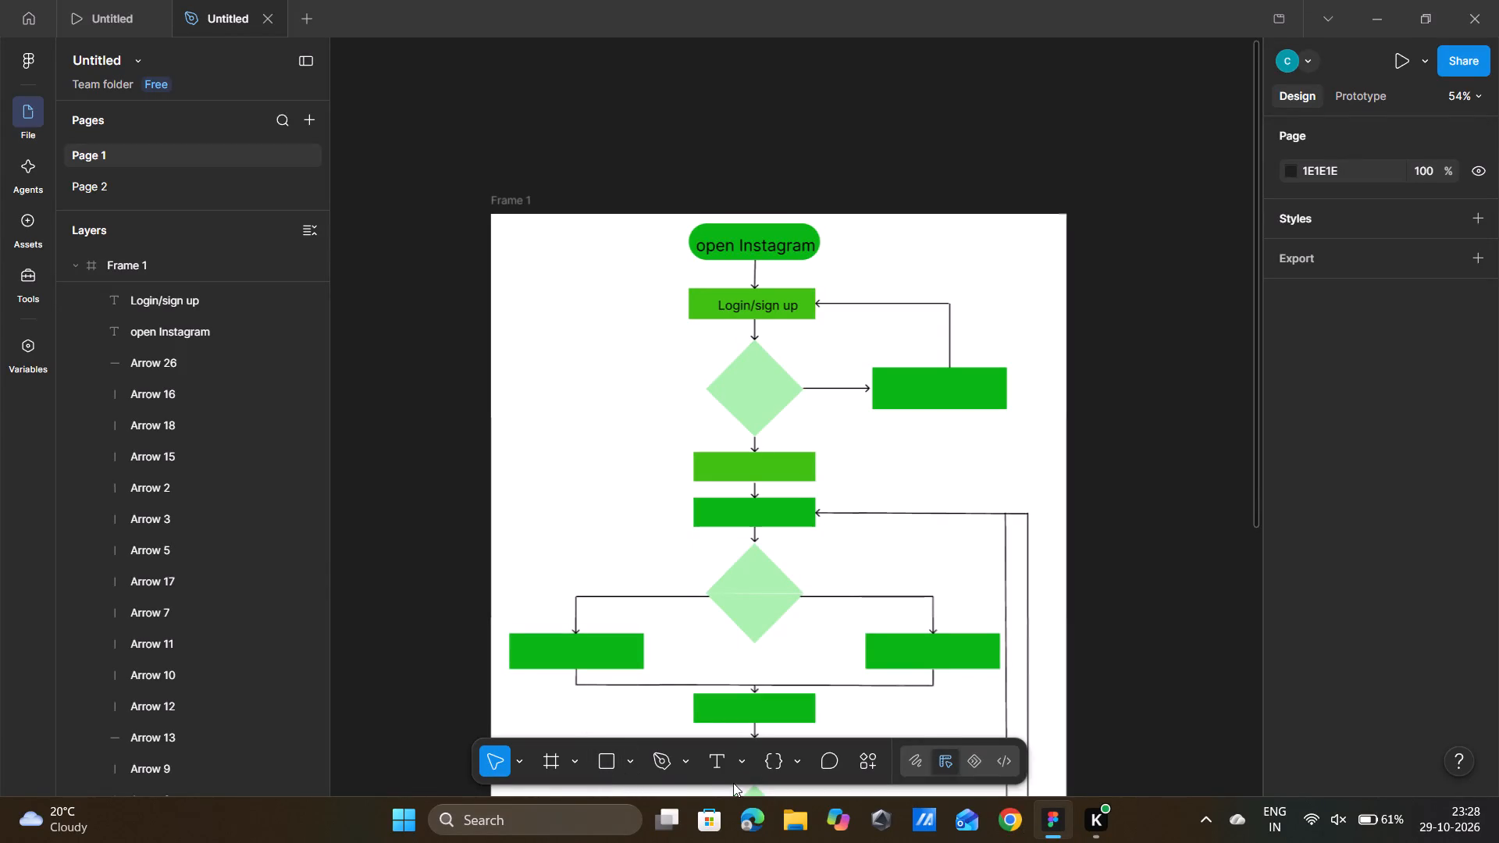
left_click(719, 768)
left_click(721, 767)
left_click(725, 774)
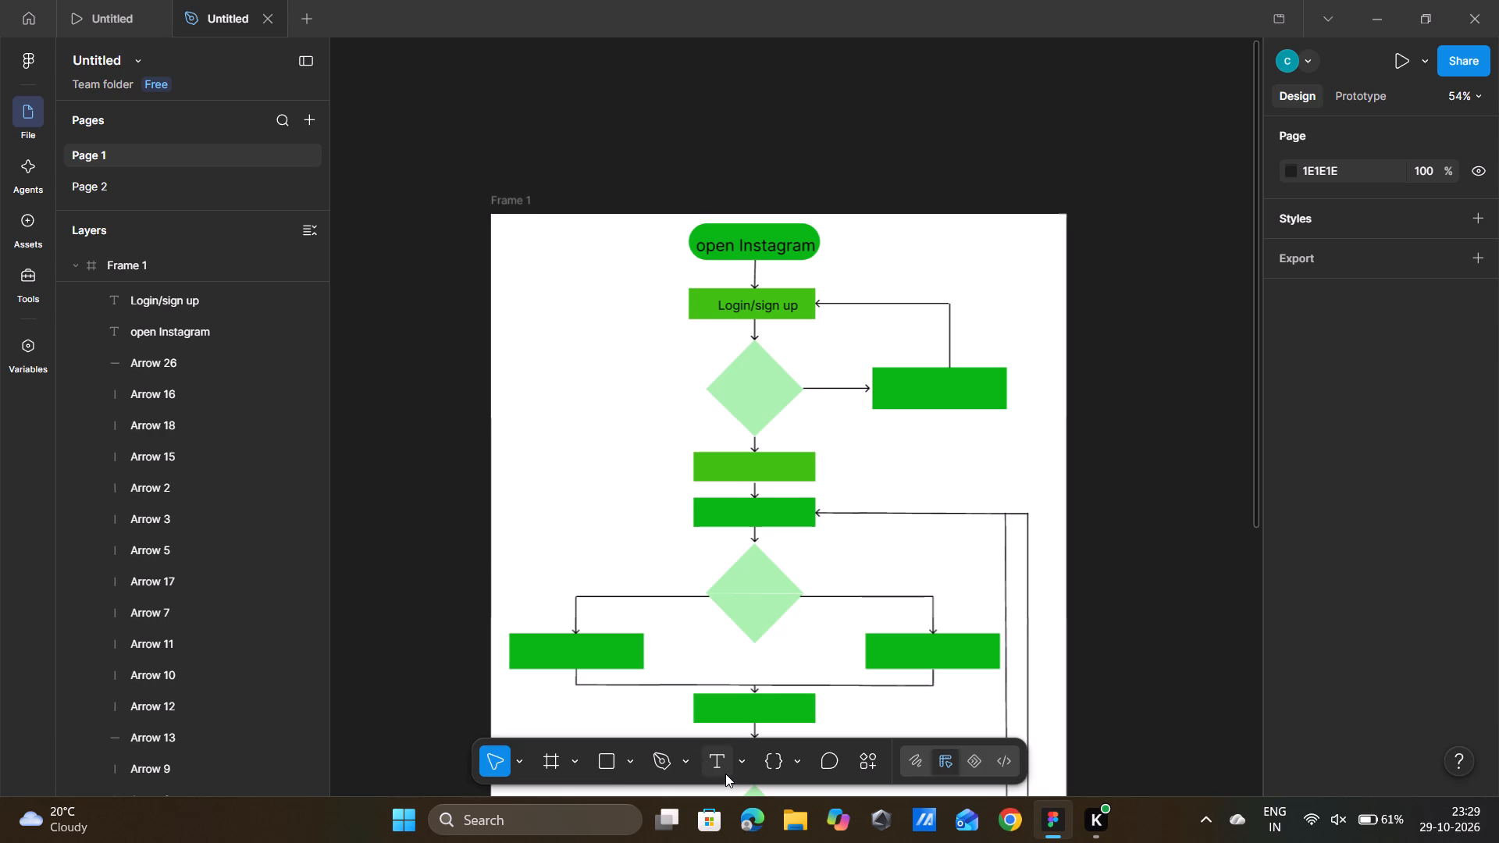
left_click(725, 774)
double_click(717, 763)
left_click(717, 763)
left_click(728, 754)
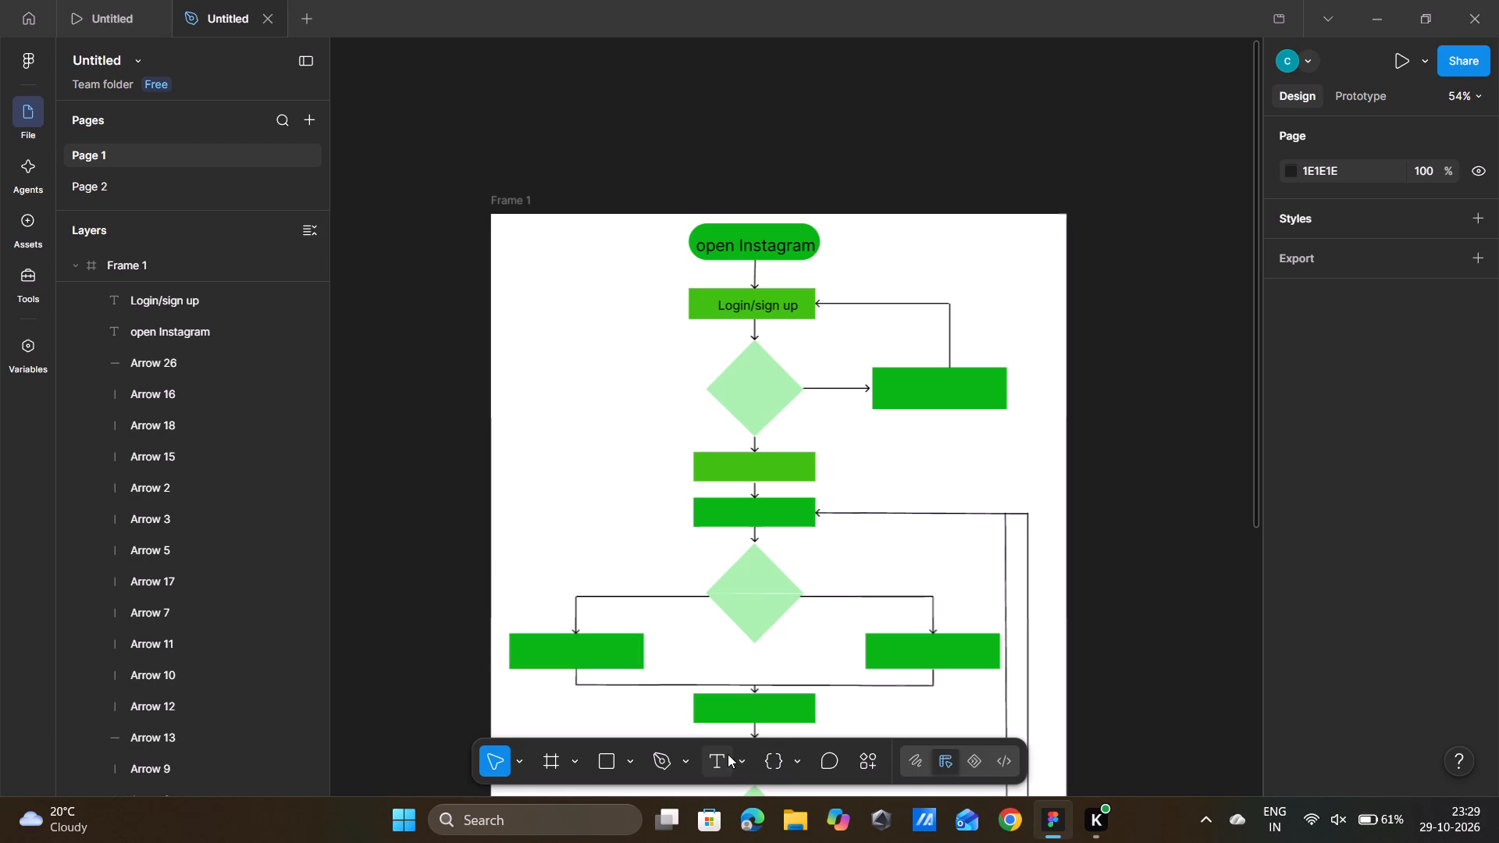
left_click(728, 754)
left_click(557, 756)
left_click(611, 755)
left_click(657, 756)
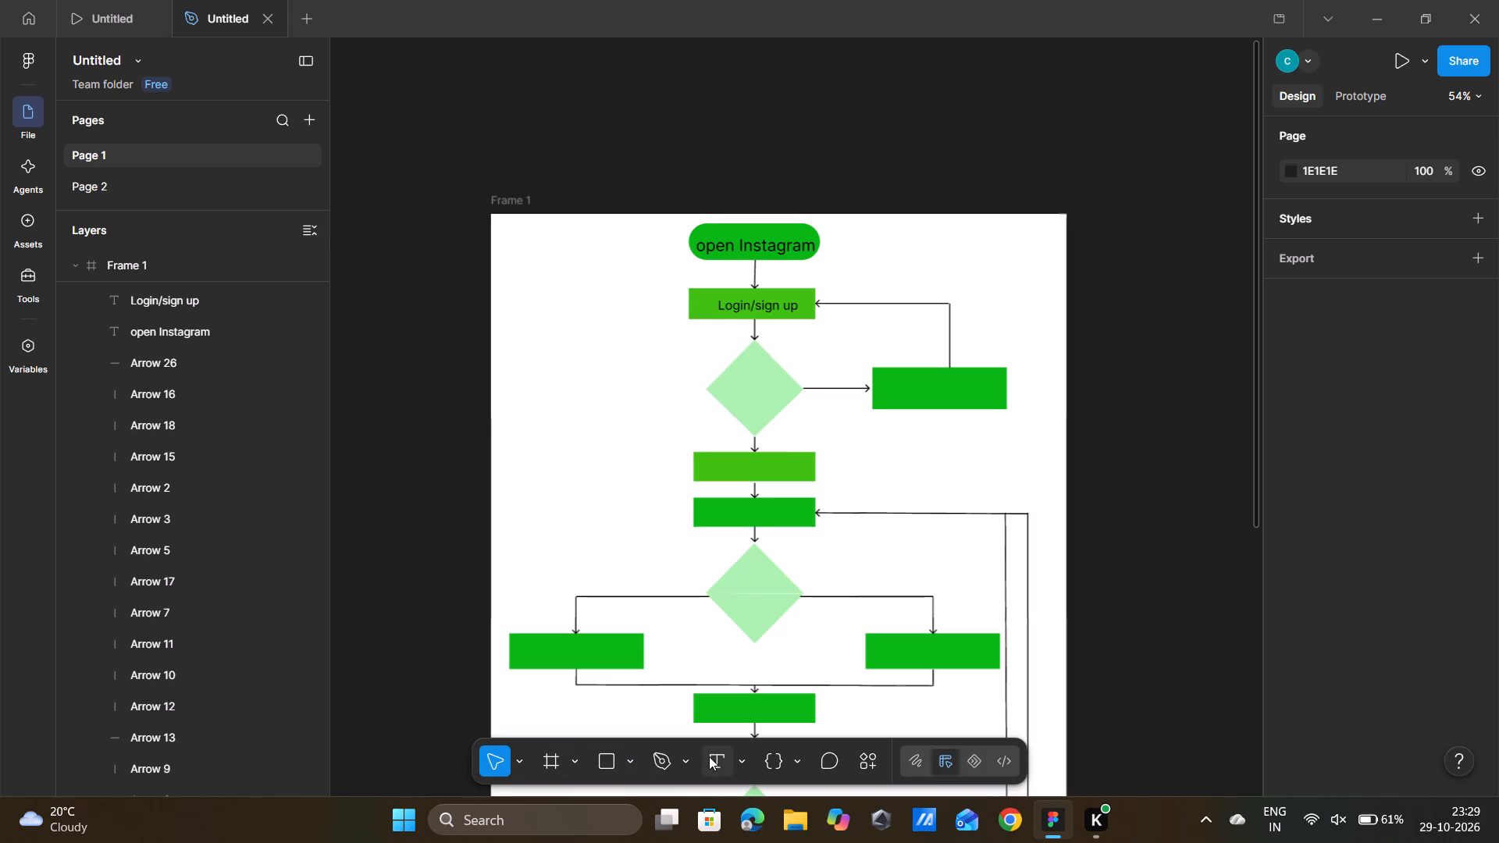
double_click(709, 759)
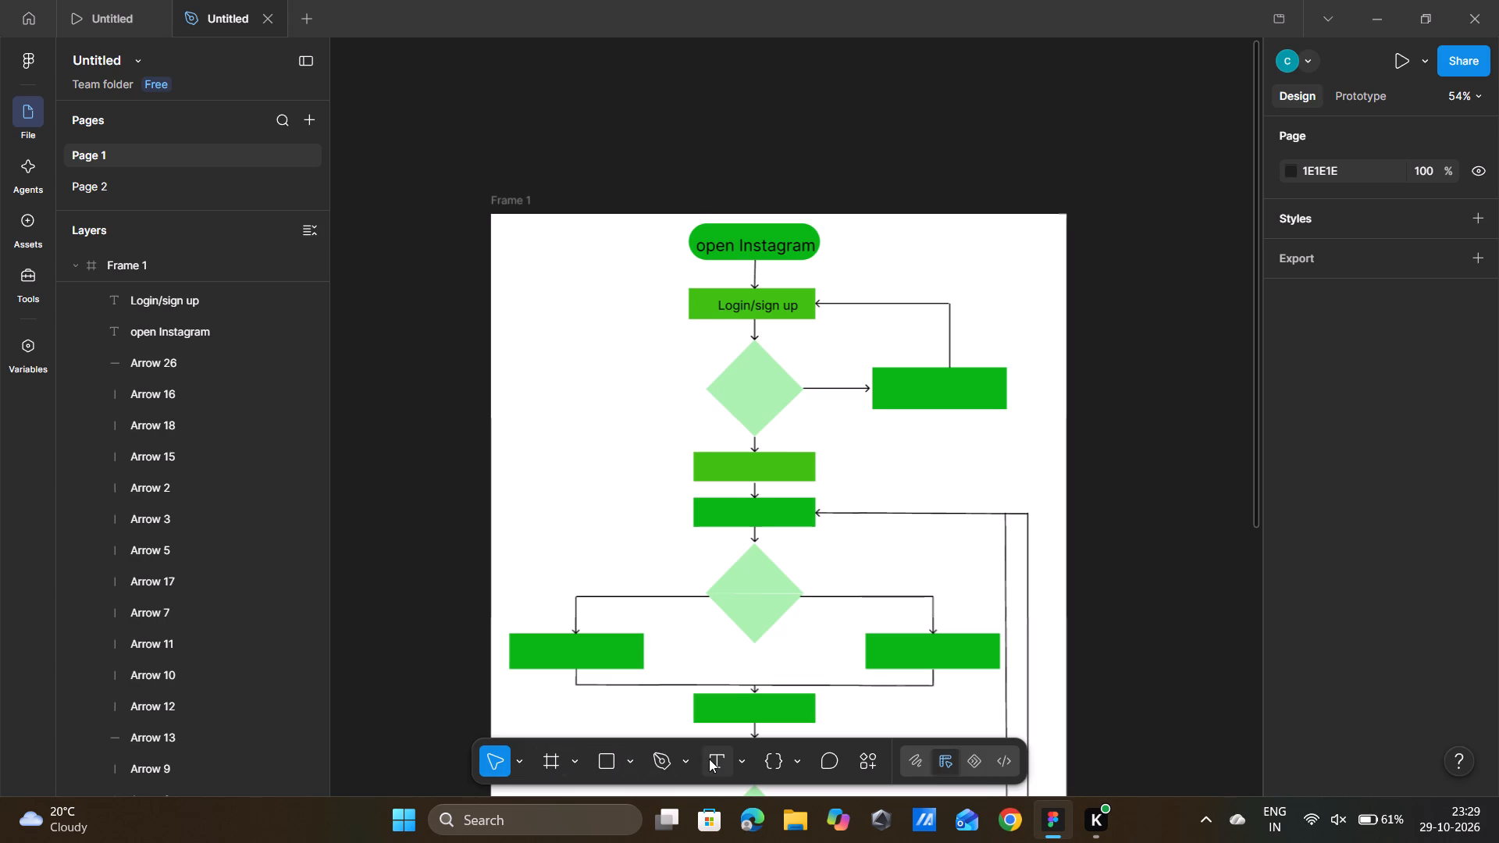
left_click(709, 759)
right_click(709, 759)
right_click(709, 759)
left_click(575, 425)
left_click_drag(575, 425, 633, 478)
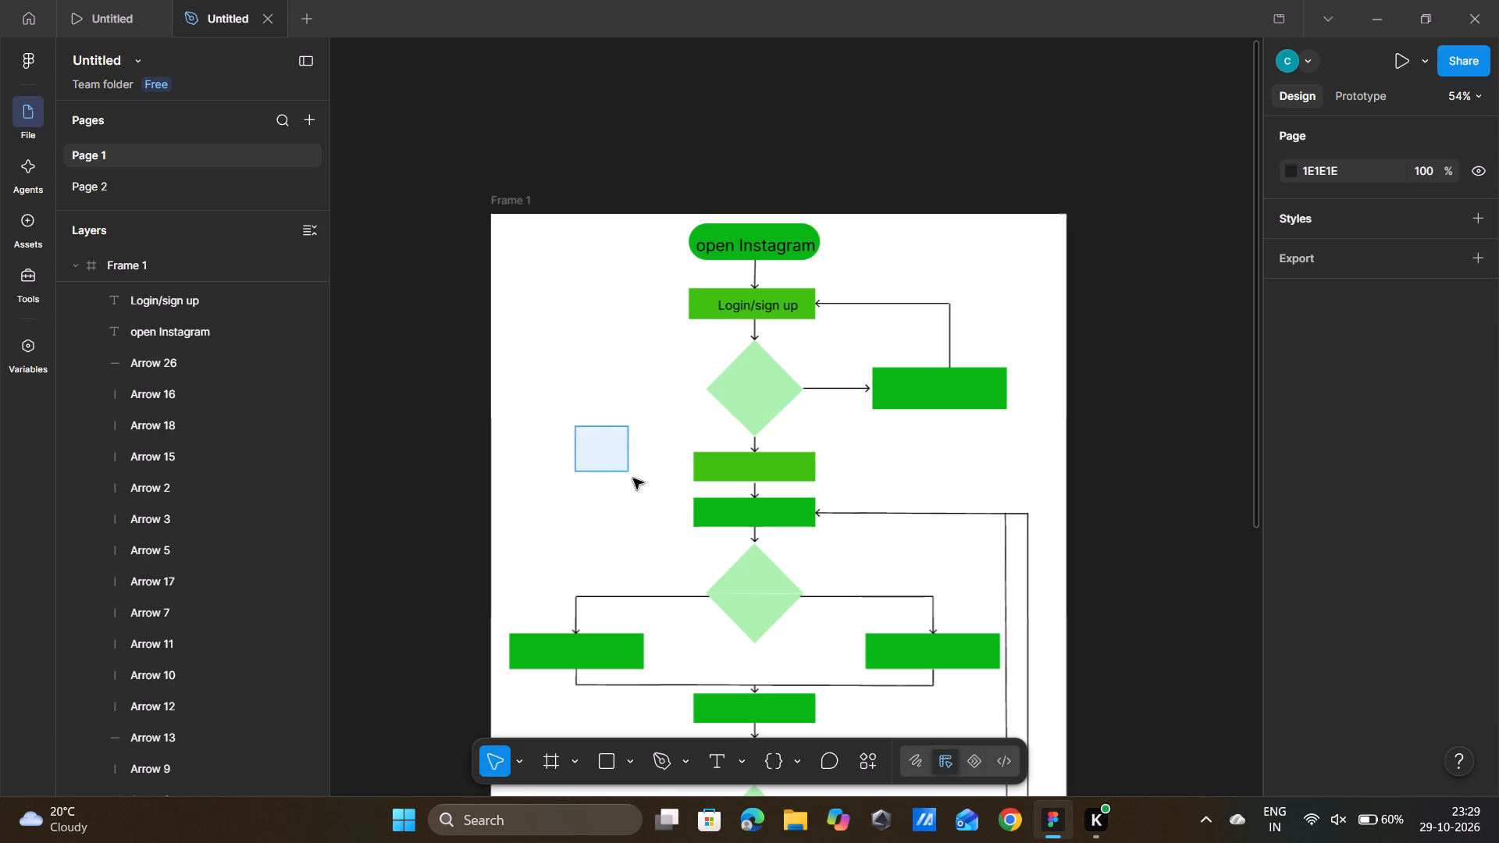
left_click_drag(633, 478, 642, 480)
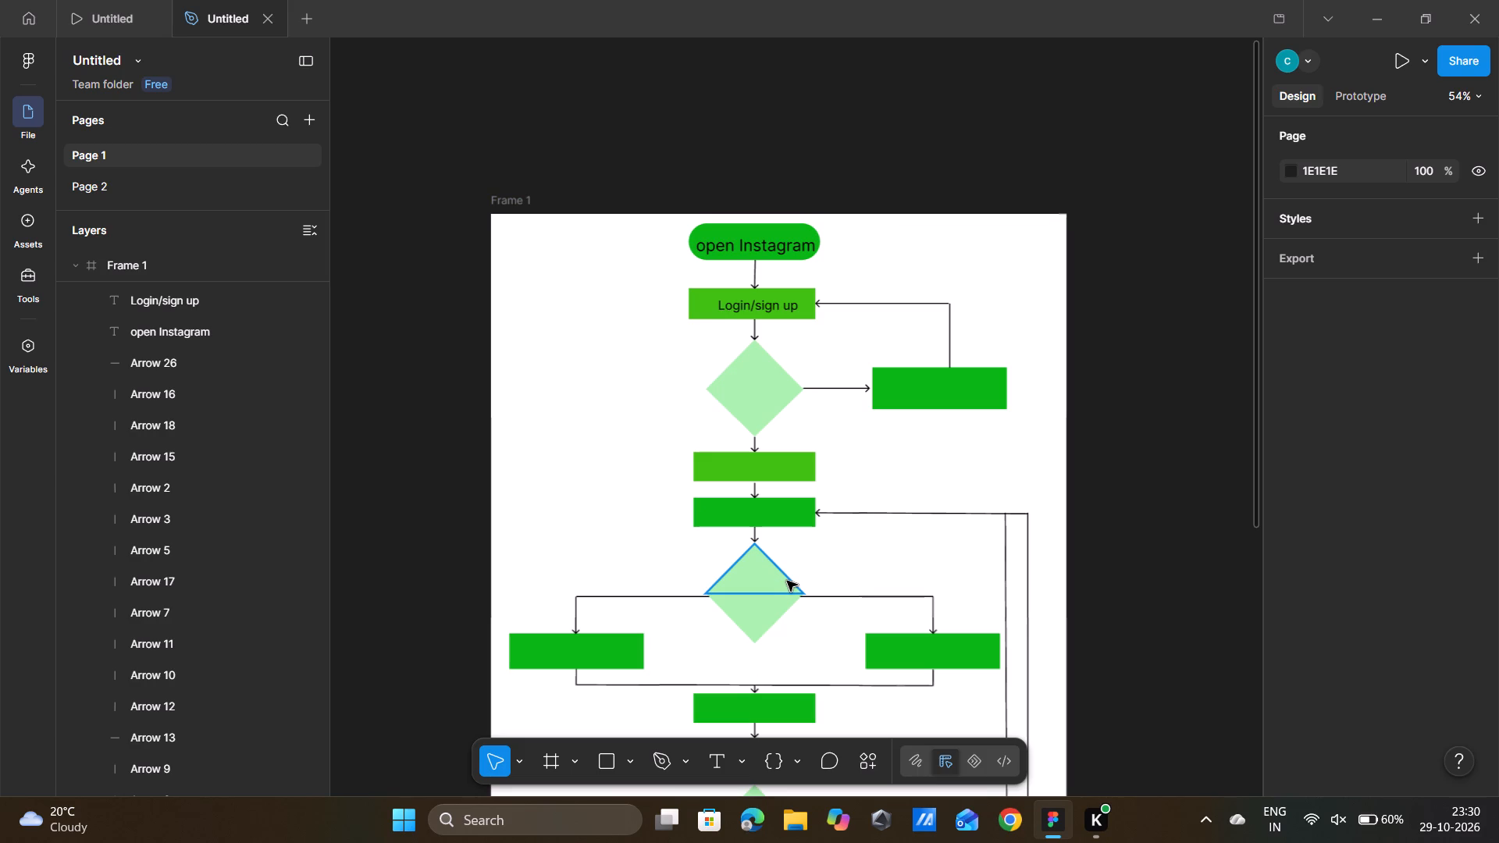
Add a text box about 223 × 126 in the blank area beside the first diamond, reading "Login successful?".
double_click(710, 746)
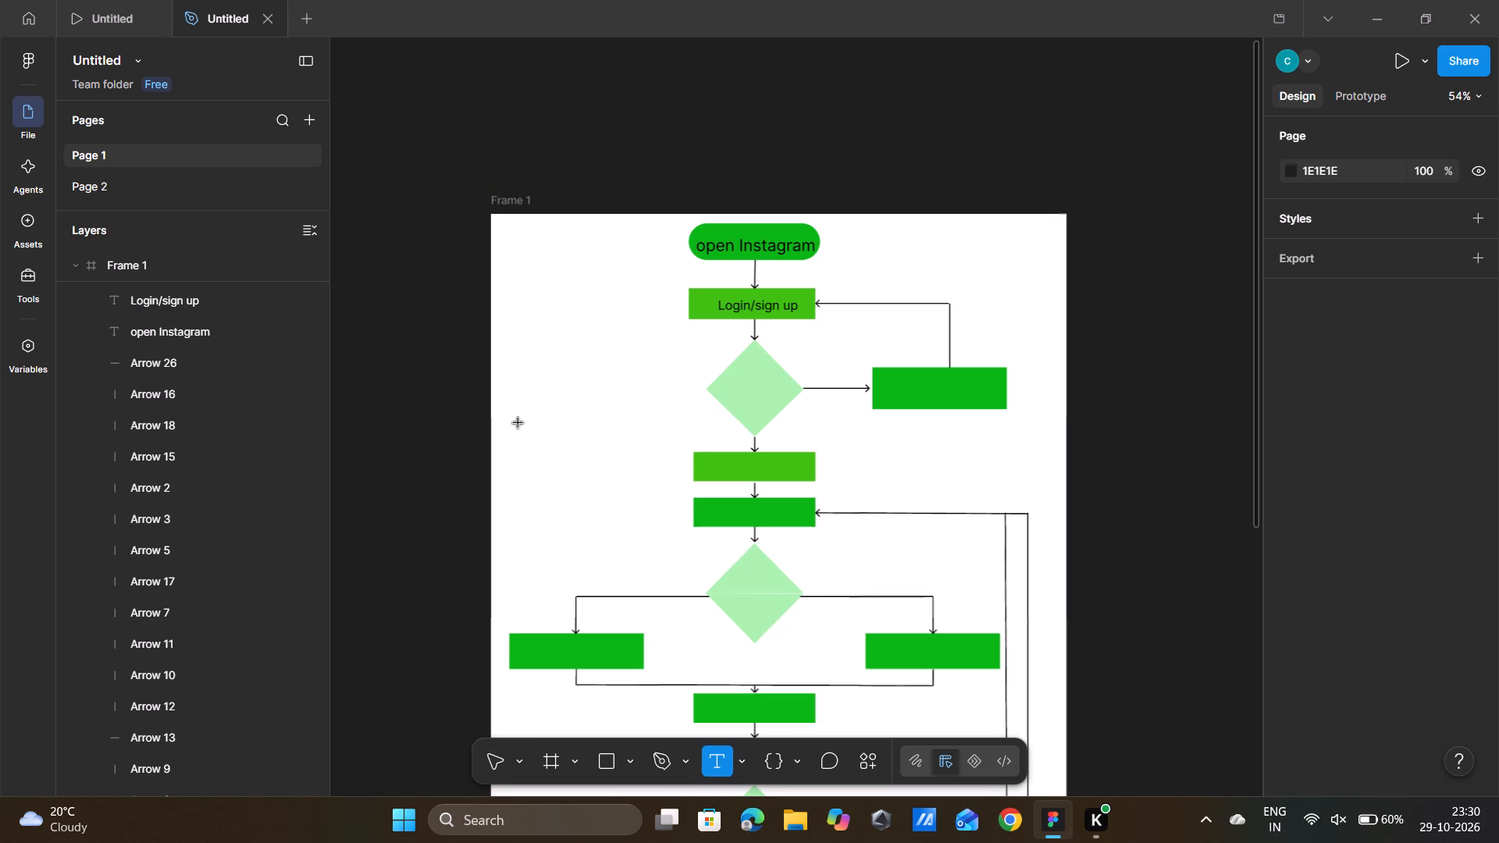
left_click_drag(527, 425, 637, 472)
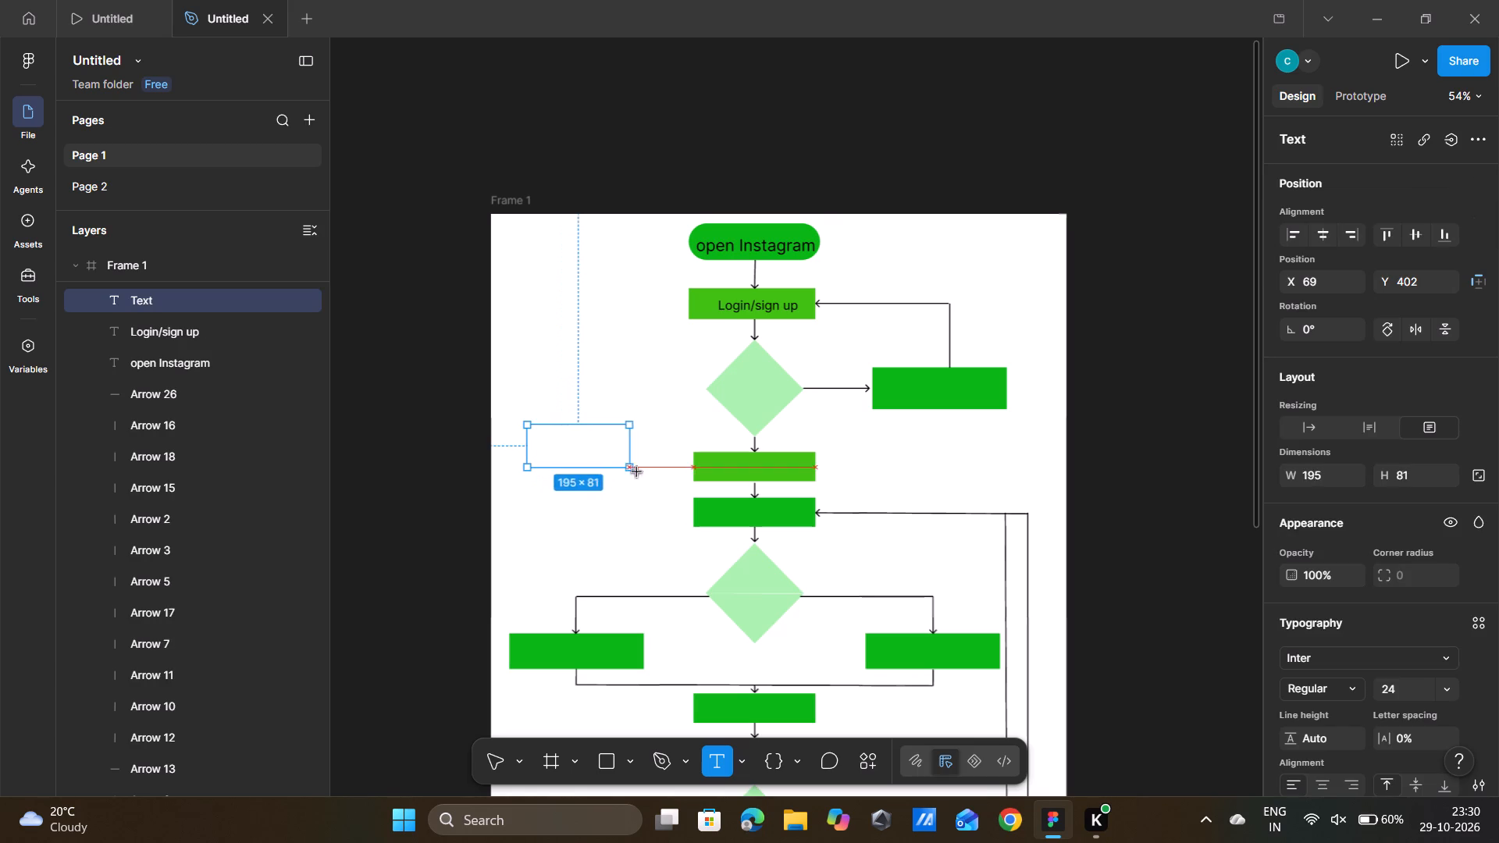
left_click_drag(637, 472, 643, 494)
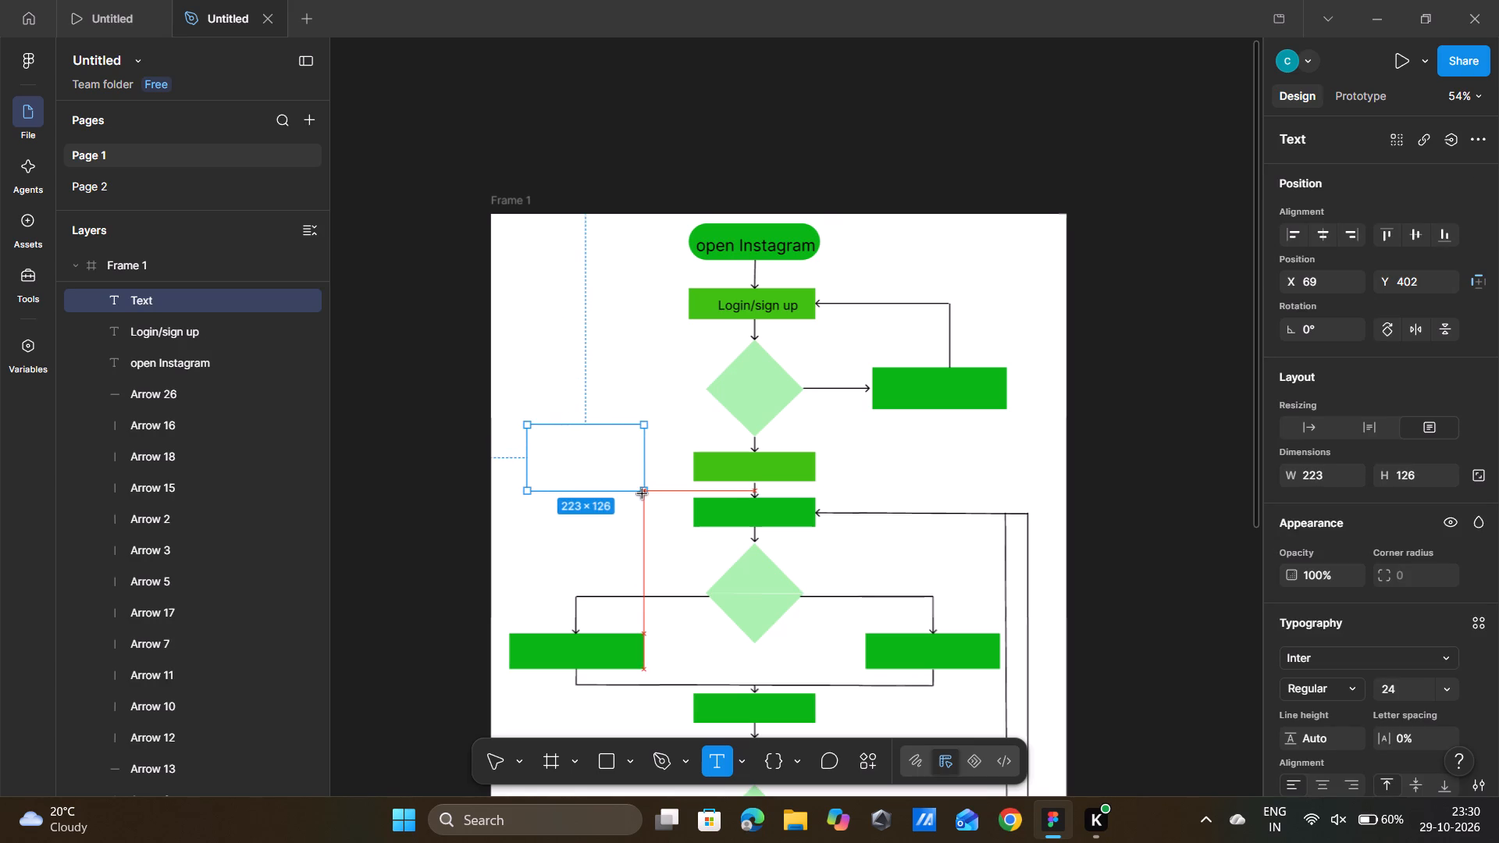
left_click_drag(643, 494, 642, 493)
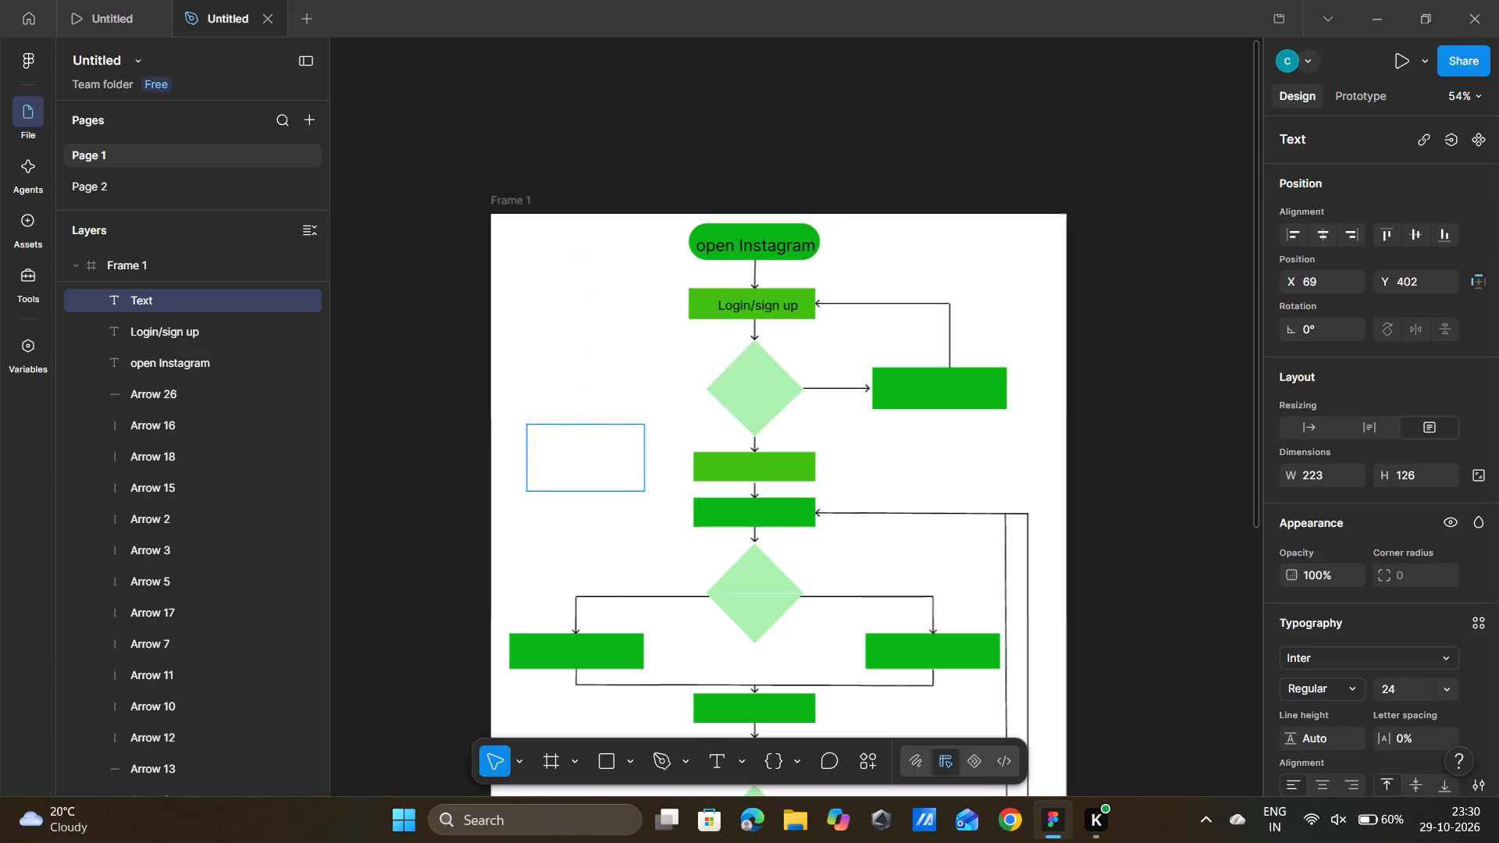
type("lo")
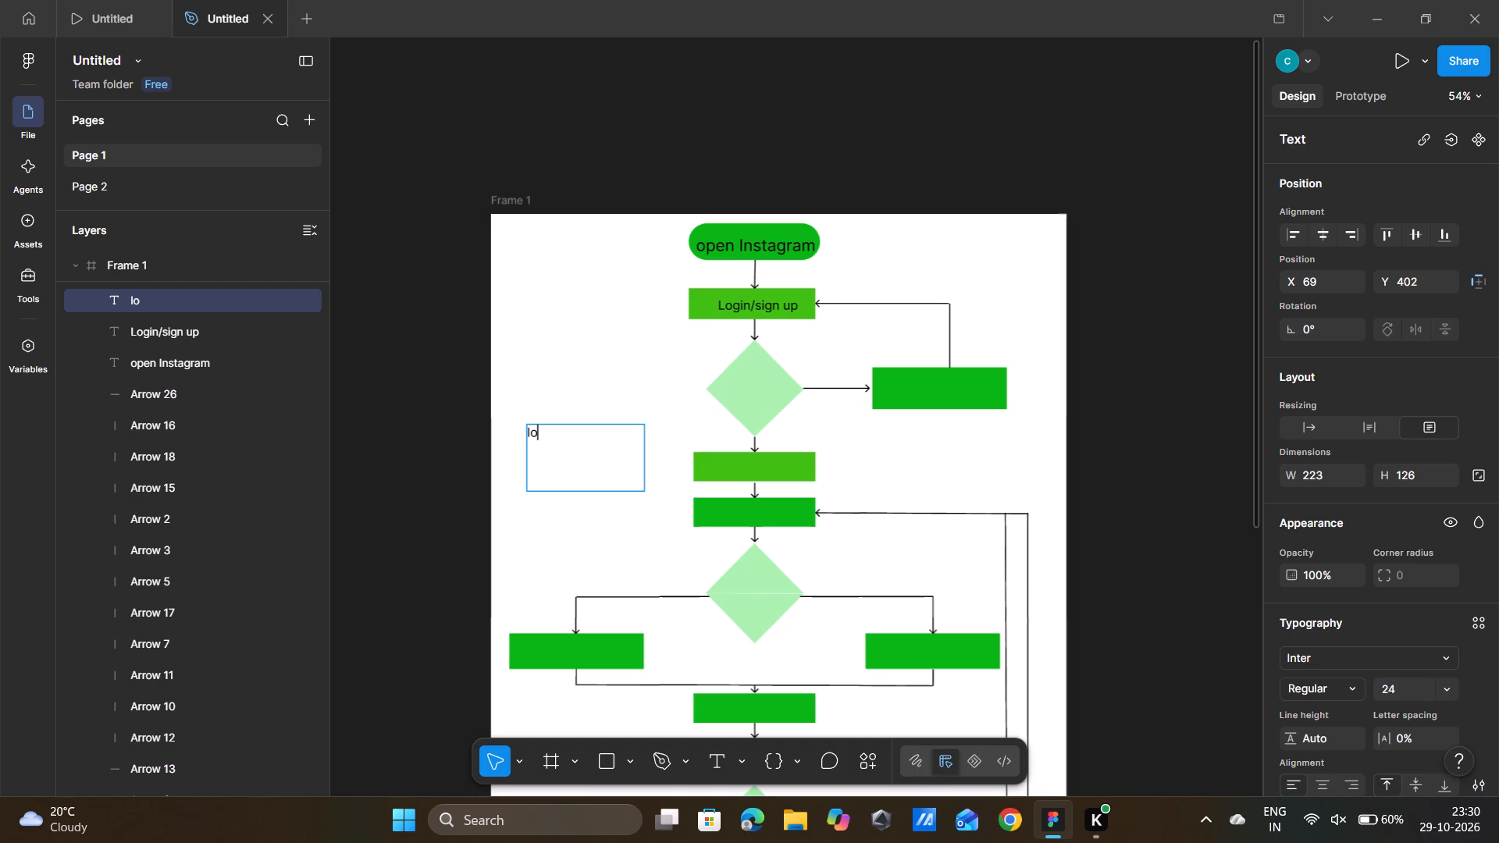
key("BackSpace")
key("BackSpace")
type("ogin")
key("space")
type("su")
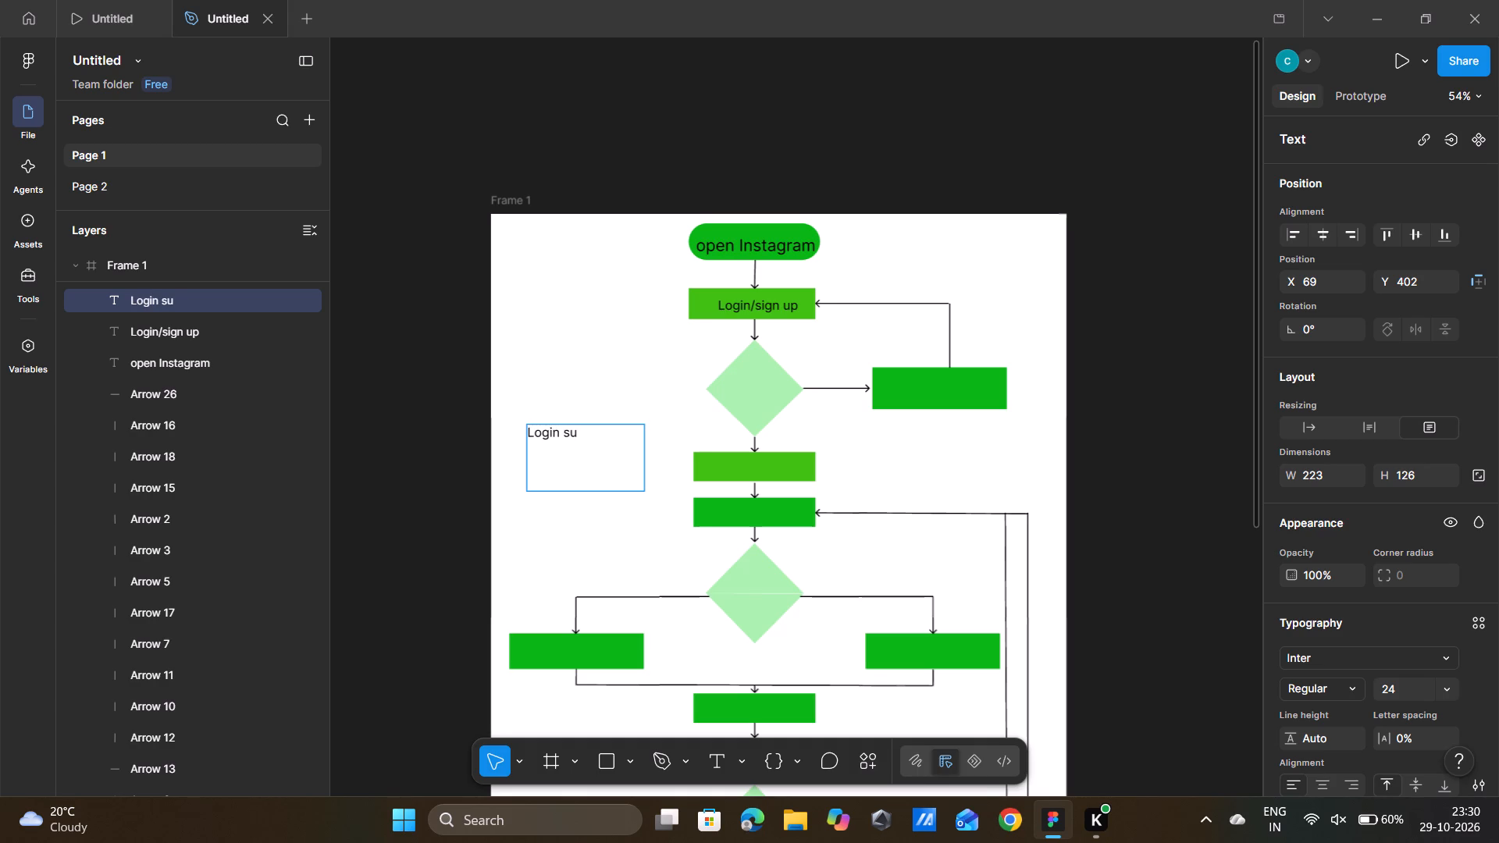
type("ccess")
key("F2")
type("ful")
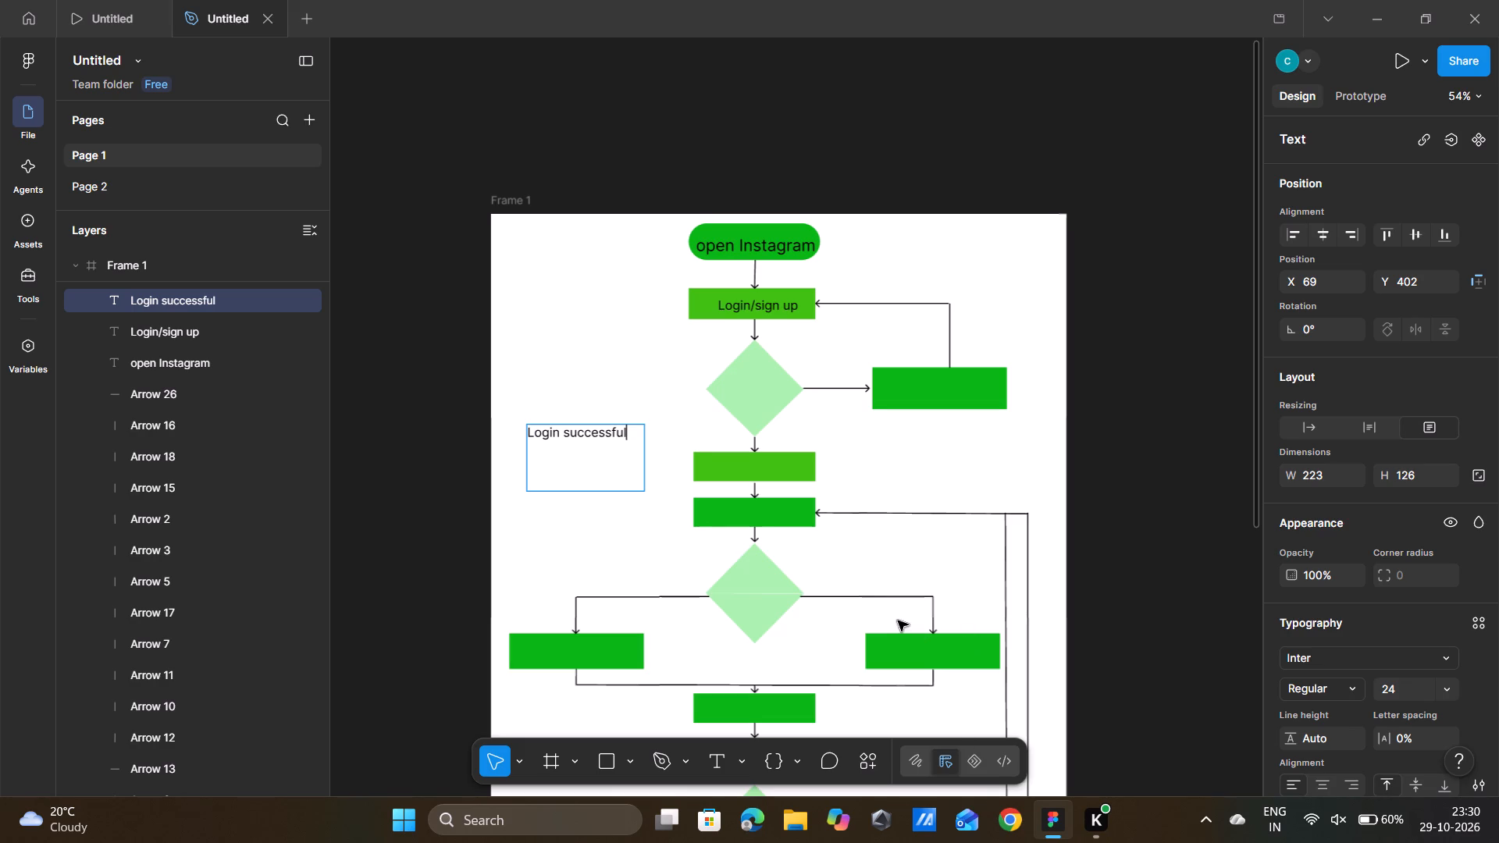
key("shift+question")
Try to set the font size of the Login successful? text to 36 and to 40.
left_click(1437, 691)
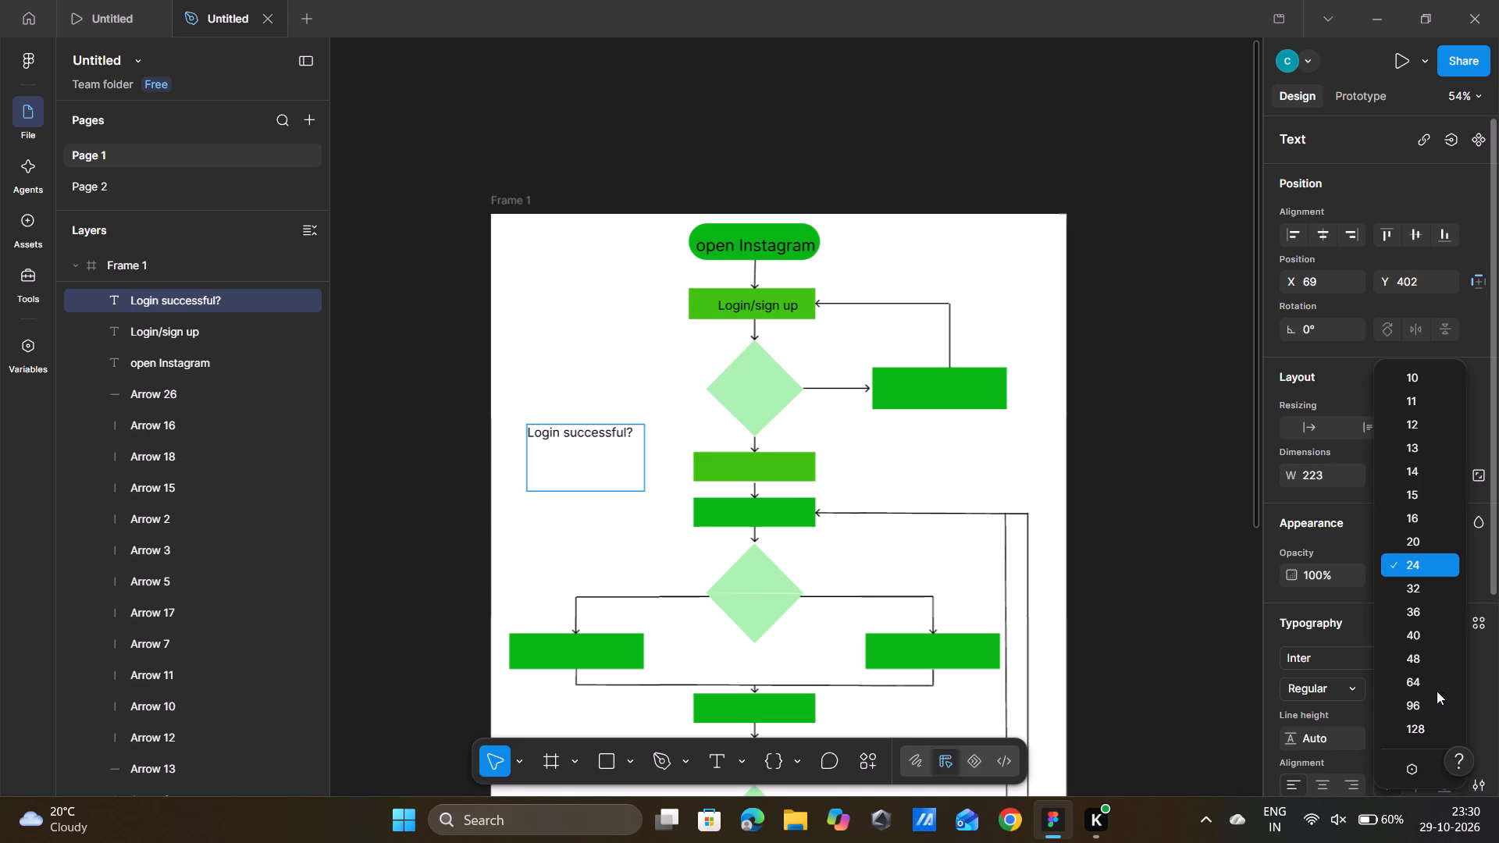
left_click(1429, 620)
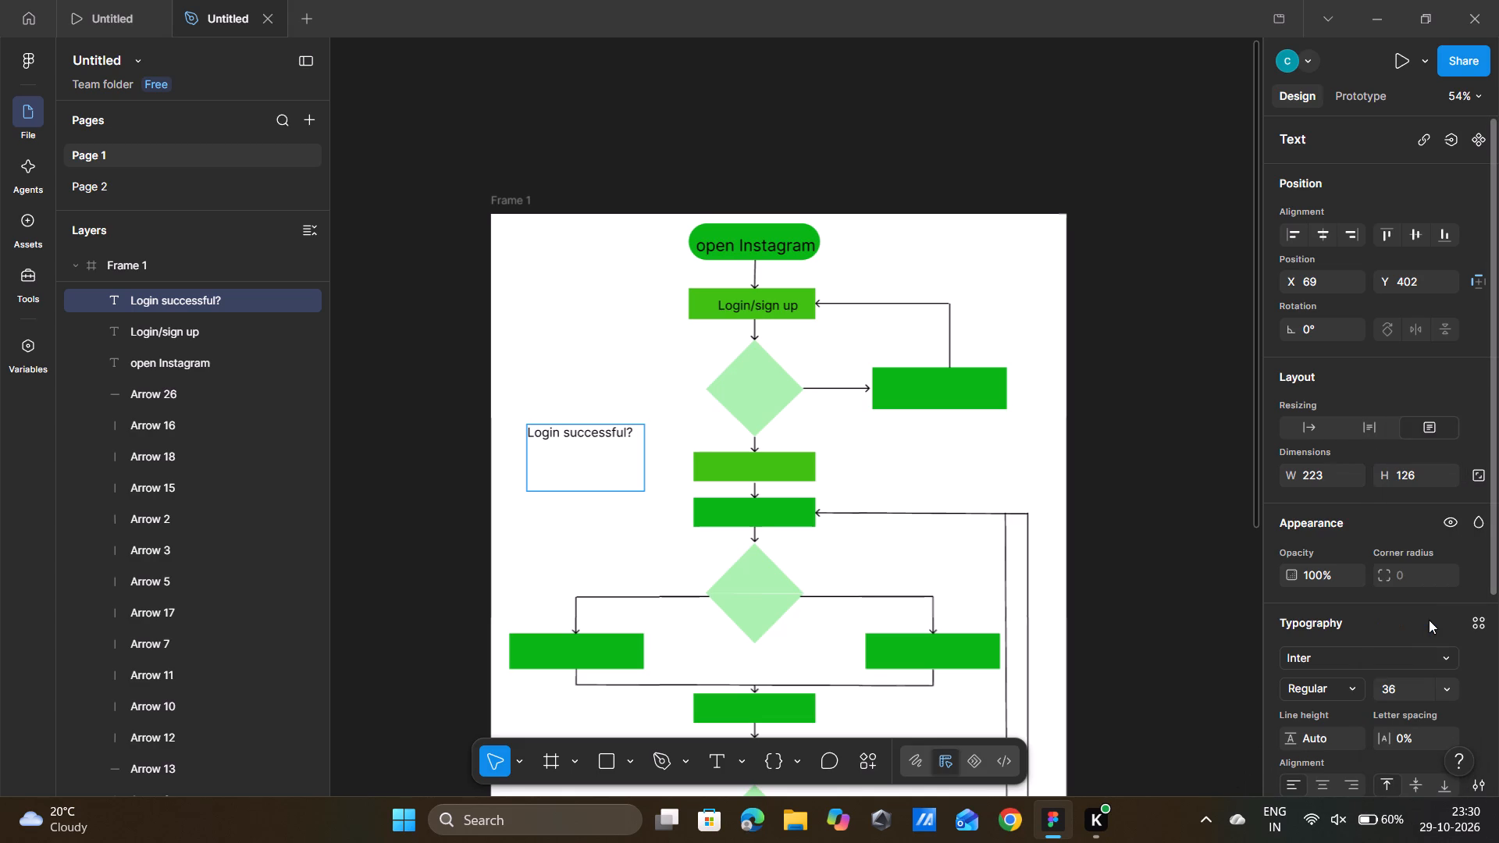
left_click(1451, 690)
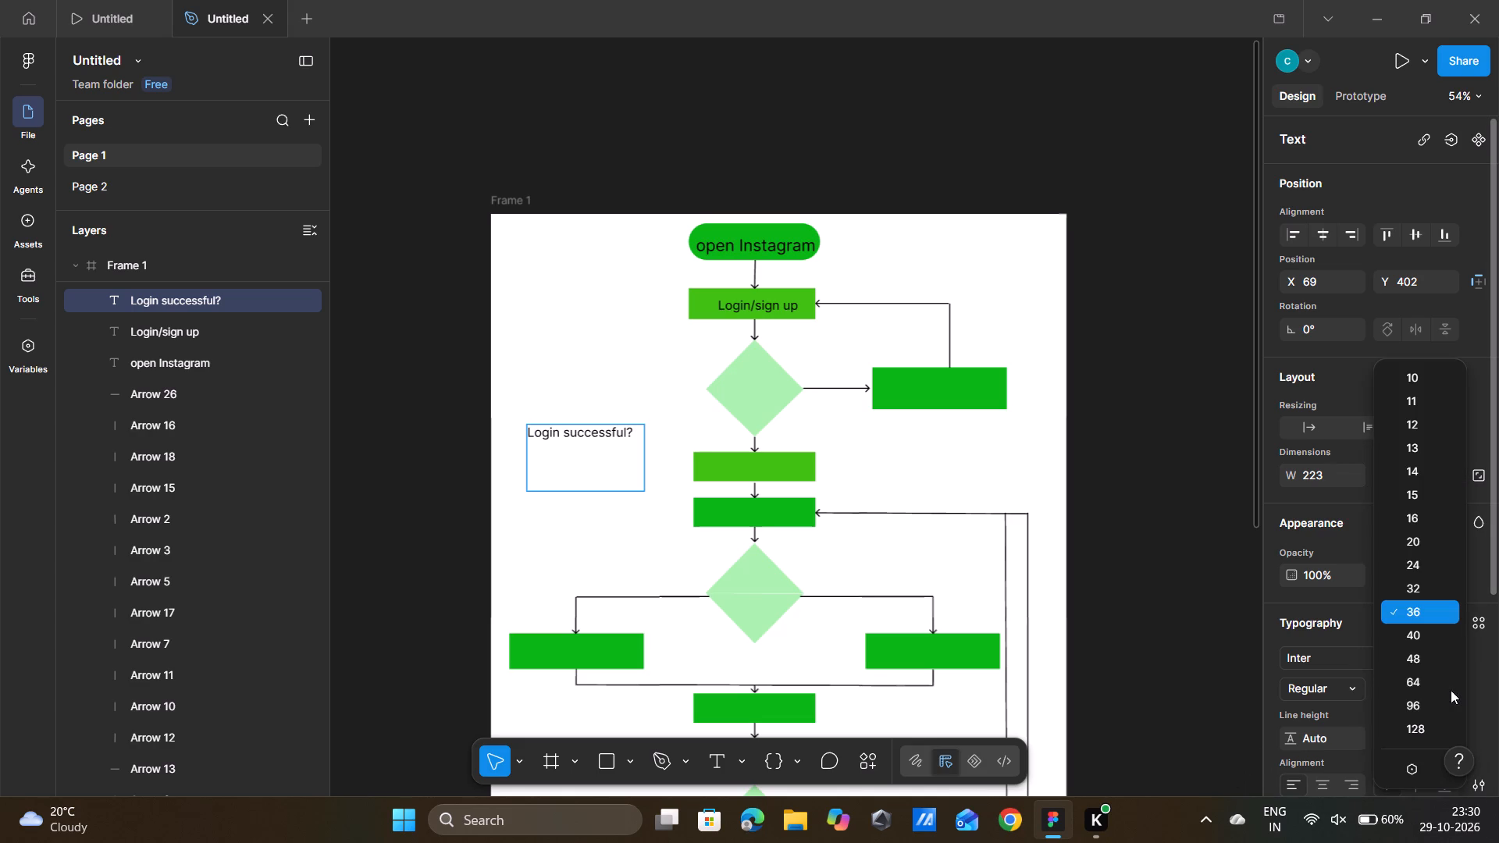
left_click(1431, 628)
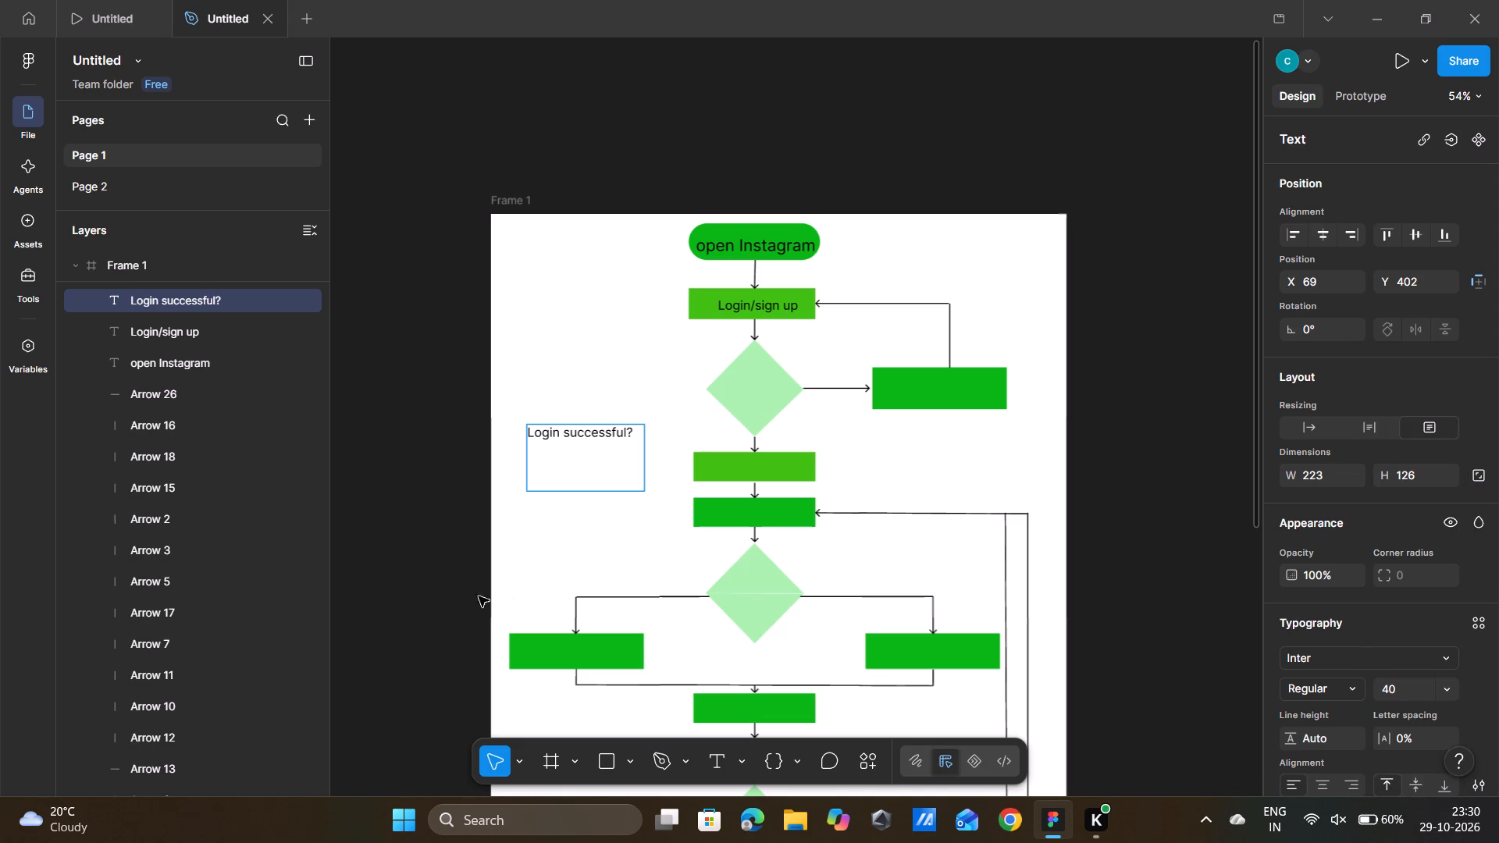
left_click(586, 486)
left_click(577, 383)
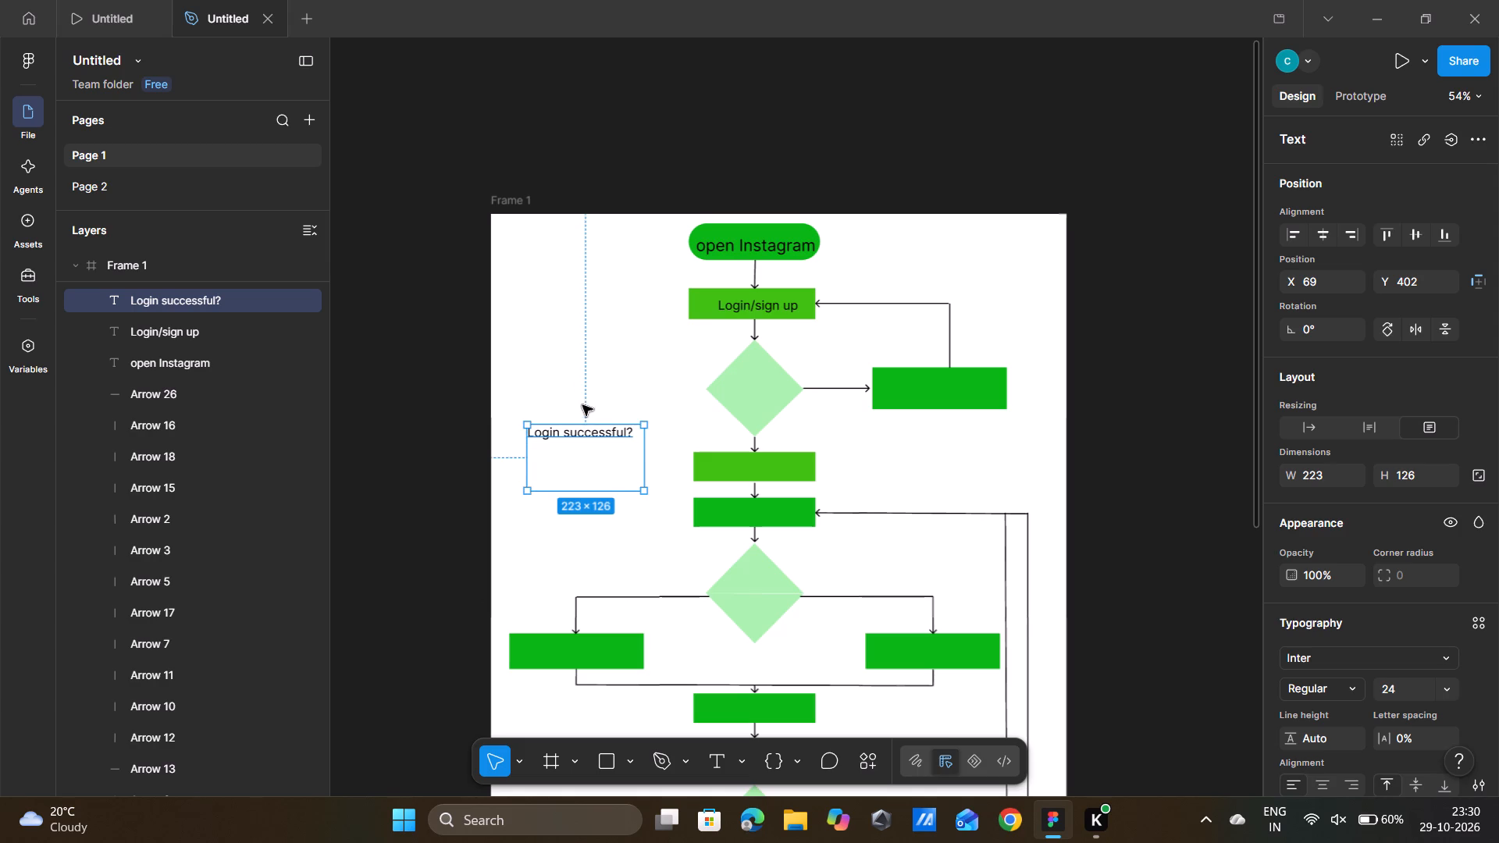
Move the Login successful? text to the blank area beside the first diamond, at about X 110, Y 314.
left_click_drag(578, 432, 643, 421)
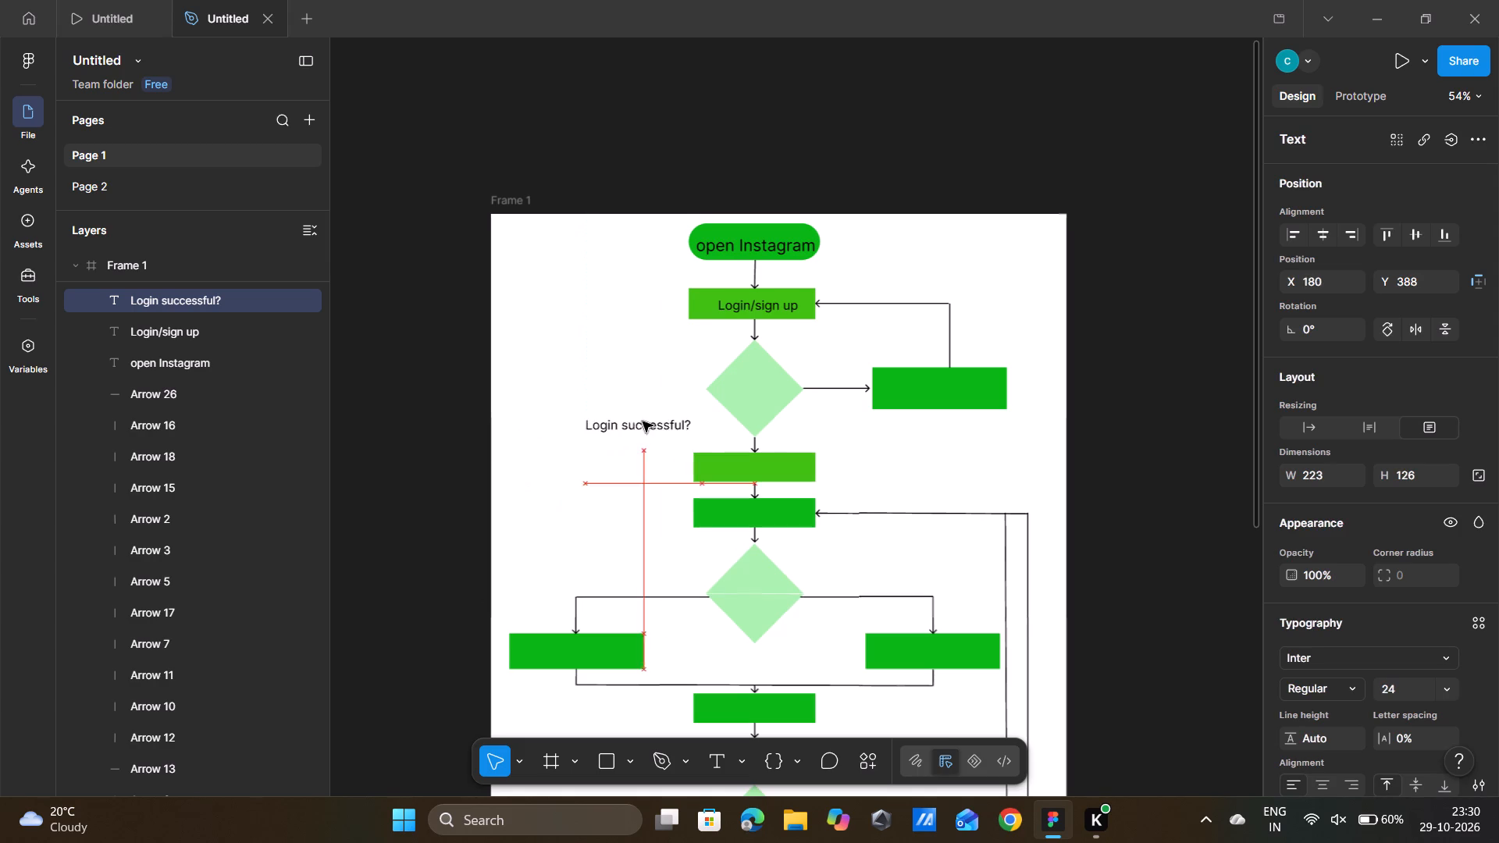
left_click_drag(643, 421, 599, 386)
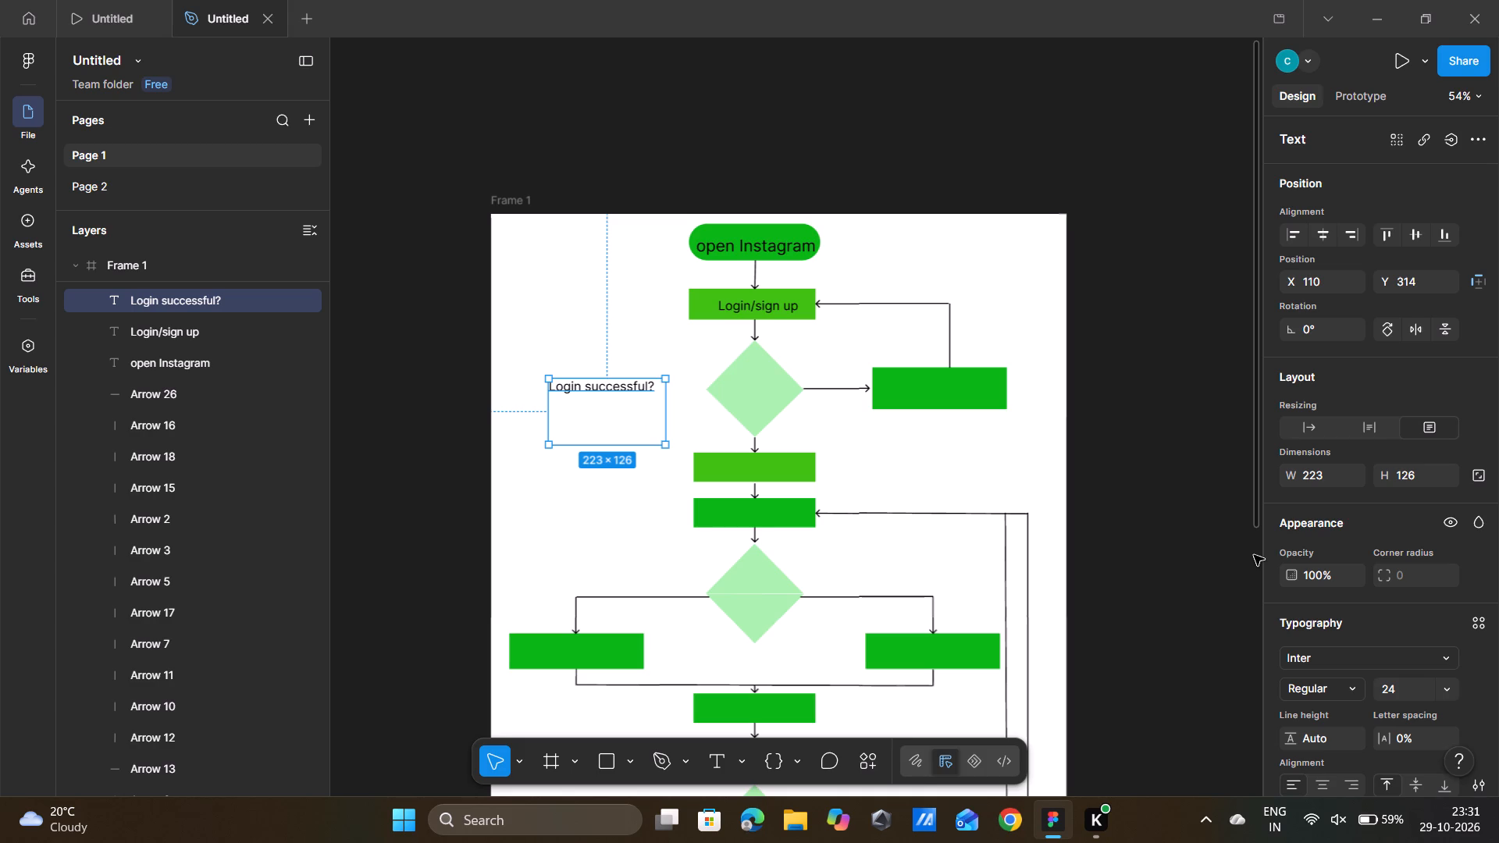
Set the font size of the Login successful? text to 55.
left_click(1406, 685)
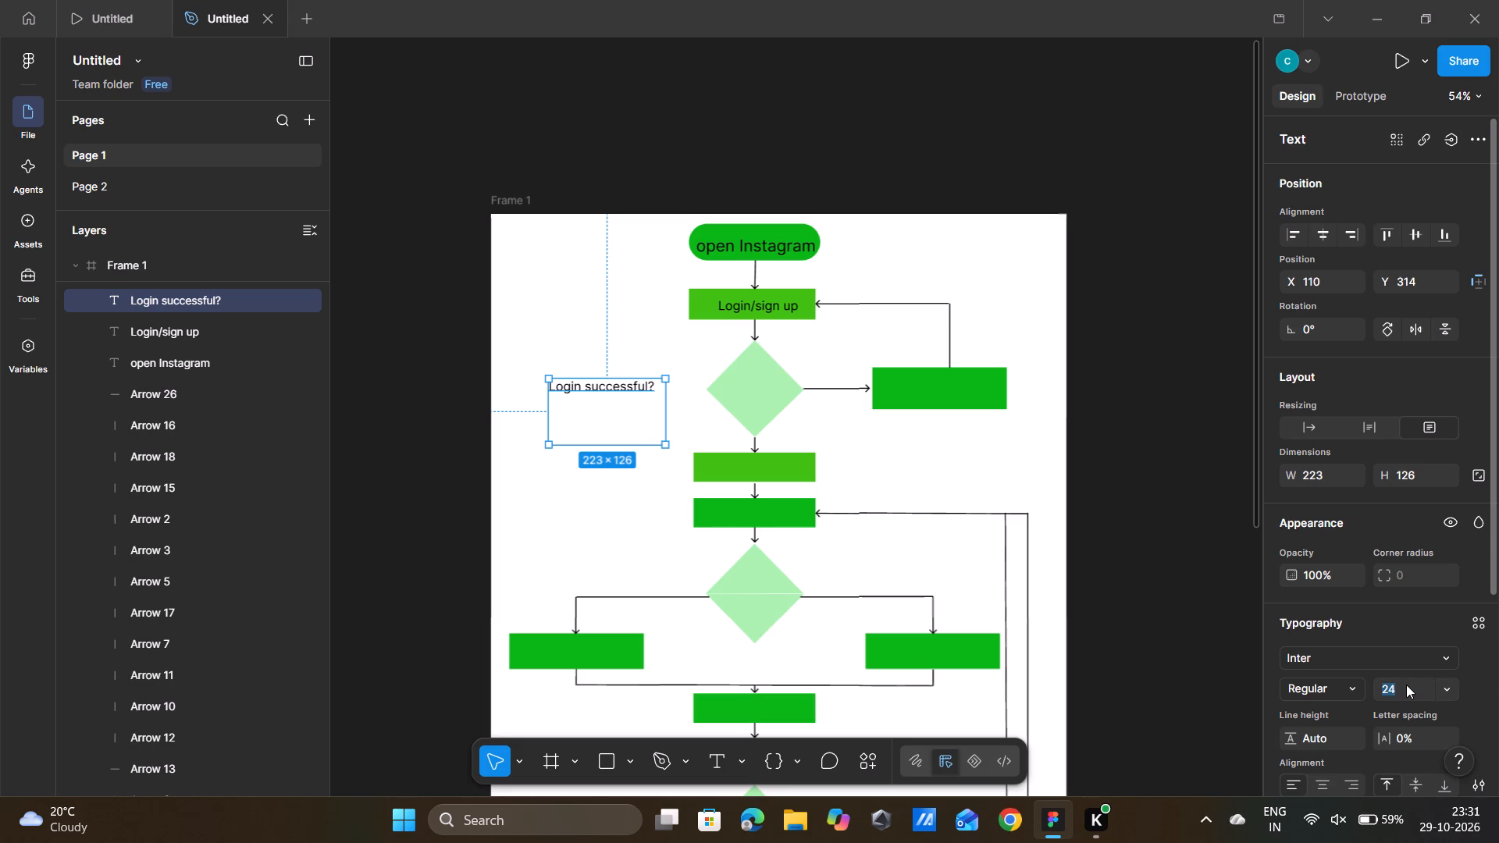
type("55")
key("Return")
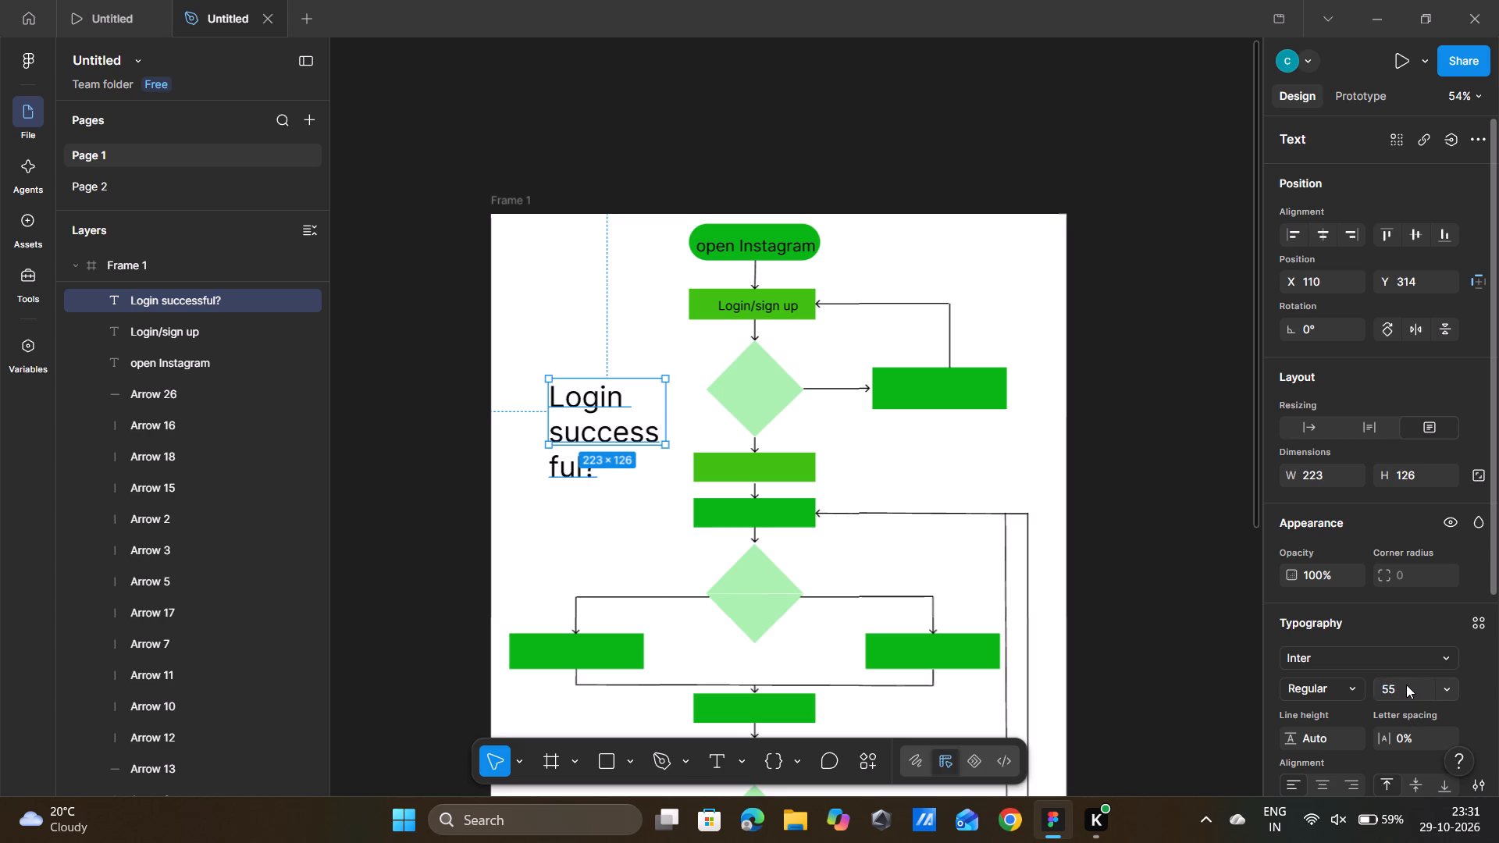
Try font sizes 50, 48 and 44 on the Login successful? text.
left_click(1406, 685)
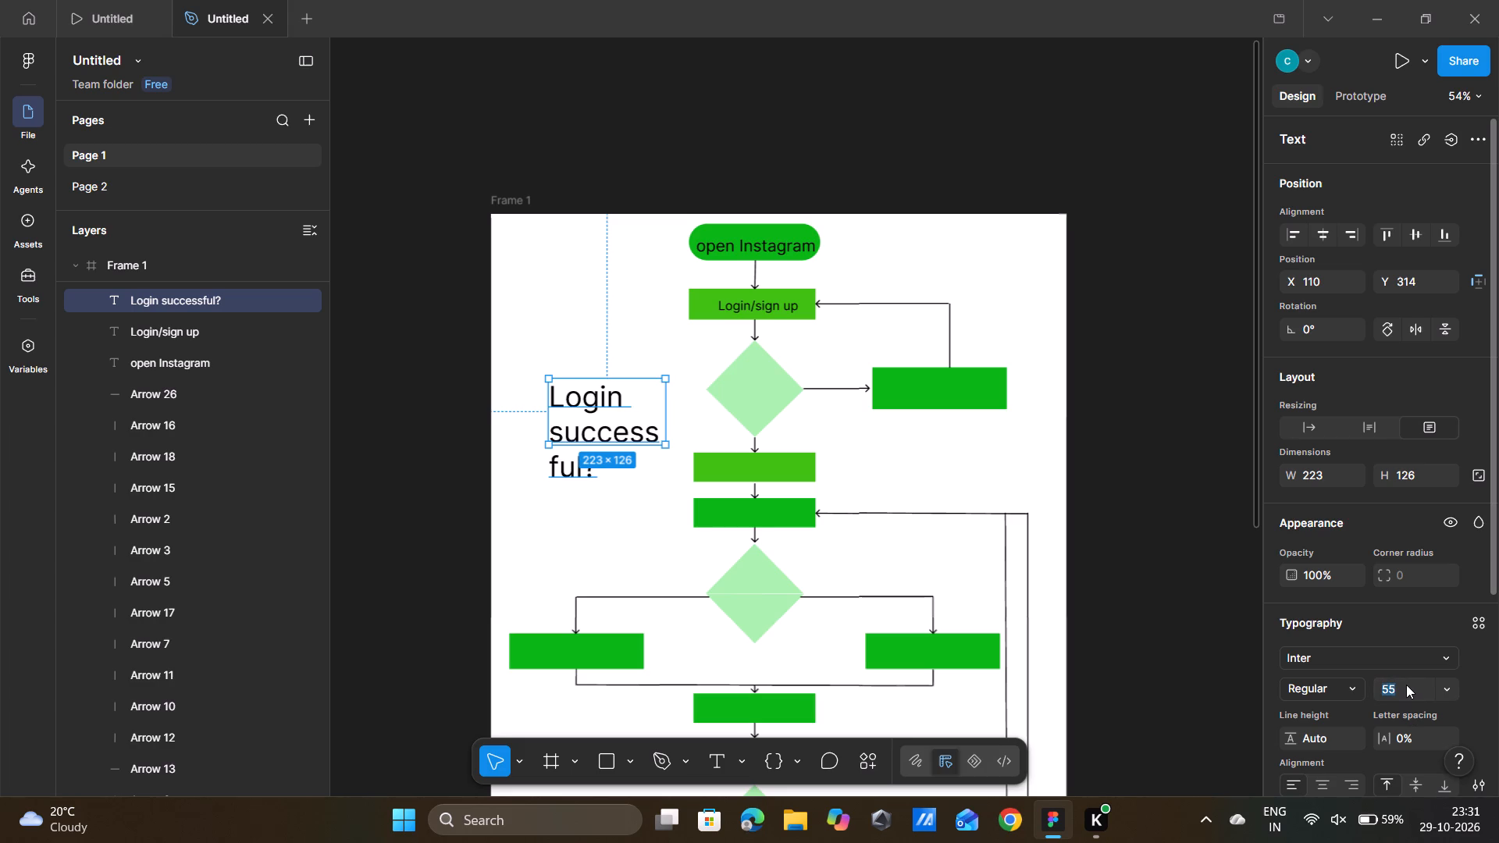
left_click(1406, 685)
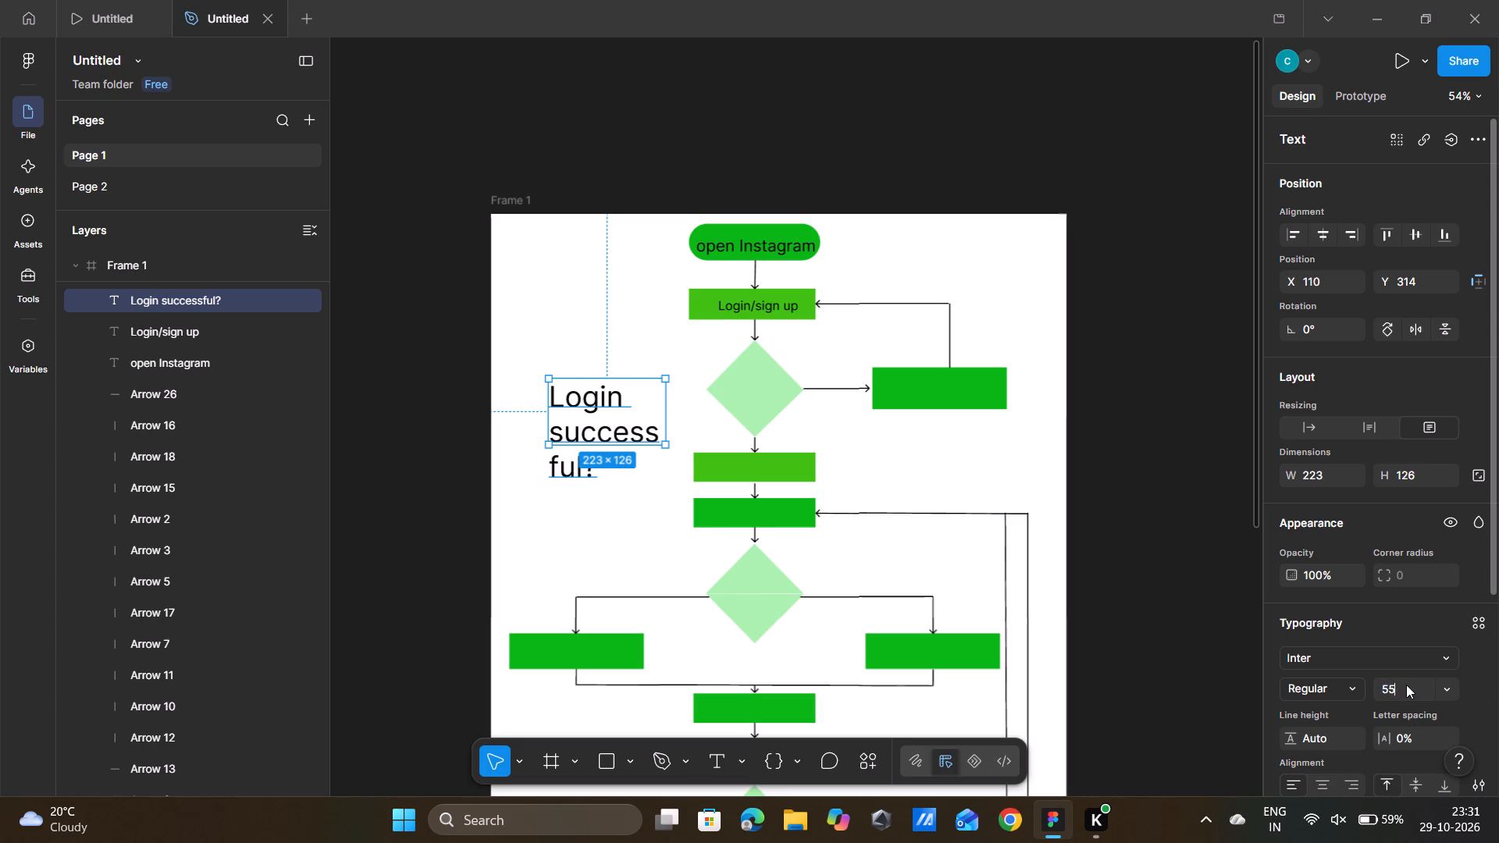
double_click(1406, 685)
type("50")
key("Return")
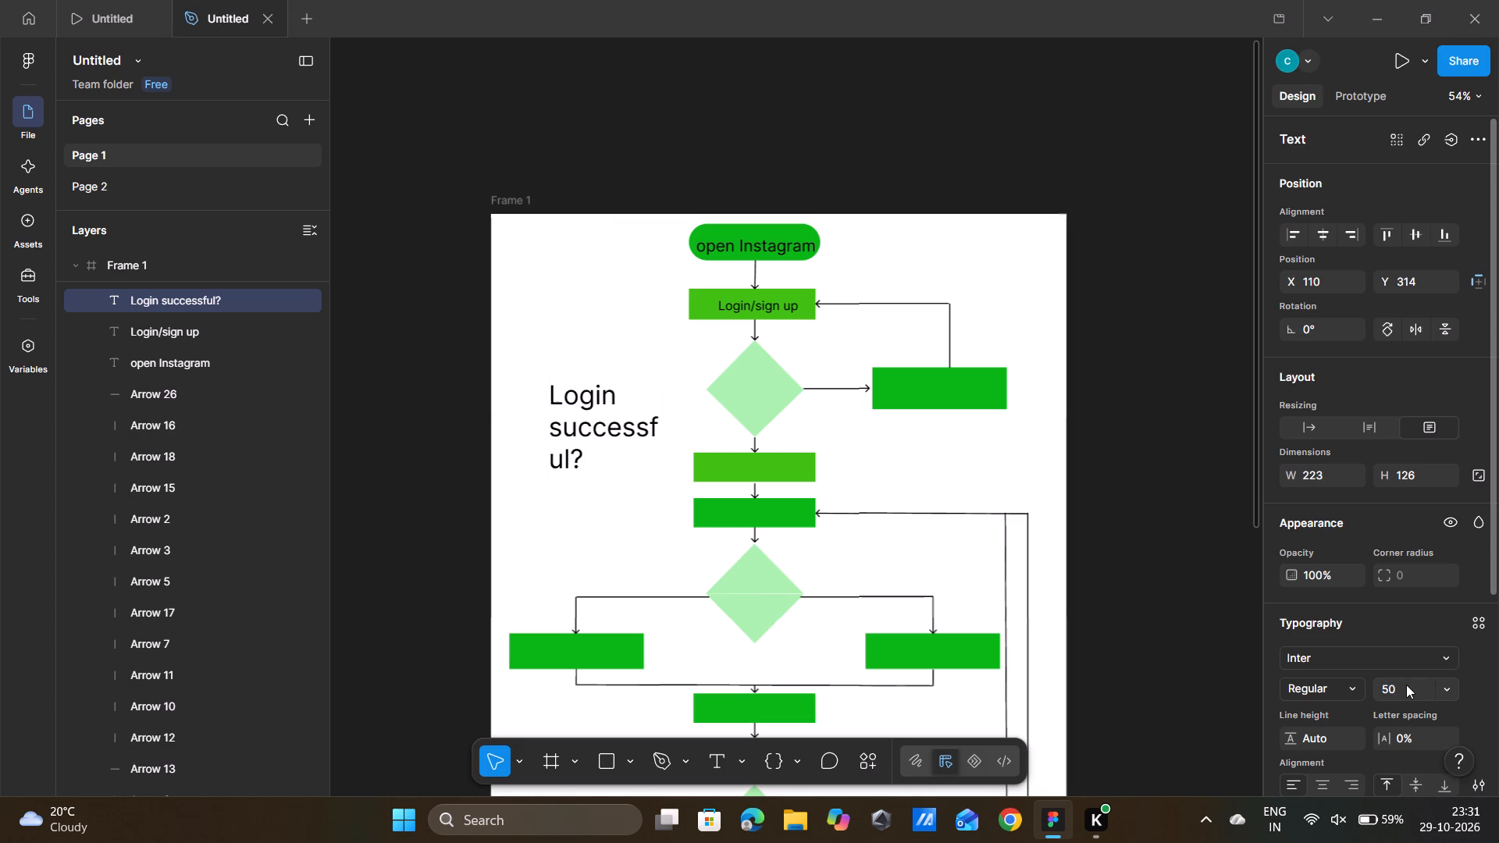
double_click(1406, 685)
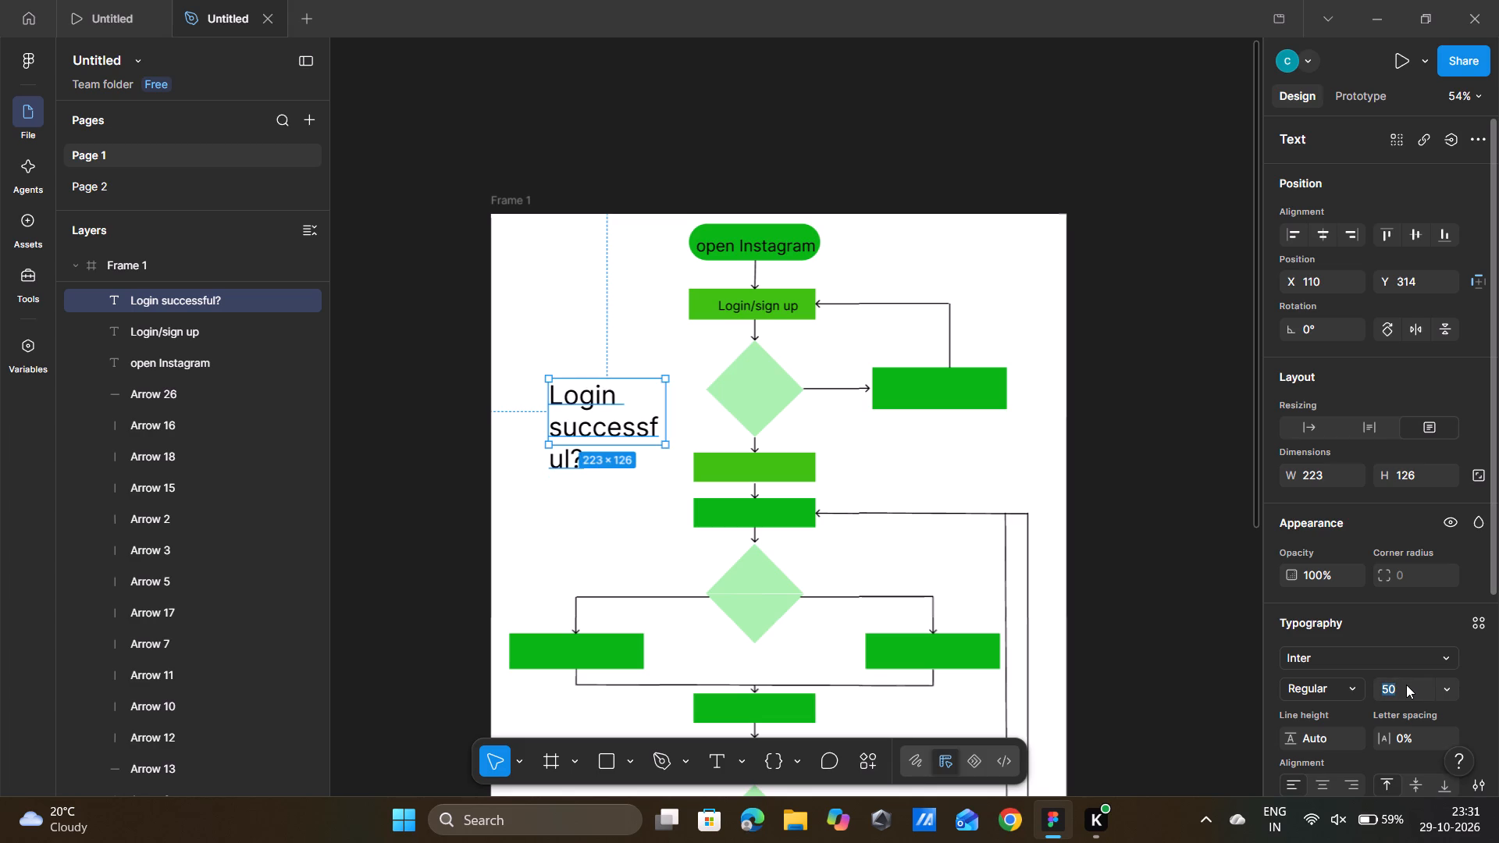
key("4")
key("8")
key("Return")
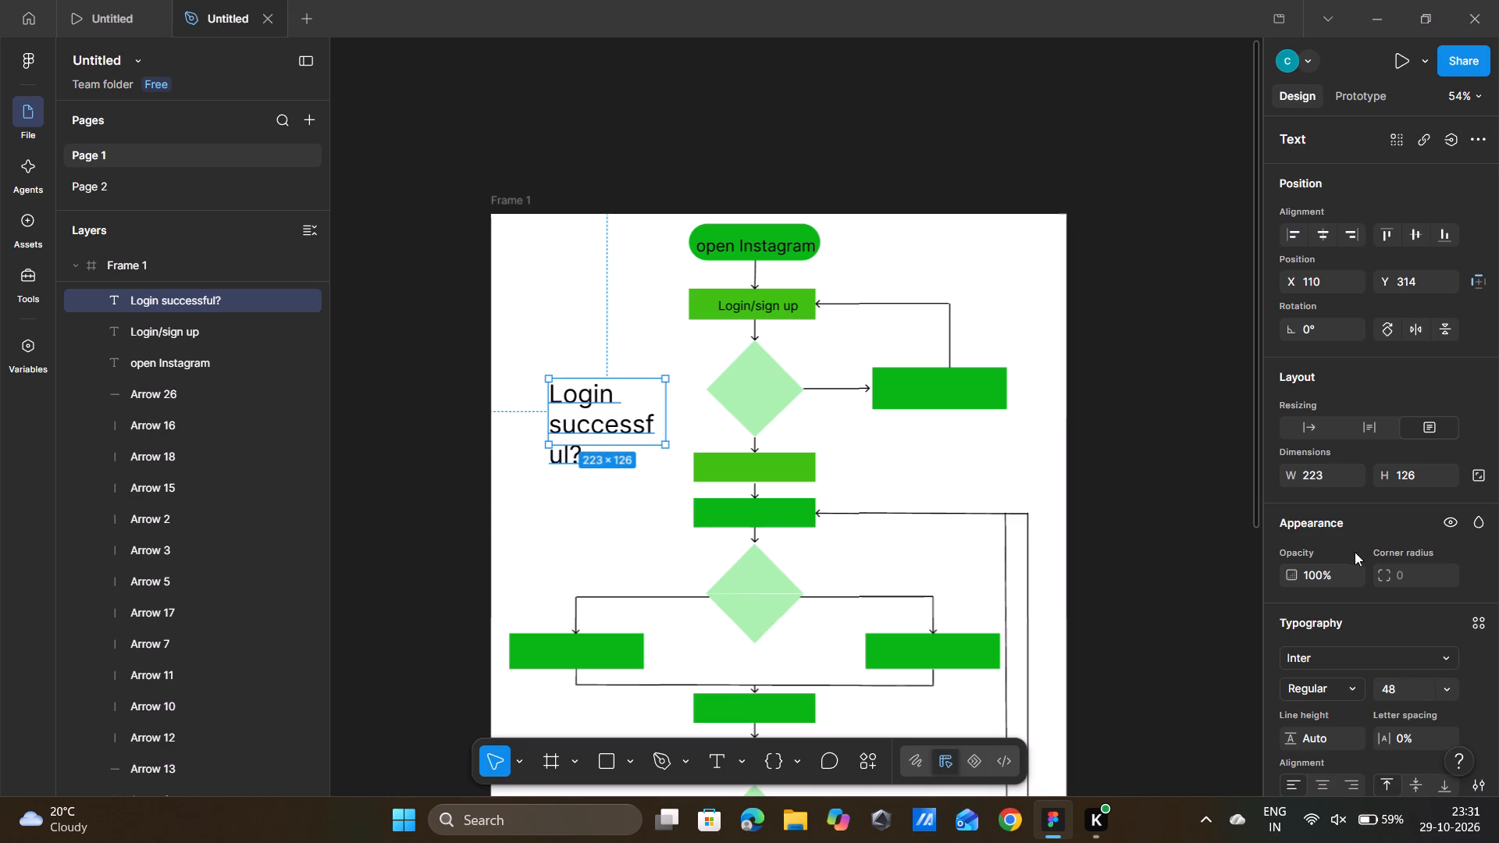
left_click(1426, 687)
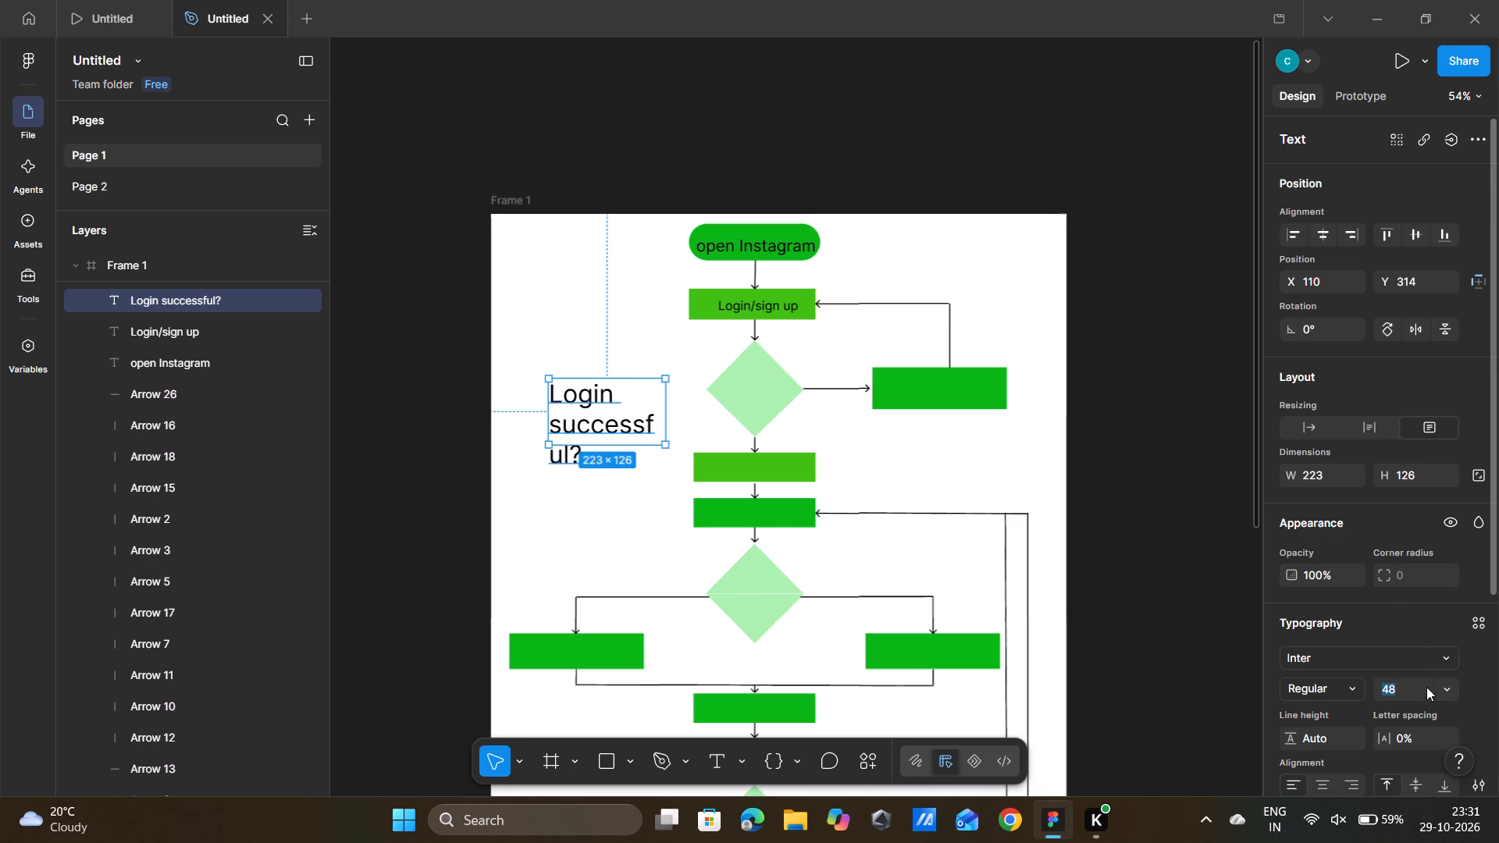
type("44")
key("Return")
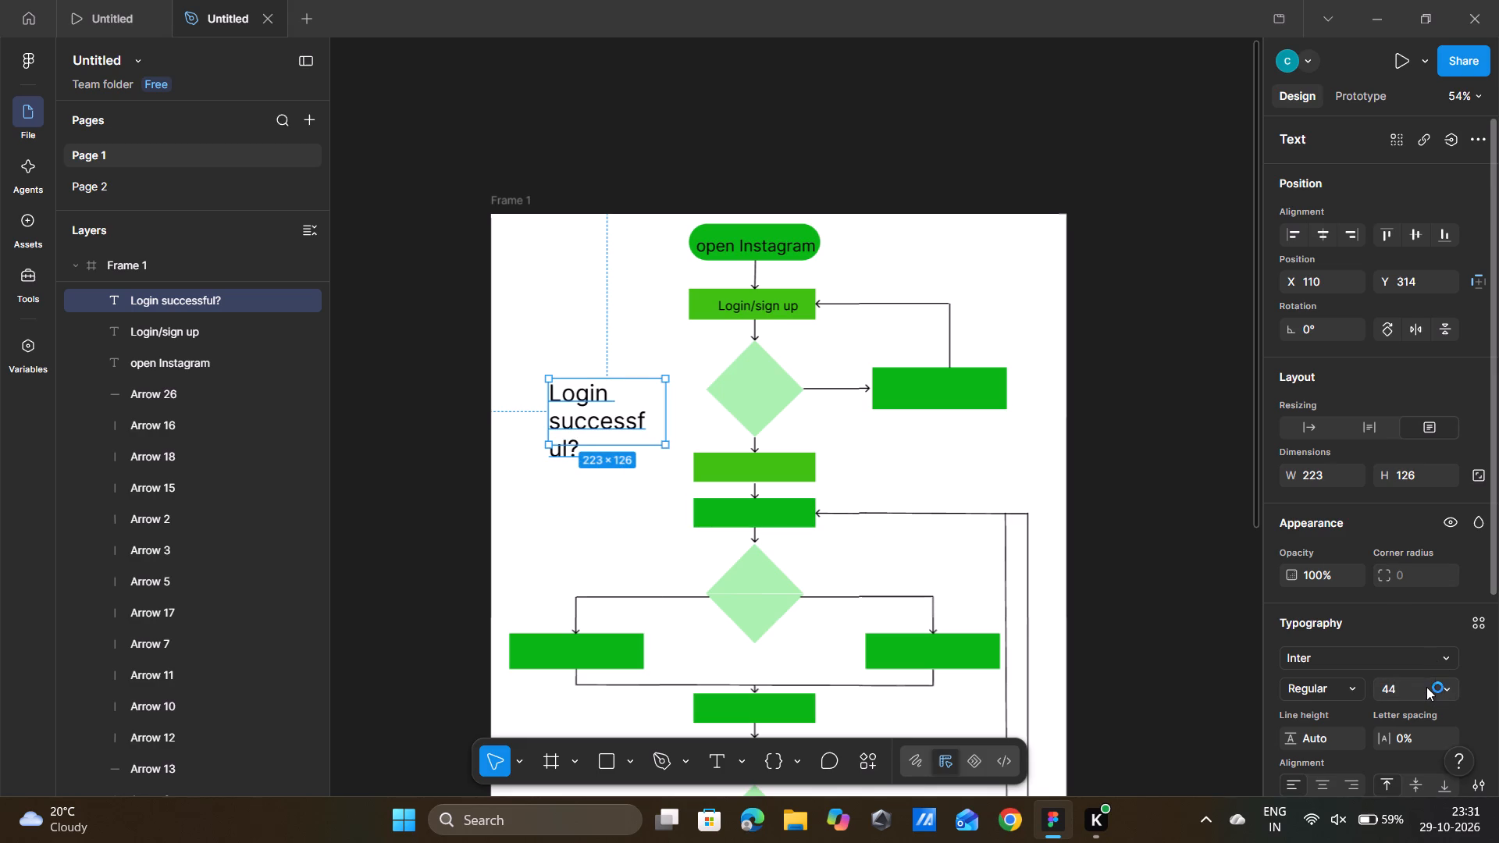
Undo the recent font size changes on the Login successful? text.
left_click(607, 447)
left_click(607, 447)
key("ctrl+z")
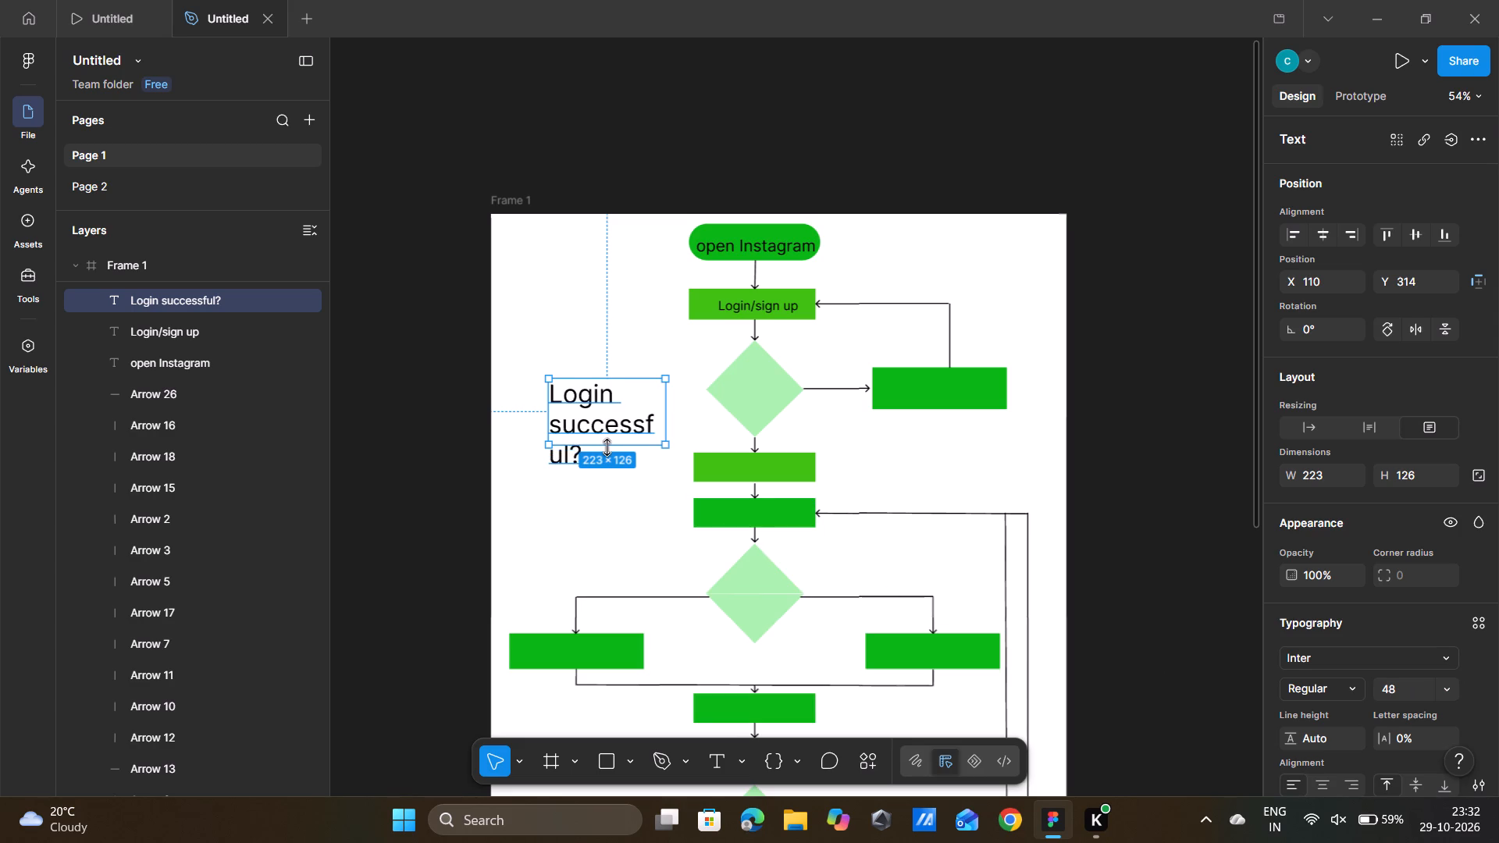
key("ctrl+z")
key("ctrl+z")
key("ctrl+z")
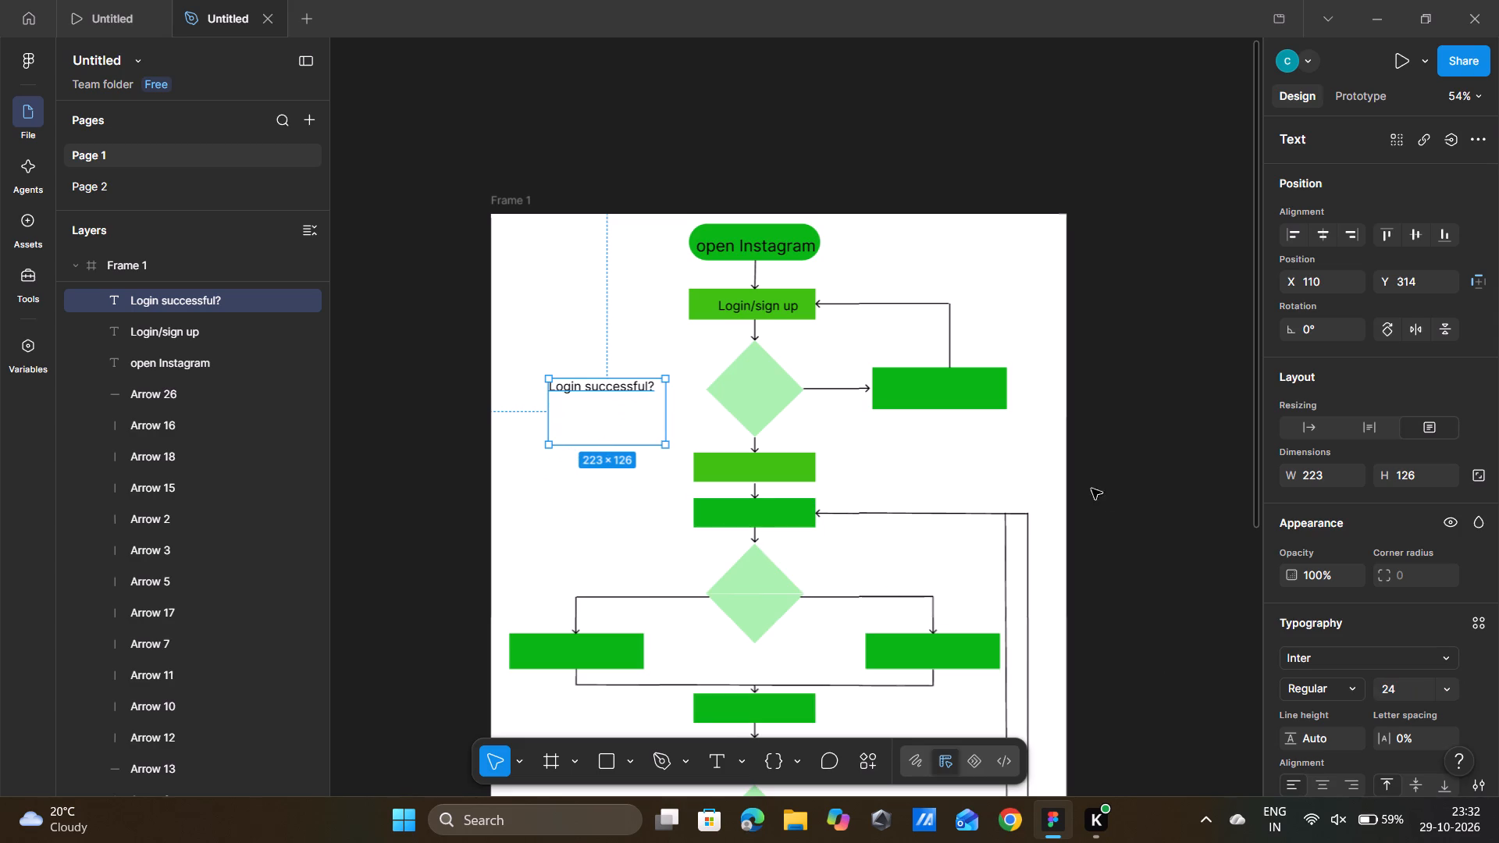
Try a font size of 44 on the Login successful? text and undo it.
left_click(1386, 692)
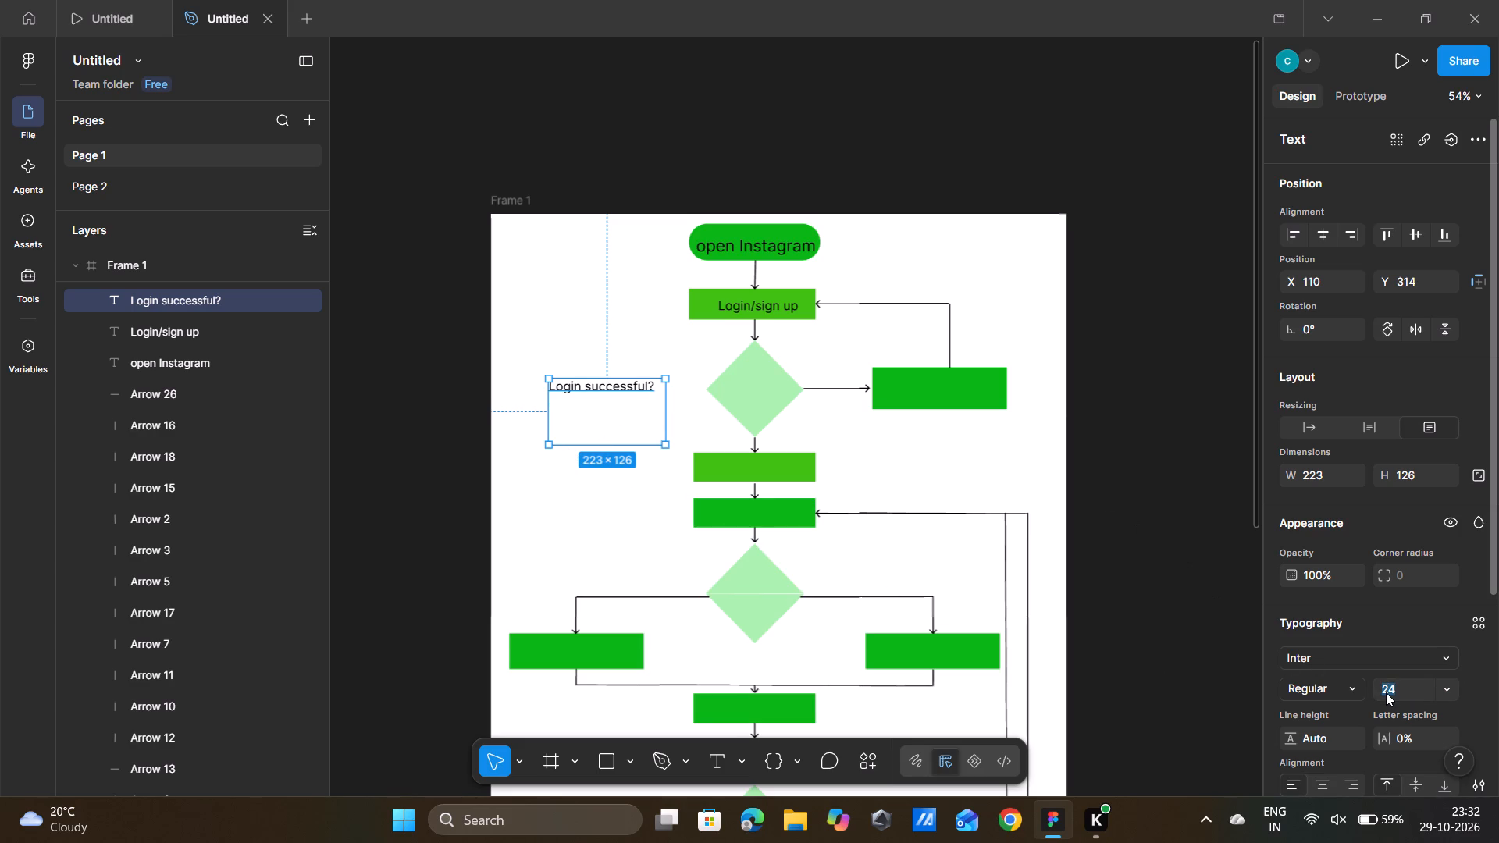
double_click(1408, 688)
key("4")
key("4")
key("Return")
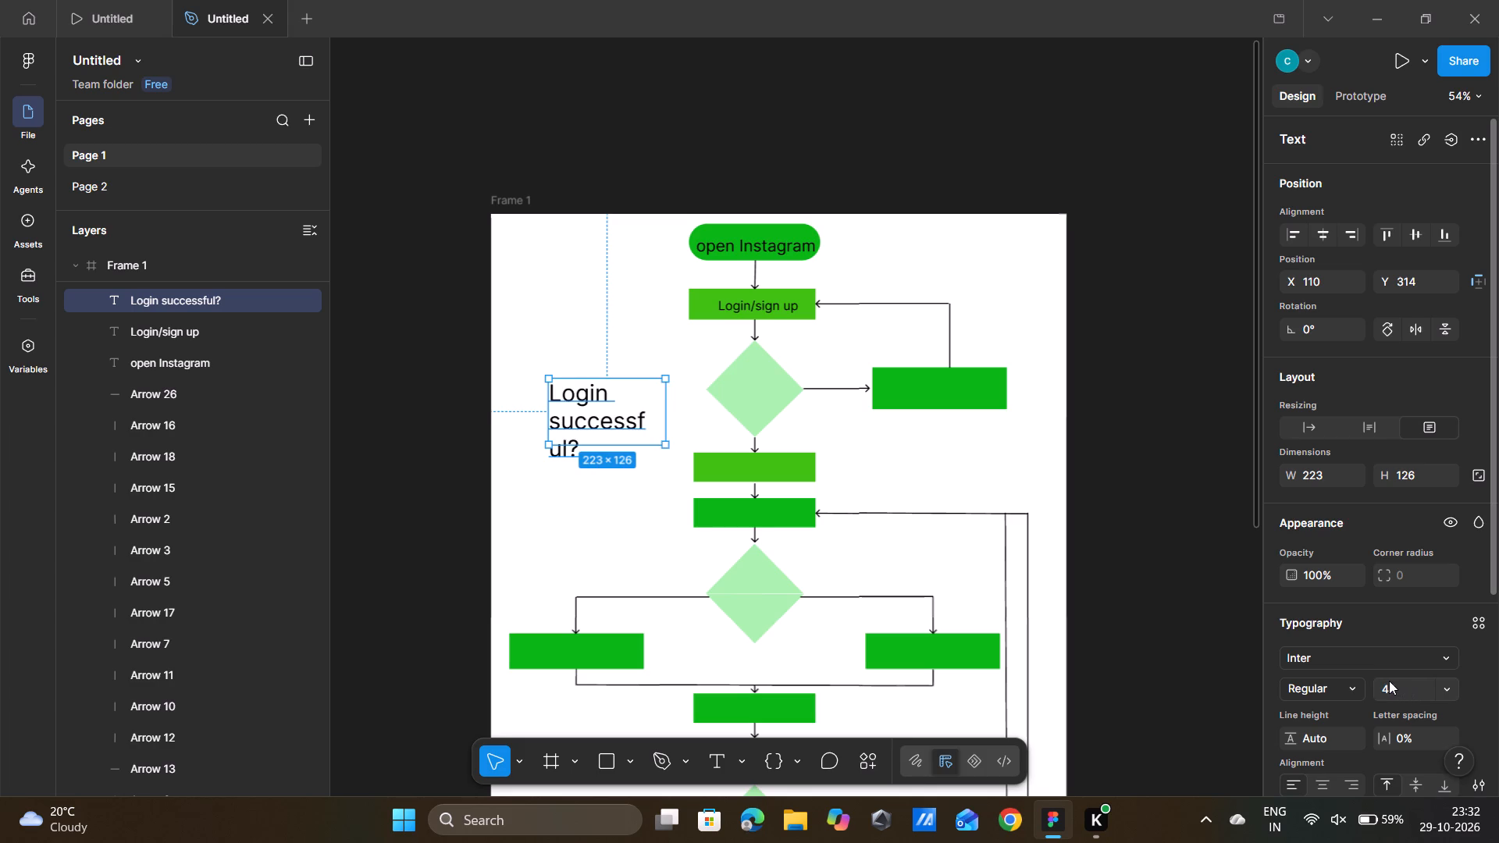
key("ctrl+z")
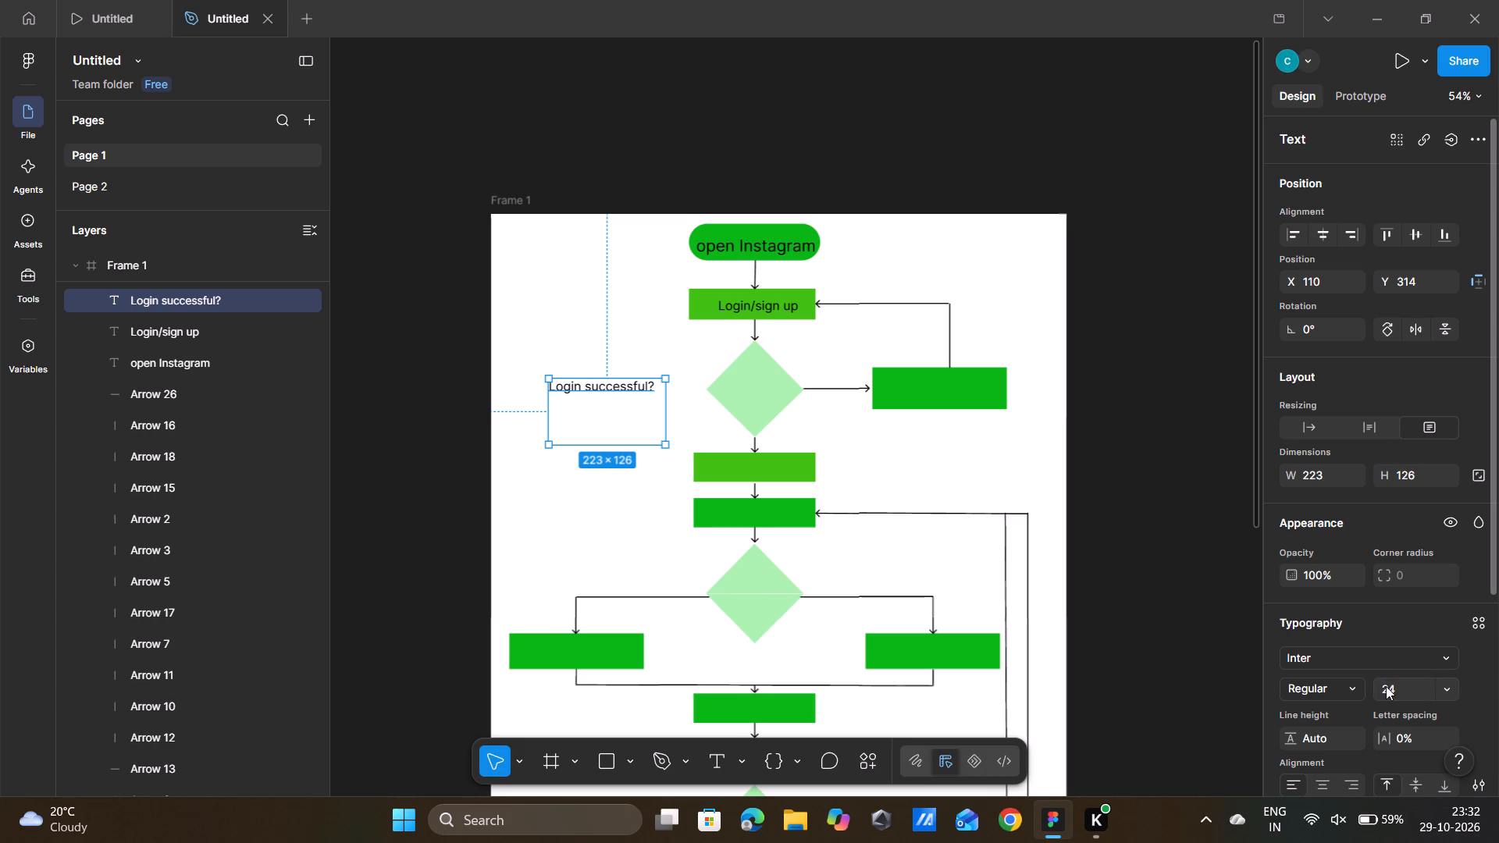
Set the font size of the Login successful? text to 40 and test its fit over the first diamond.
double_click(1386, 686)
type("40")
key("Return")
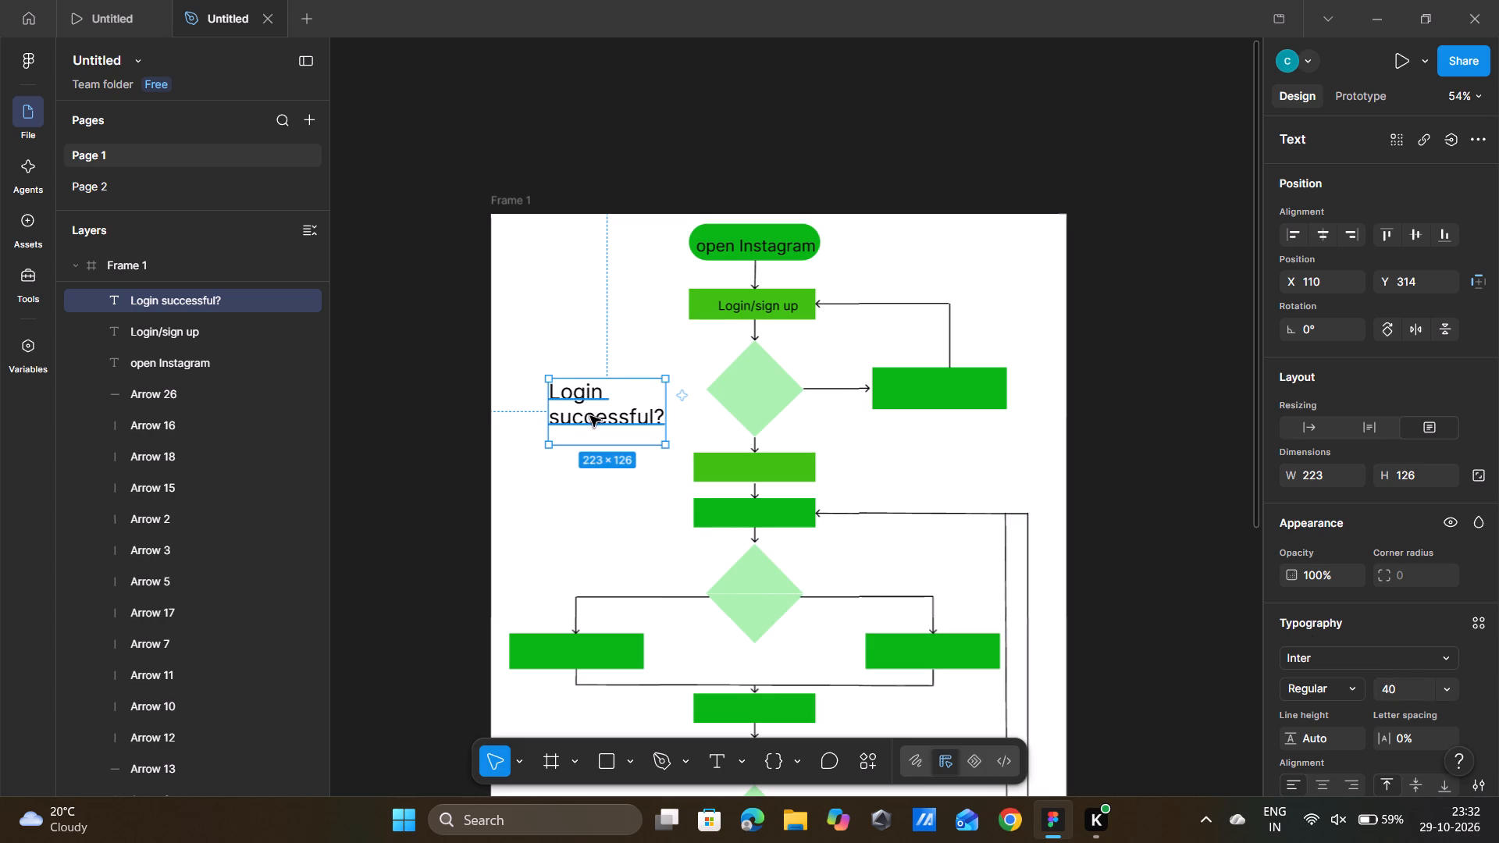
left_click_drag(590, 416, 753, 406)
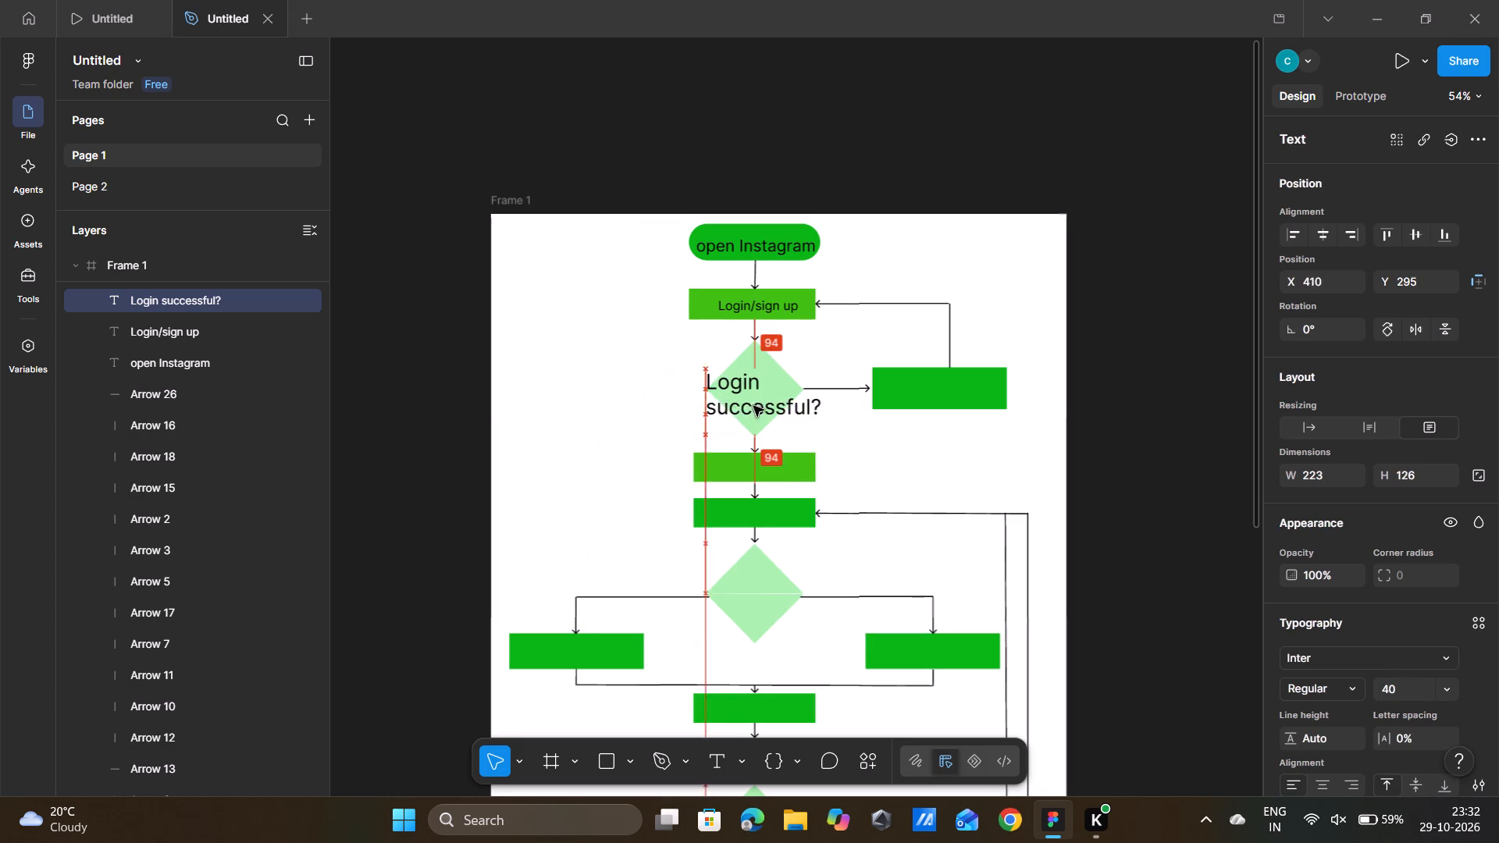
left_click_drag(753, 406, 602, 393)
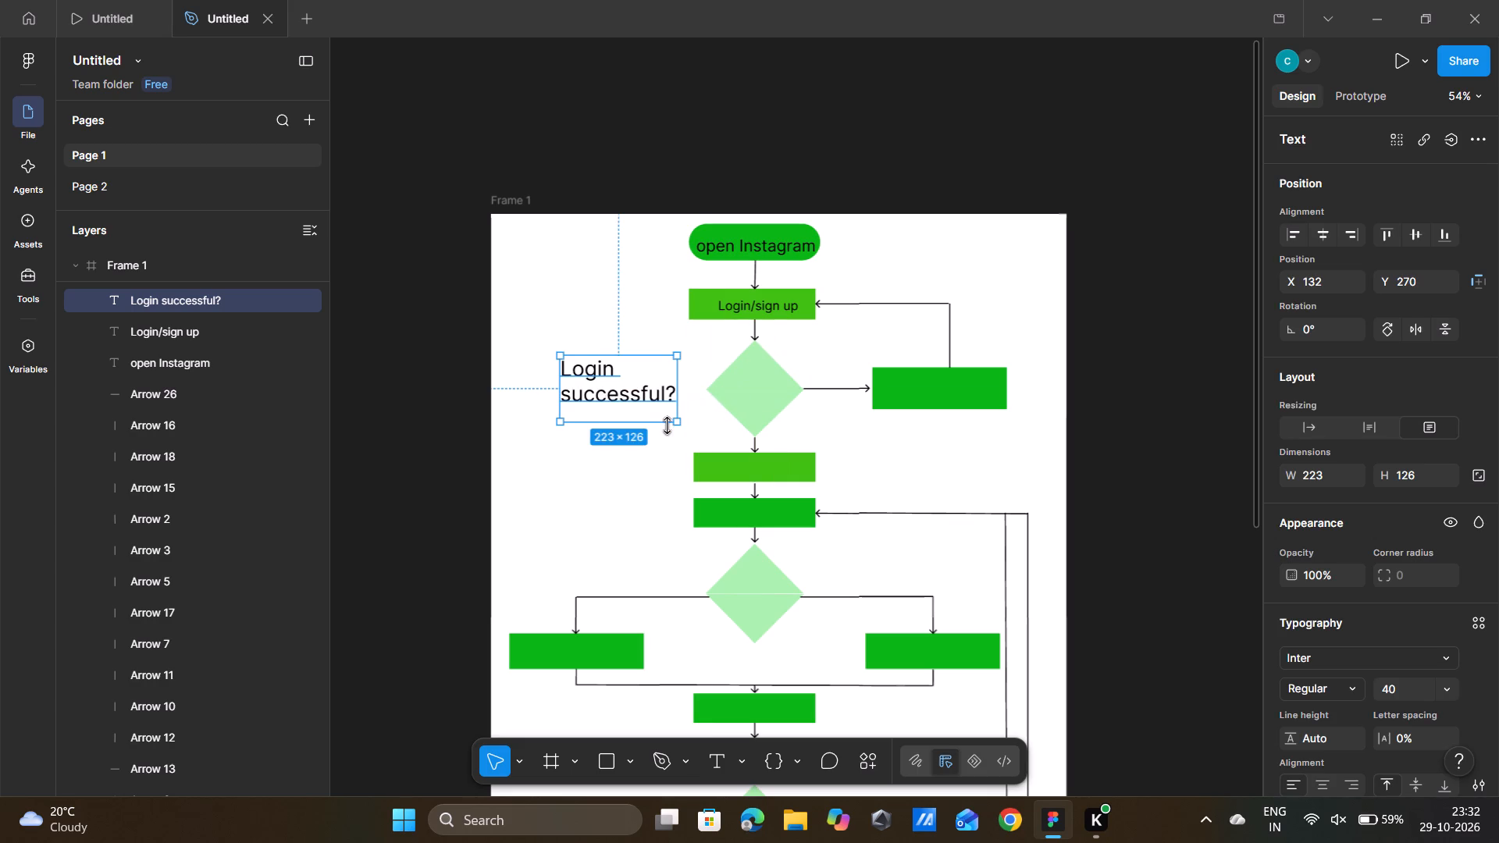
Resize the Login successful? text box to about 231 × 103, keeping the text on two lines.
left_click_drag(675, 421, 659, 421)
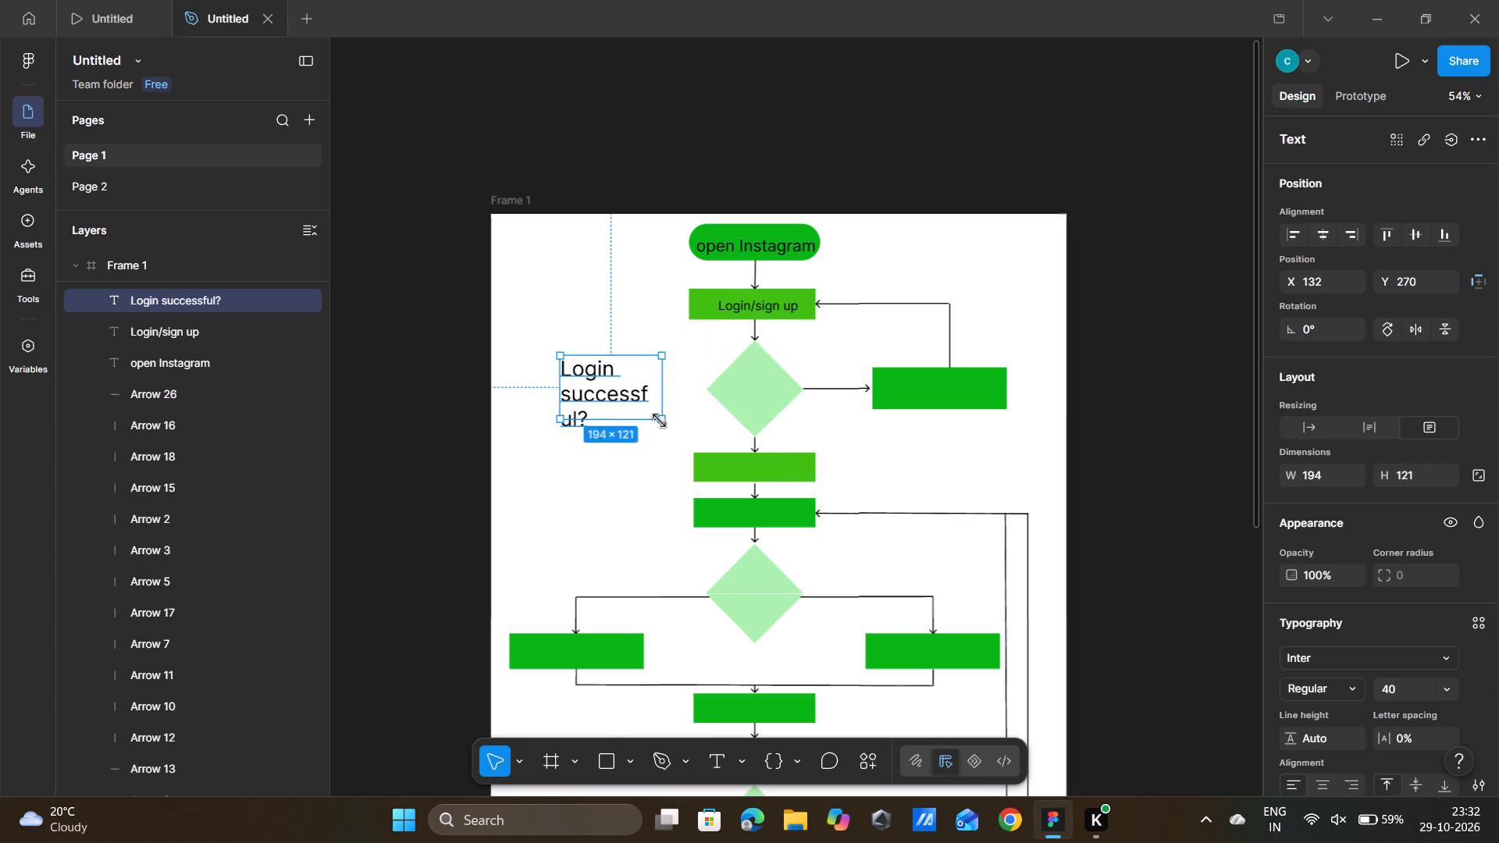
left_click_drag(659, 421, 680, 429)
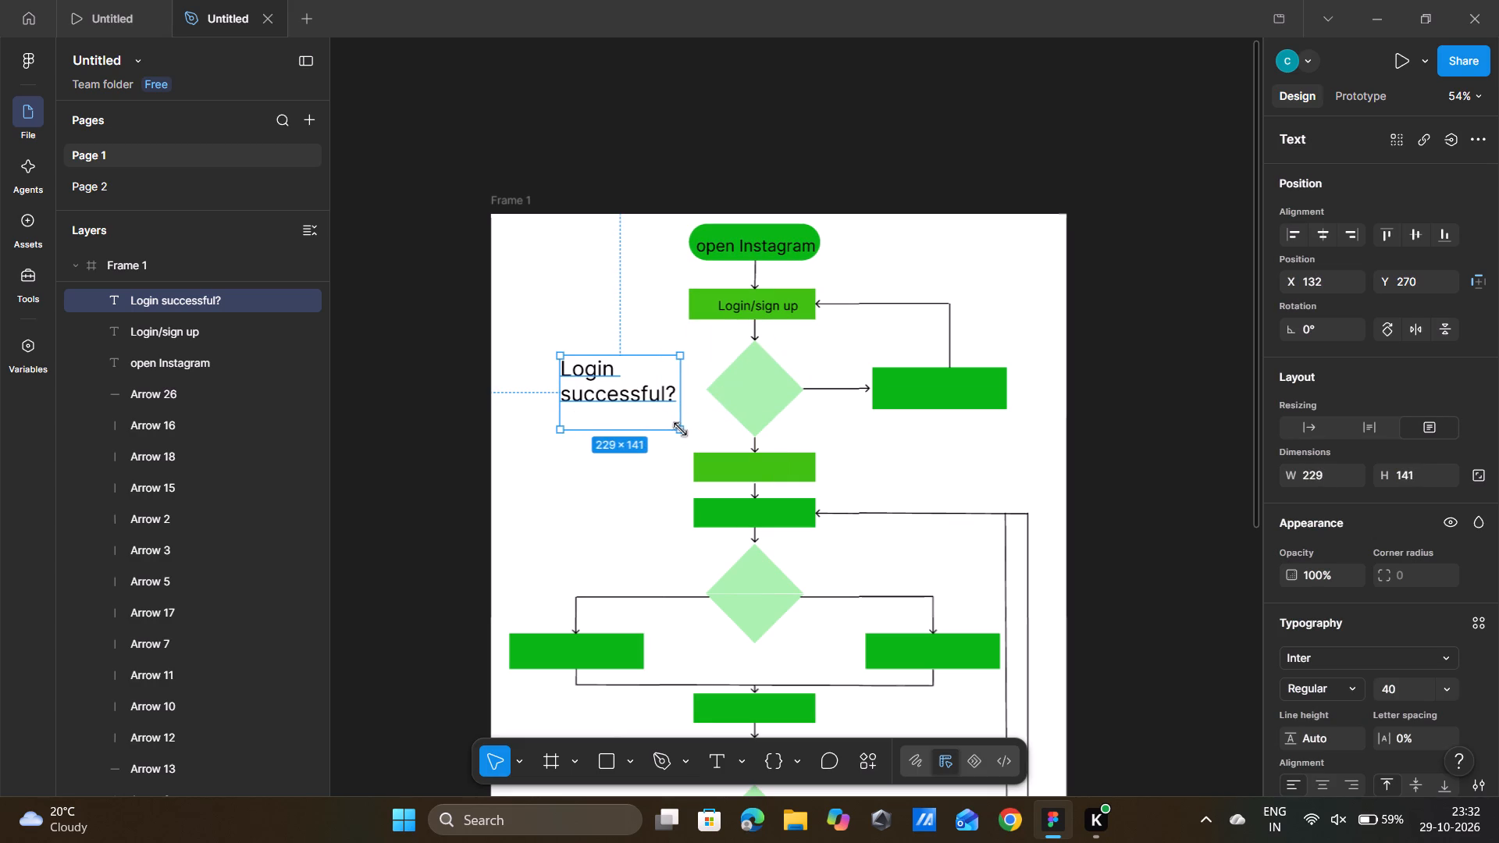
left_click_drag(680, 429, 684, 413)
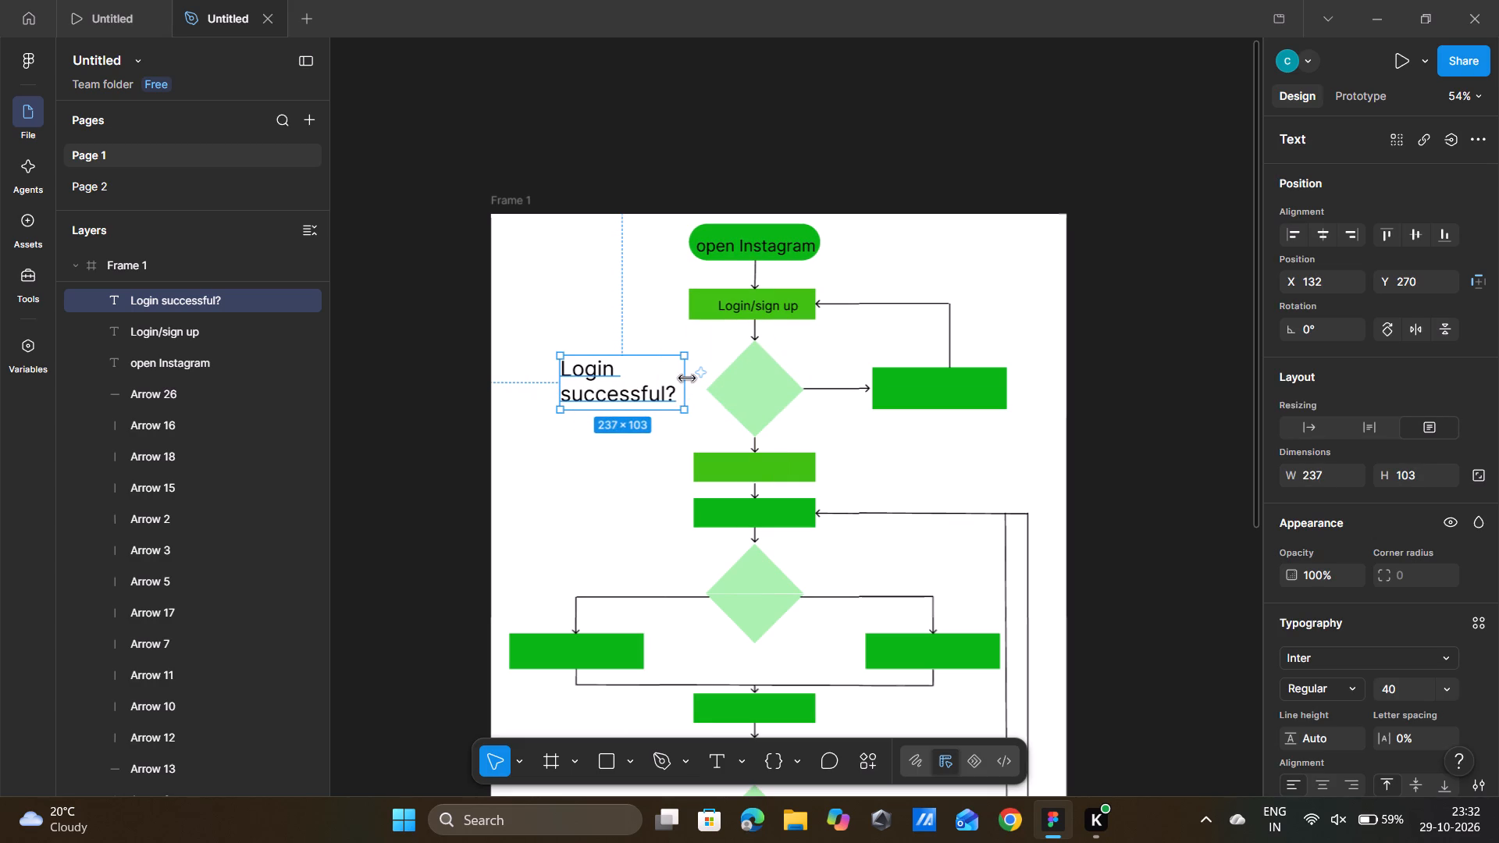
left_click(685, 378)
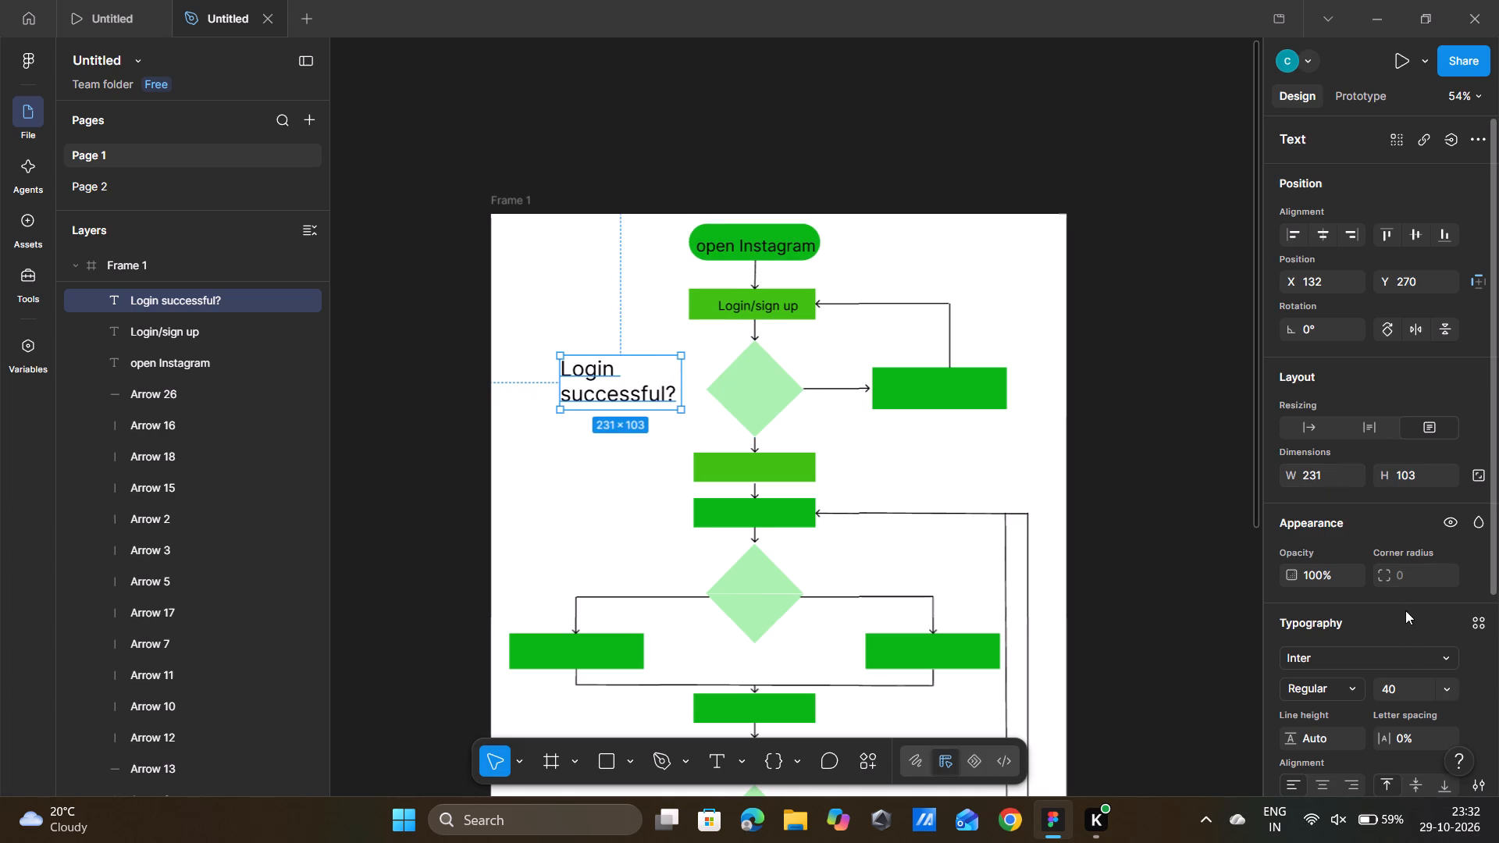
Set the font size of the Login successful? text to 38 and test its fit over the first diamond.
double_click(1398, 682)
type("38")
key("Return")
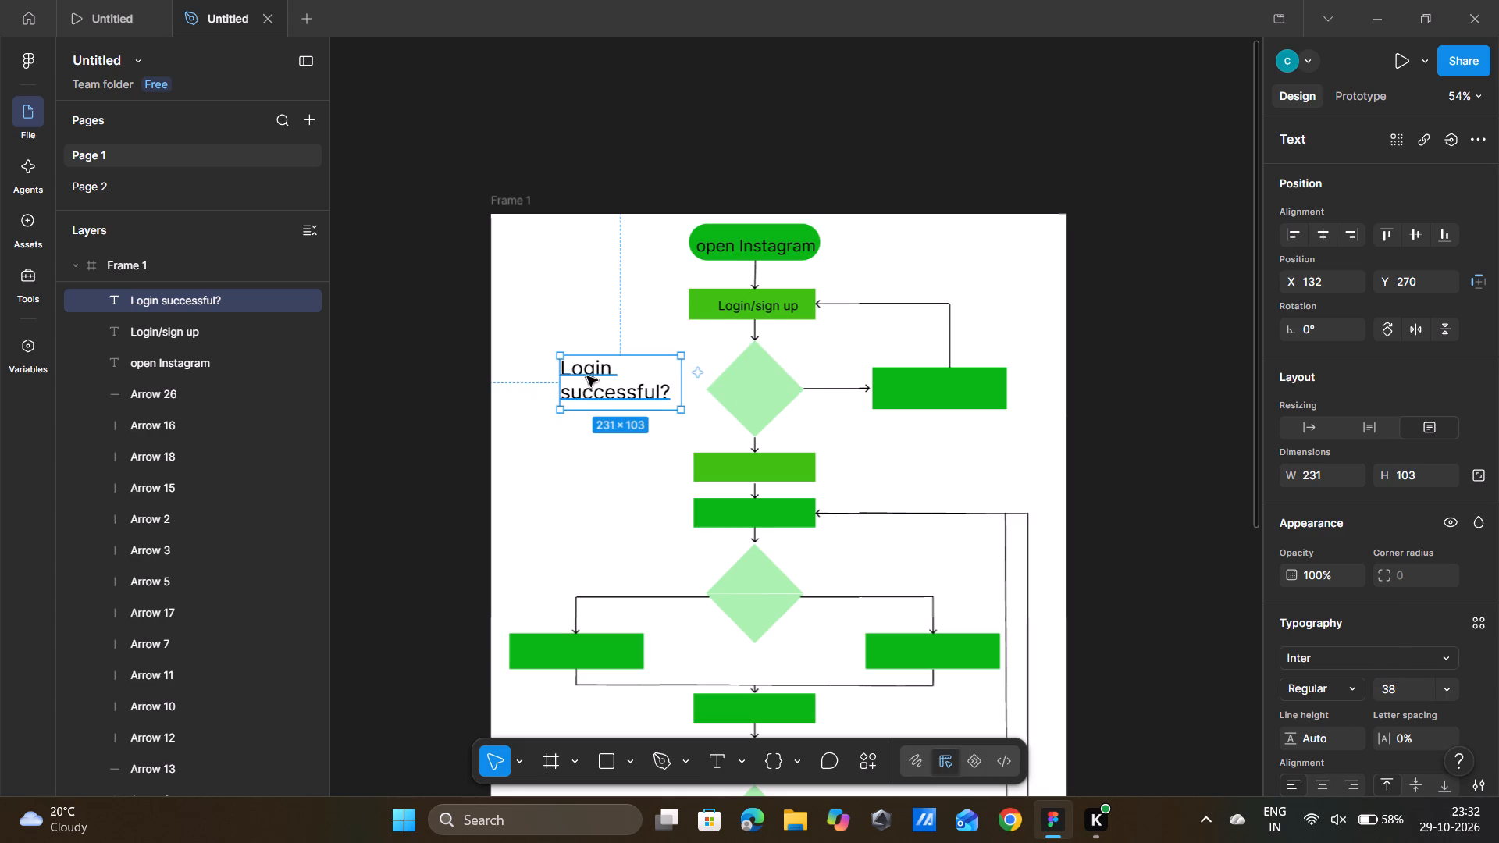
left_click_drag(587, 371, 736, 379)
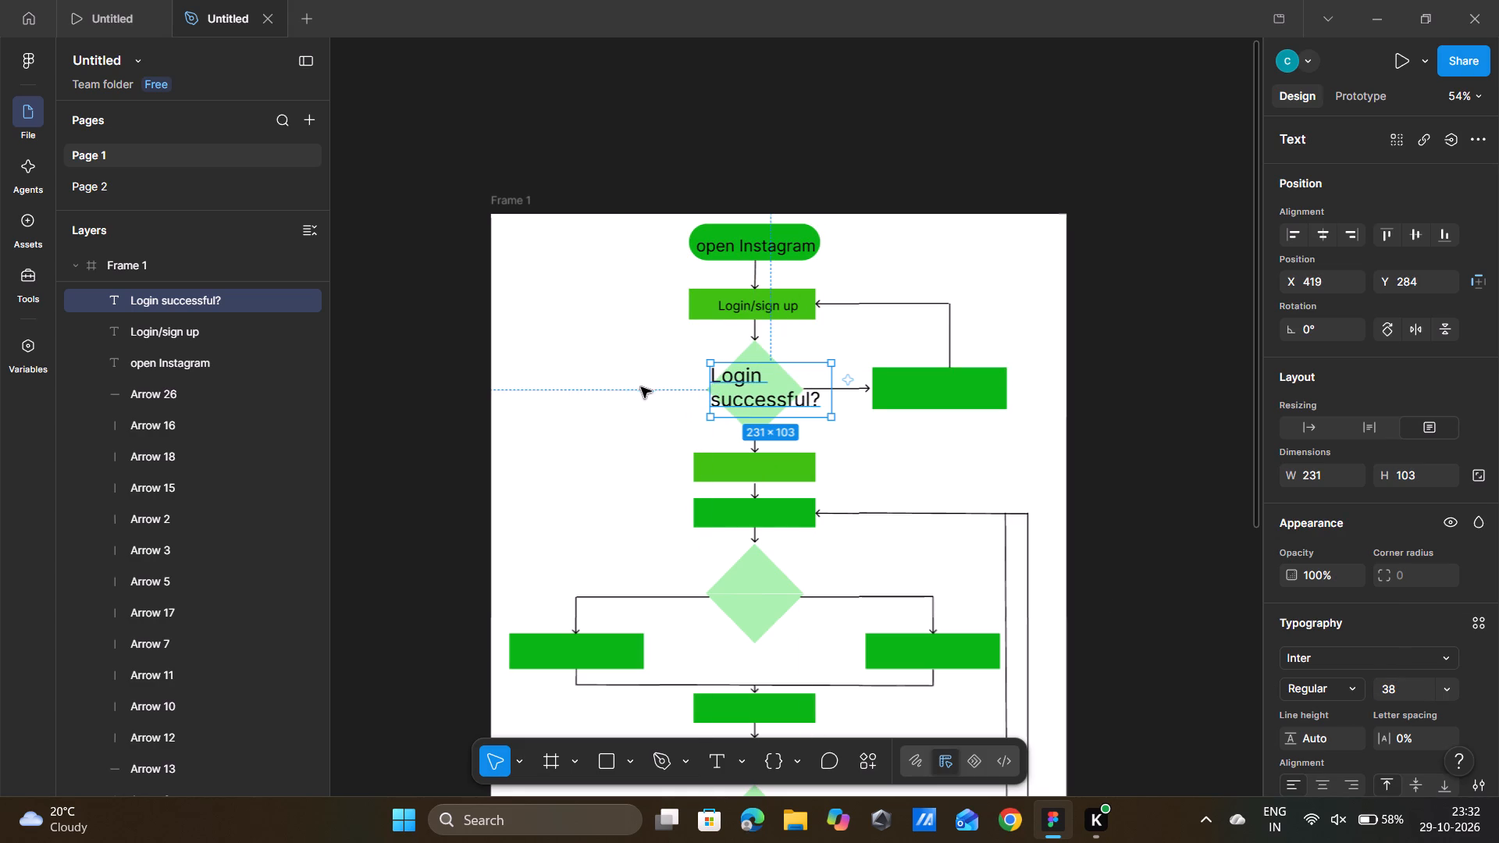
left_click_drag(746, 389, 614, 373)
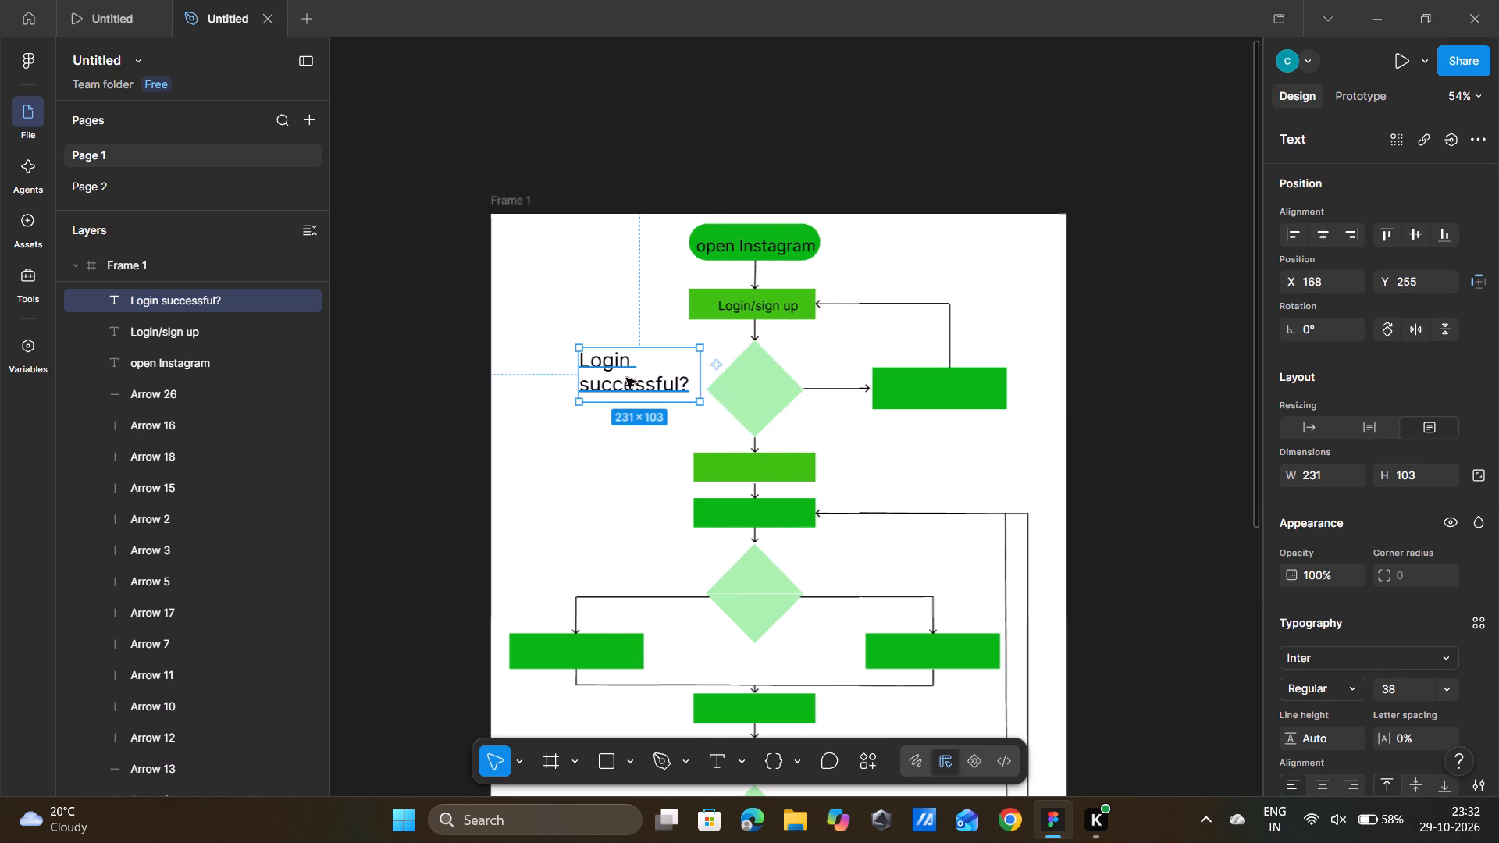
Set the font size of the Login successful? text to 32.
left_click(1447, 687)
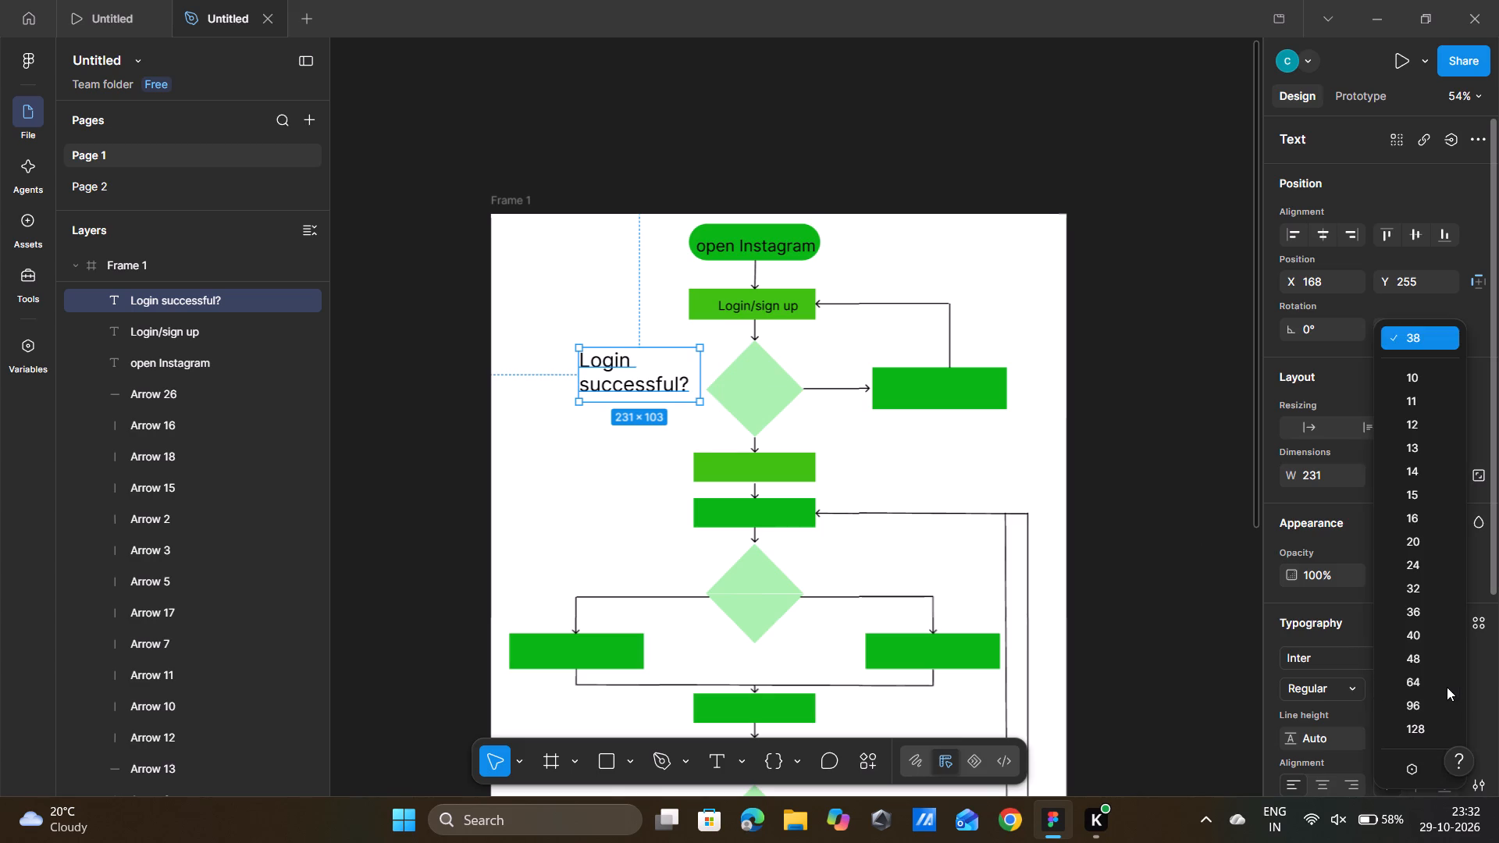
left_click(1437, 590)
Move the Login successful? text to partly overlap the first diamond, at about X 273, Y 281.
left_click_drag(600, 365, 710, 379)
left_click_drag(741, 379, 685, 379)
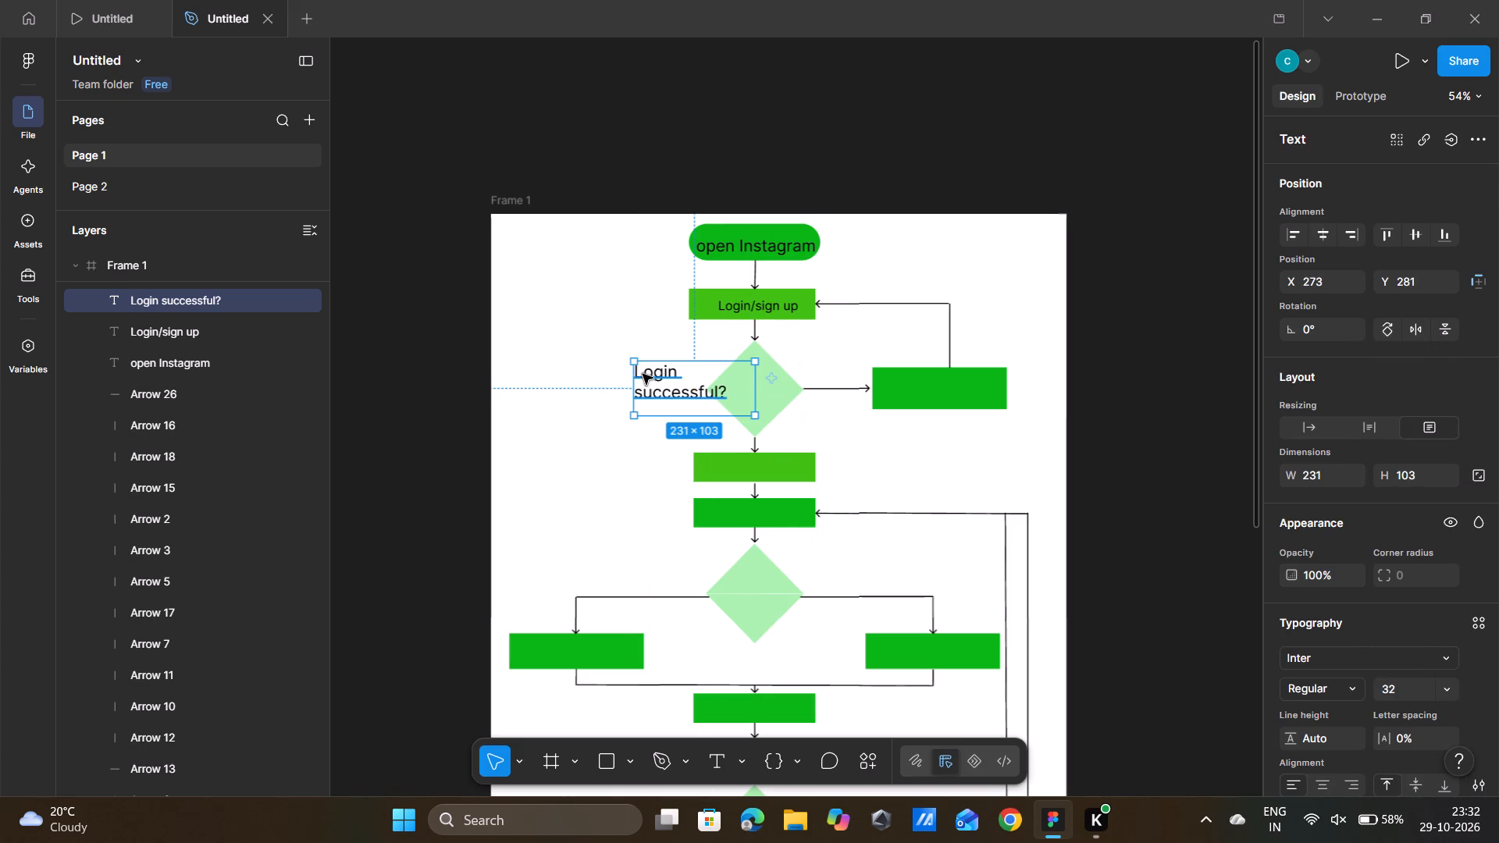
left_click(633, 369)
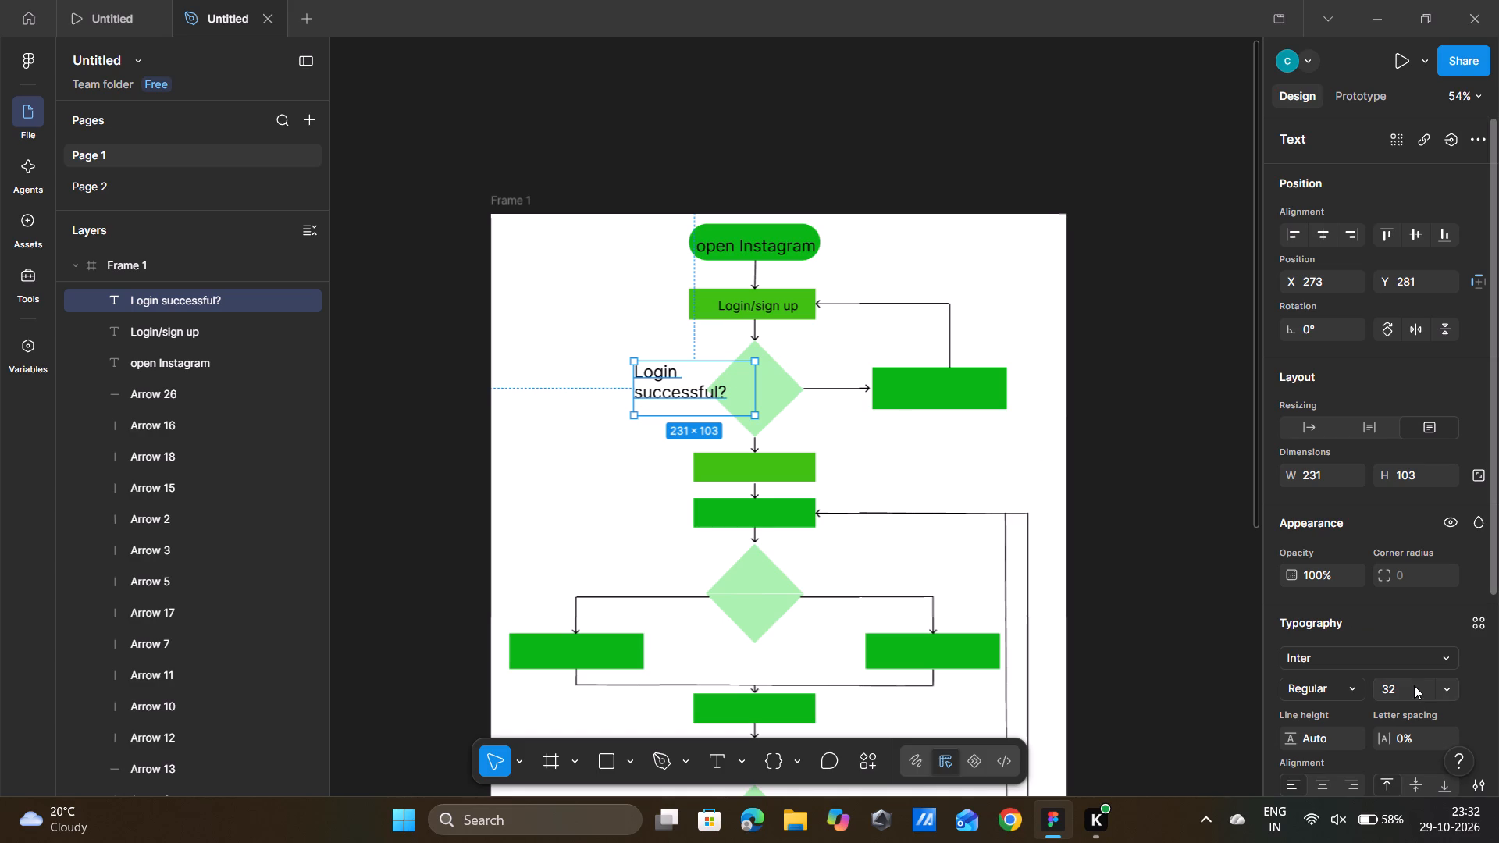
Set the font size of the Login successful? text to 28.
left_click(1414, 685)
left_click(1447, 692)
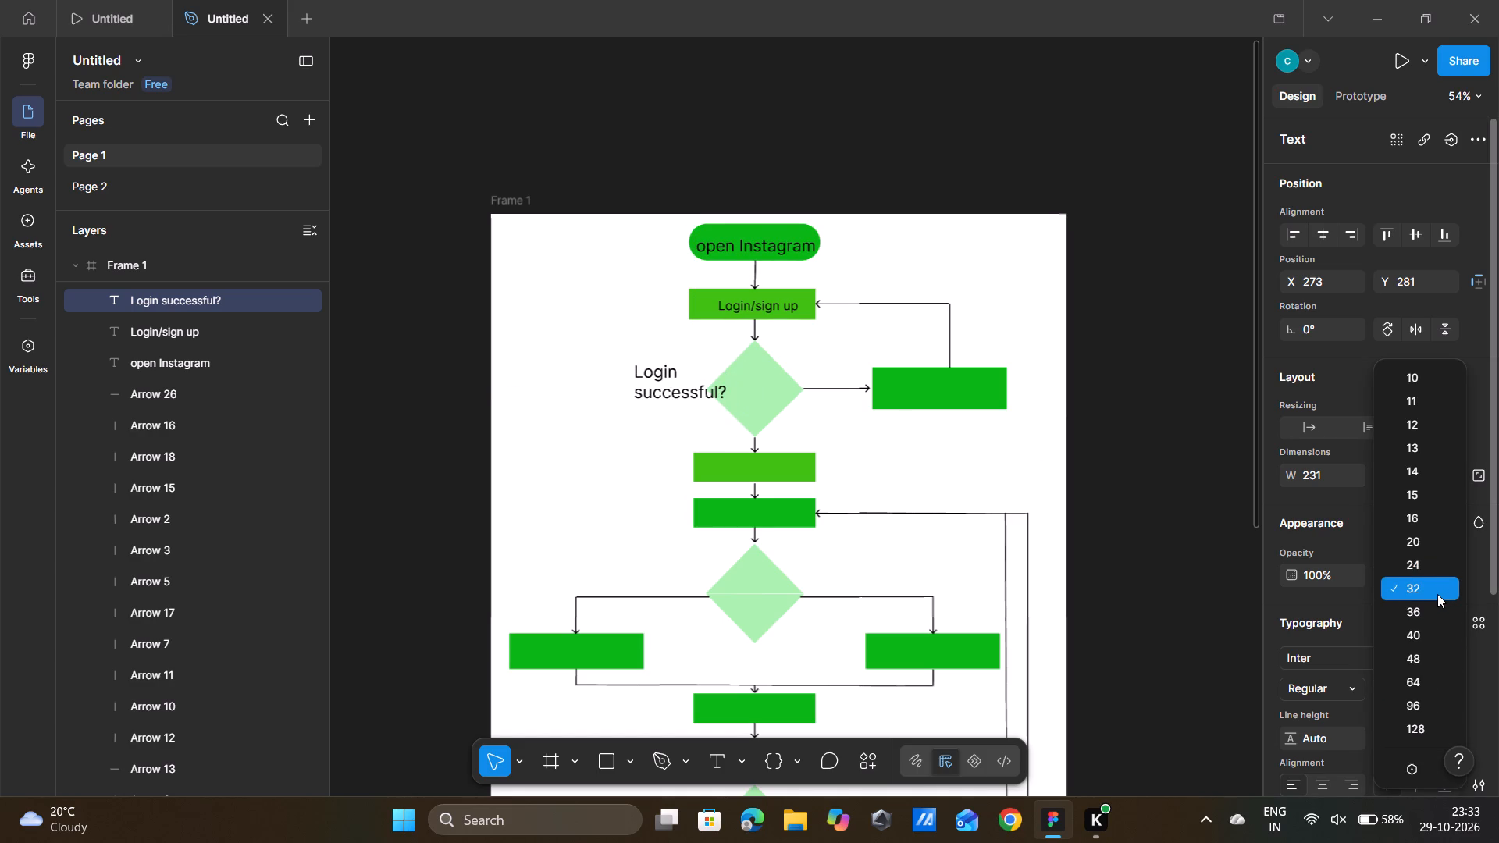
left_click_drag(1177, 627, 1426, 692)
double_click(1426, 692)
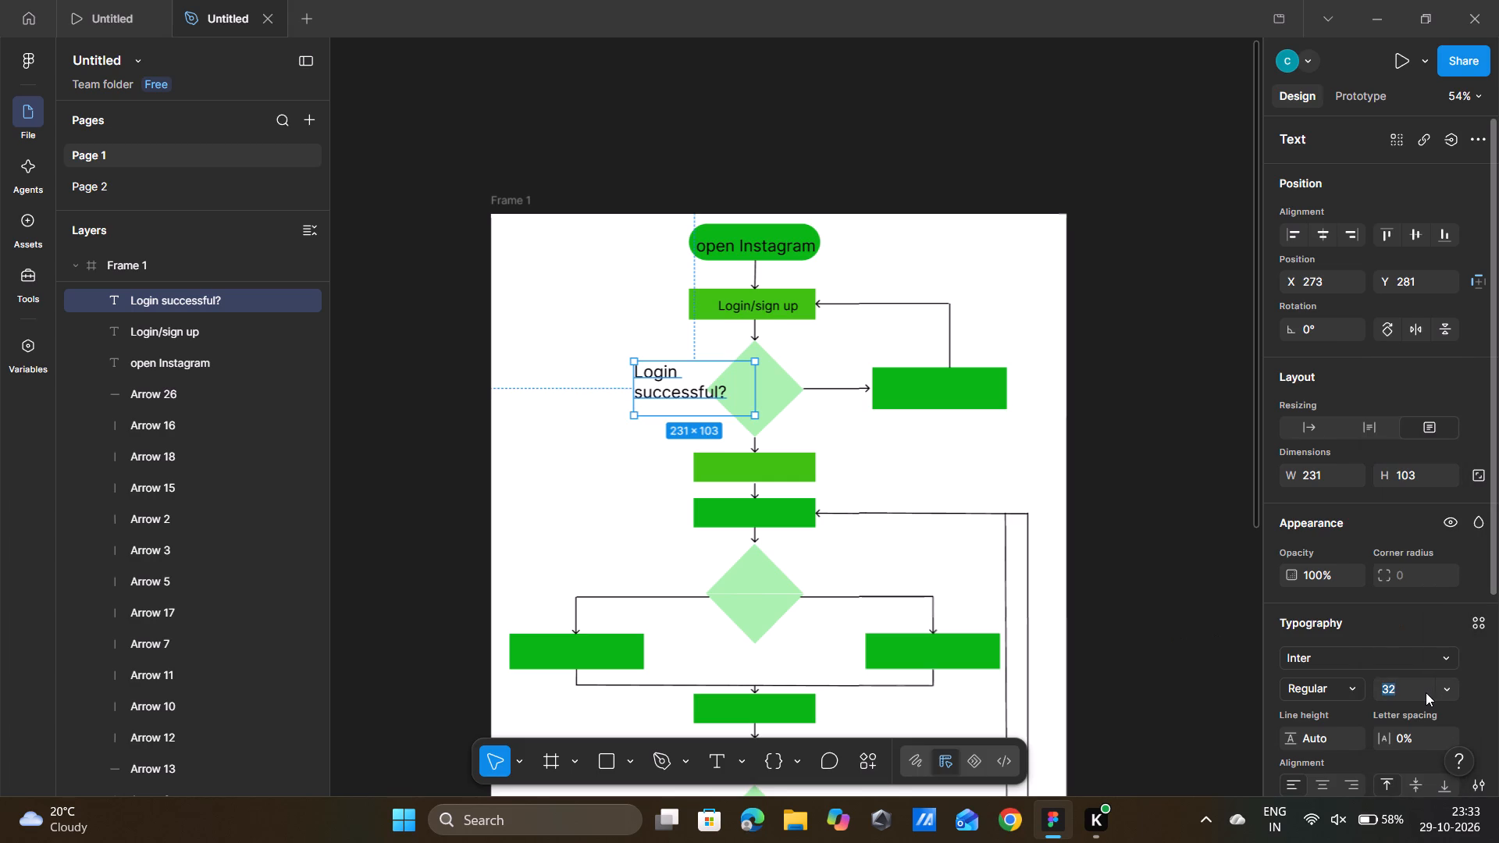
type("28")
key("Return")
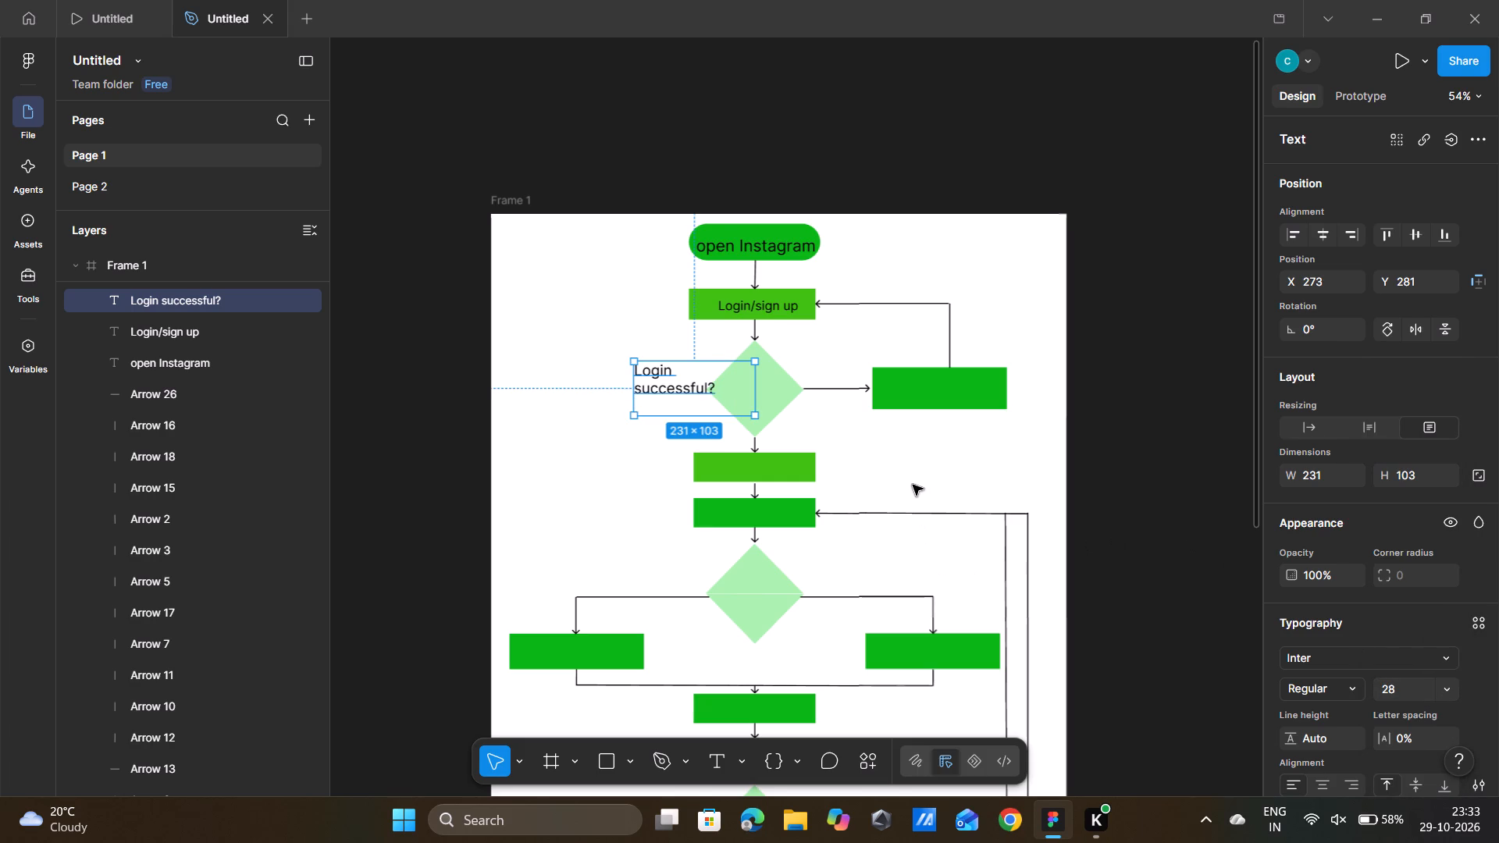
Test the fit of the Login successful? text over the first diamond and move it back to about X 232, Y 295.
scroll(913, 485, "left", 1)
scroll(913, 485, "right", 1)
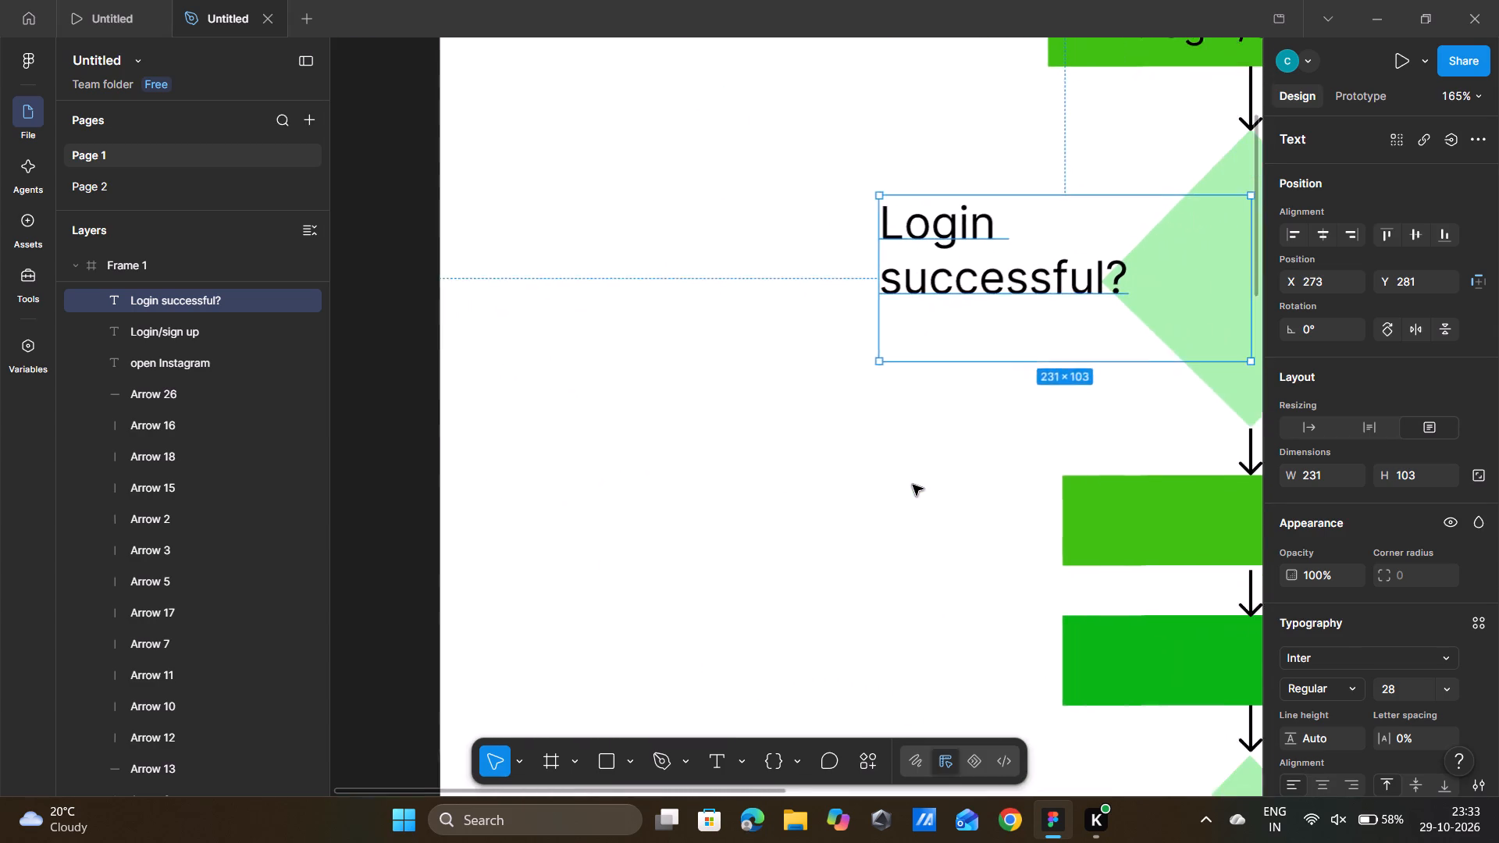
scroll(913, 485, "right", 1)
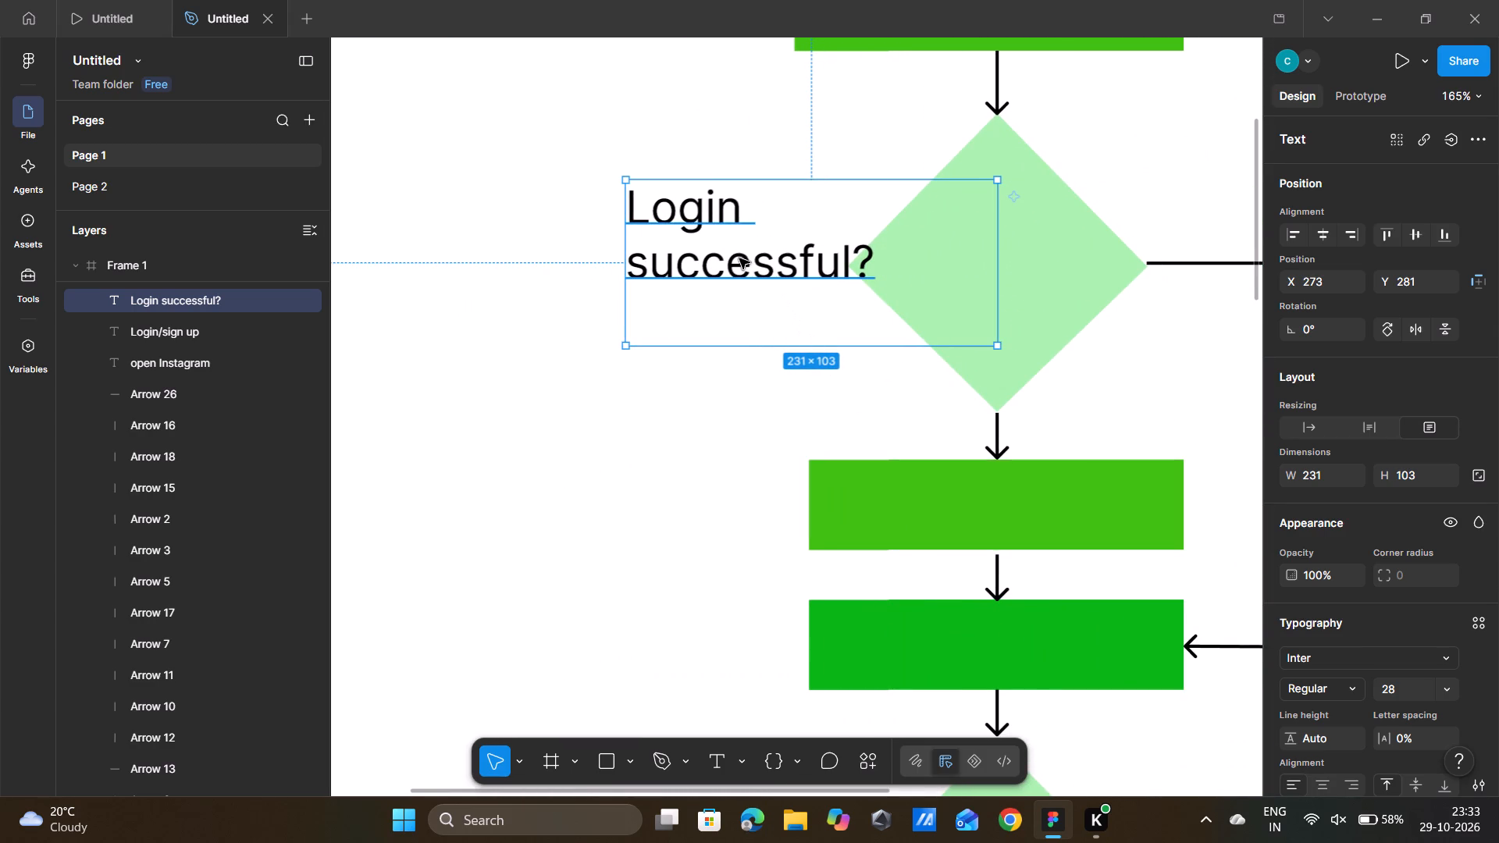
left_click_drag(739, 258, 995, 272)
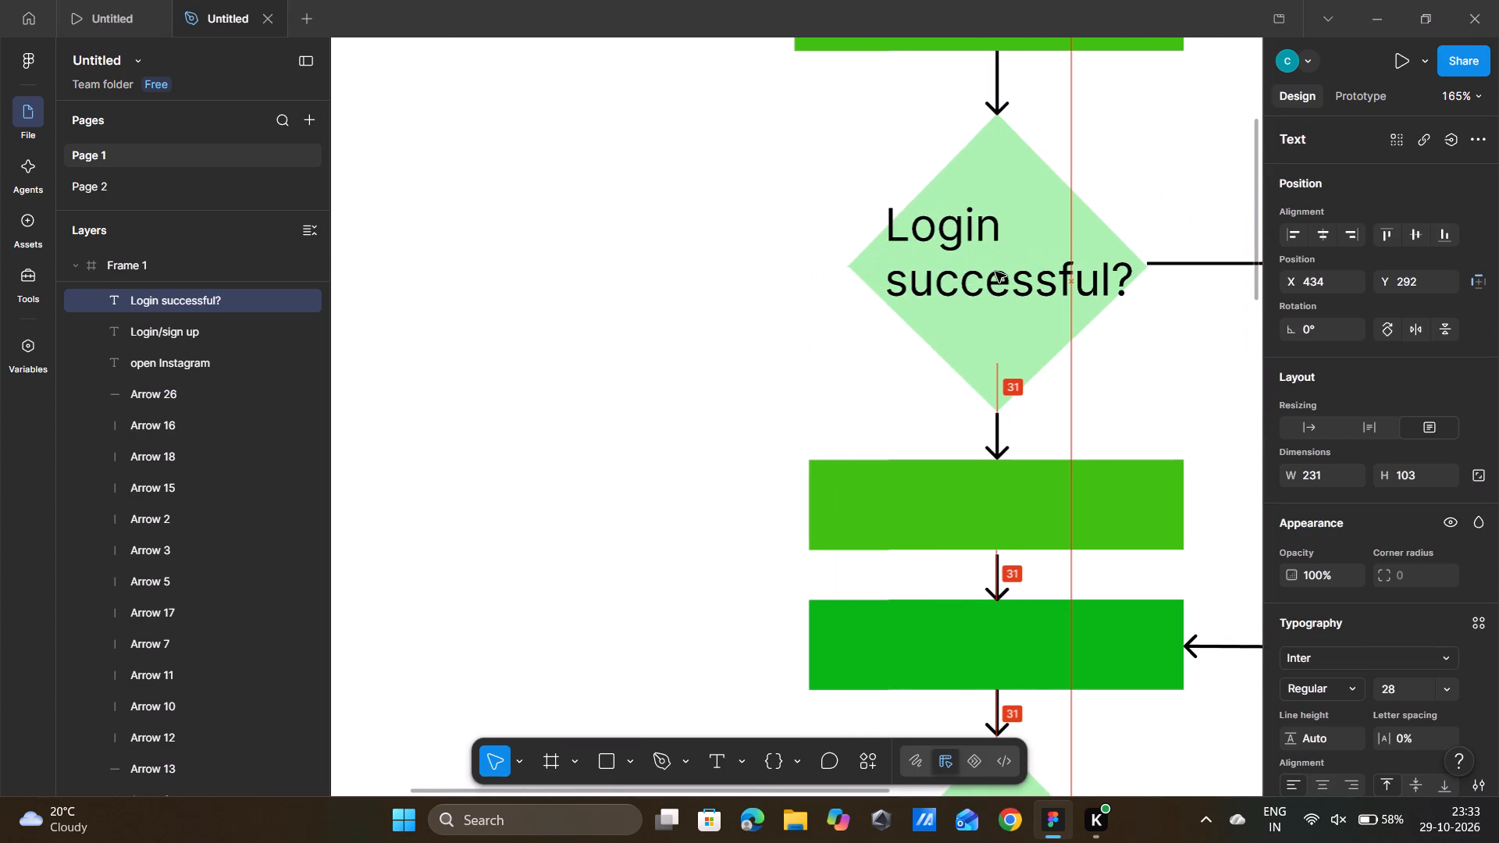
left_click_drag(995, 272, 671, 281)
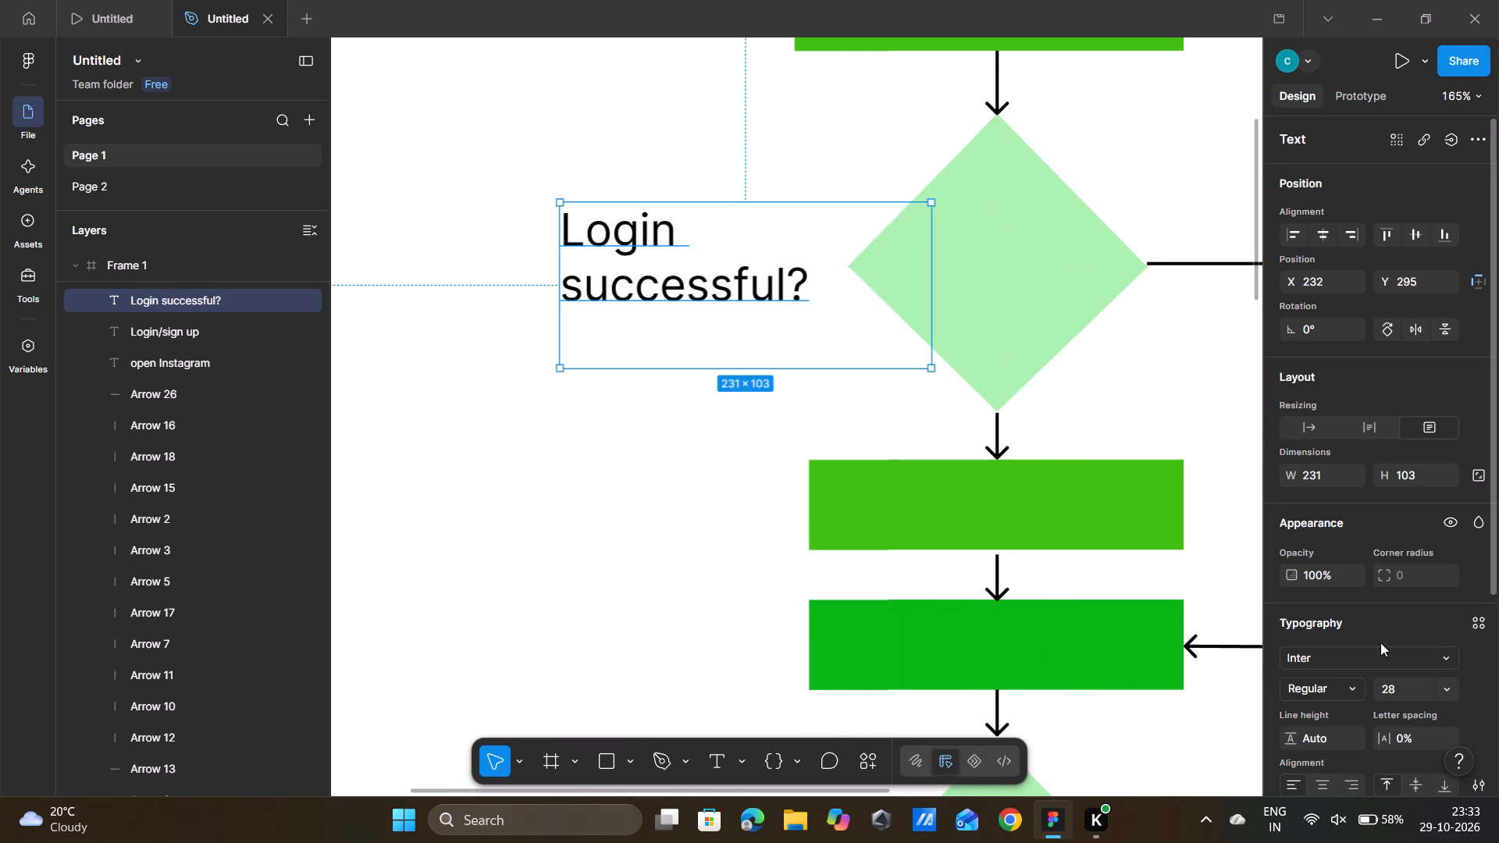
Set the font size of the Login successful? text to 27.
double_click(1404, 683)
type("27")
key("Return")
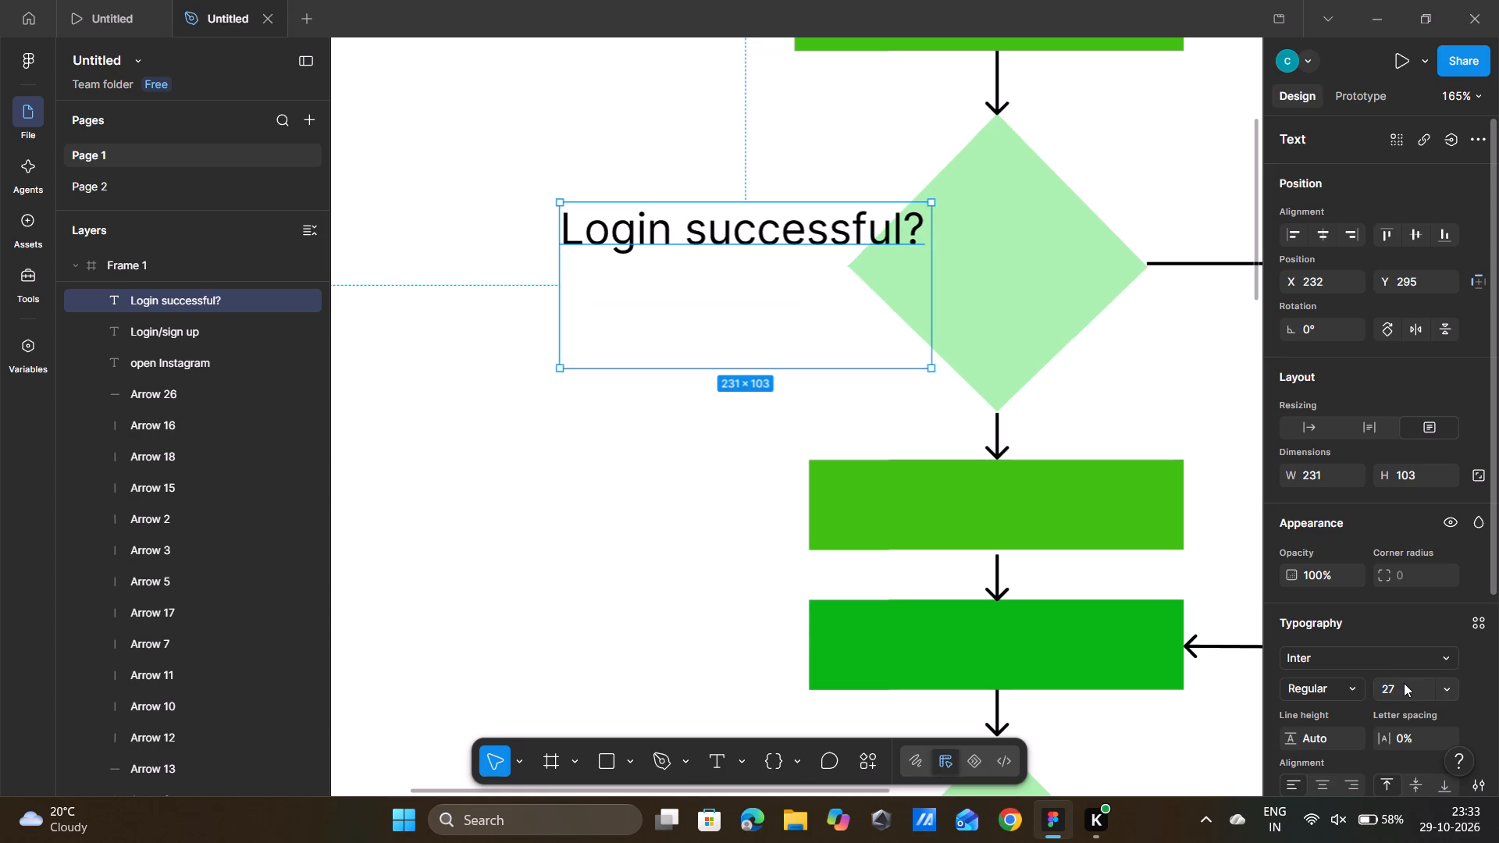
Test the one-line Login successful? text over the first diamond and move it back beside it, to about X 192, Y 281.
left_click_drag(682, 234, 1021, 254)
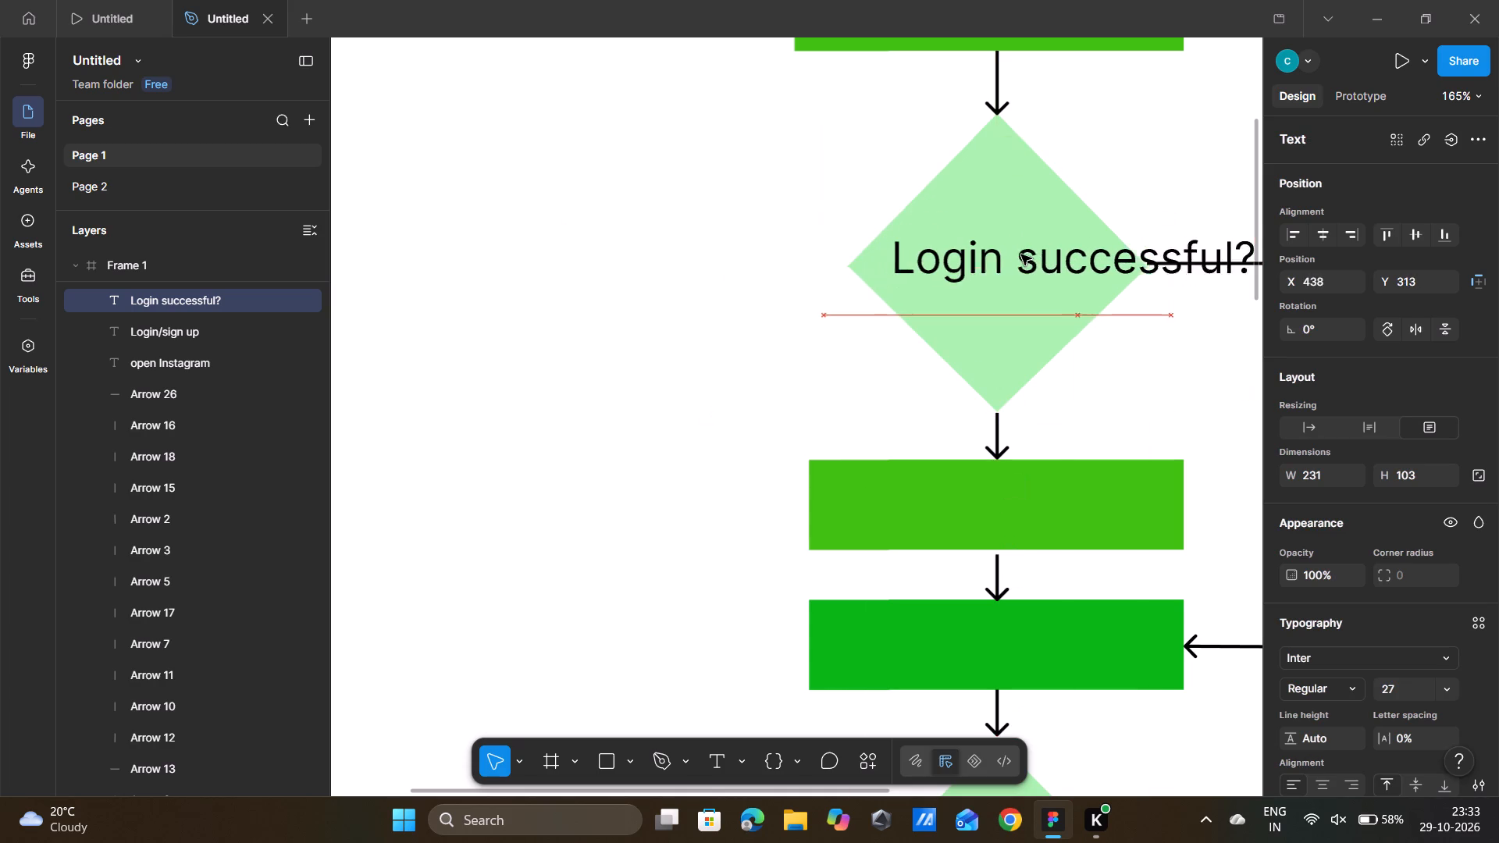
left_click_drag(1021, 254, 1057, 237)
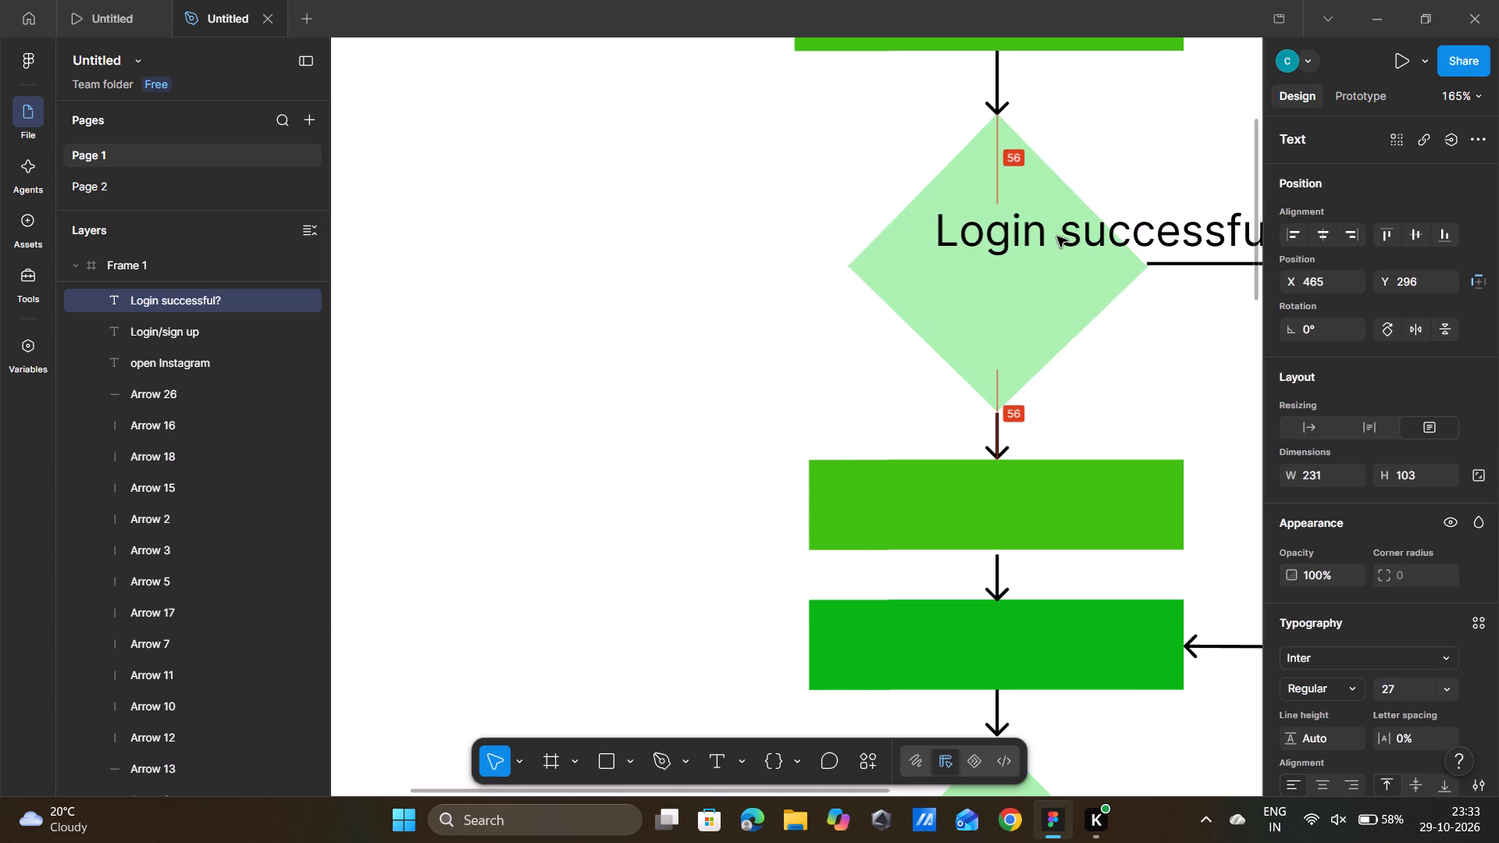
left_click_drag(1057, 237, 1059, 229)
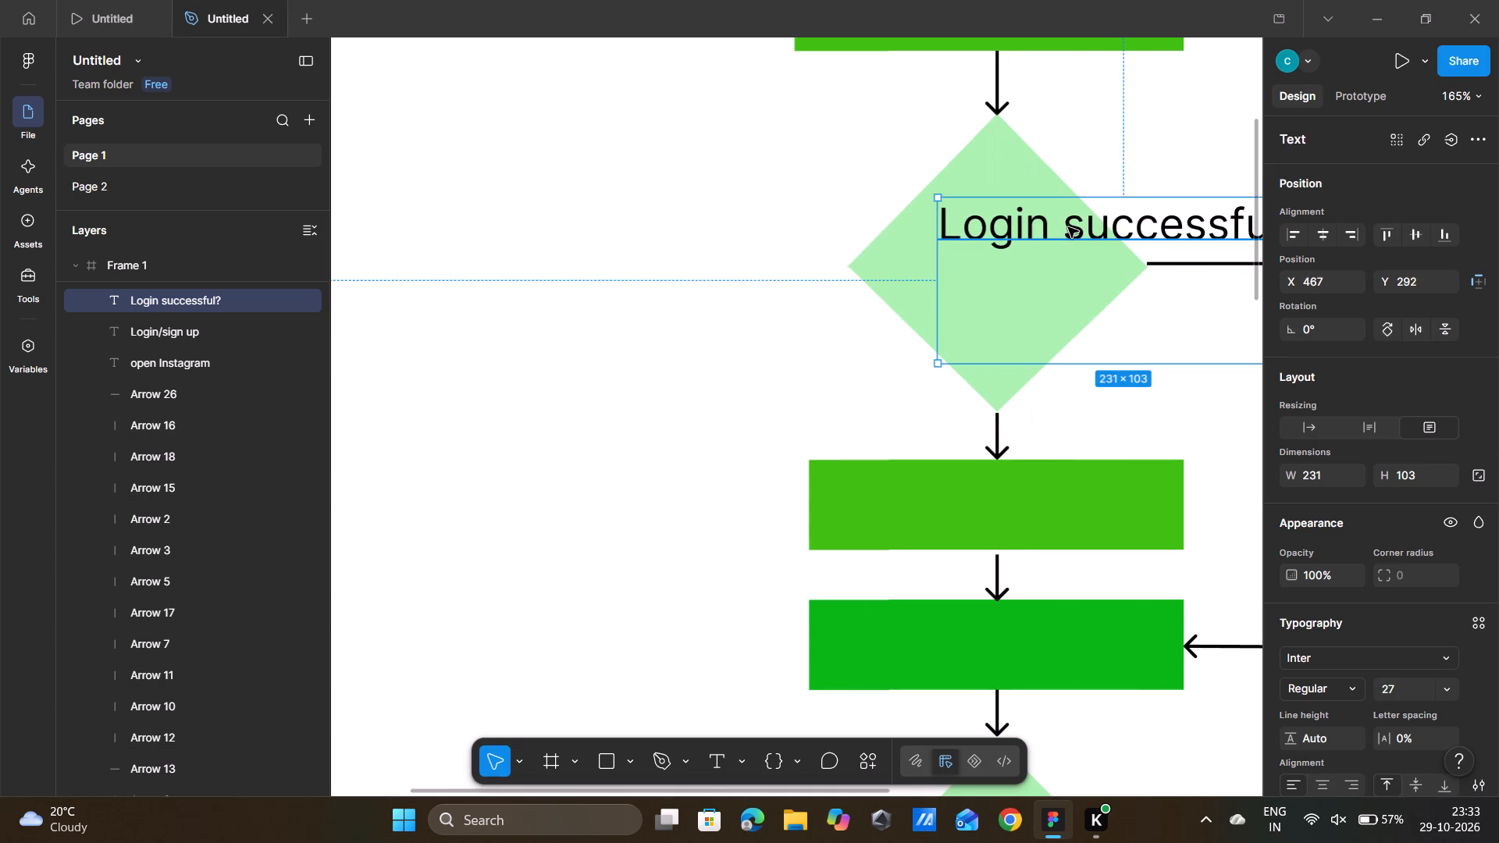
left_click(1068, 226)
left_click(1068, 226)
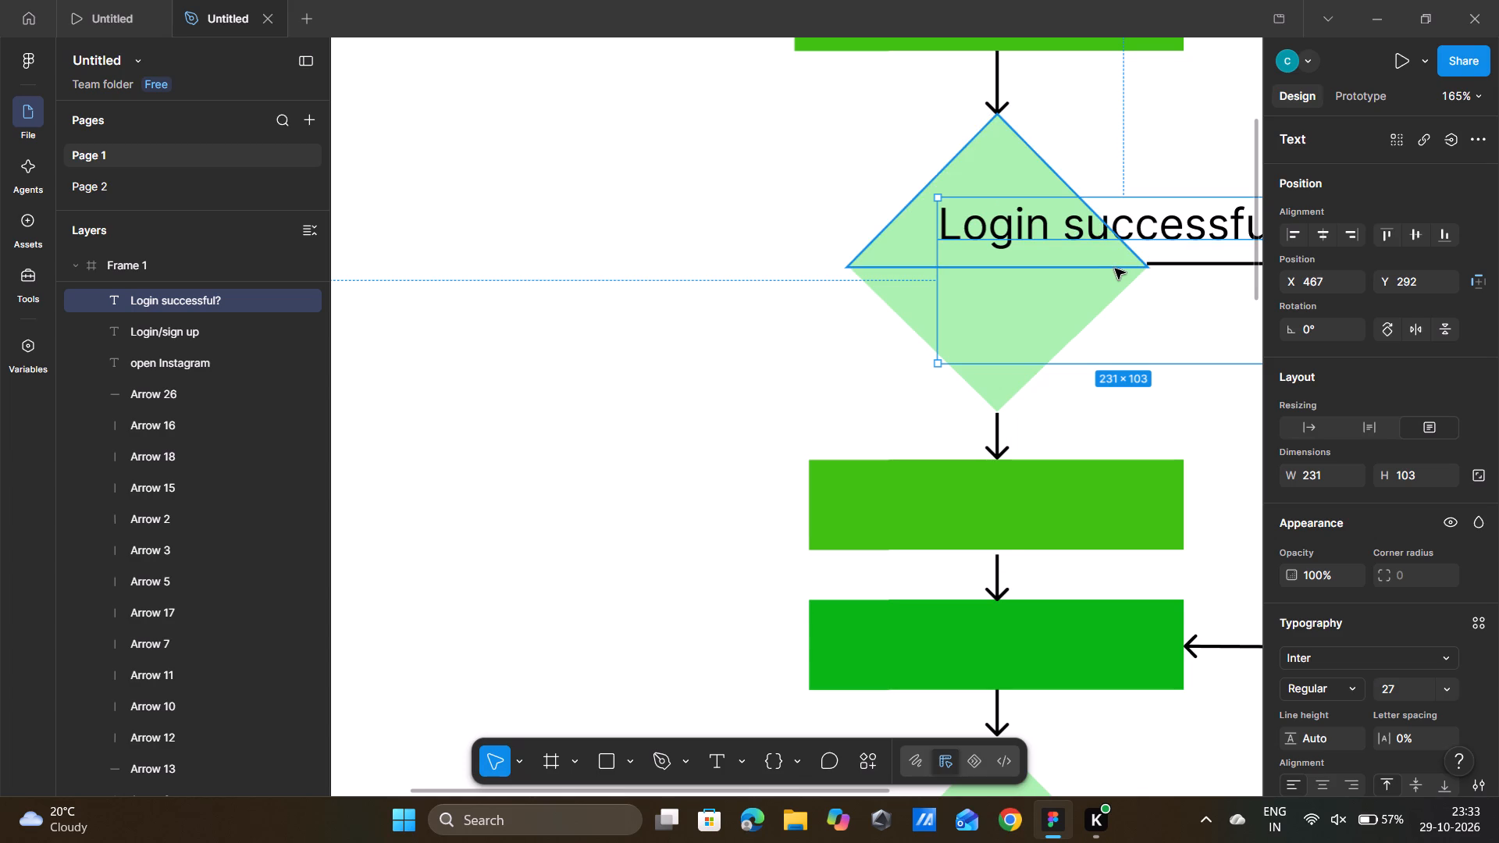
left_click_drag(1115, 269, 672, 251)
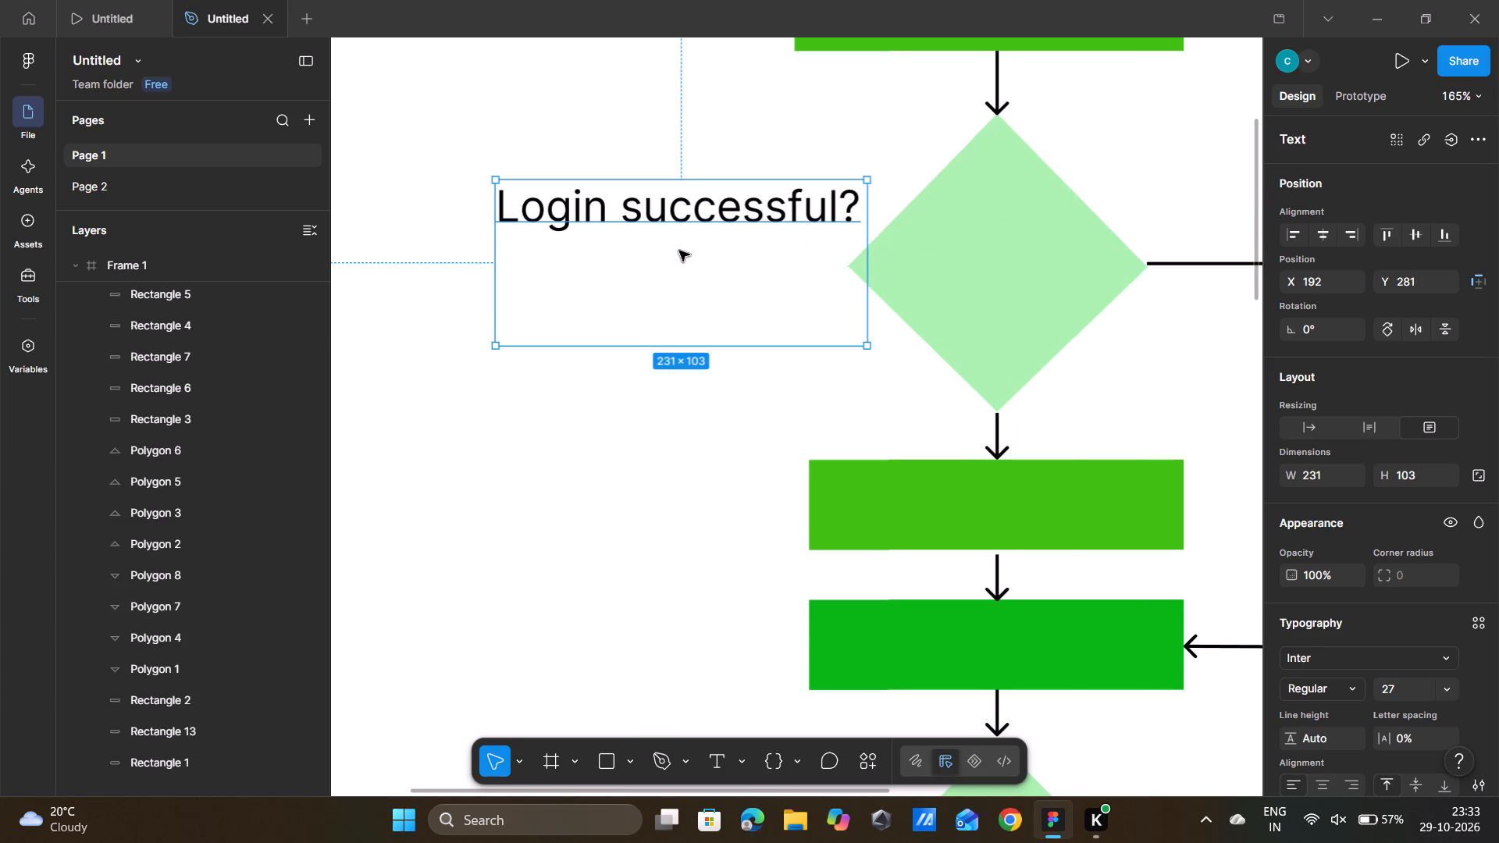
Undo the font size, box size and position changes to the Login successful? text, back to its original placement at X 69, Y 402.
key("ctrl+z")
key("ctrl+z")
key("ctrl+z")
key("ctrl+z")
key("ctrl+z")
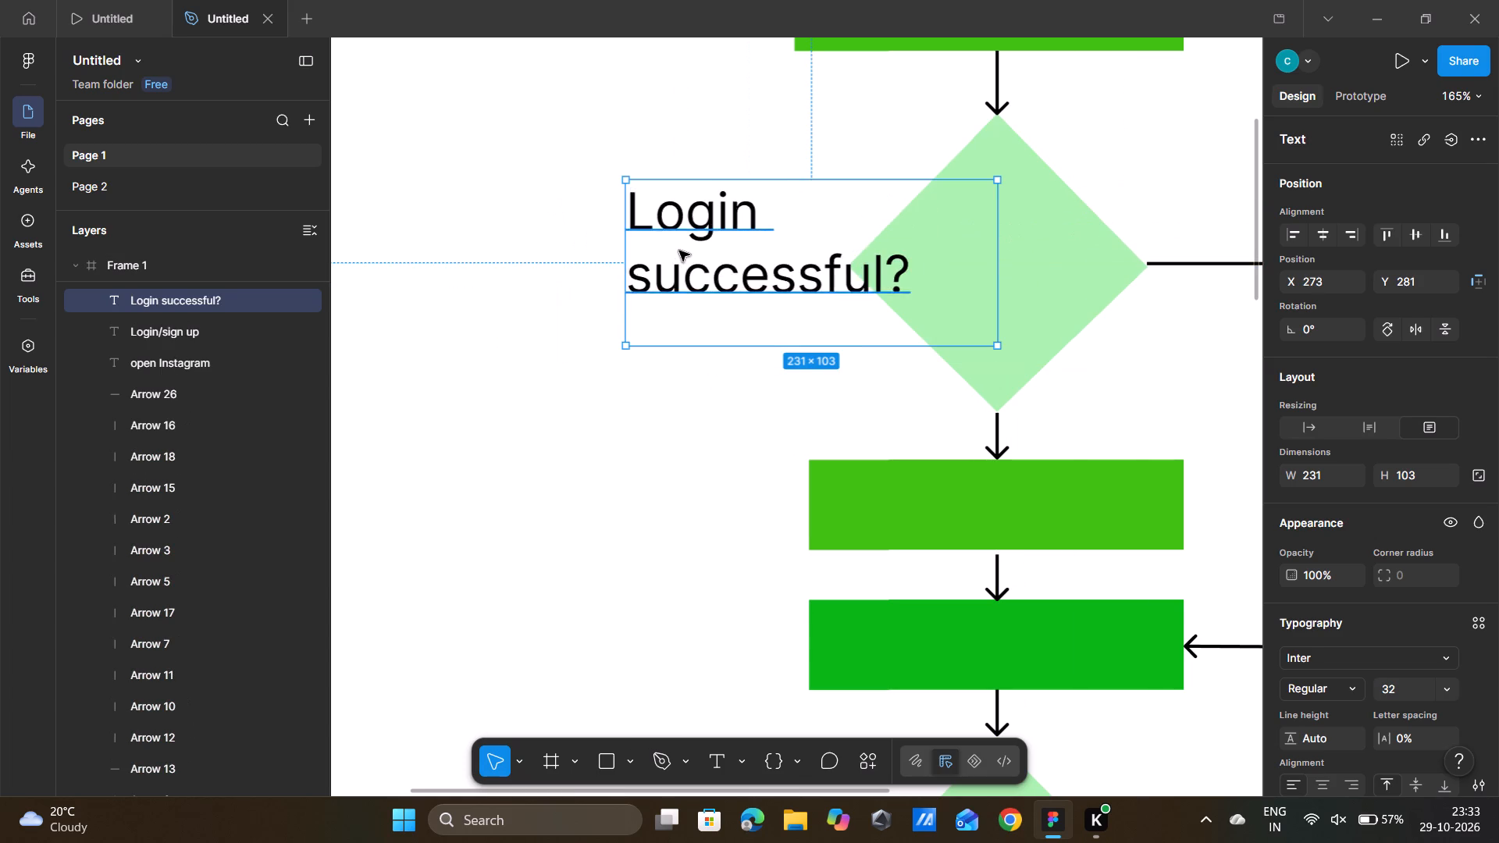
key("ctrl+z")
key("ctrl+z")
key("ctrl+z")
key("ctrl+z")
key("ctrl+z")
key("ctrl+z")
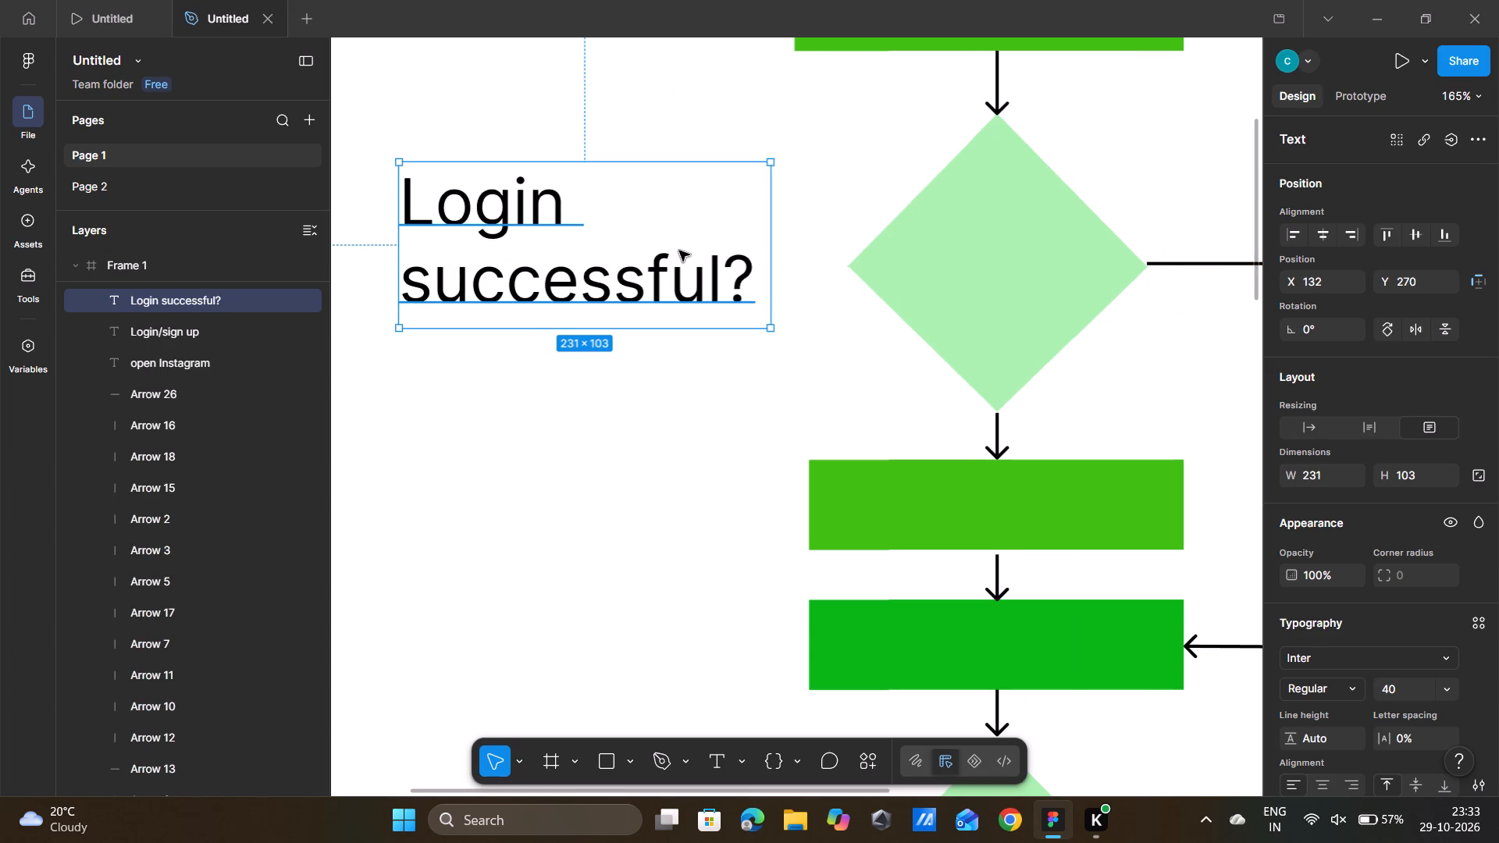
key("ctrl+z")
key("ctrl+z")
key("ctrl+z")
key("ctrl+z")
key("ctrl+z")
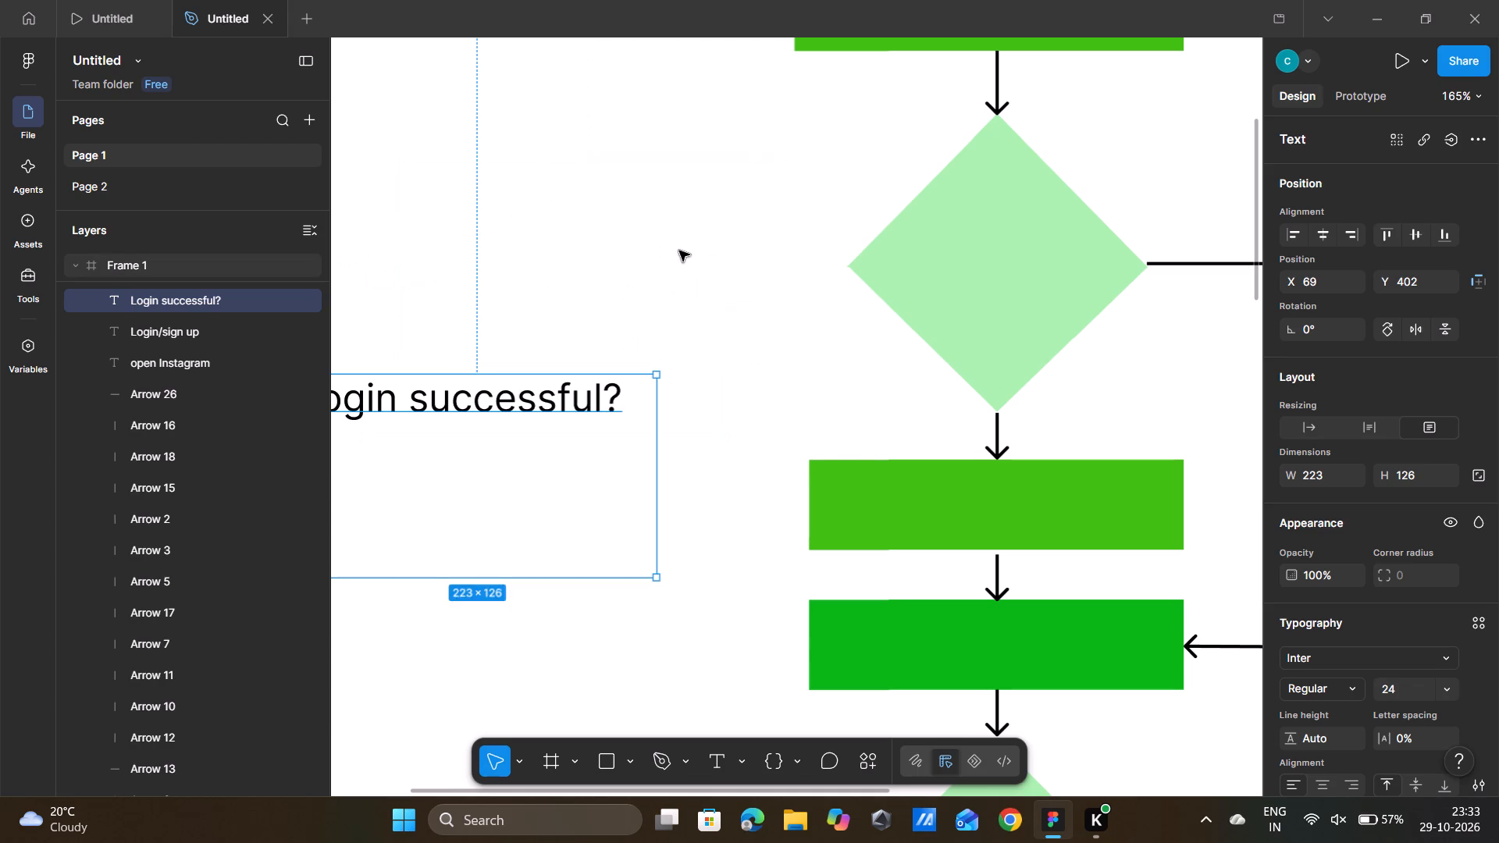
key("ctrl+z")
key("ctrl+z")
key("ctrl+z")
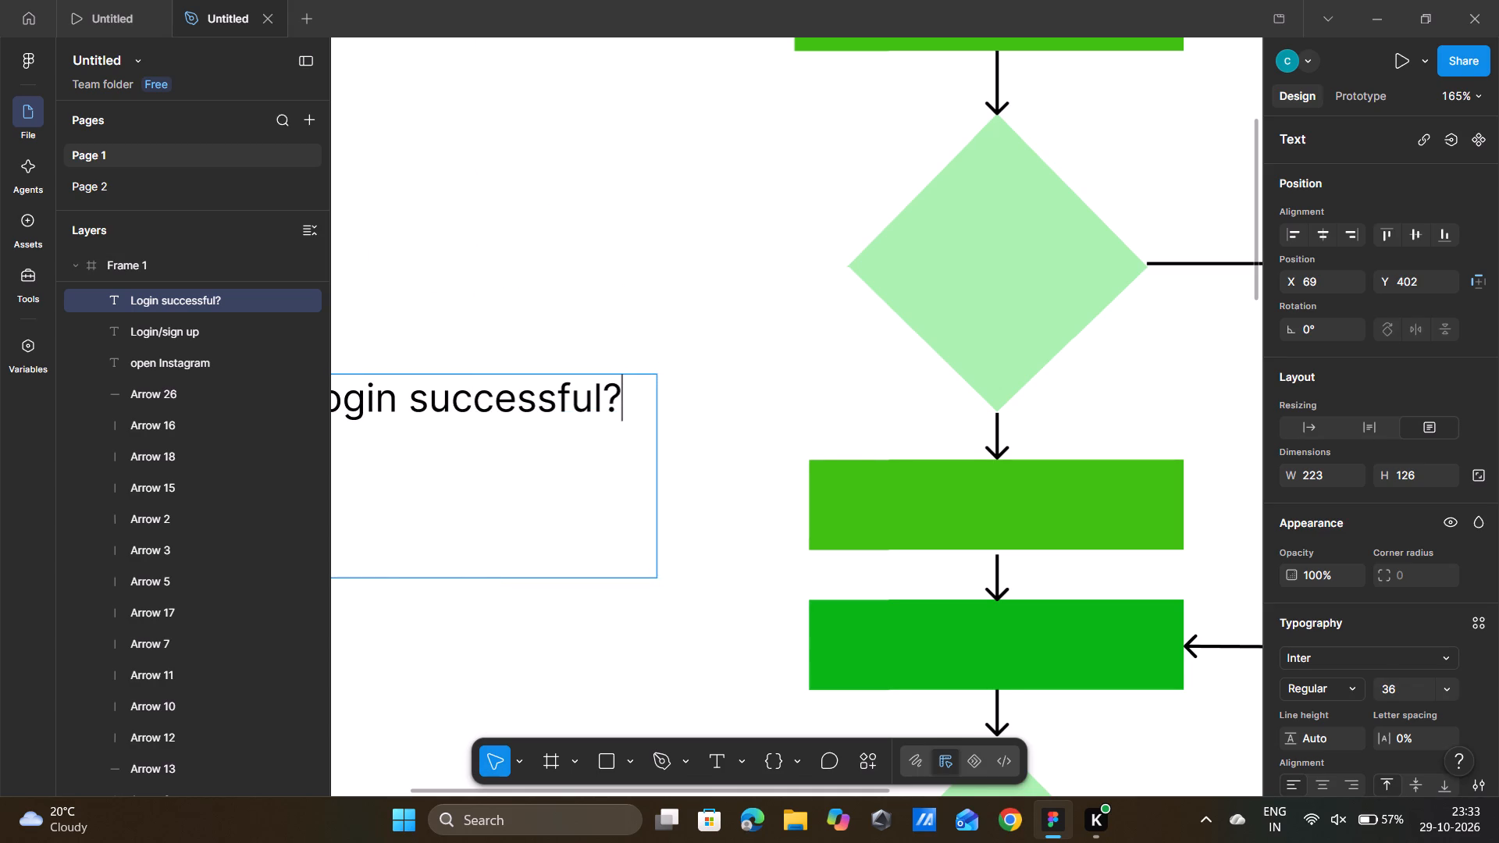
Copy the word successful? from the Login successful? text and delete it there, leaving only Login.
left_click_drag(618, 388, 428, 404)
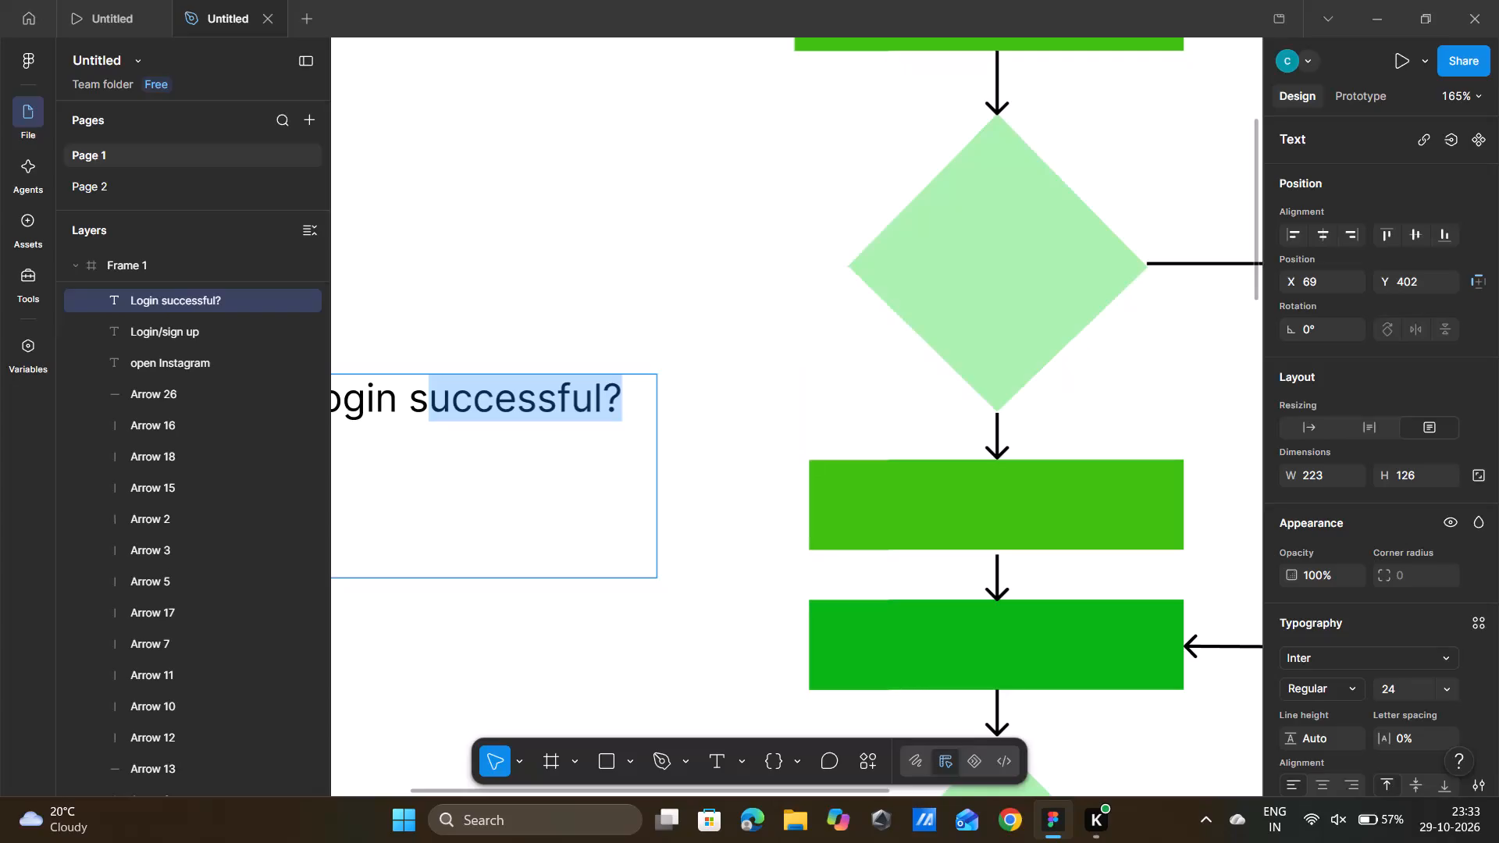
left_click_drag(428, 404, 411, 400)
key("ctrl+c")
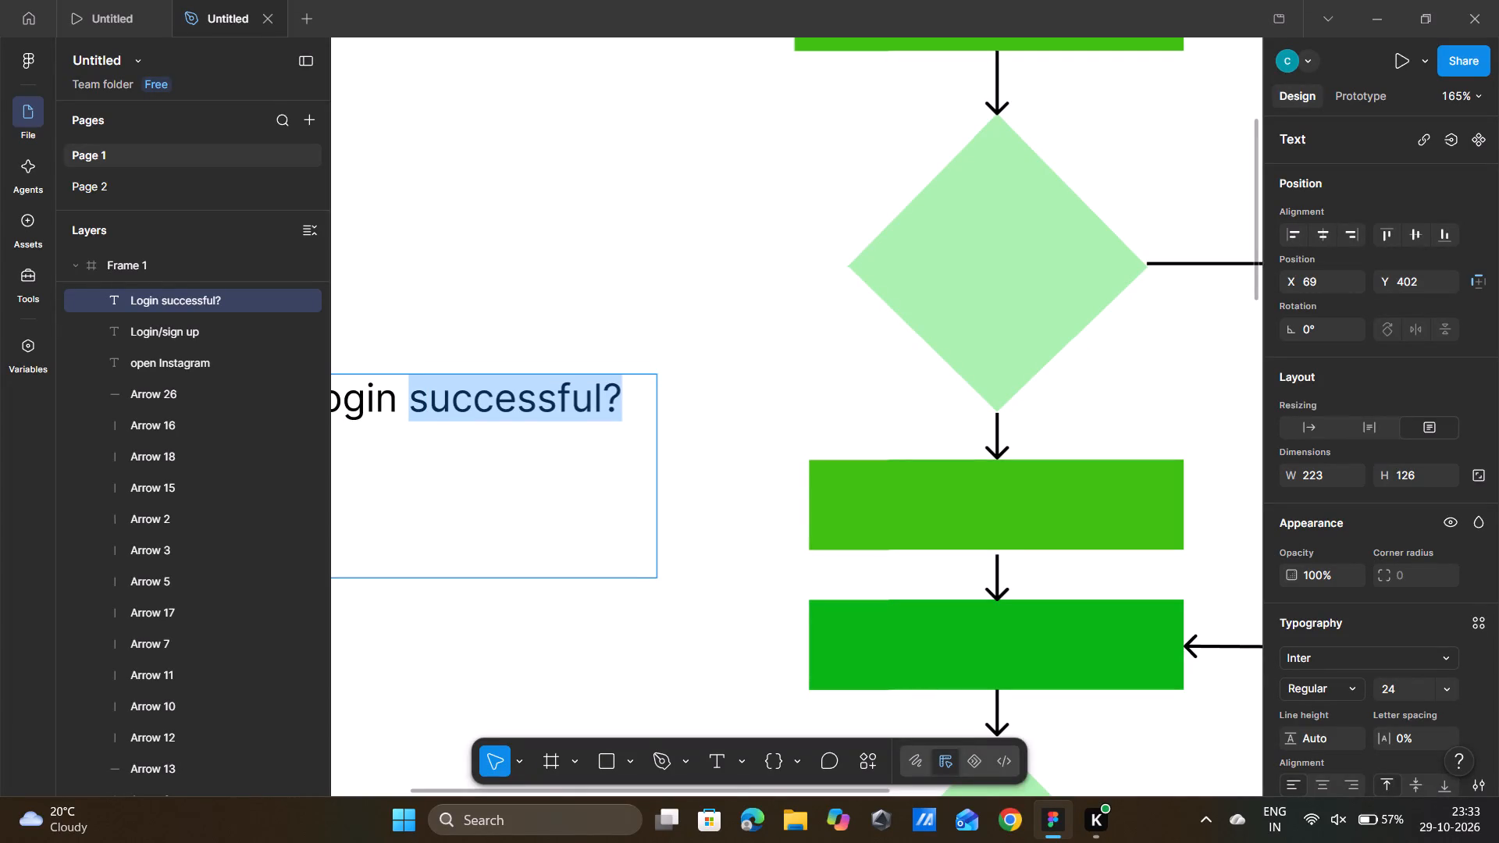
key("BackSpace")
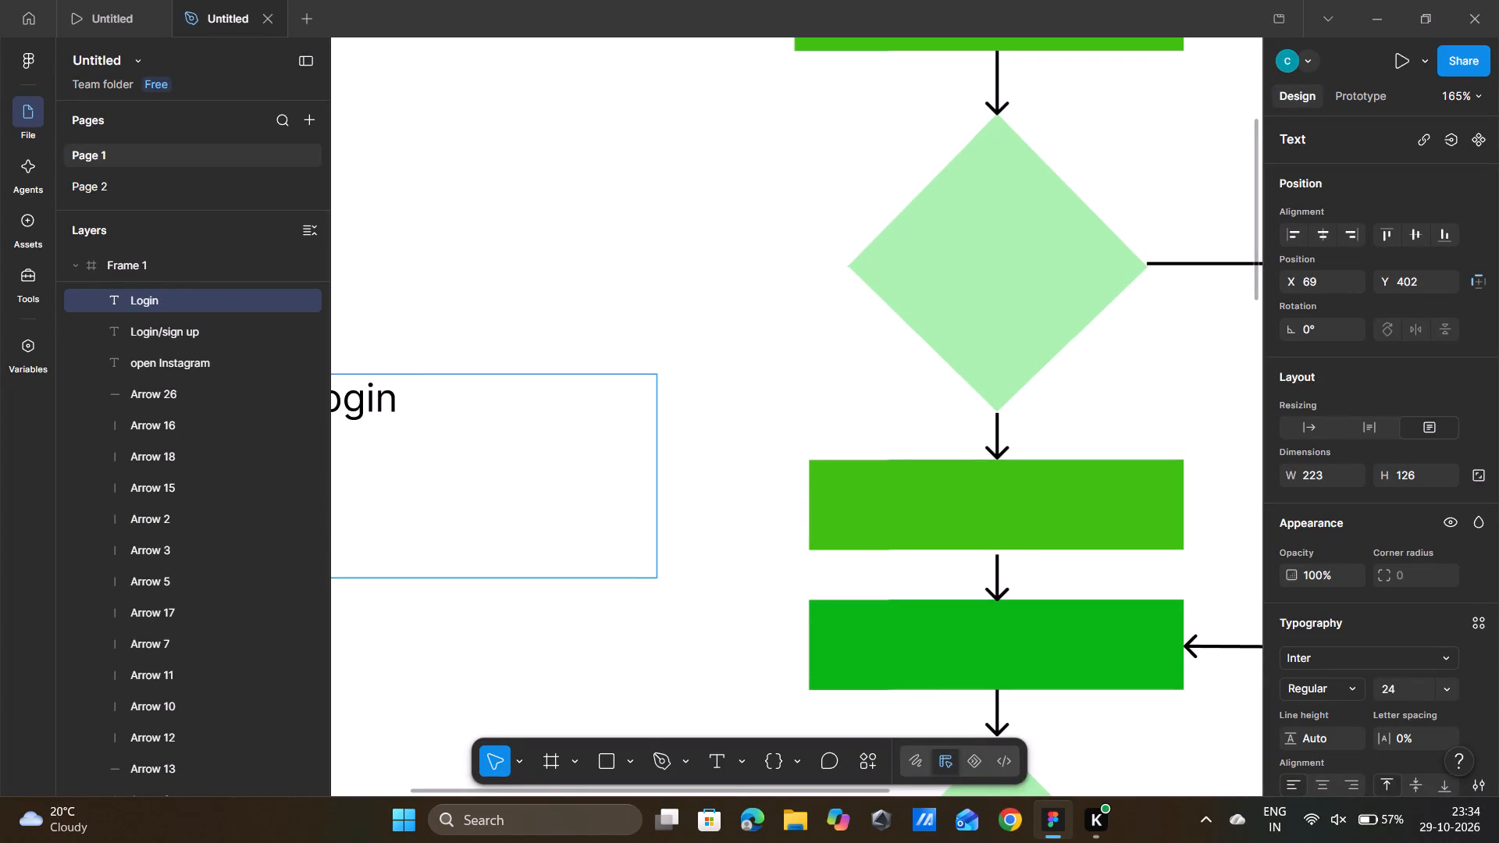
left_click(534, 322)
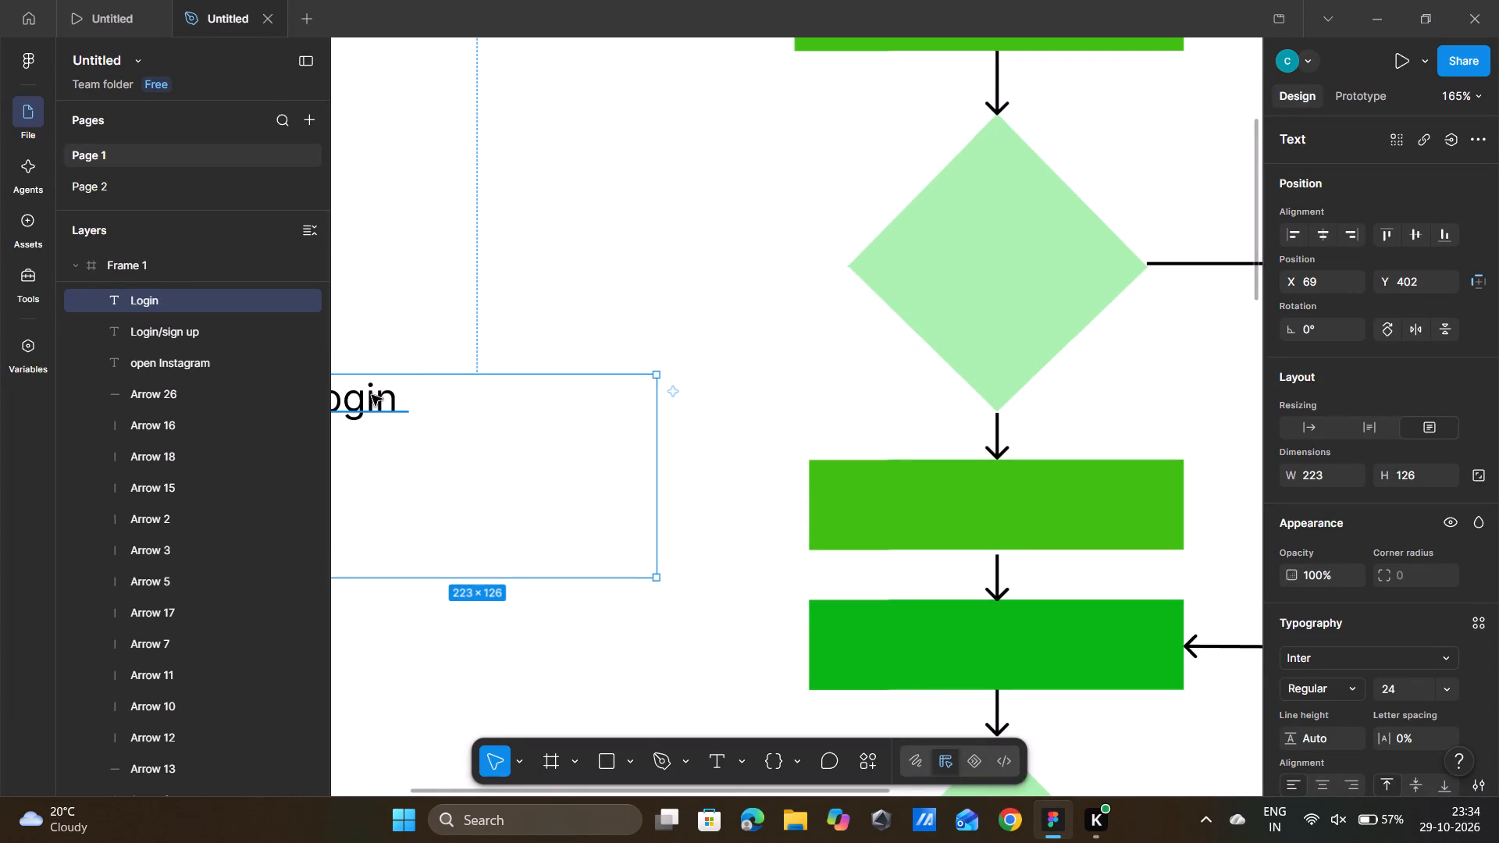
Move the Login text into the upper half of the first diamond, at about X 474, Y 300.
left_click_drag(372, 392, 956, 247)
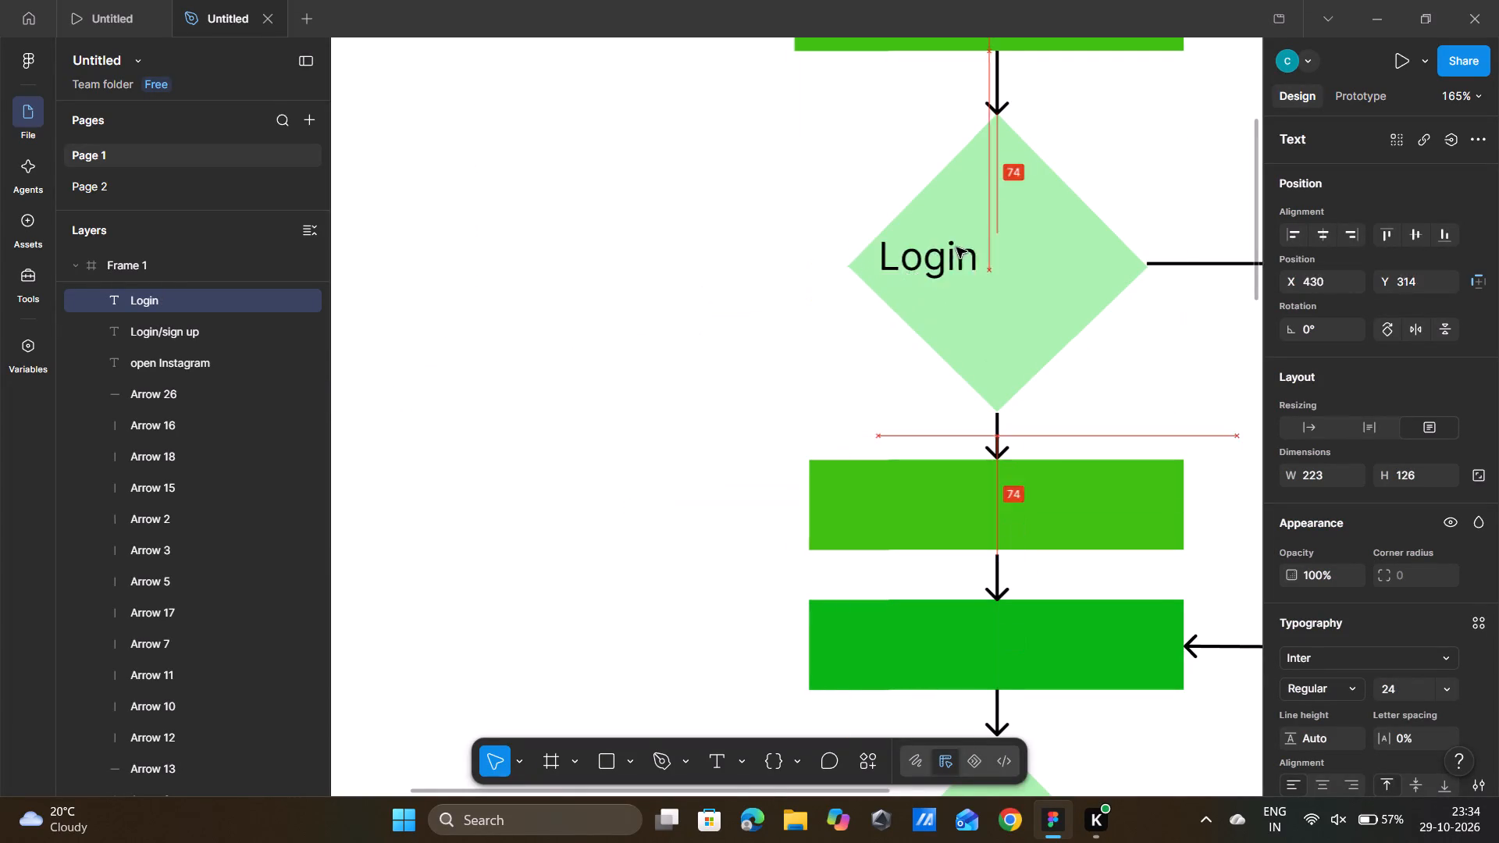
left_click_drag(956, 247, 1024, 227)
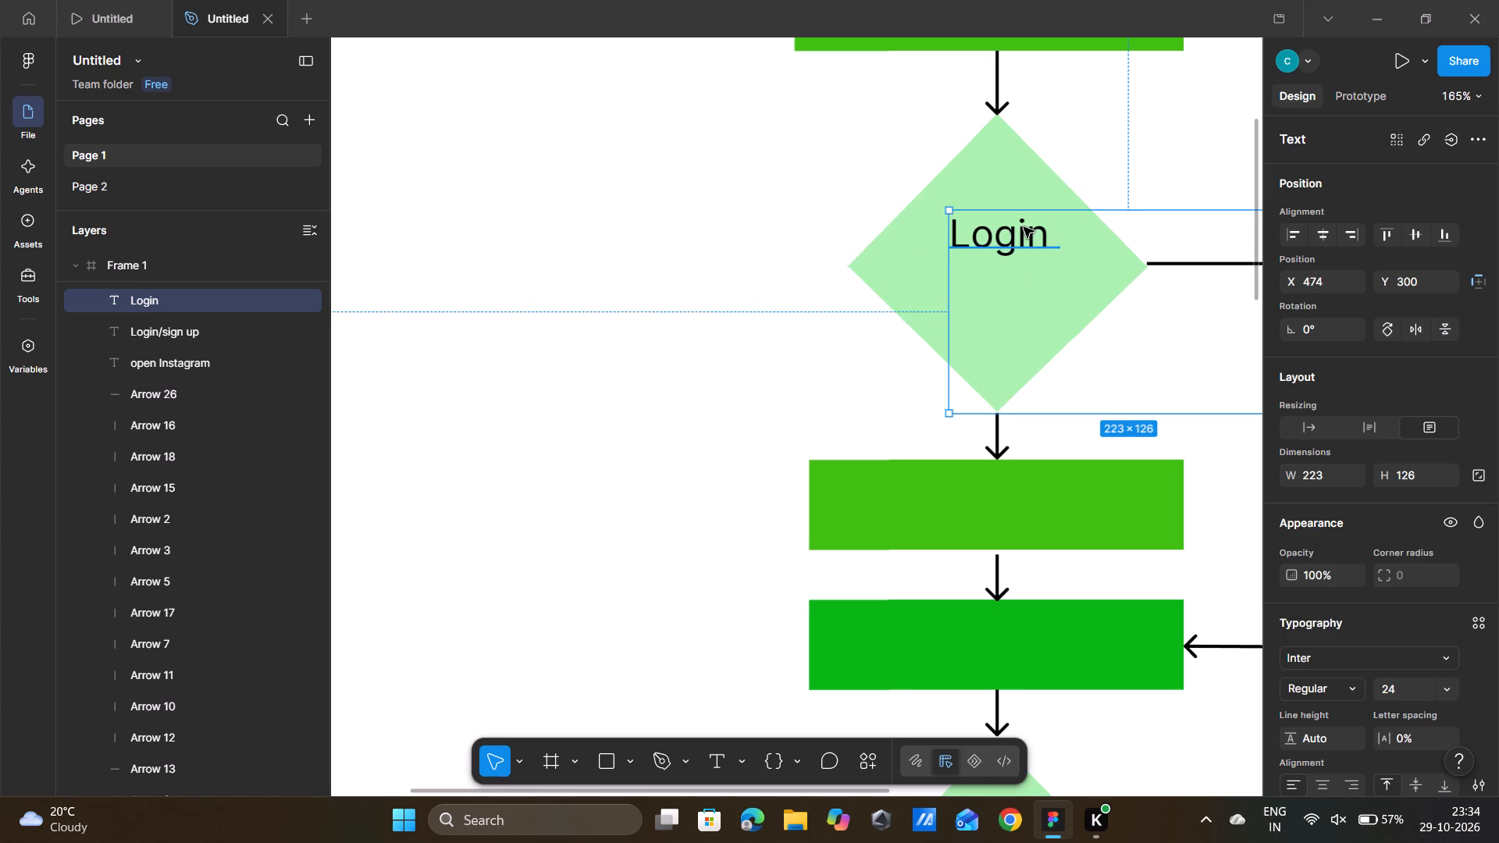
left_click(582, 422)
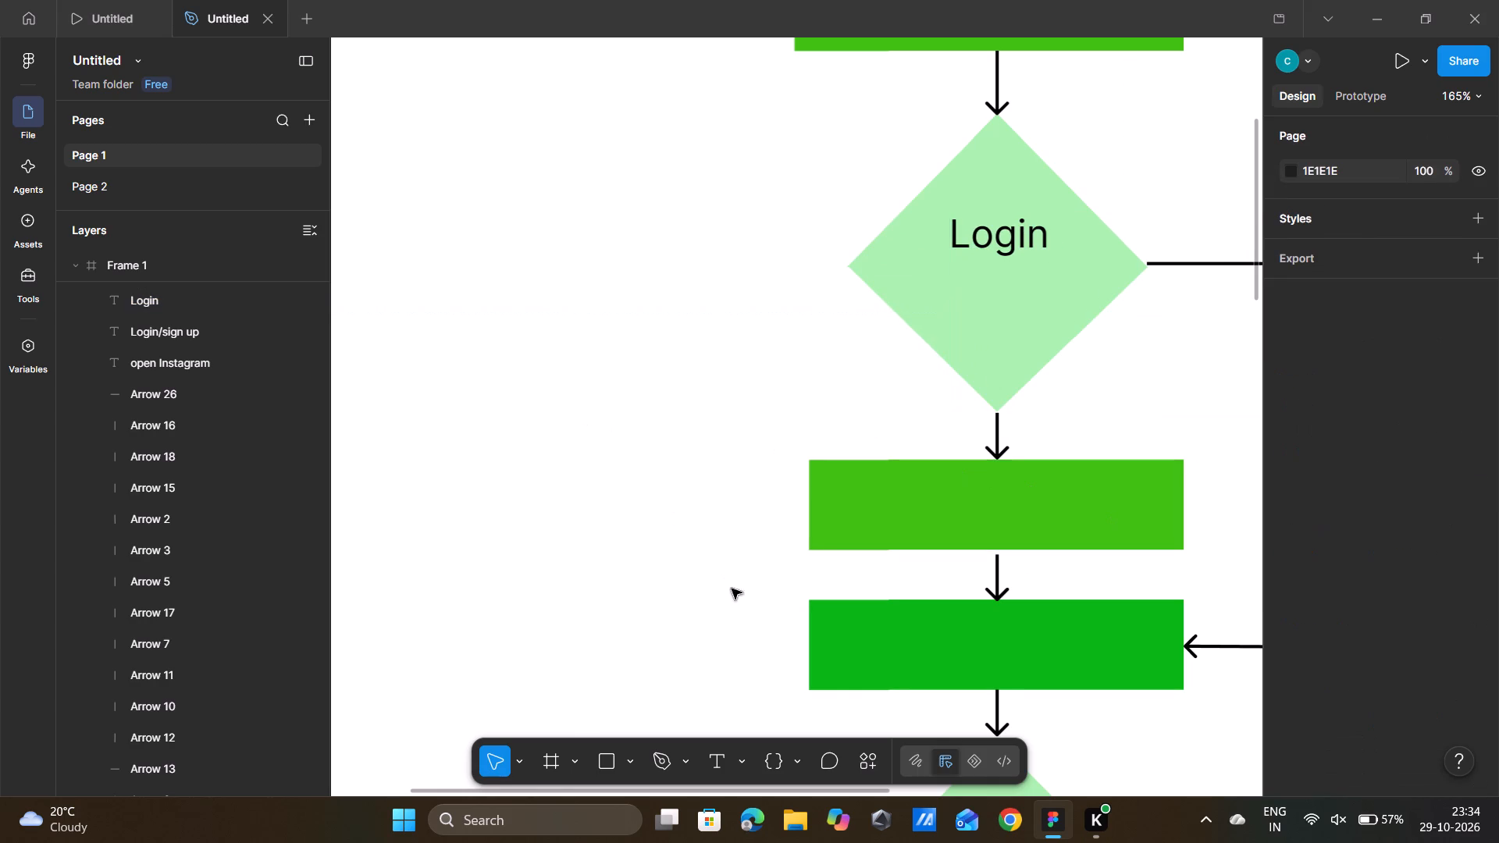
Draw a text box about 115 × 31 in the empty area beside the flowchart and paste successful? into it.
double_click(712, 752)
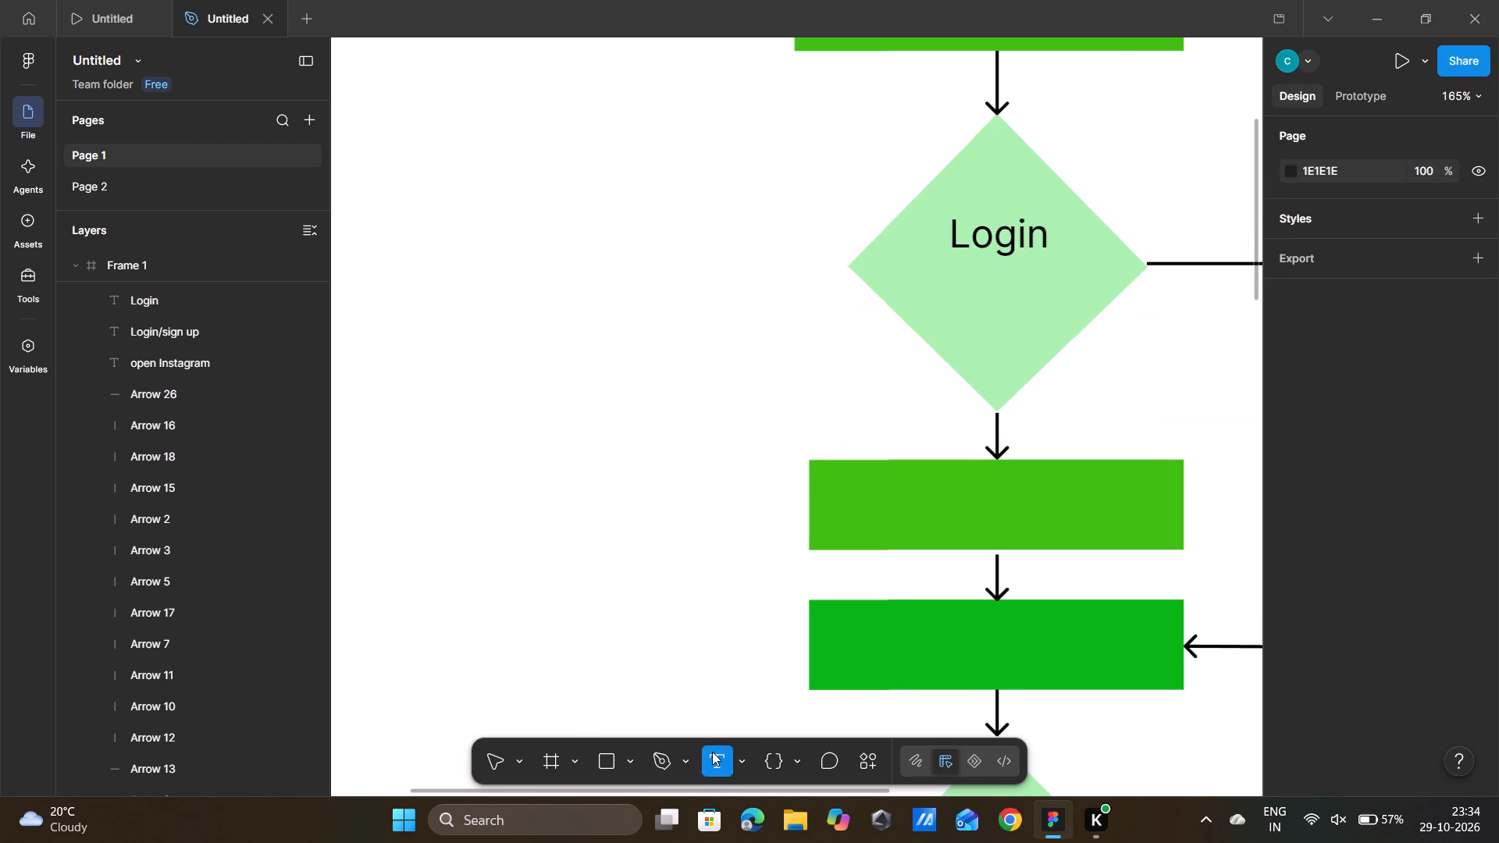
left_click_drag(423, 442, 608, 492)
key("ctrl+v")
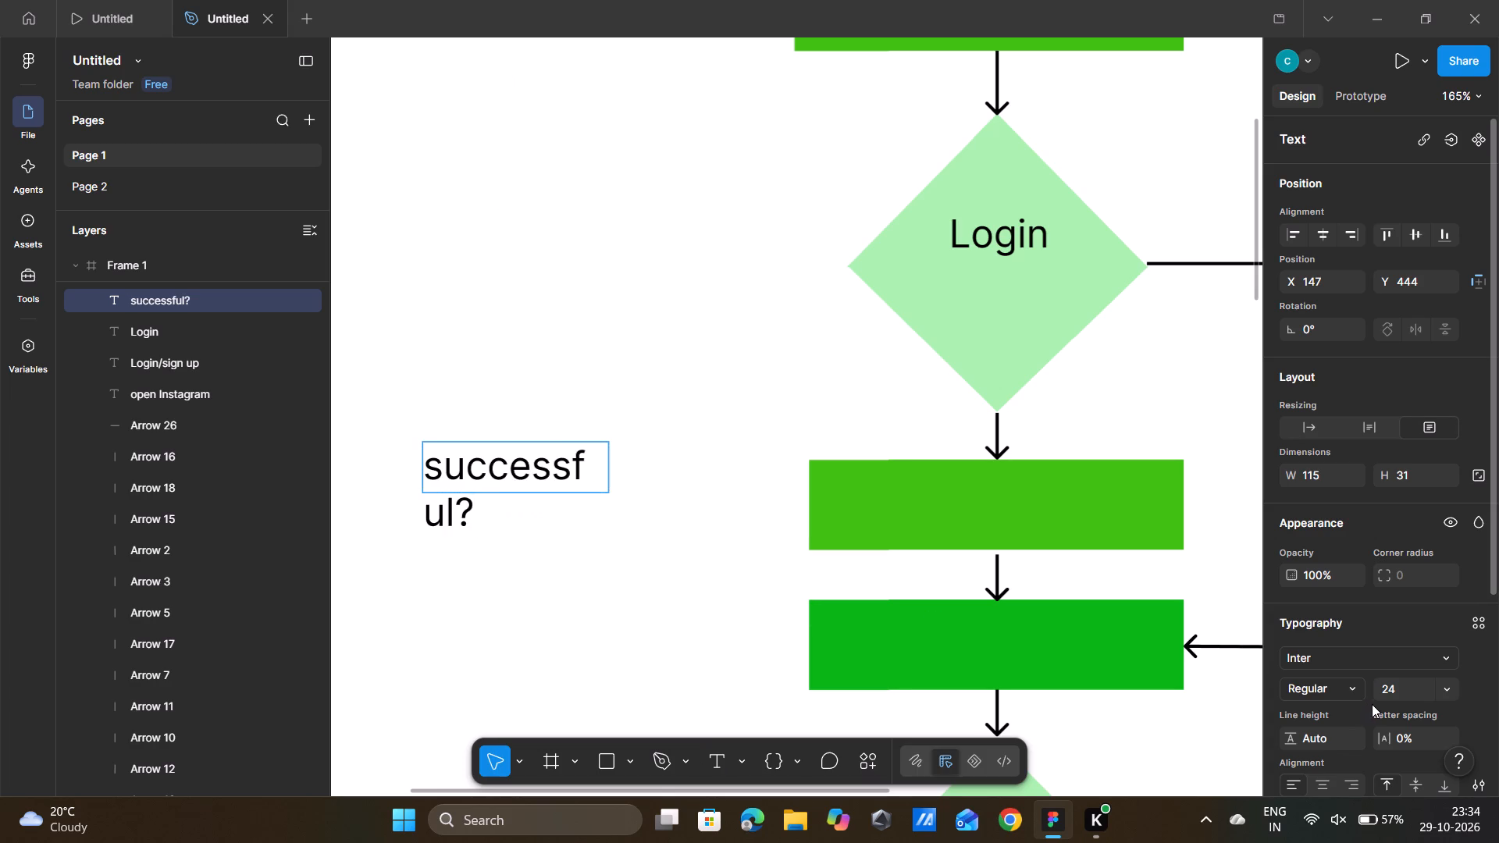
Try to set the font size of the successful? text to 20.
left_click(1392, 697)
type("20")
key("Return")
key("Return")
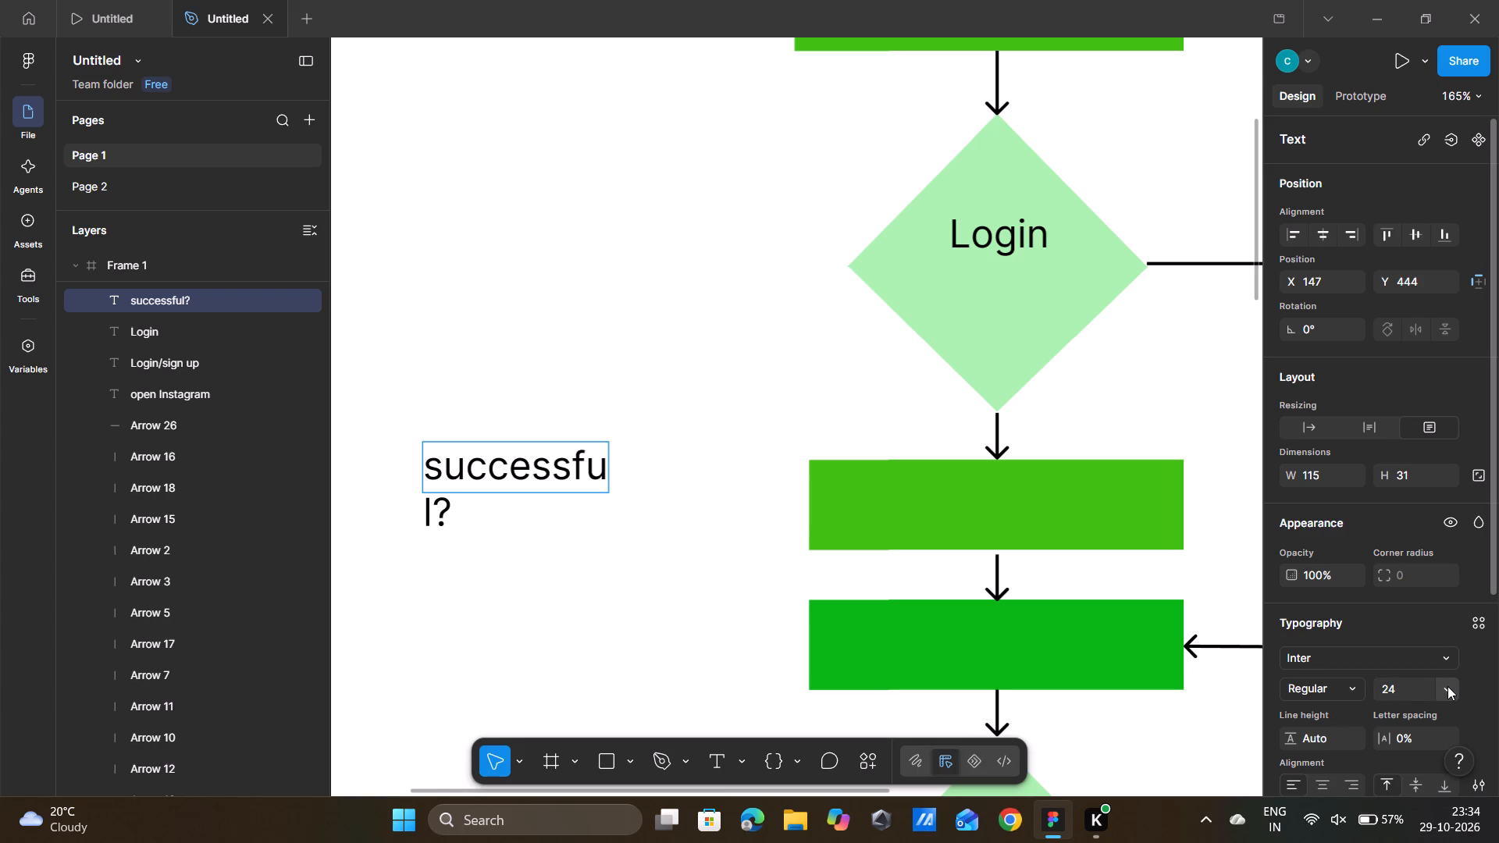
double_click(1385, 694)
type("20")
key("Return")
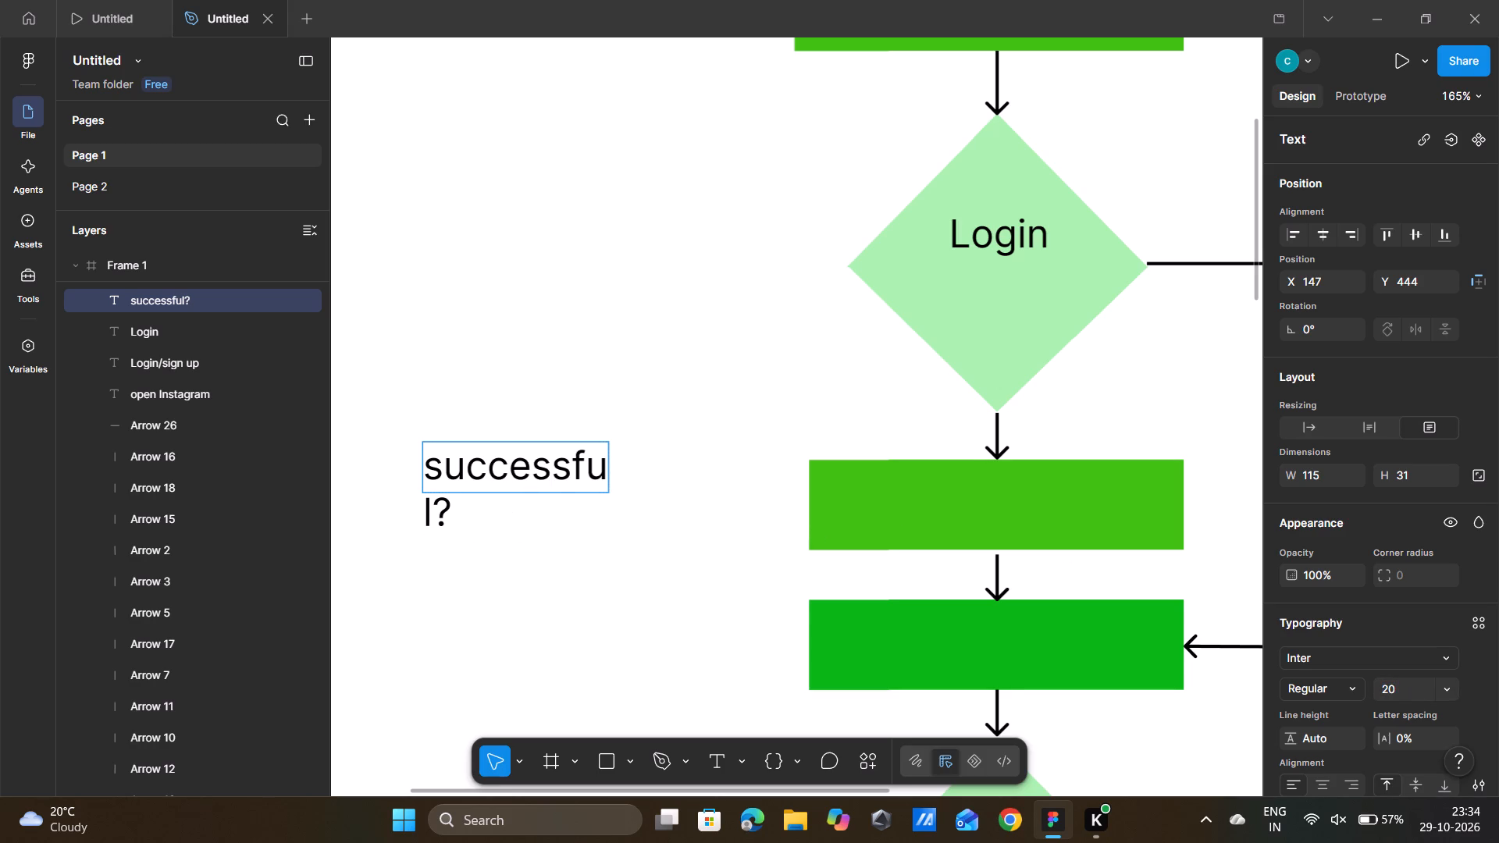
Widen the successful? text box to about 135 so the word fits on one line.
left_click(601, 482)
left_click_drag(604, 496, 622, 487)
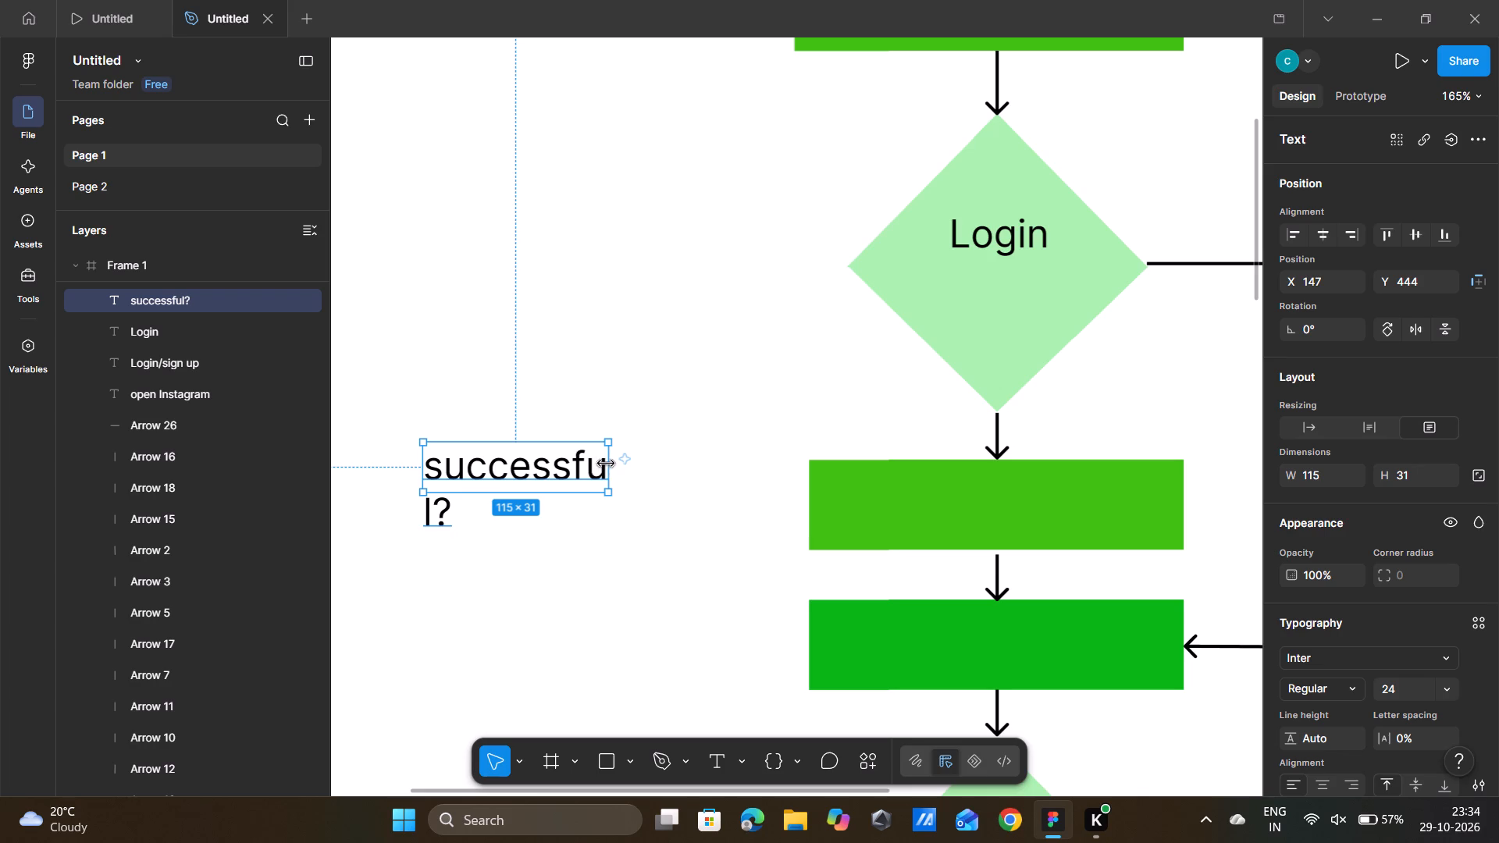
left_click_drag(606, 464, 640, 463)
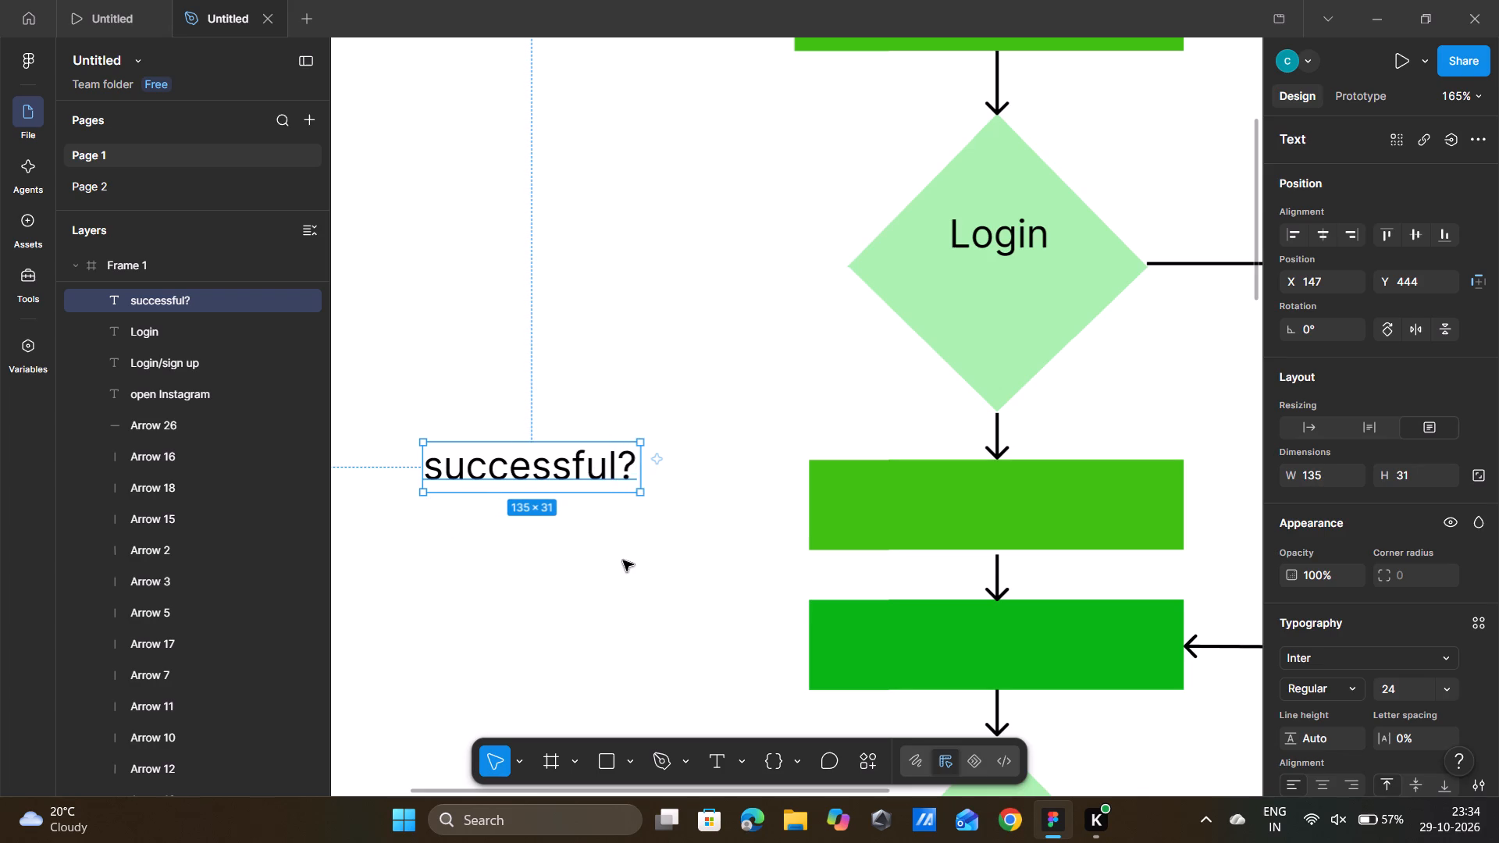
Move the successful? text directly beneath Login inside the first diamond, at about X 444, Y 328.
left_click_drag(623, 560, 560, 462)
left_click_drag(560, 462, 598, 456)
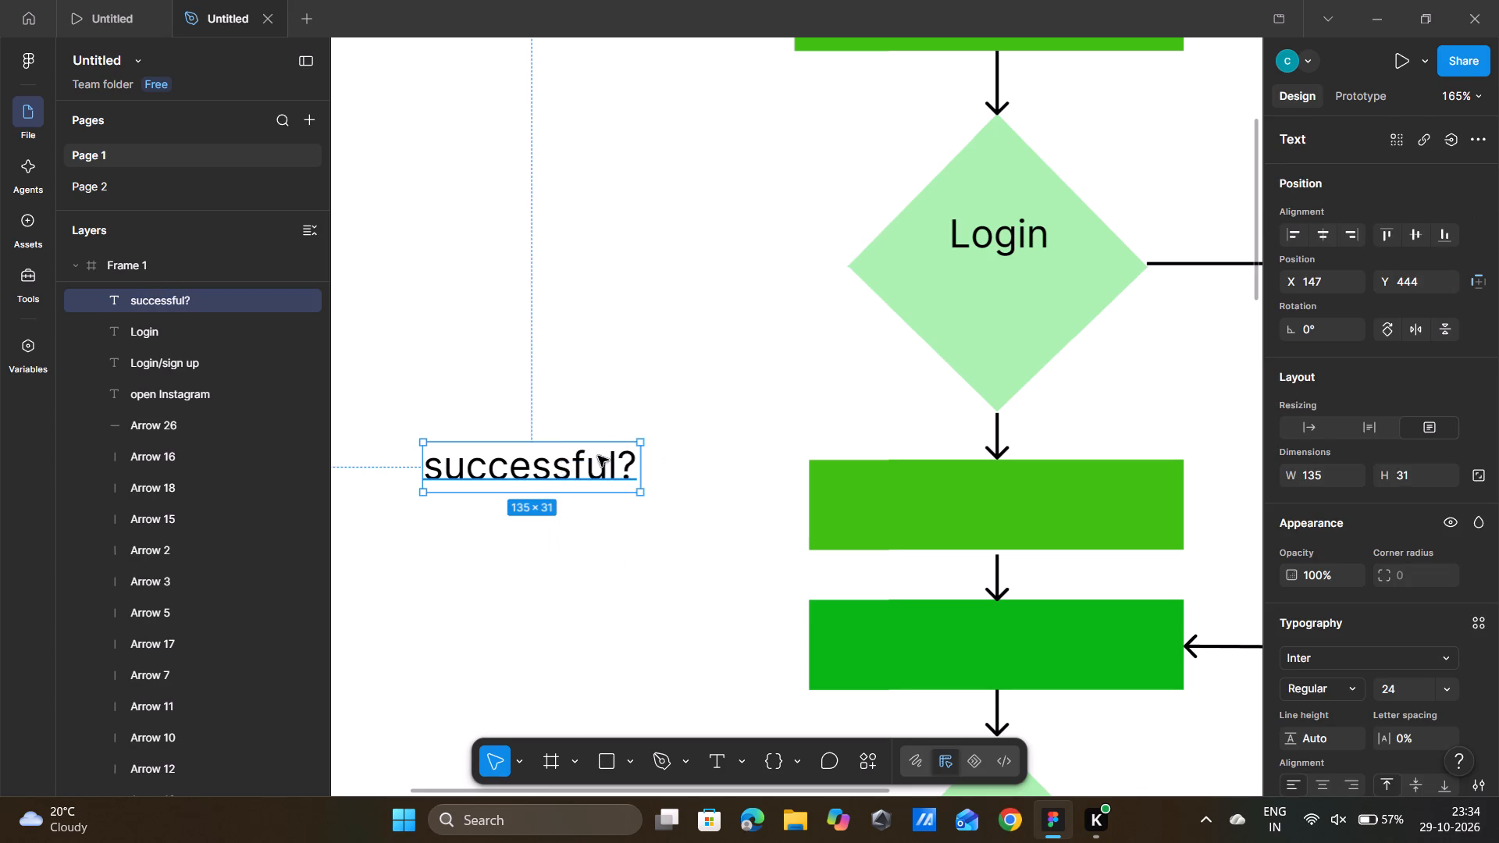
left_click_drag(598, 456, 1056, 279)
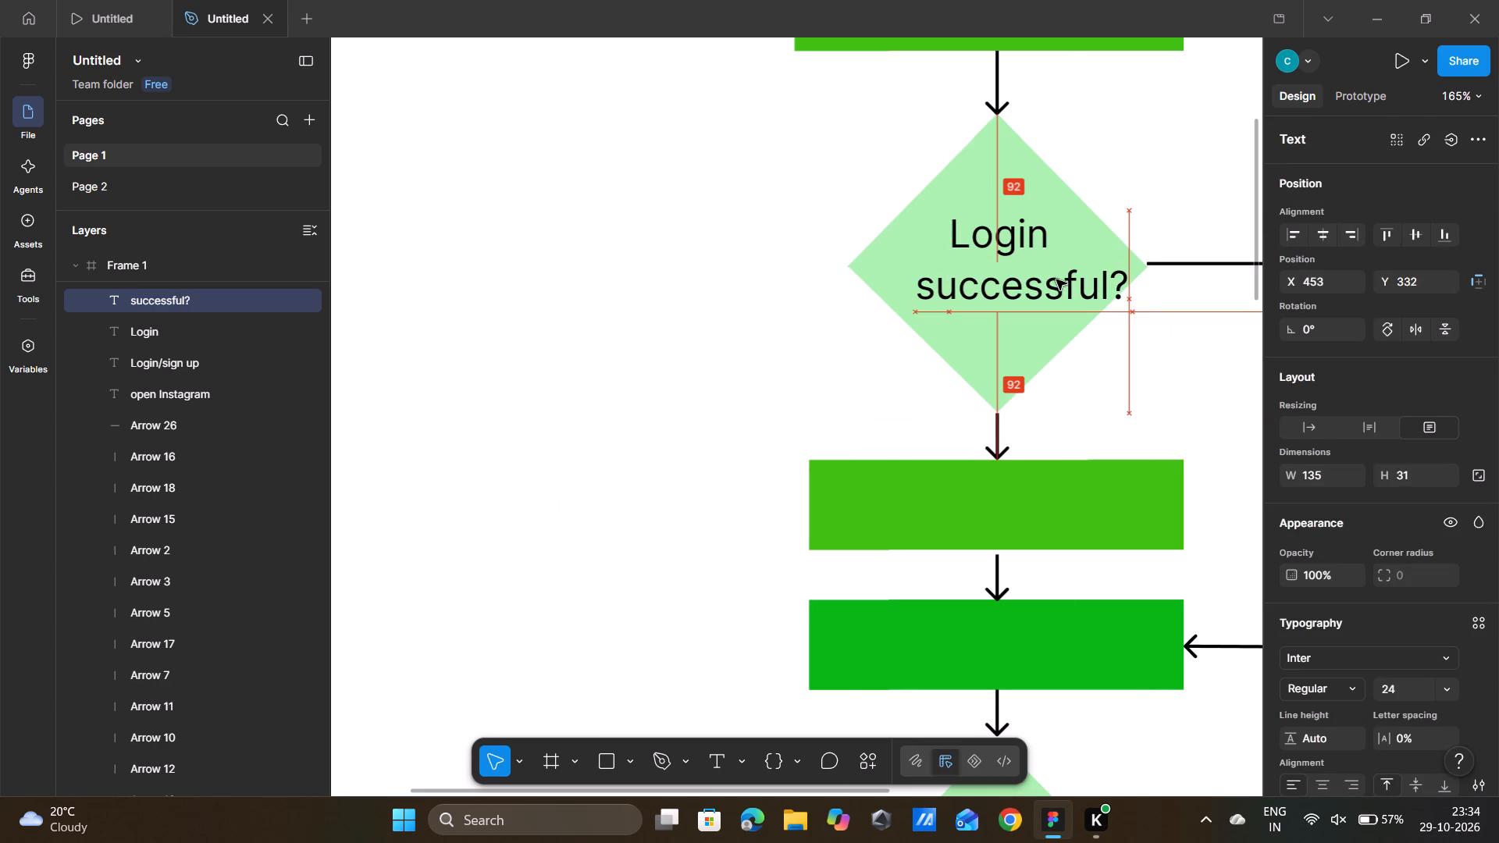
left_click_drag(1056, 279, 1038, 276)
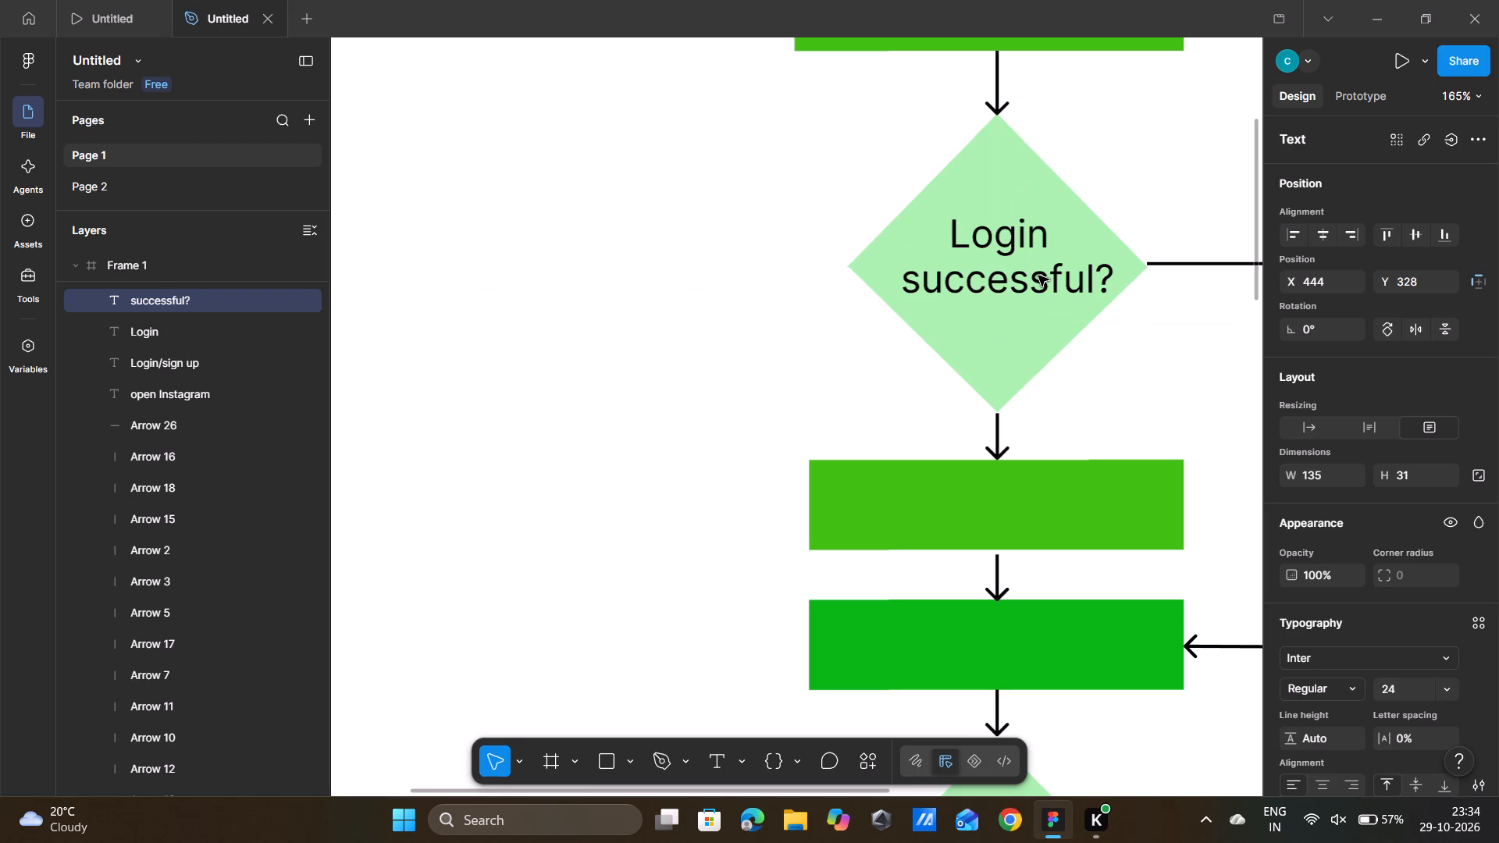
Nudge the successful? text slightly upward, closer to Login inside the first diamond.
left_click_drag(1038, 276, 1038, 269)
left_click(781, 308)
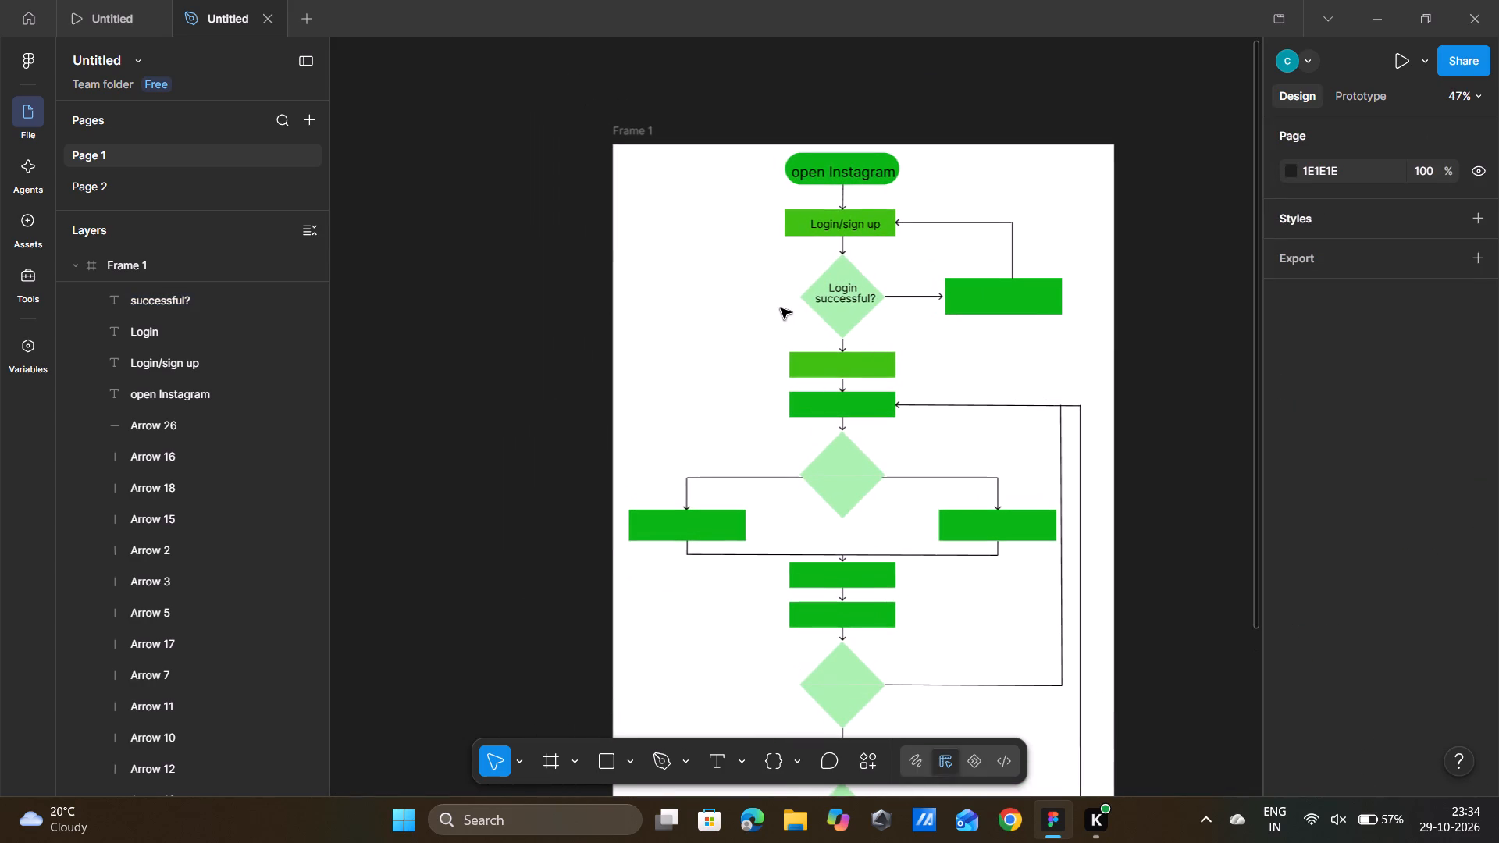
Draw a text box about 81 × 39 in the empty area beside the flowchart and enter NO in capitals.
double_click(712, 764)
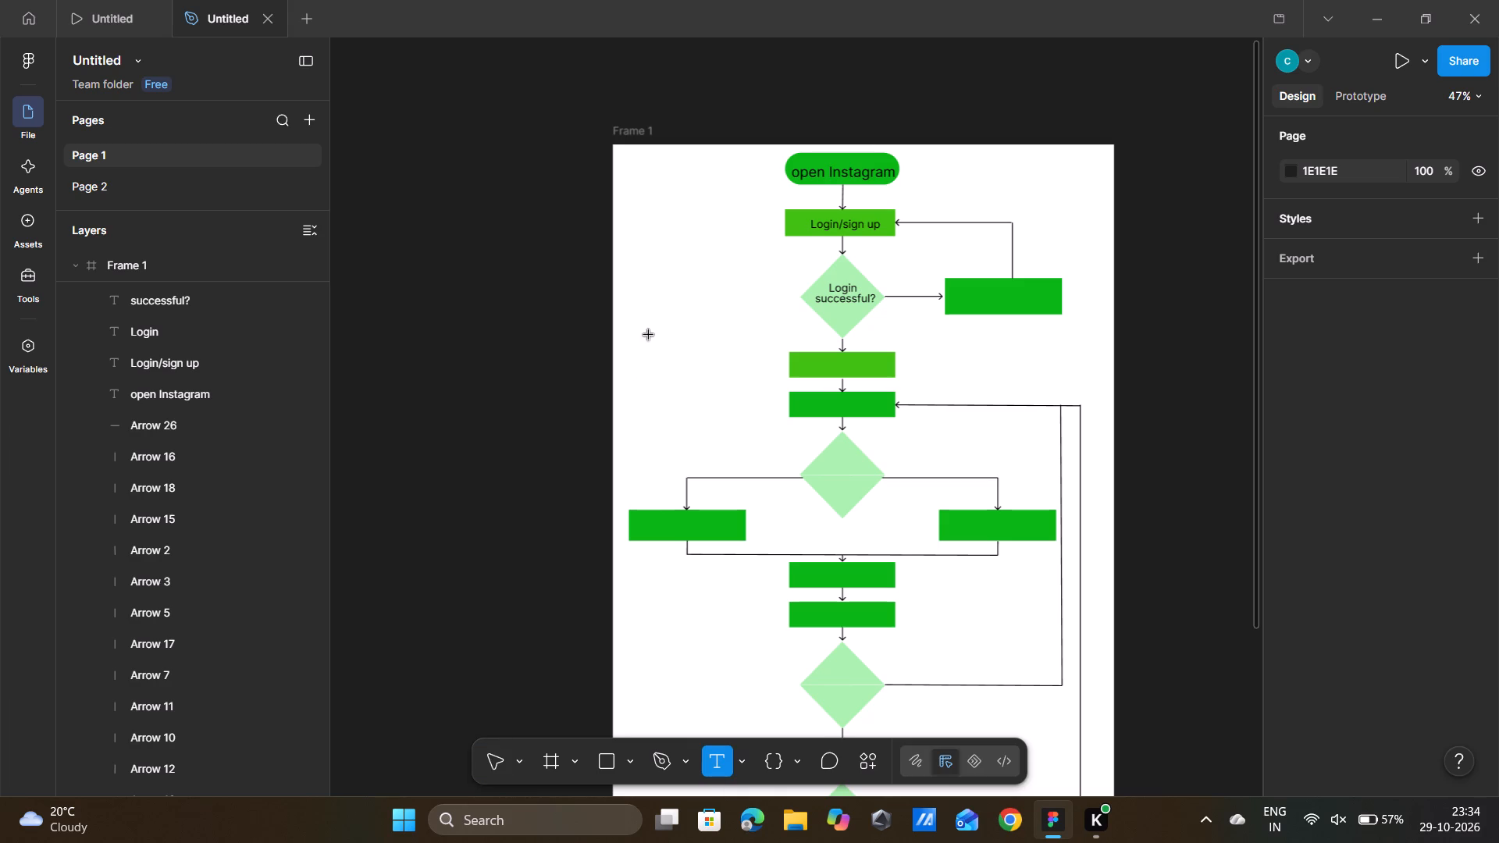
left_click_drag(650, 334, 685, 353)
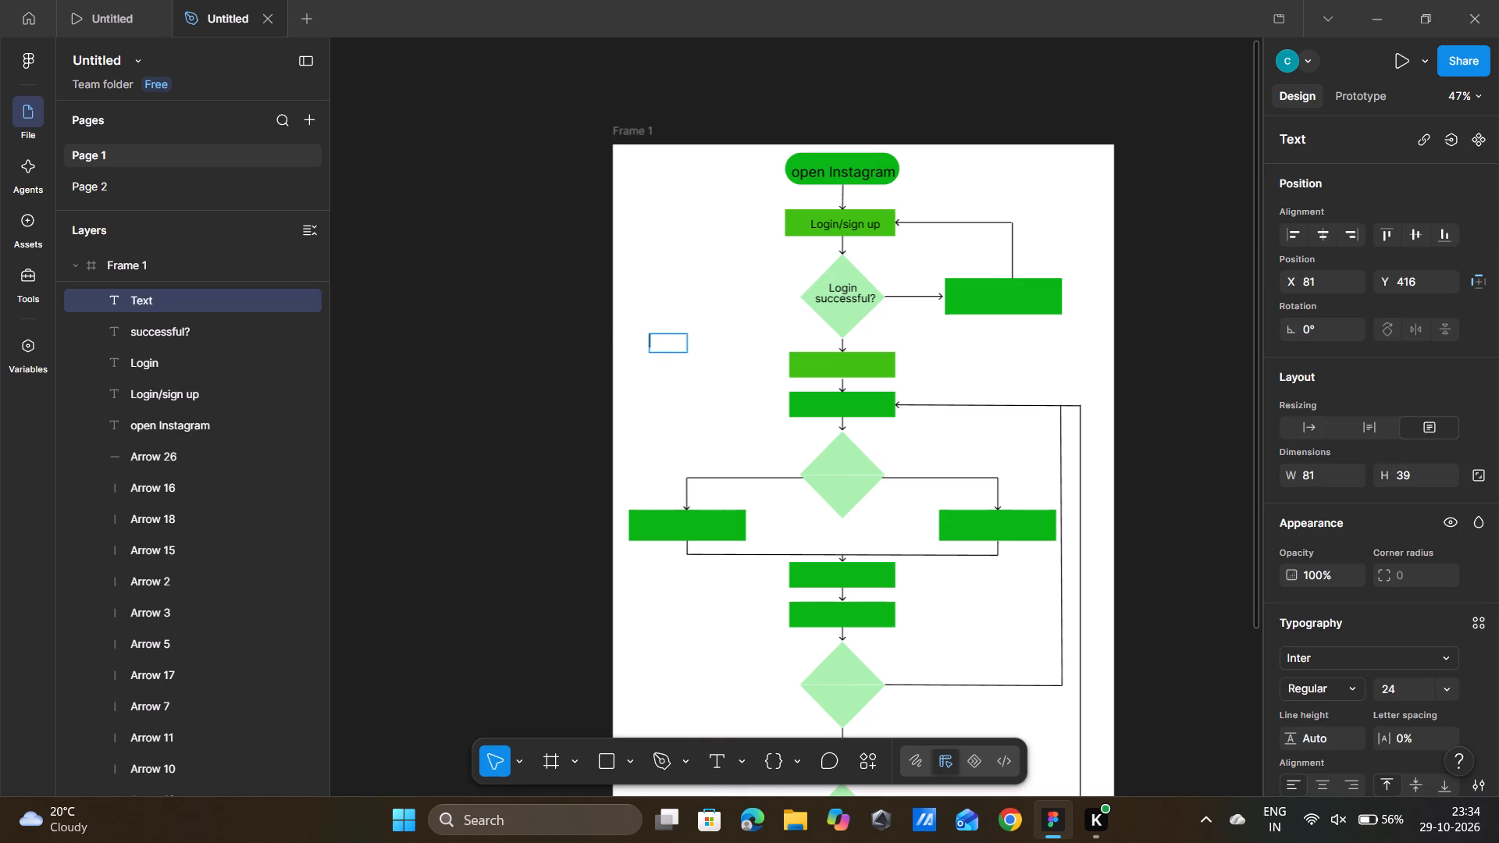
type("no")
key("BackSpace")
key("BackSpace")
type("NO")
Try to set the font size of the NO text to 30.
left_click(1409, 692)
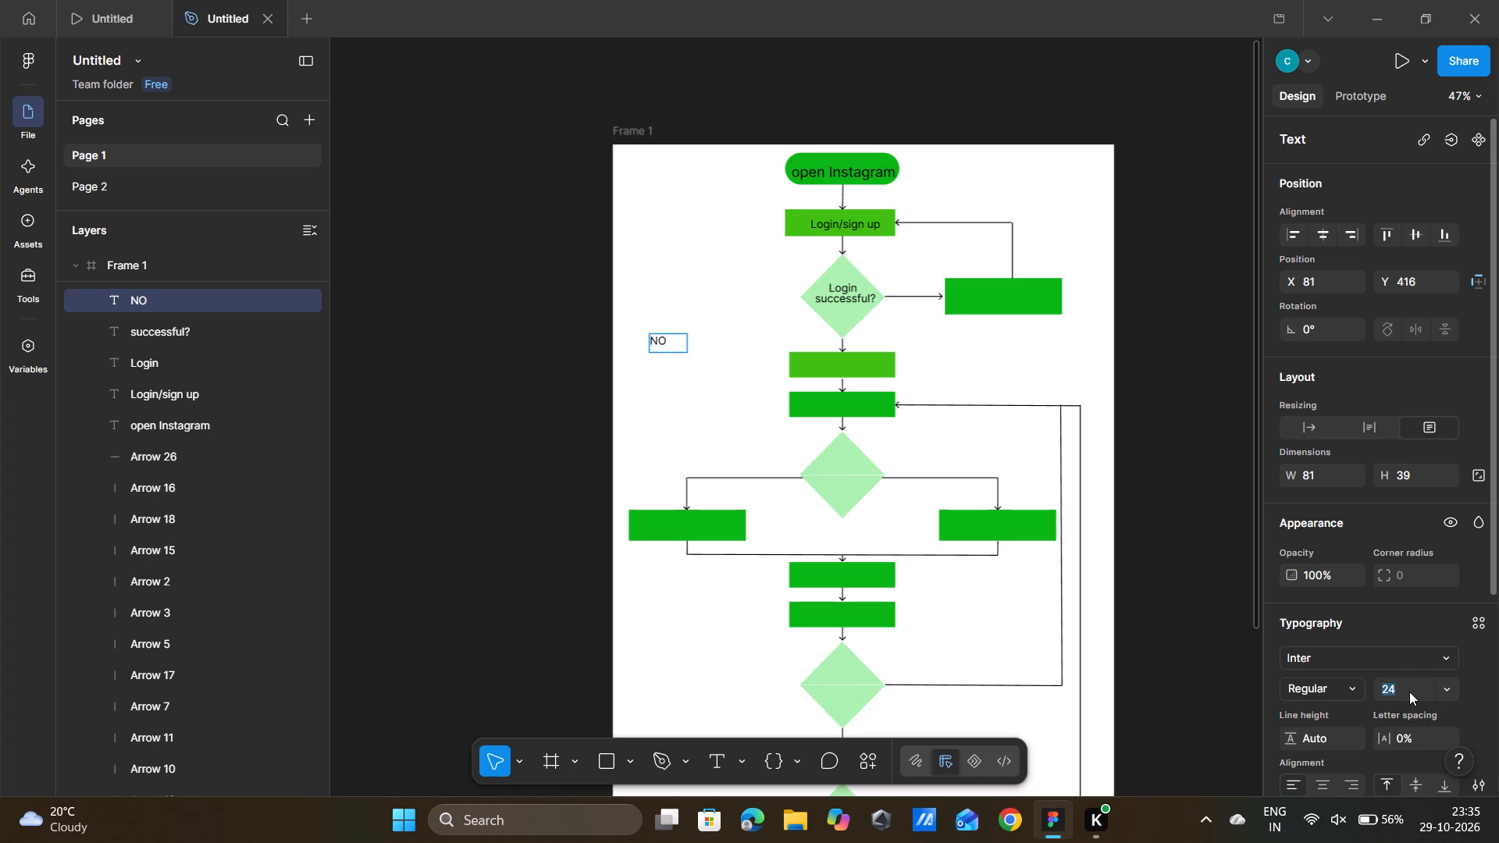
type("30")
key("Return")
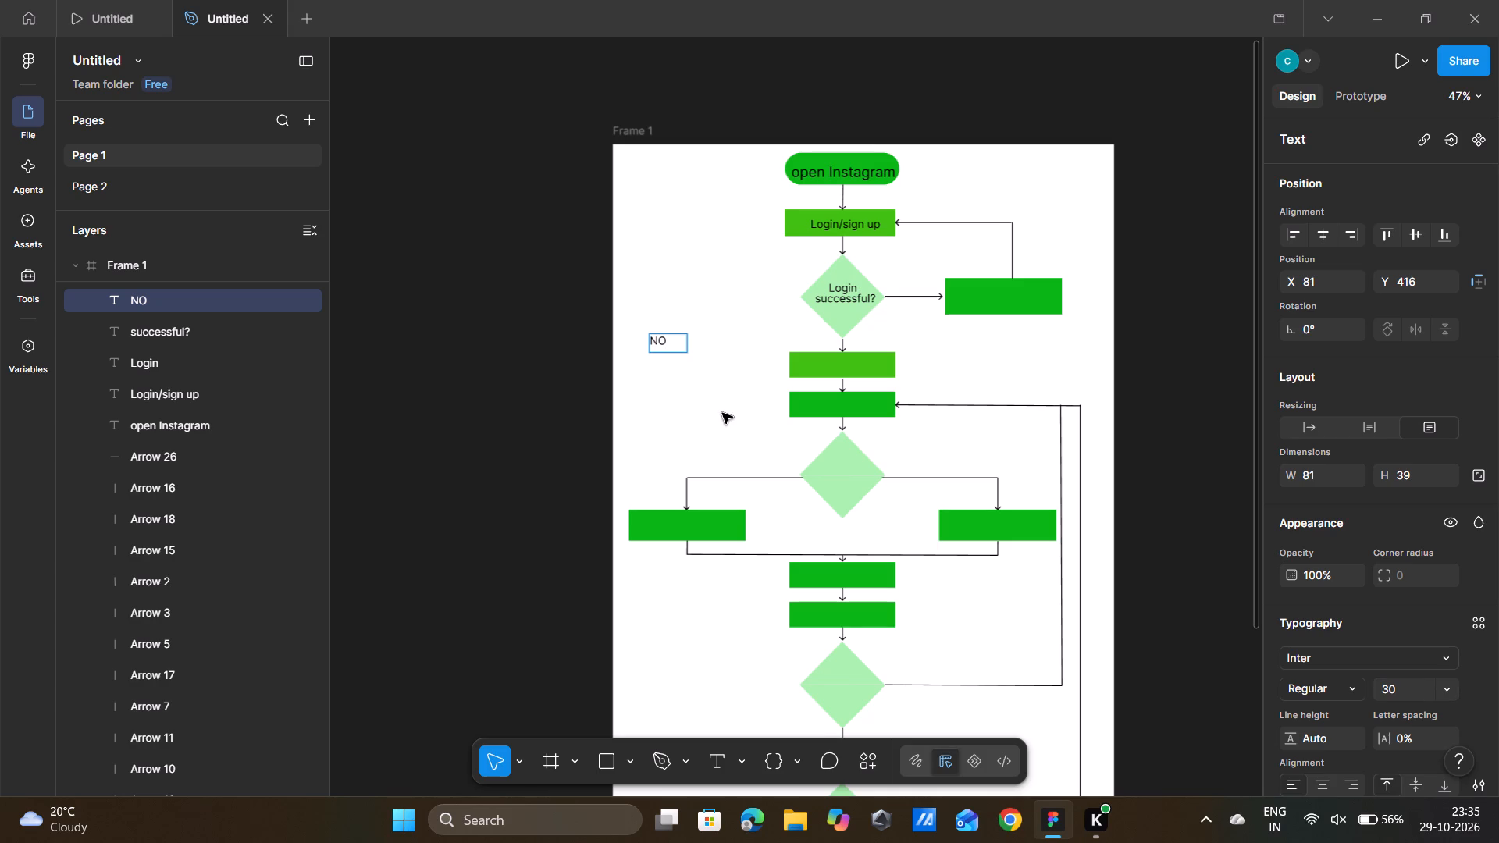
Move the NO text just above the arrow leading sideways from the first diamond, at about X 642, Y 307.
scroll(716, 407, "left", 1)
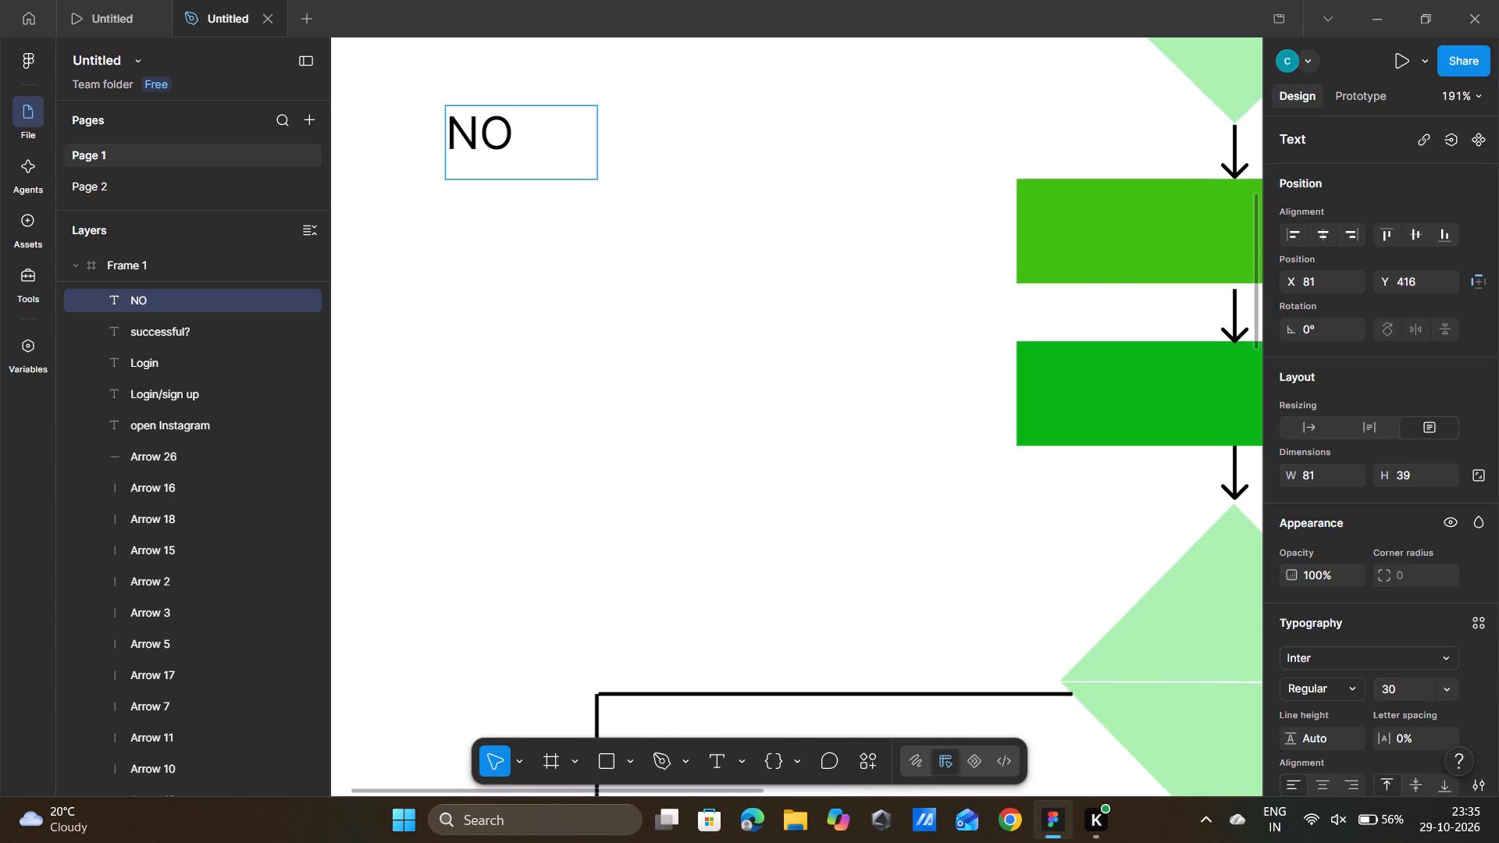
left_click_drag(485, 129, 860, 77)
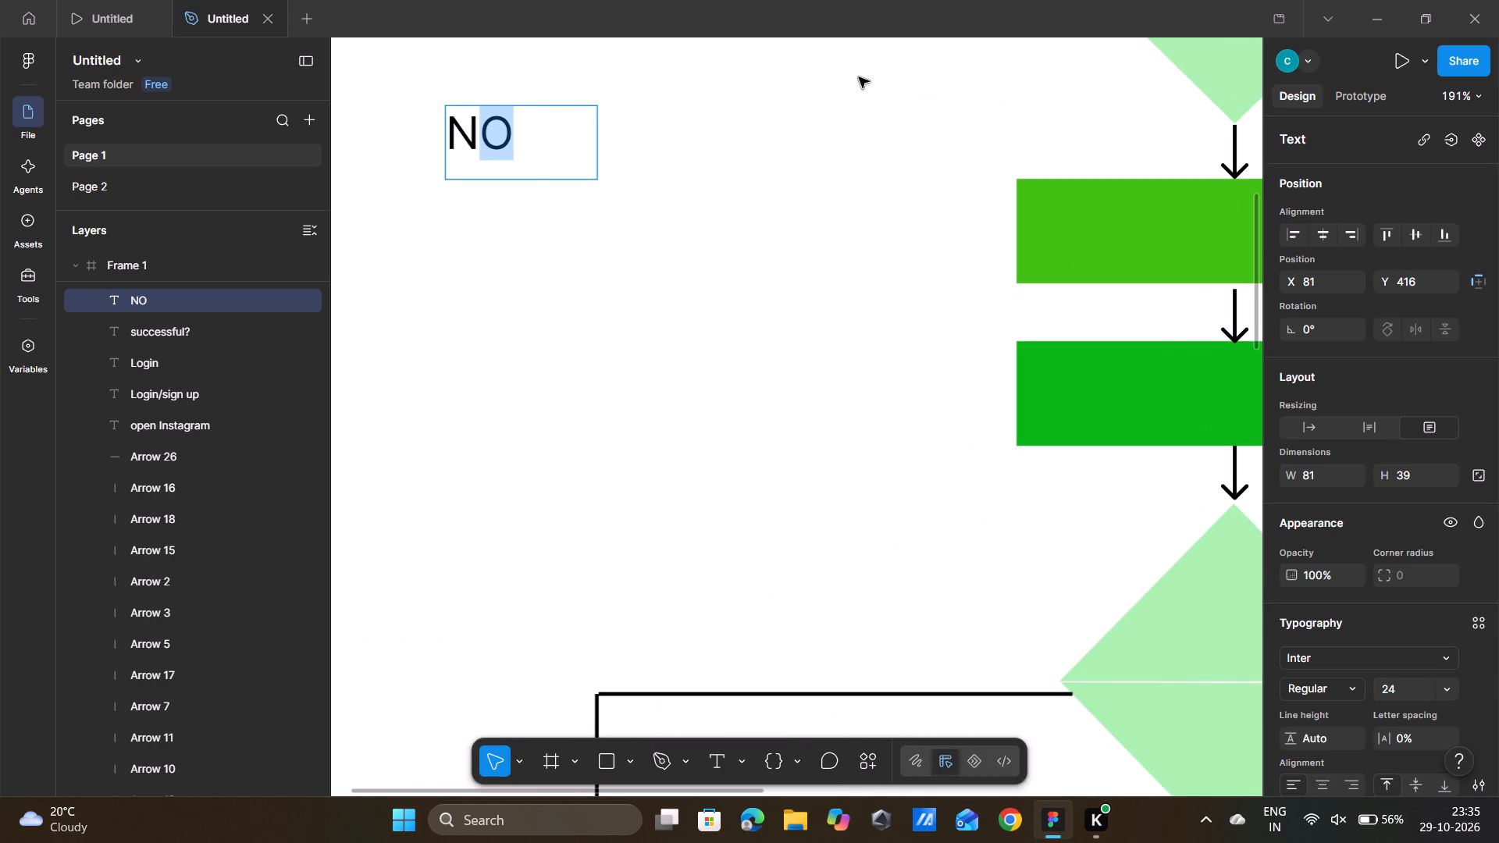
left_click_drag(859, 77, 873, 96)
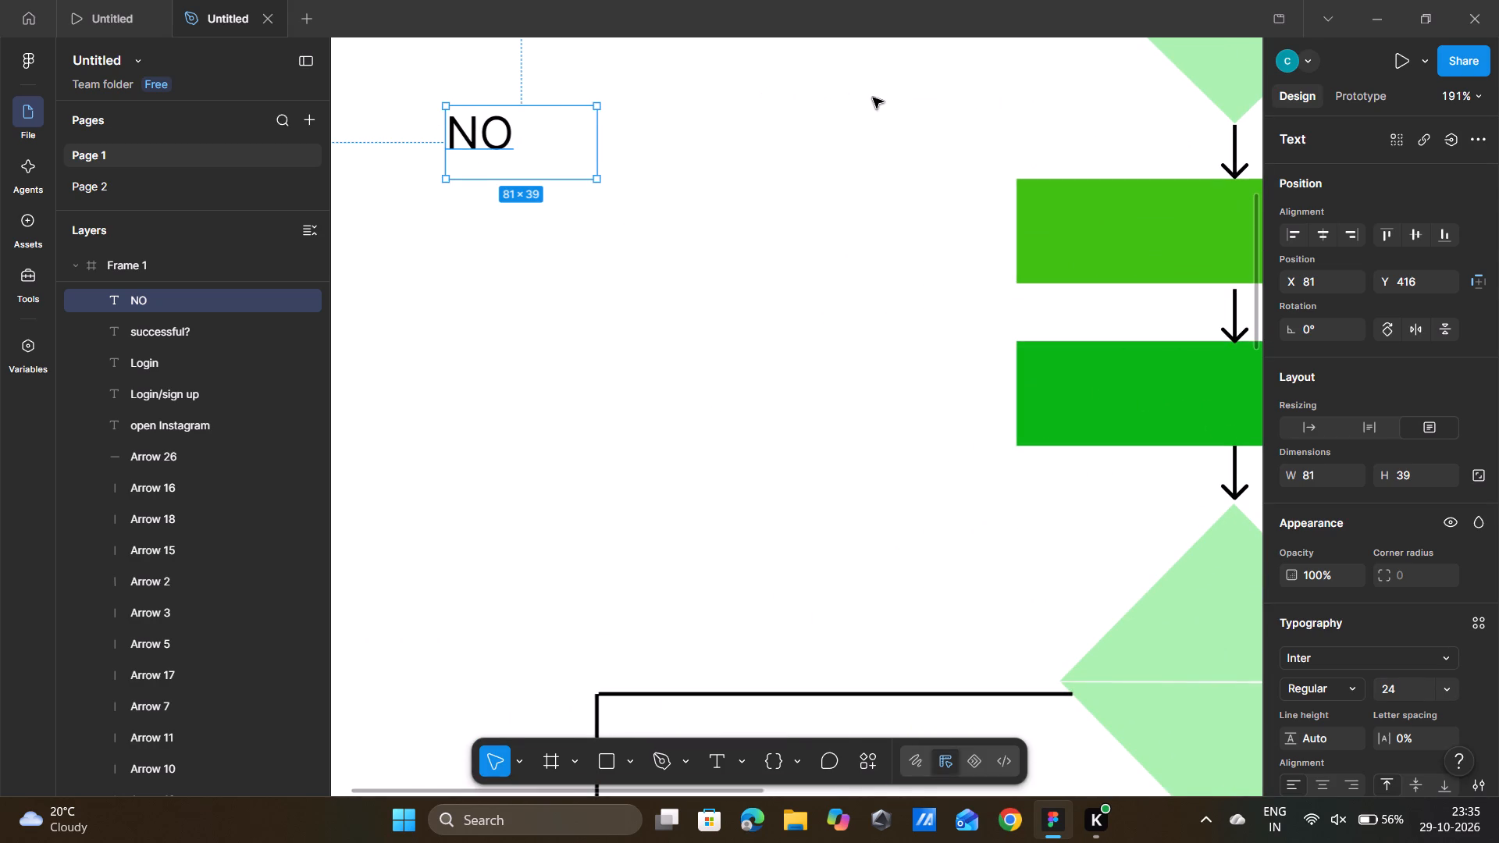
left_click(873, 98)
left_click_drag(478, 127, 895, 98)
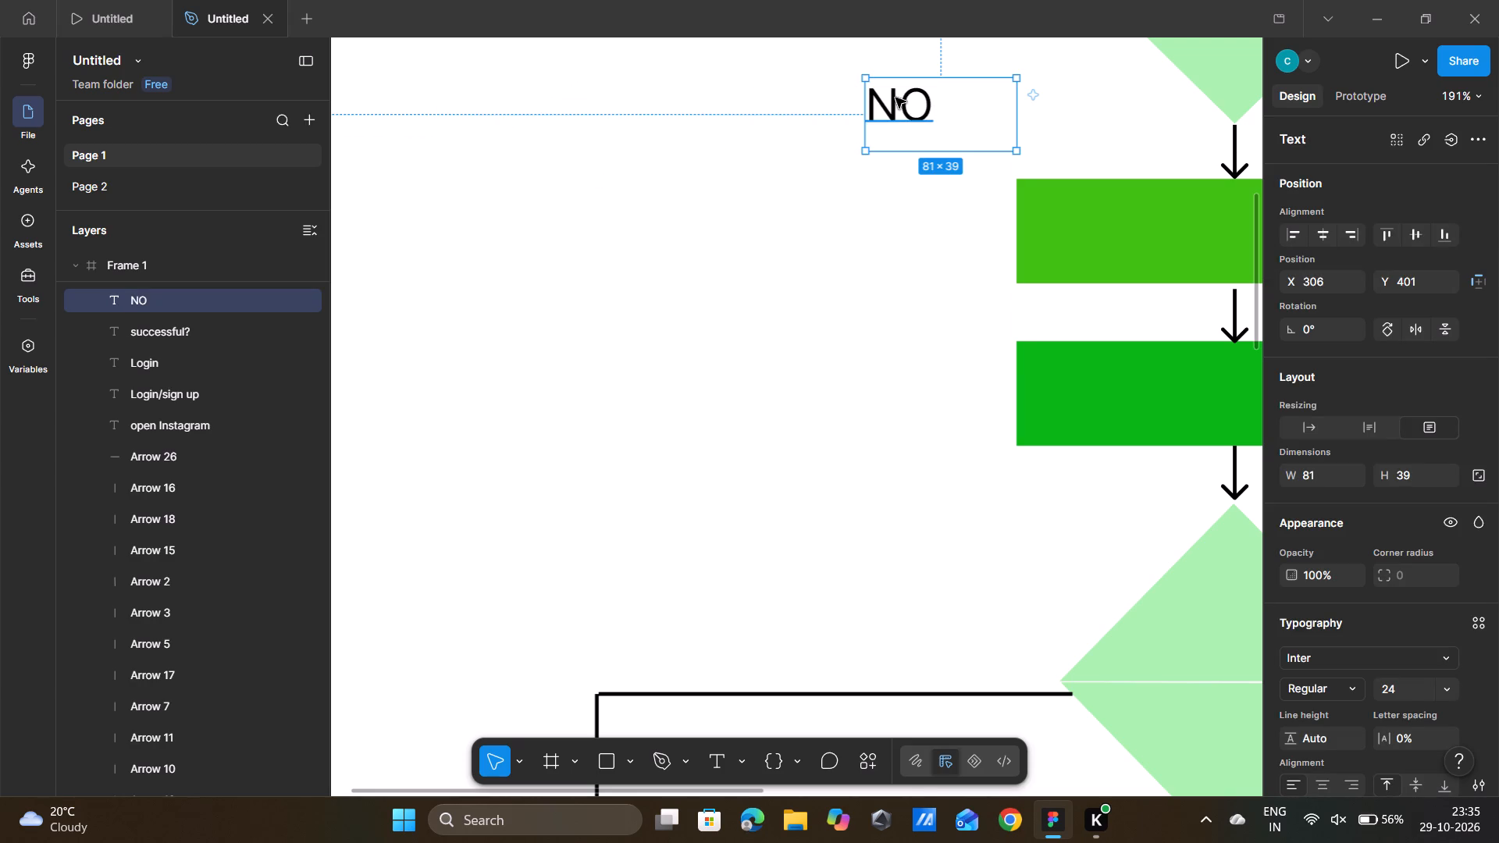
scroll(881, 253, "left", 2)
scroll(881, 253, "up", 1)
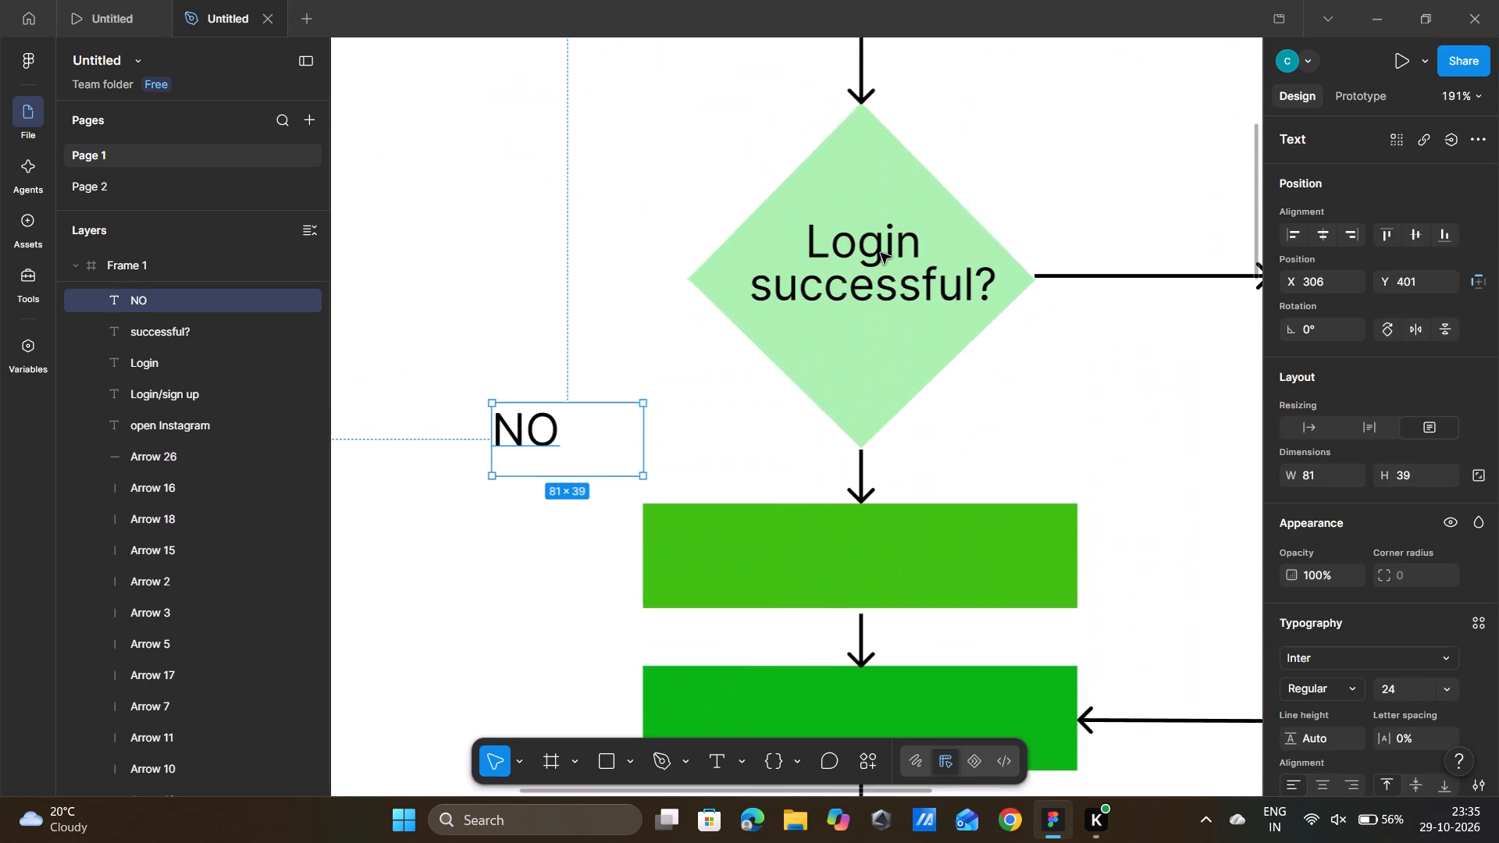
scroll(881, 253, "up", 1)
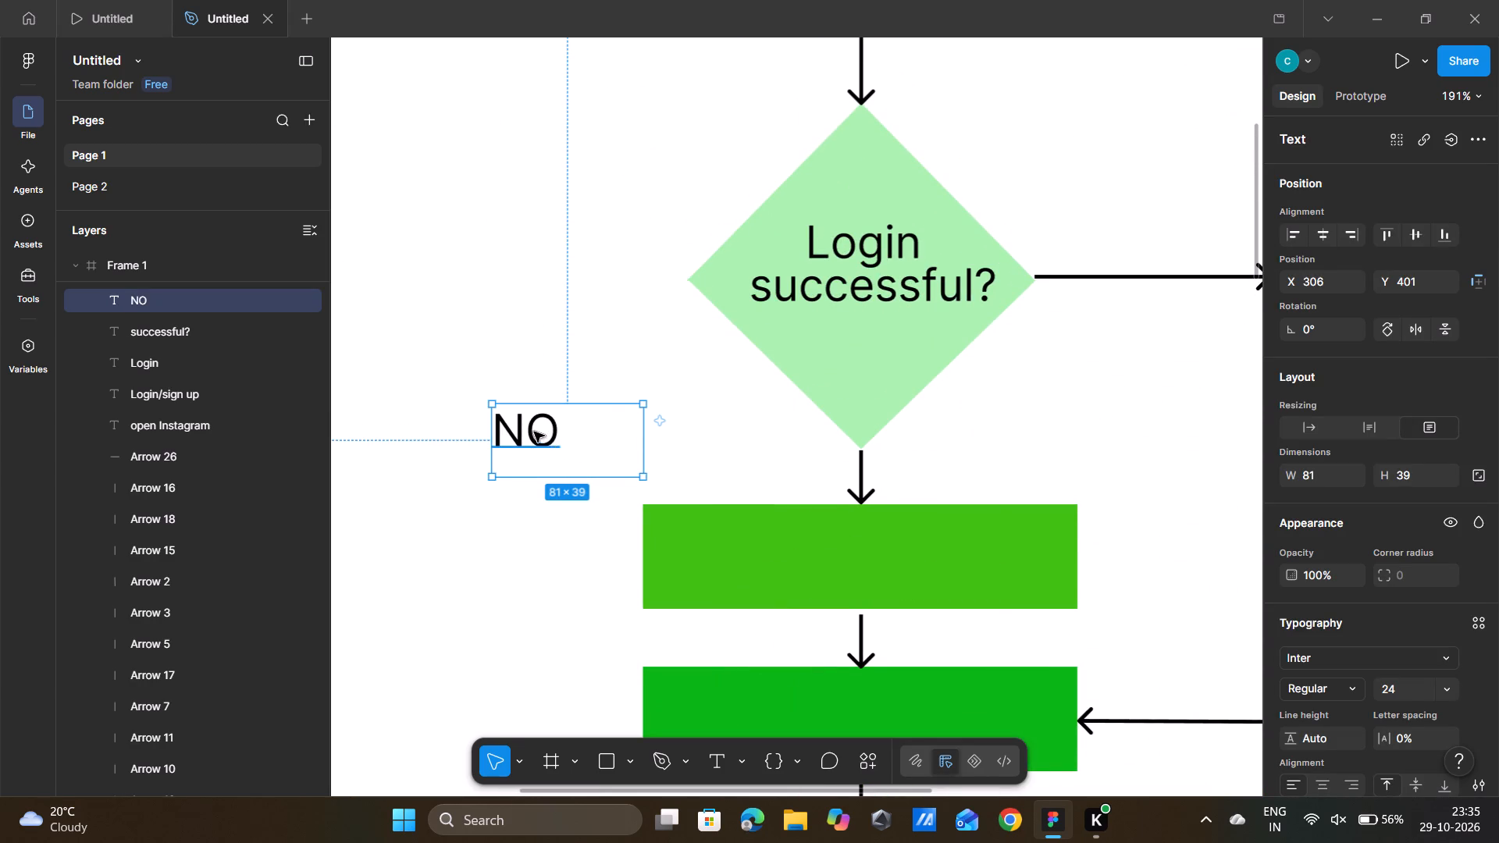
left_click_drag(534, 430, 760, 392)
scroll(1081, 382, "left", 1)
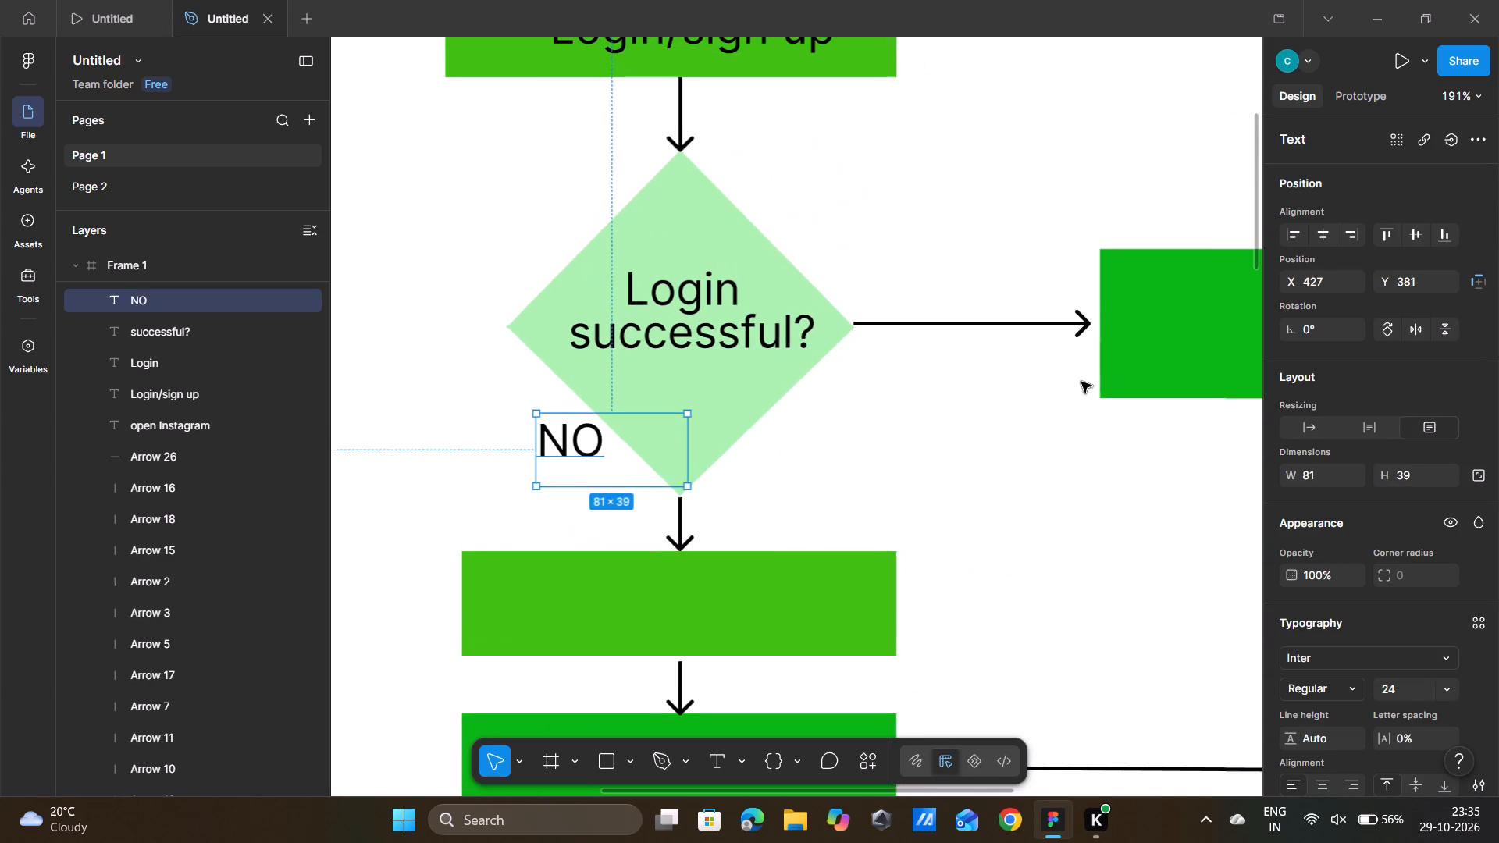
scroll(1081, 382, "left", 1)
left_click_drag(560, 450, 869, 363)
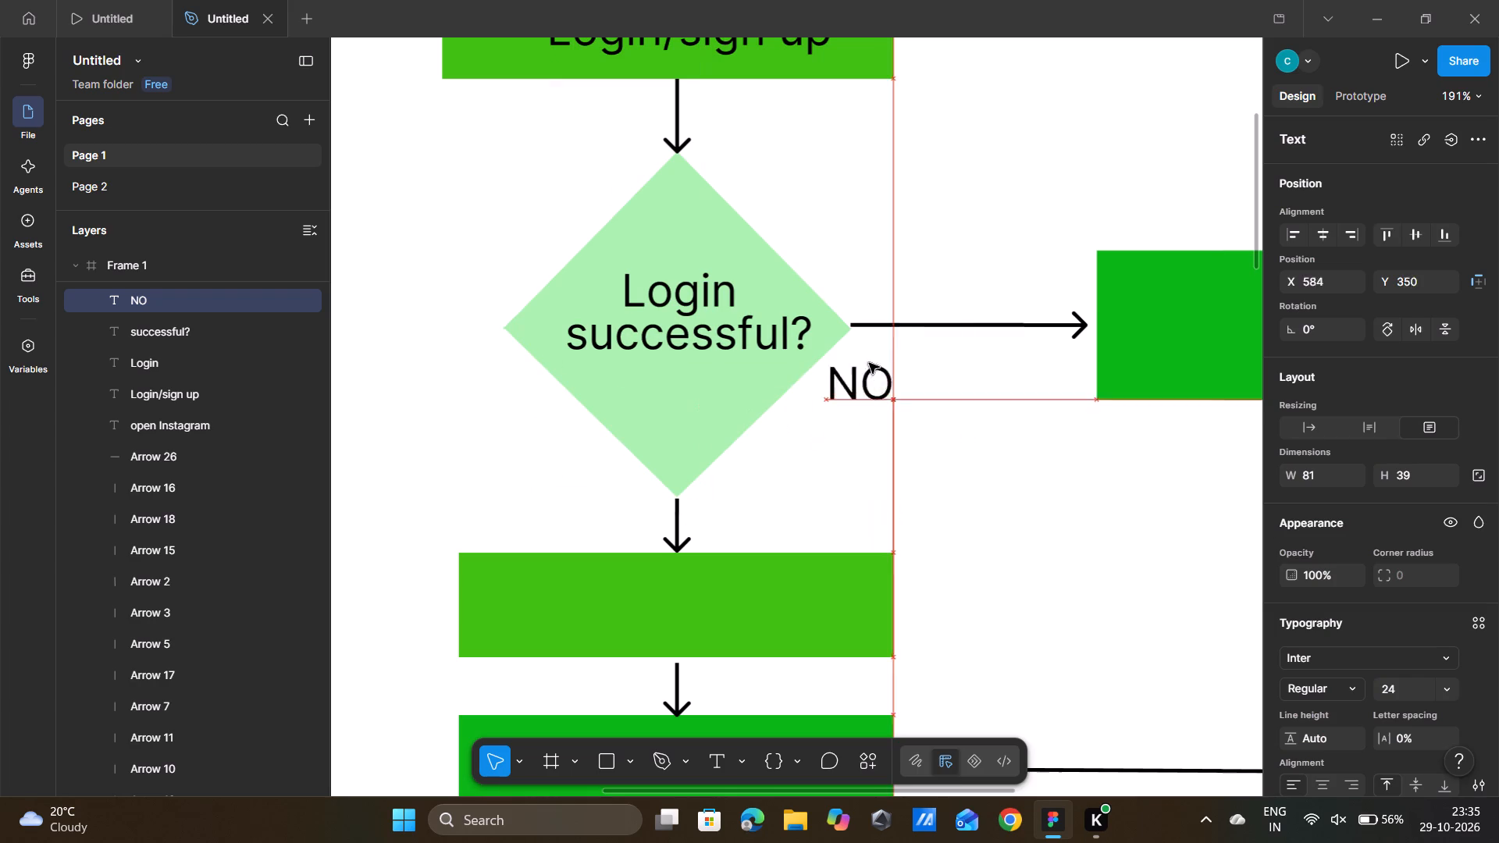
left_click_drag(869, 363, 958, 311)
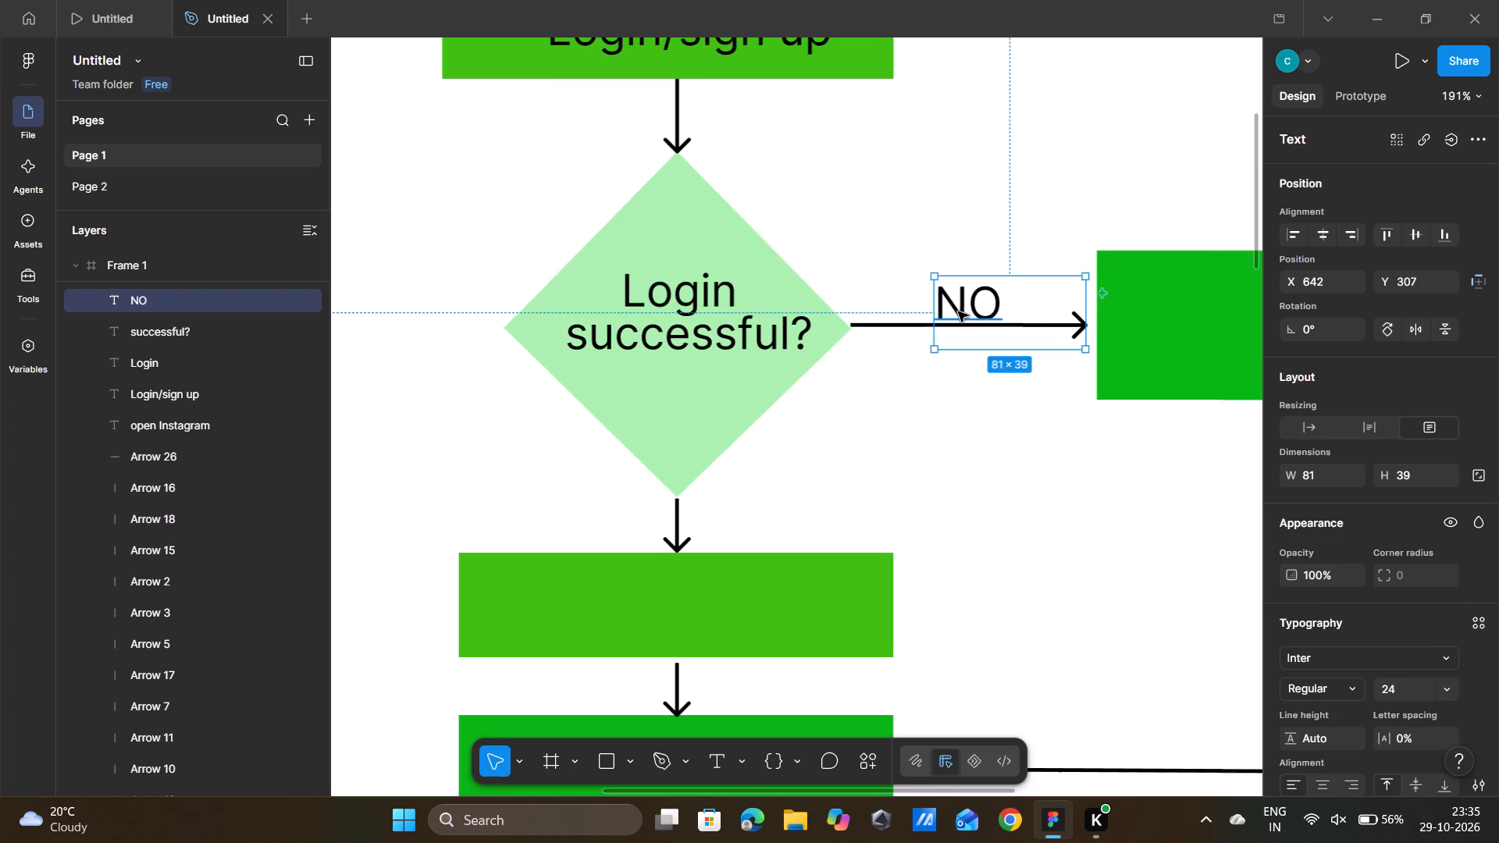
left_click(960, 311)
left_click(949, 406)
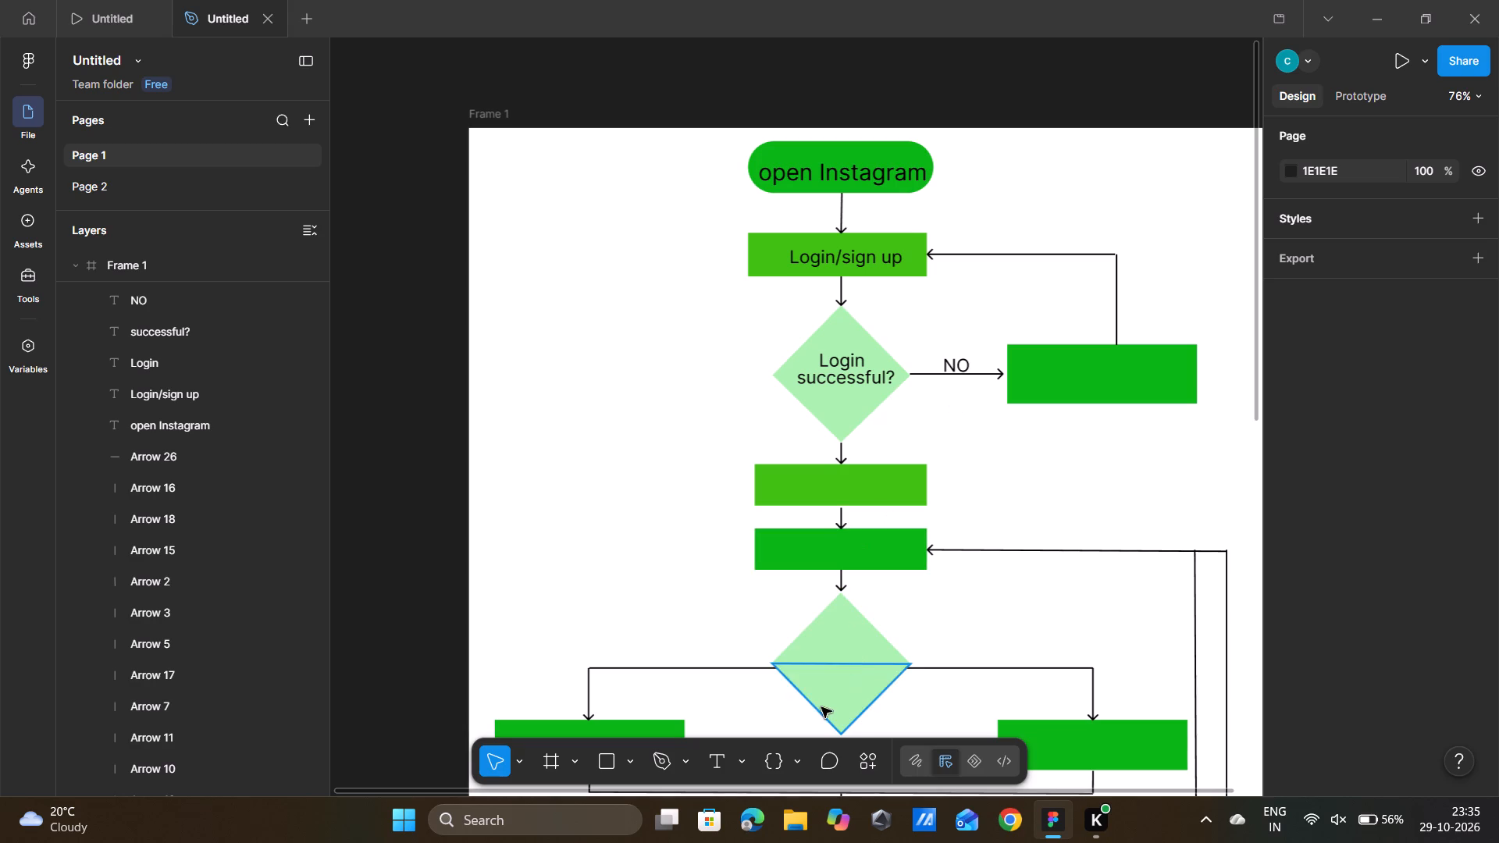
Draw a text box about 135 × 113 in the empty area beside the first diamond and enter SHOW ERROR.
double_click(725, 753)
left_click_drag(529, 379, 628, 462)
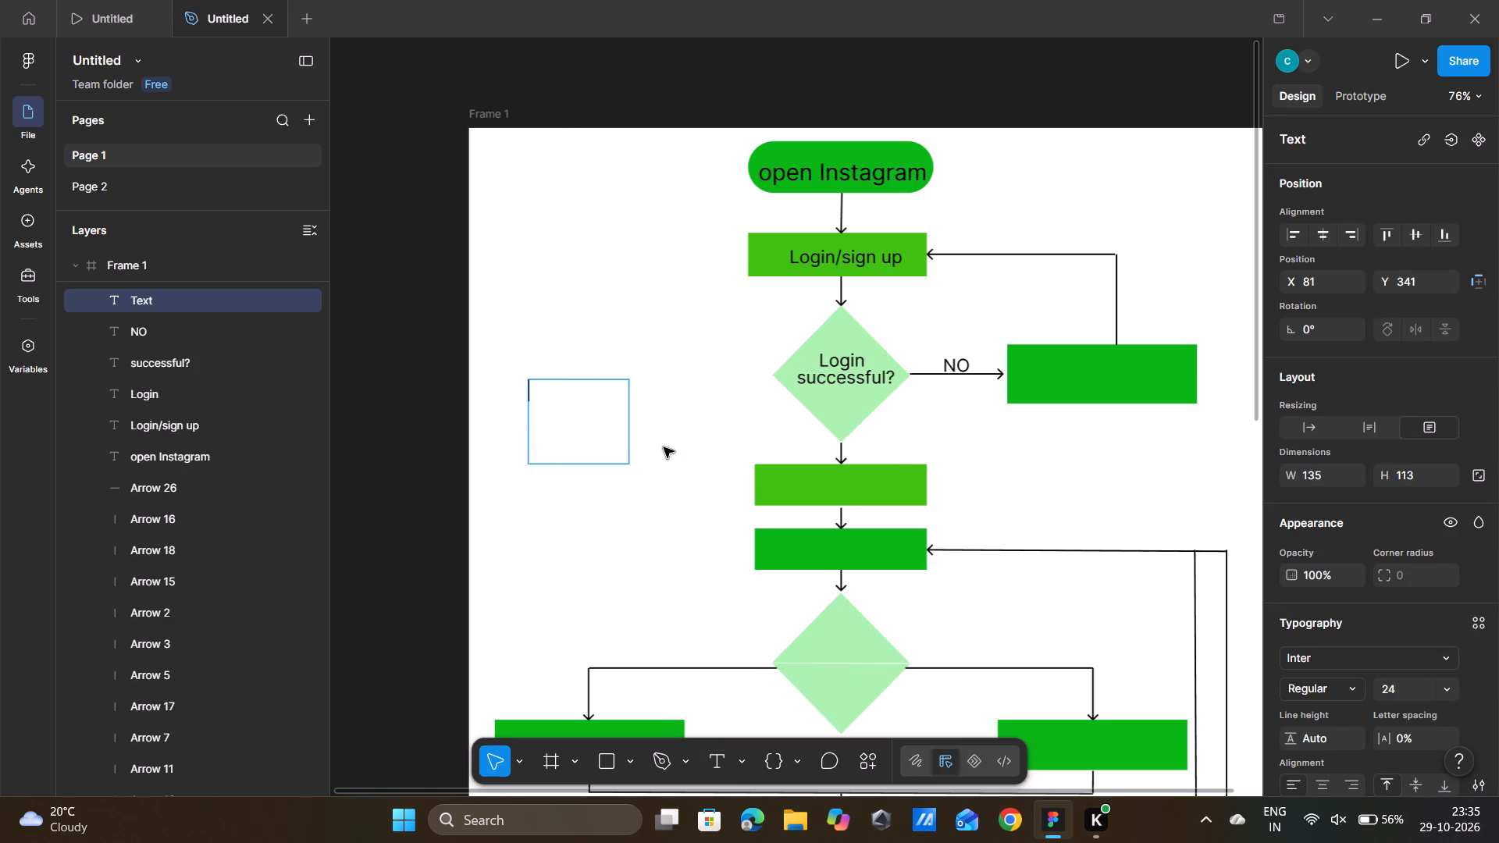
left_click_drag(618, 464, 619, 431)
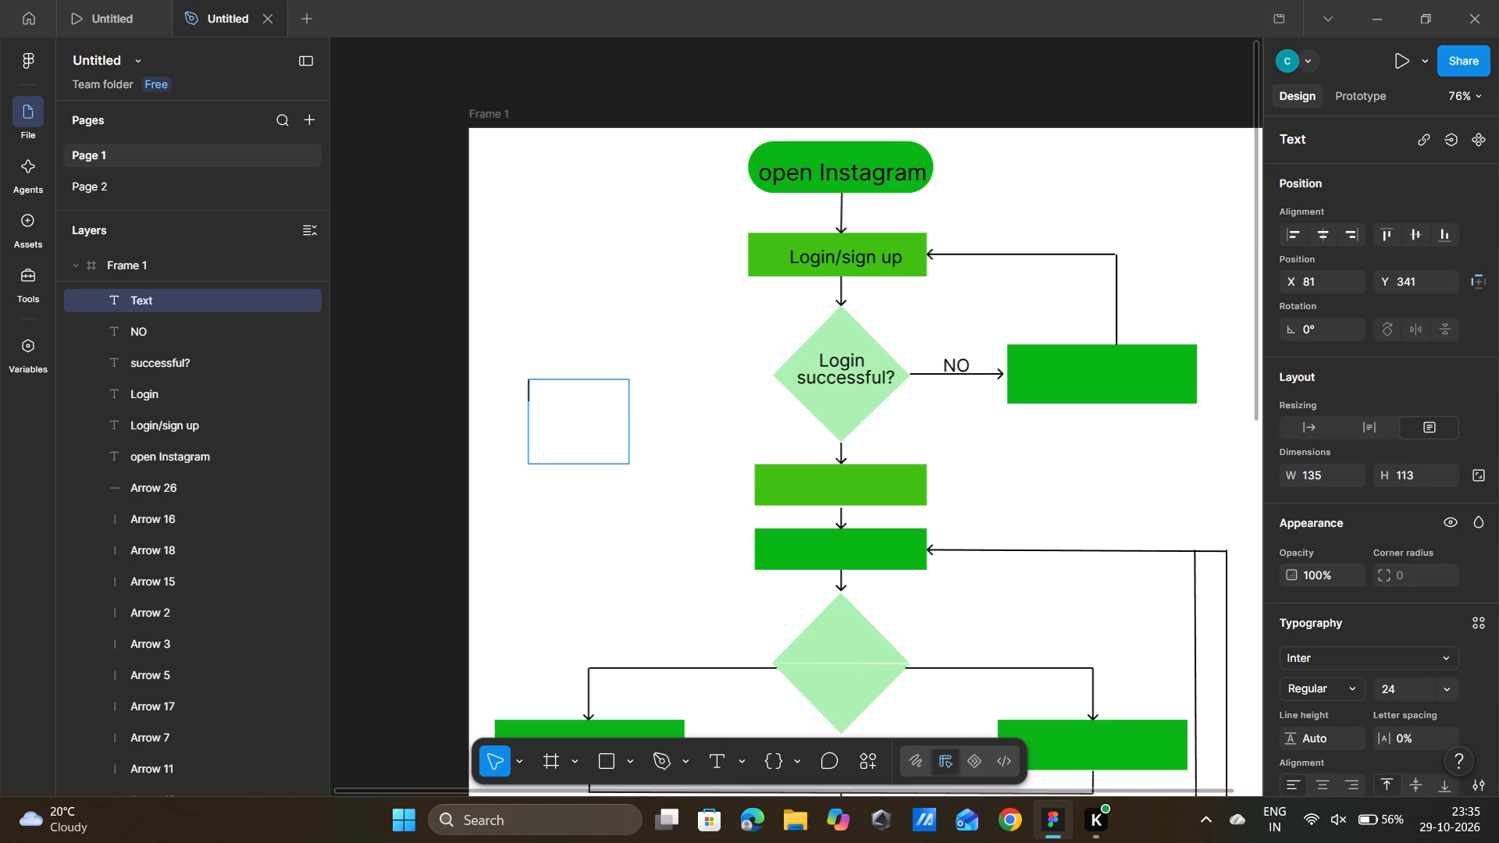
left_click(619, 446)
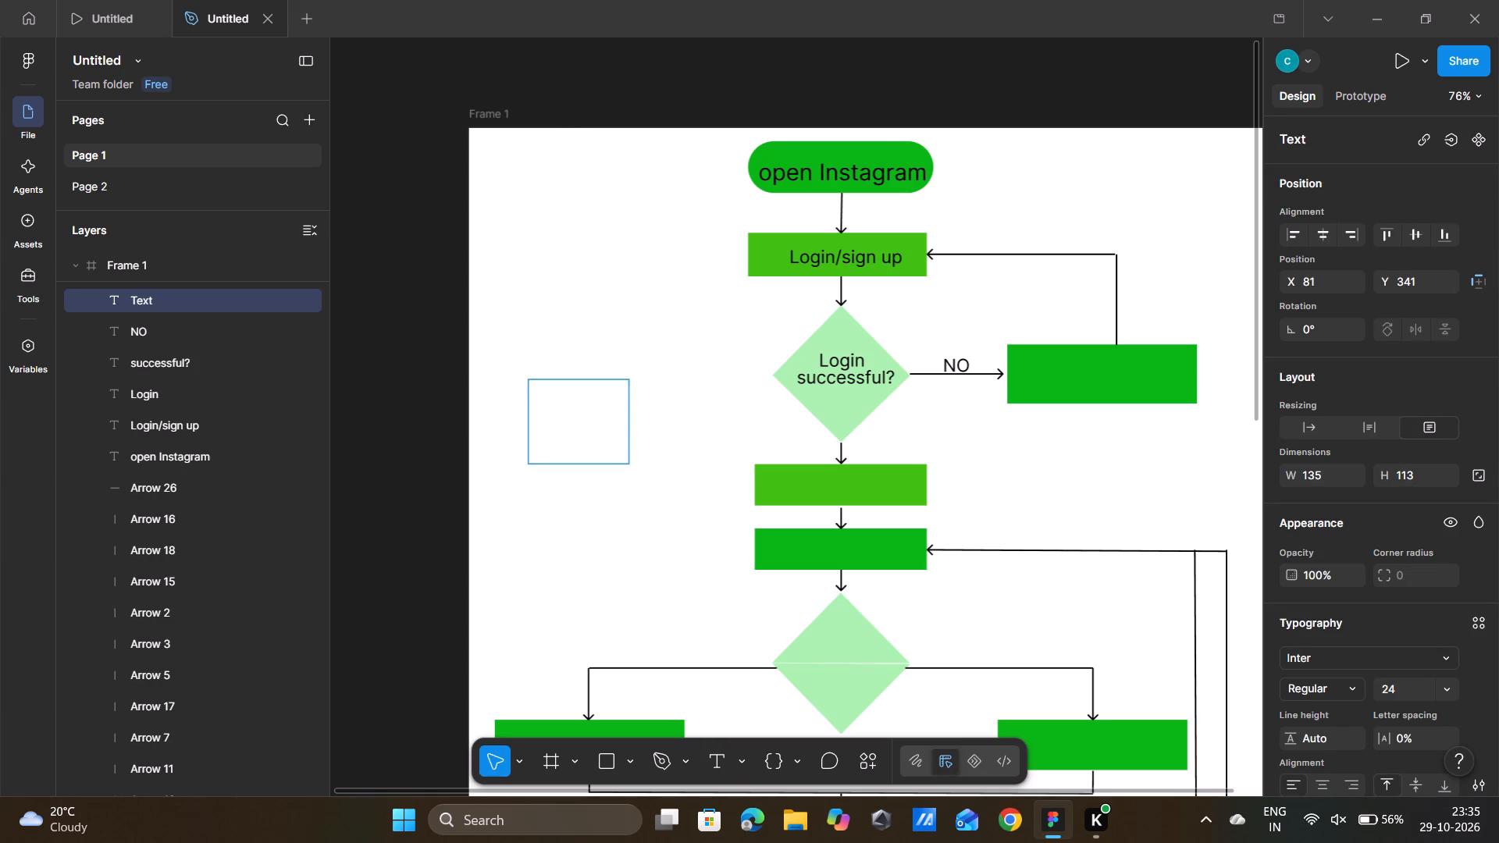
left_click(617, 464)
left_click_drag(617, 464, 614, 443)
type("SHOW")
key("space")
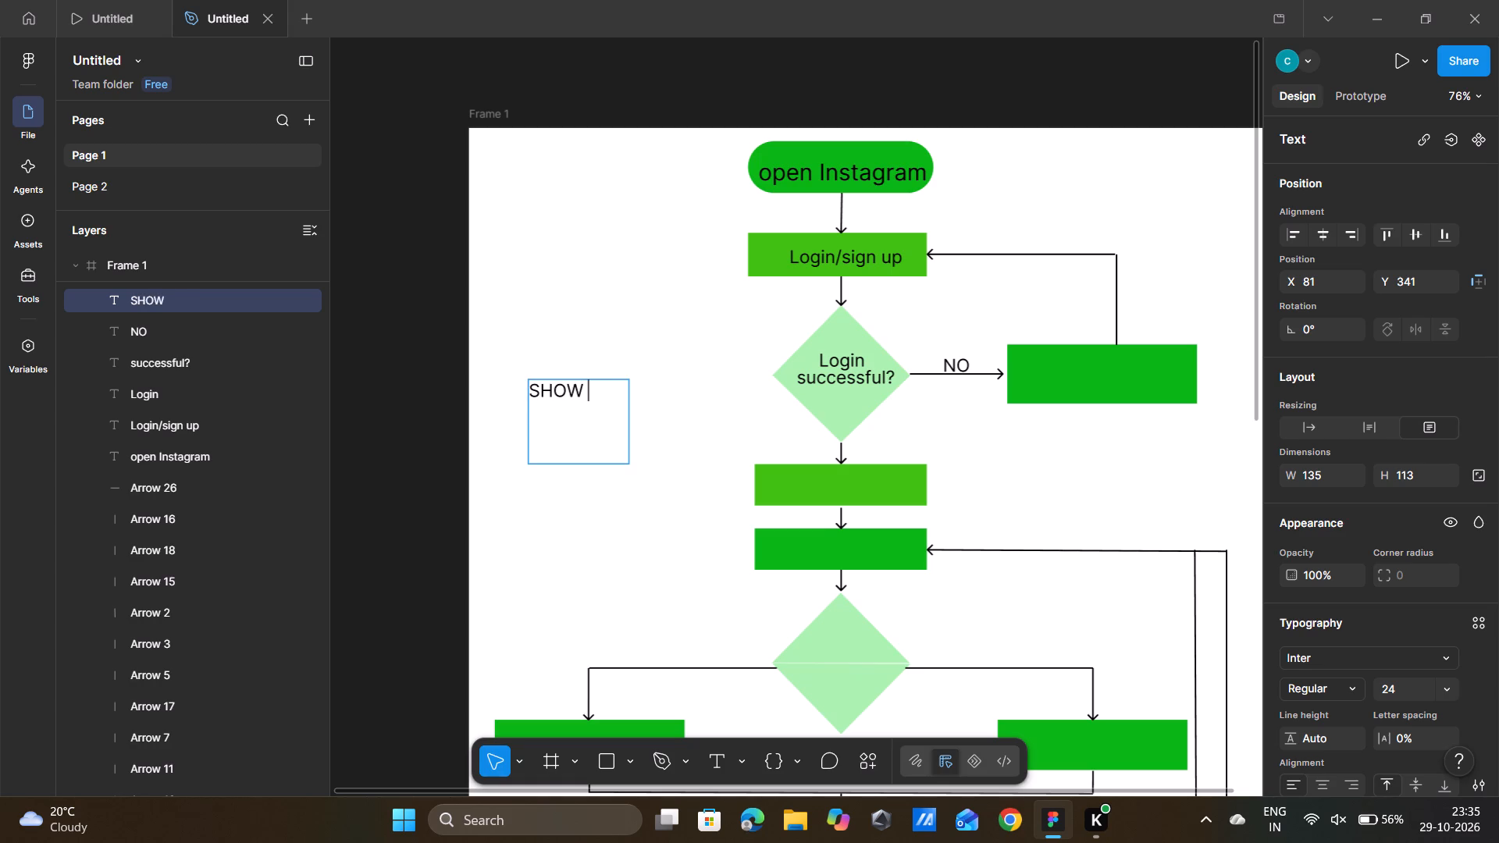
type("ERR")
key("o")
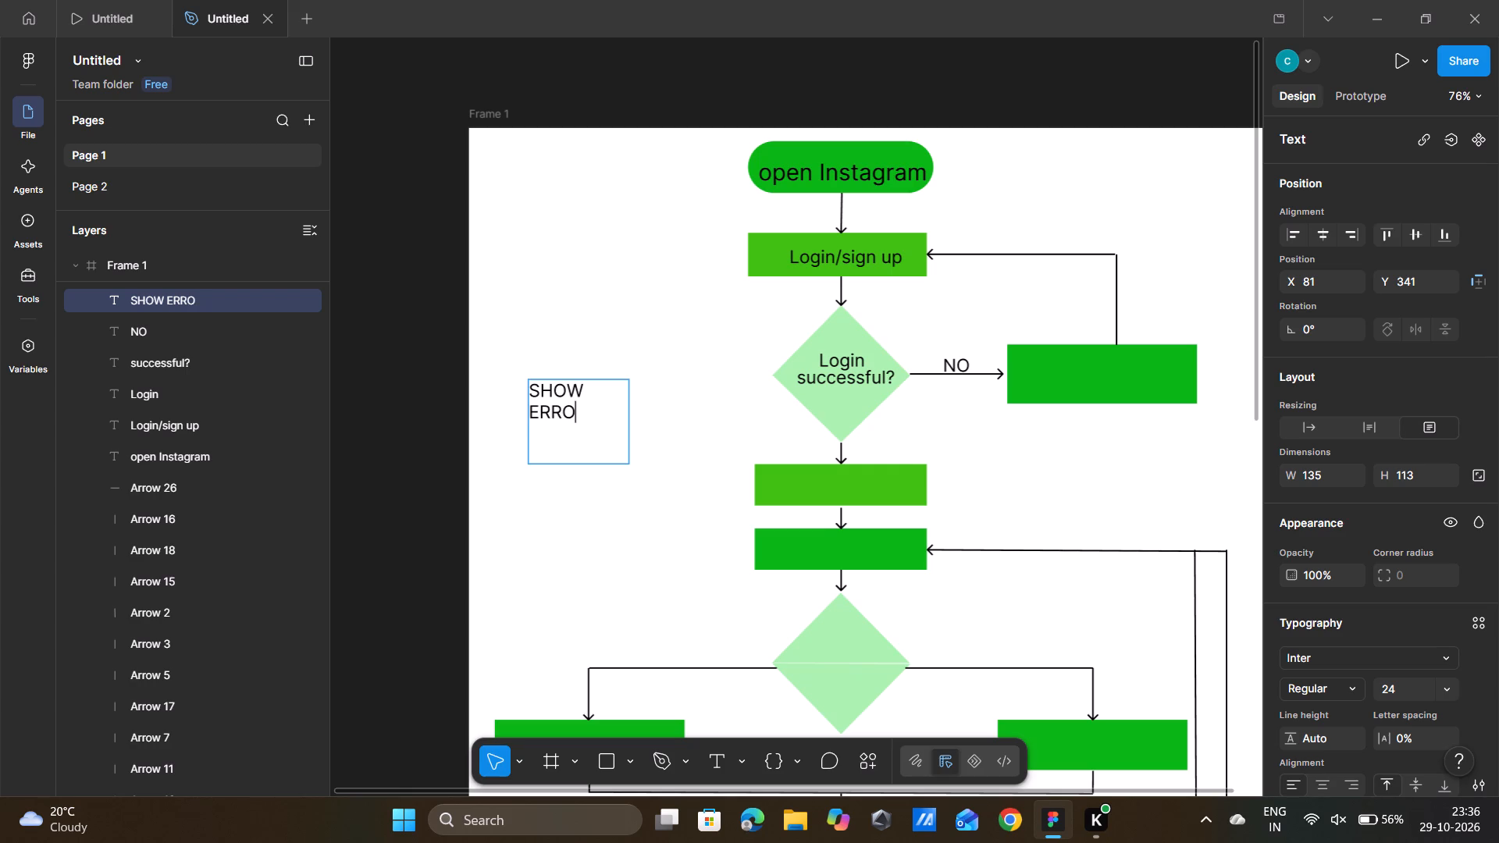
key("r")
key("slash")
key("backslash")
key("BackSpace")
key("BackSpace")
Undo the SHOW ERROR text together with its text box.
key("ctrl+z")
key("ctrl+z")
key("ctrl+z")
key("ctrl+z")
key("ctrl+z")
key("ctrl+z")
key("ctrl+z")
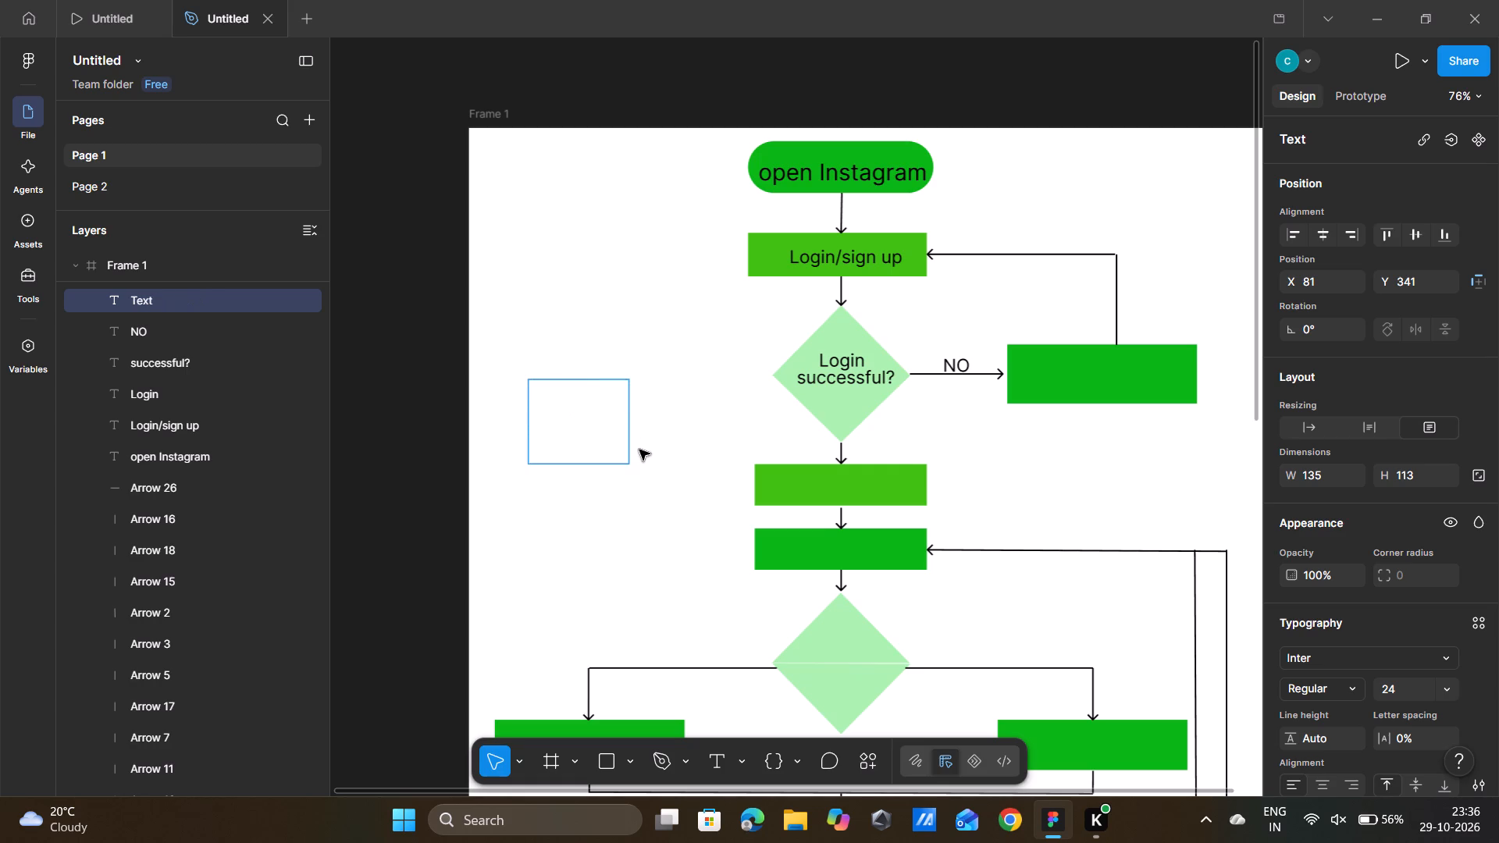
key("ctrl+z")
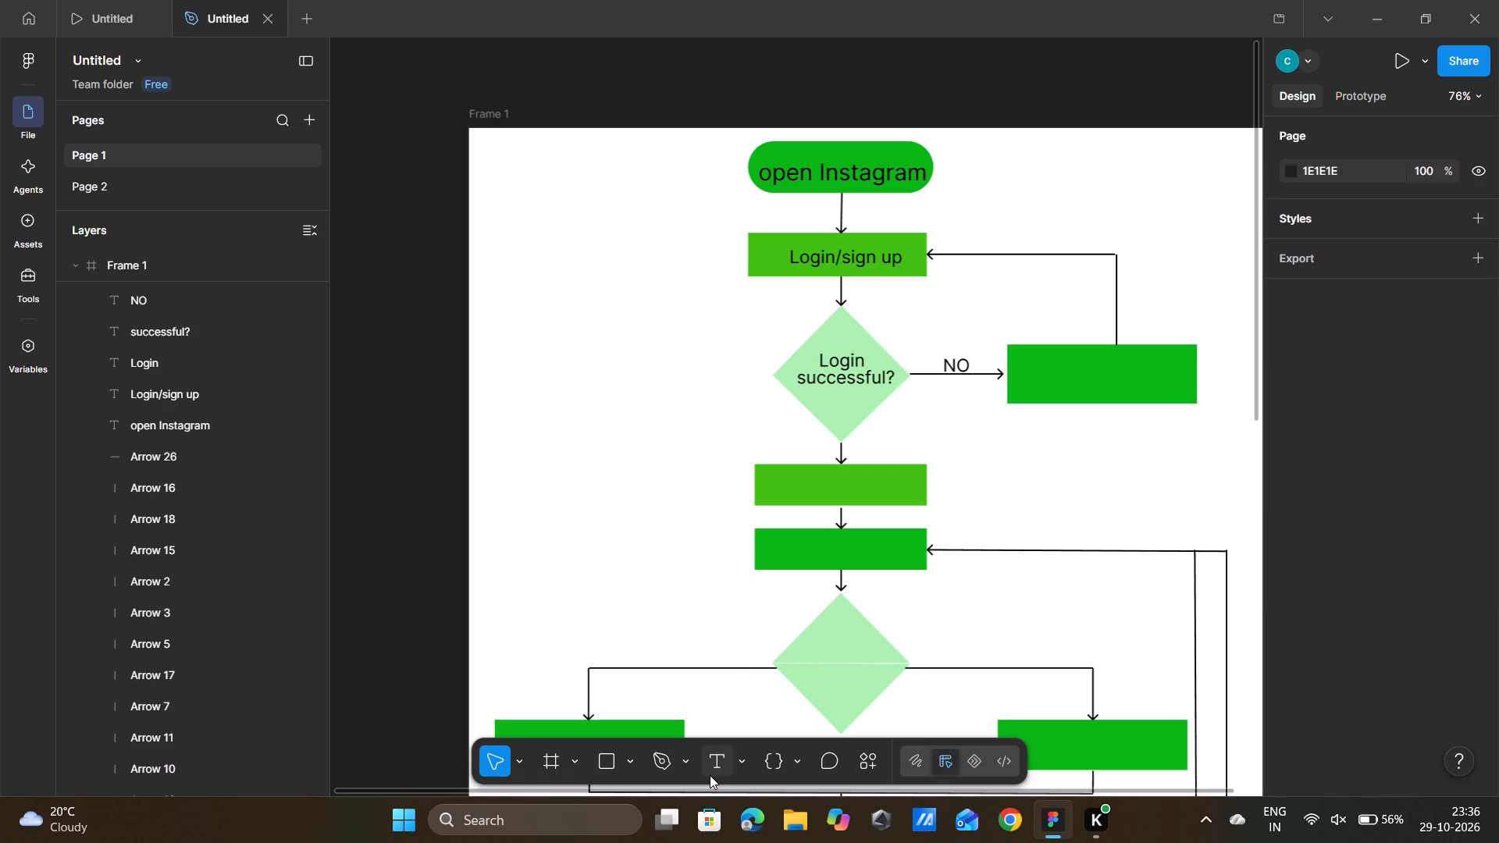
Draw a text box about 207 × 35 in the empty area beside the first diamond and enter Show error/.
double_click(710, 776)
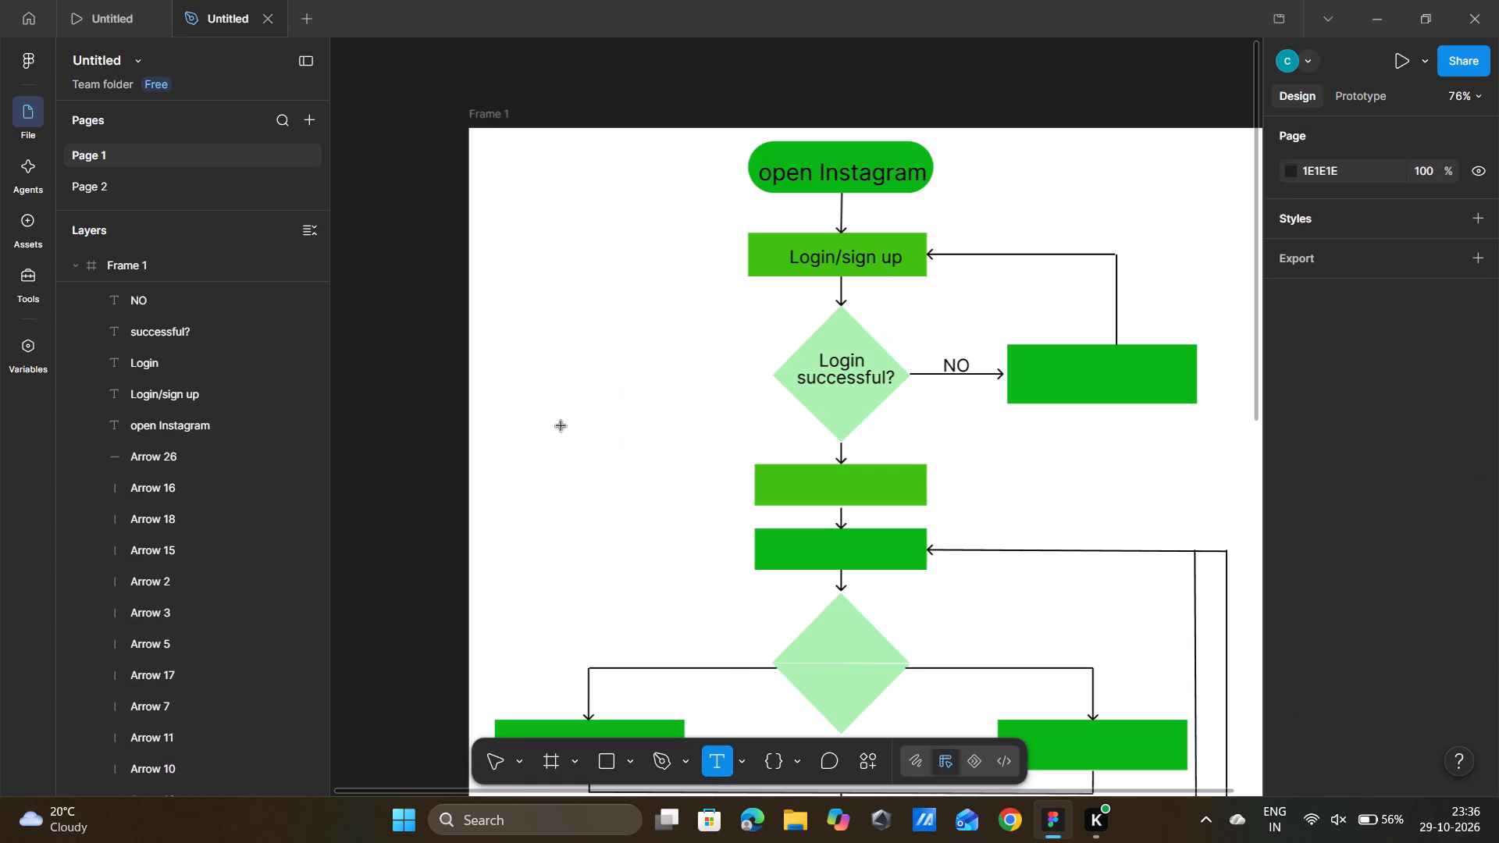
left_click_drag(541, 417, 627, 421)
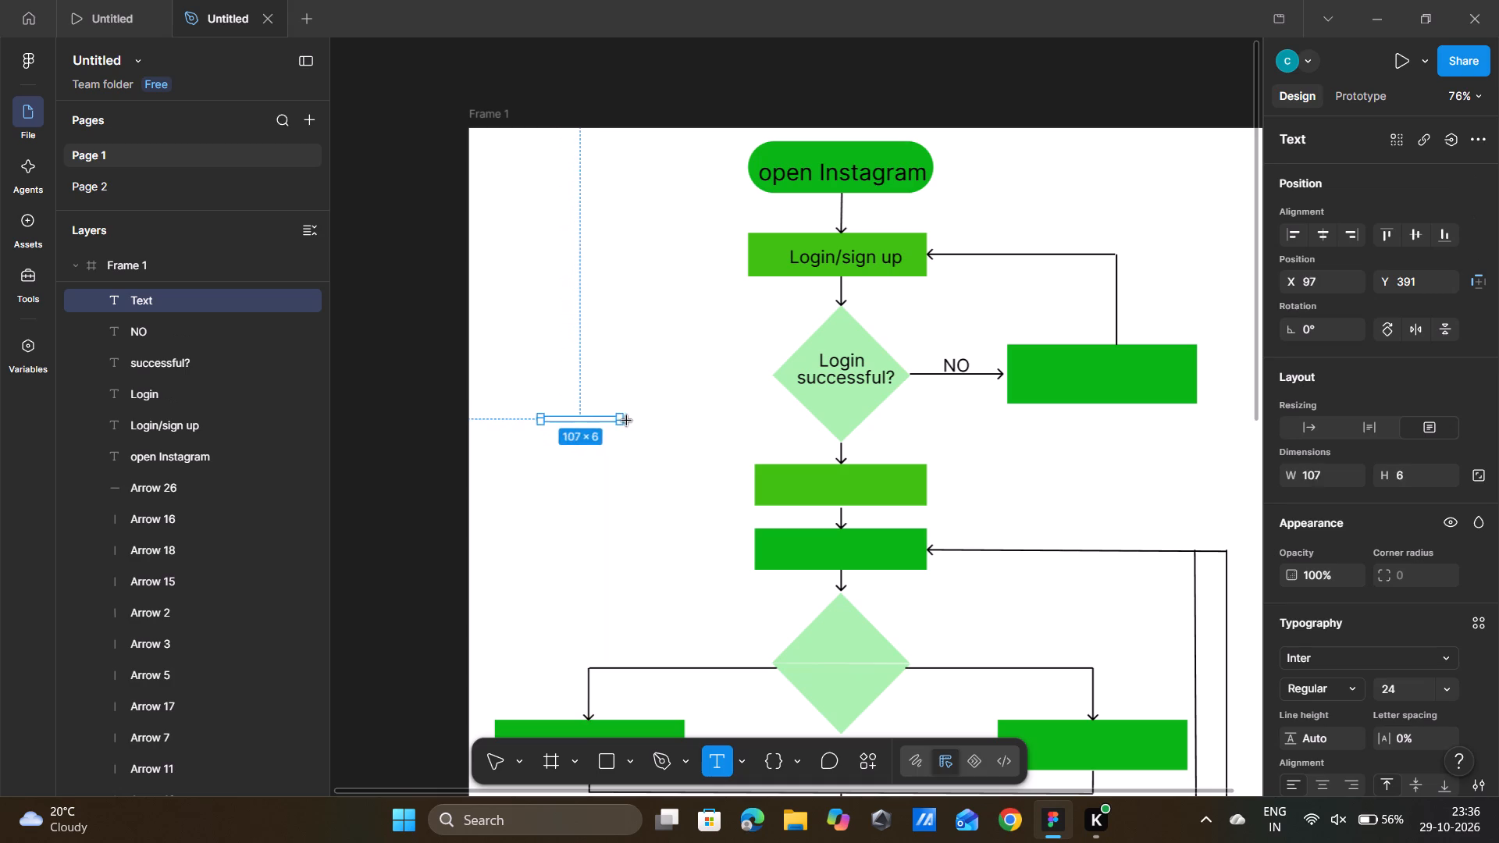
left_click_drag(627, 421, 665, 446)
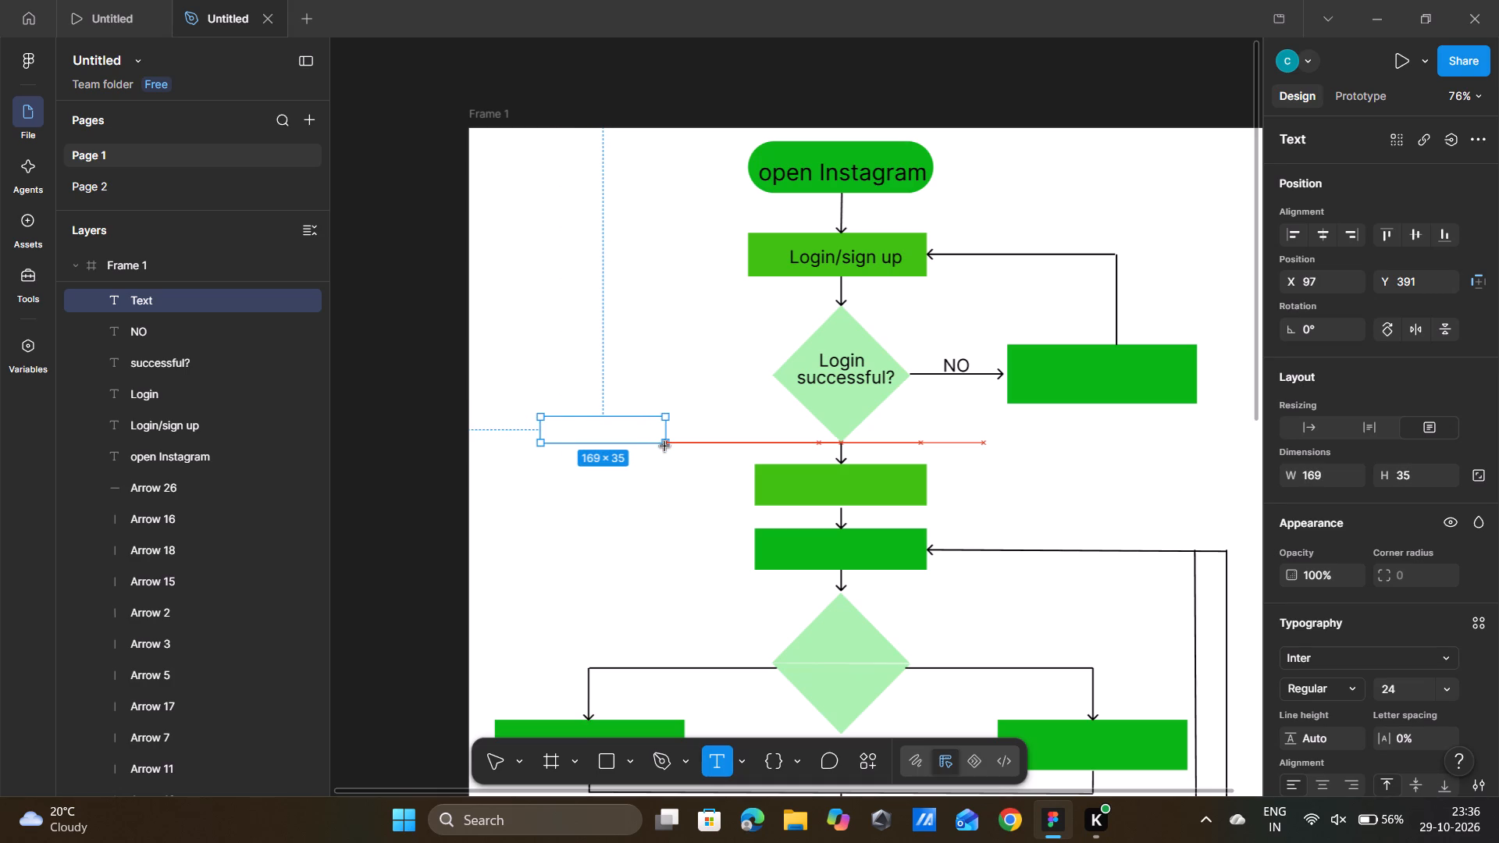
left_click_drag(665, 446, 677, 447)
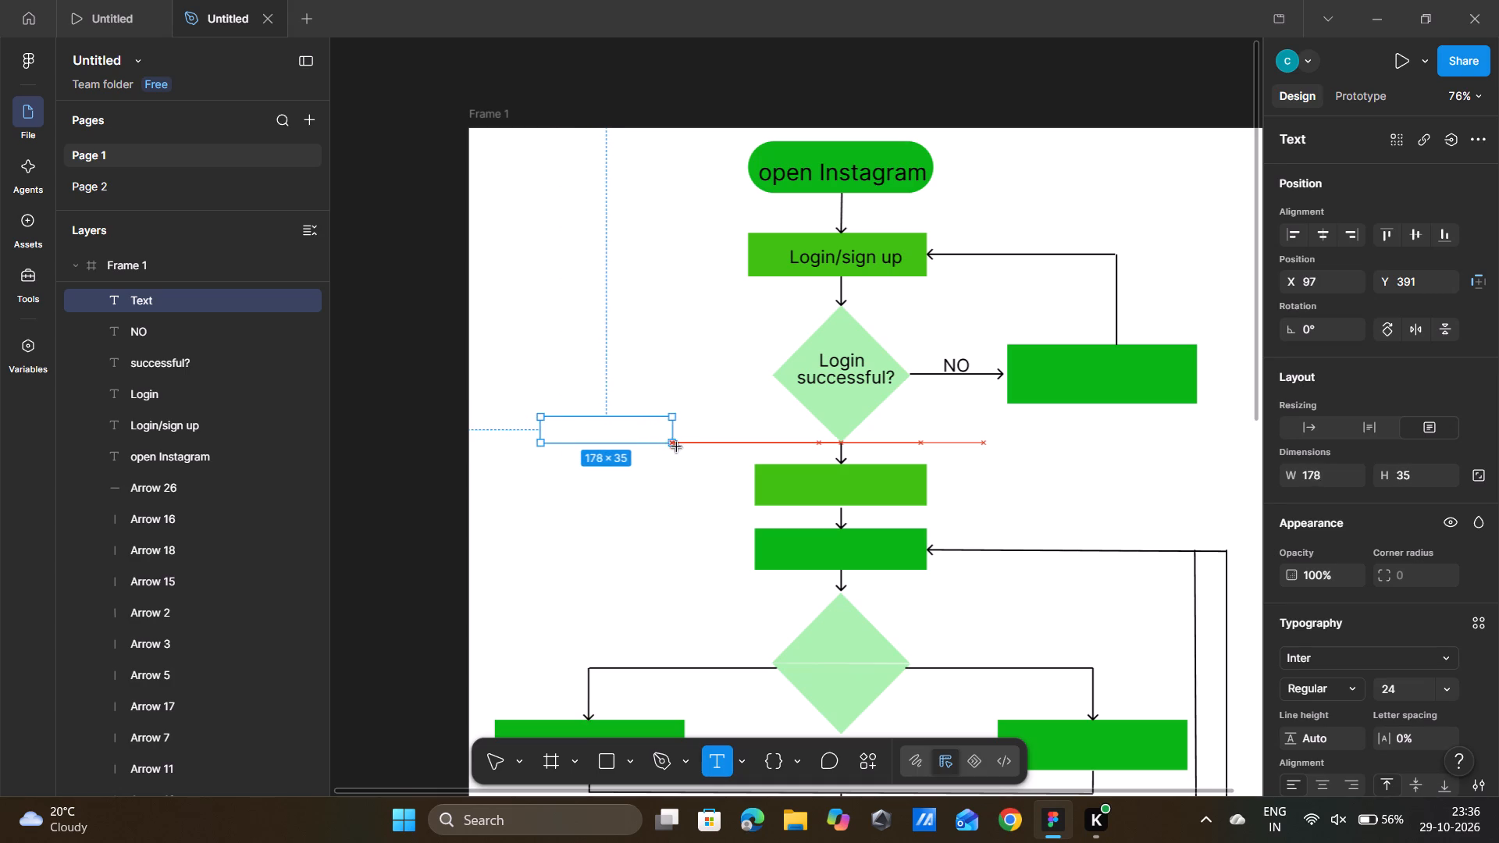
left_click_drag(677, 447, 694, 445)
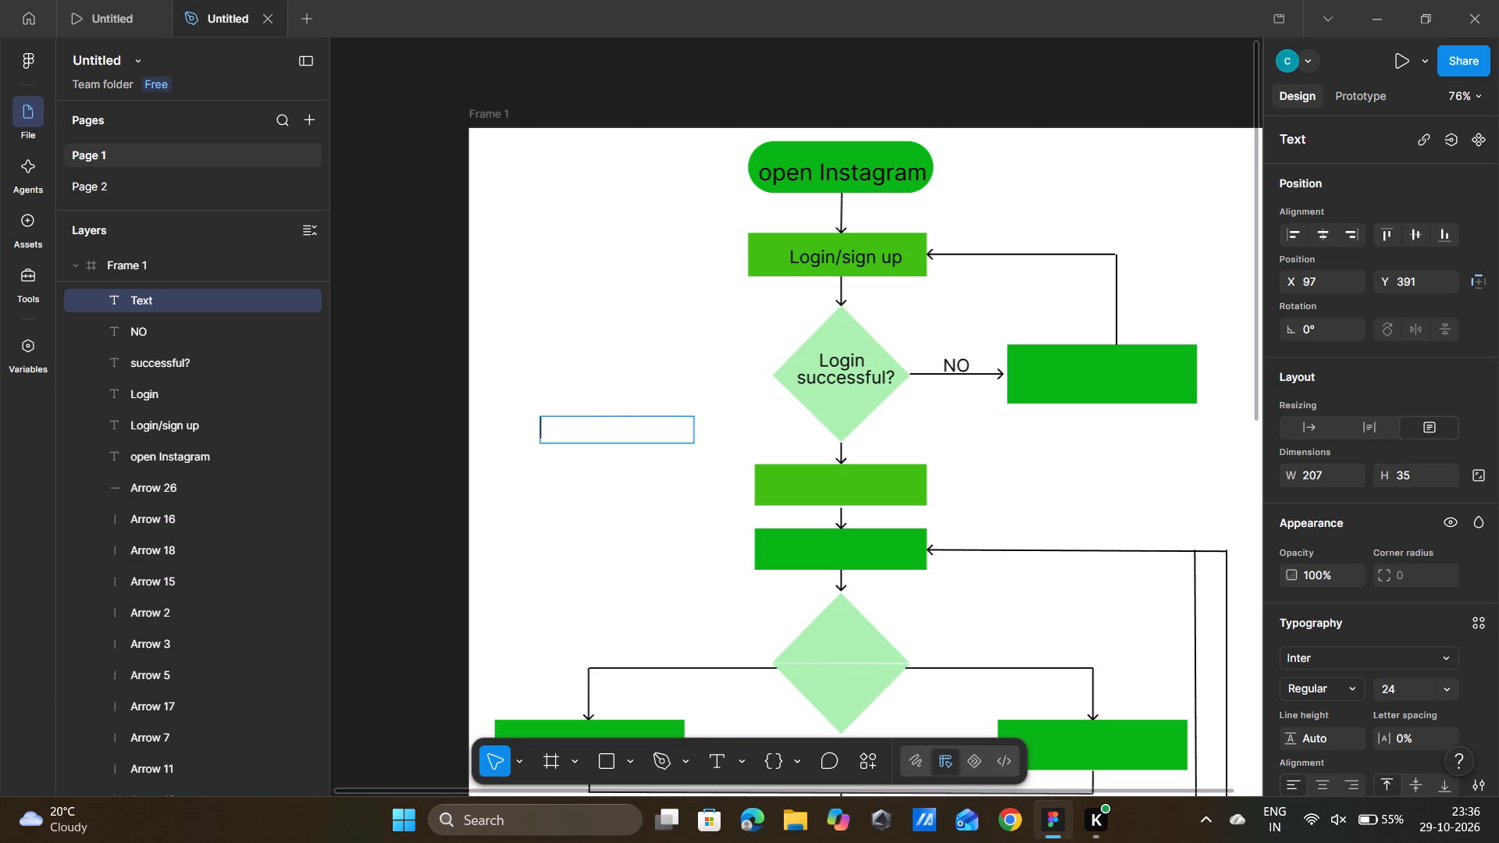
type("SHOW")
key("BackSpace")
key("BackSpace")
key("BackSpace")
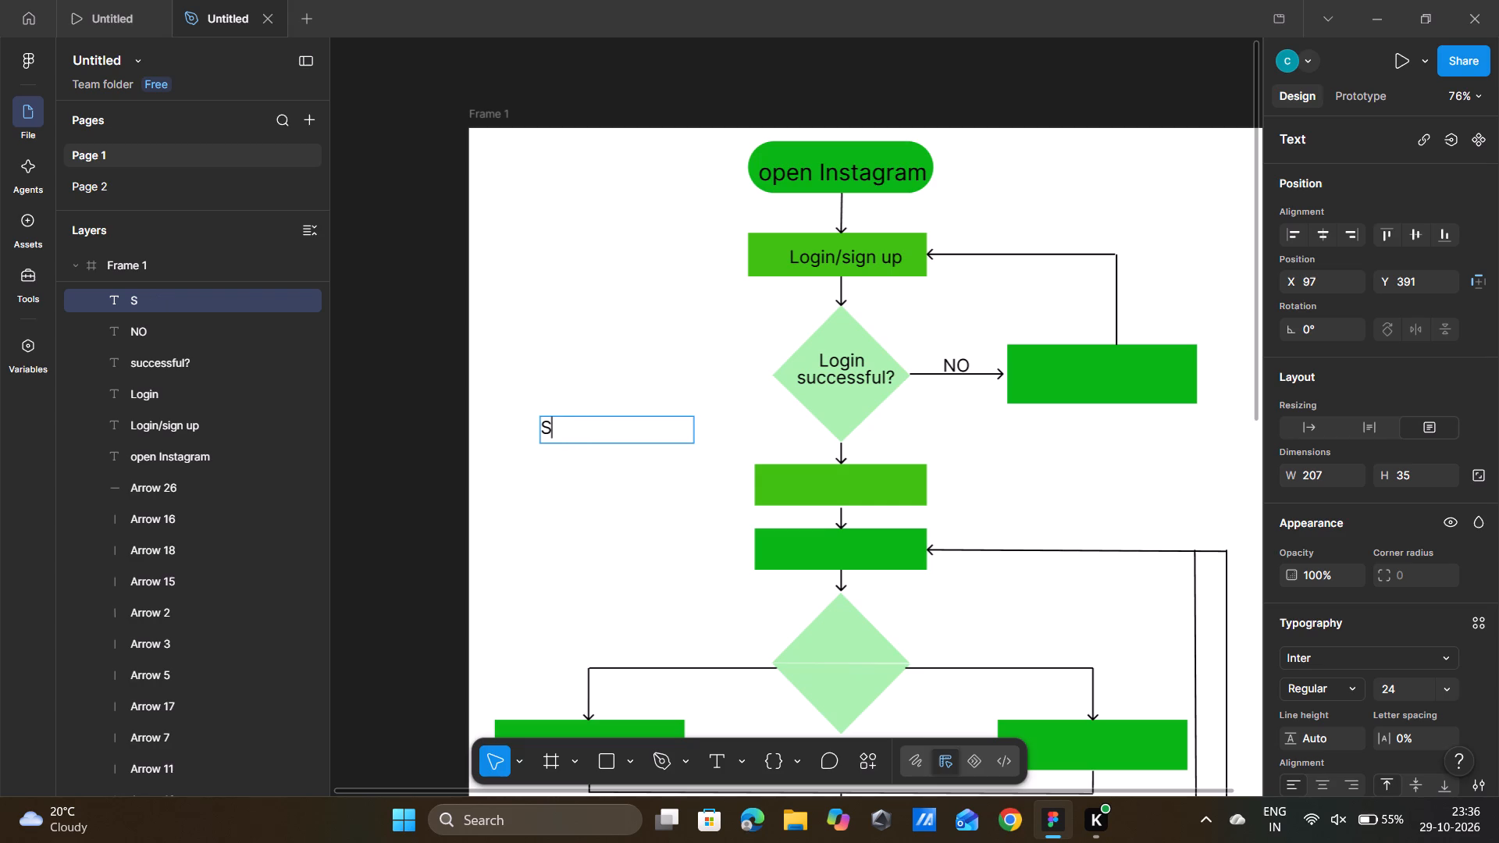
type("how")
key("space")
type("err")
type("or")
key("slash")
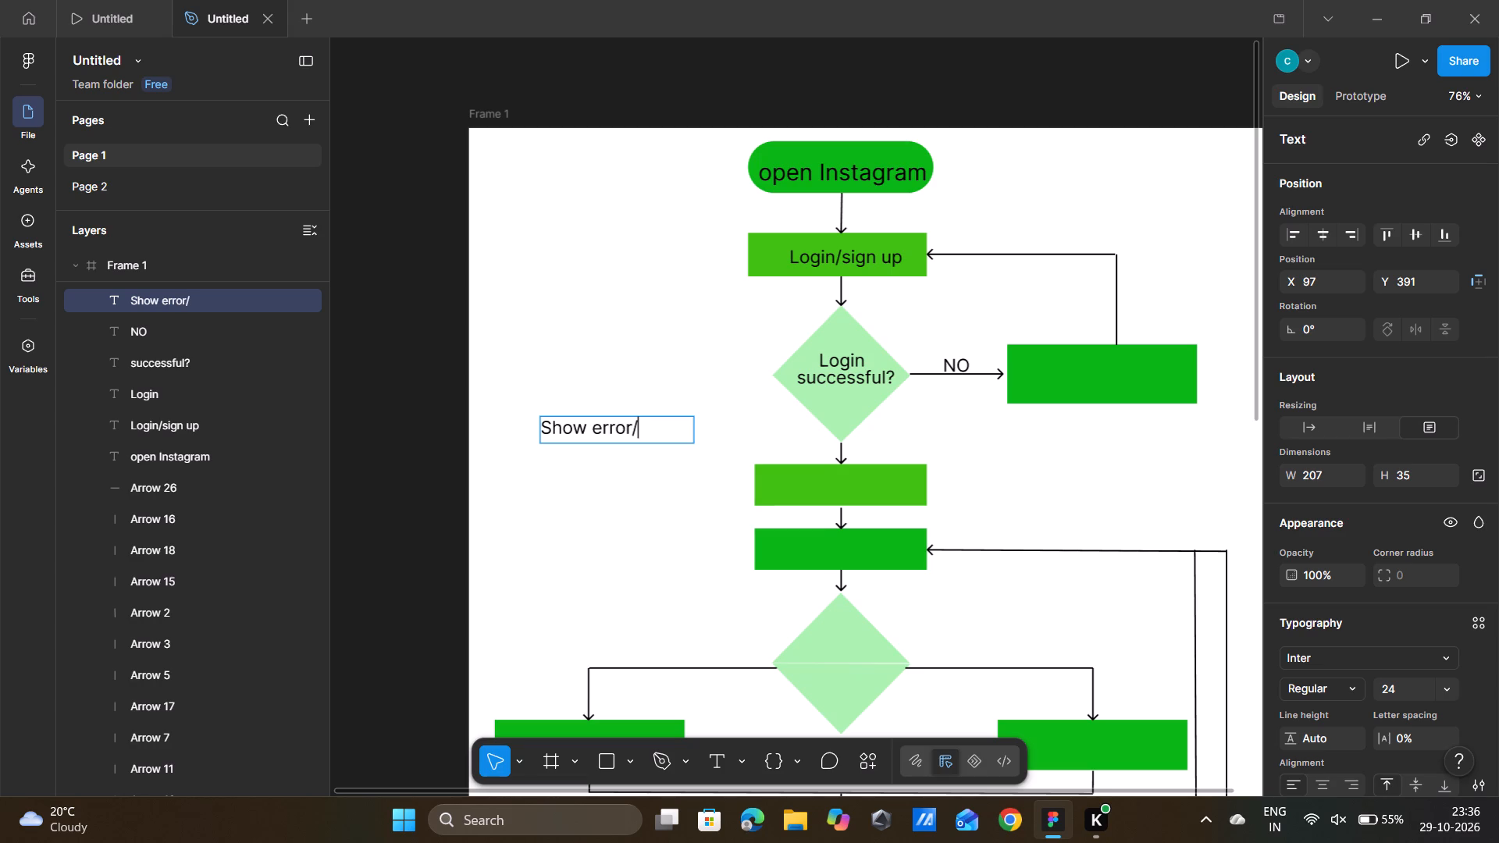
left_click_drag(570, 489, 646, 411)
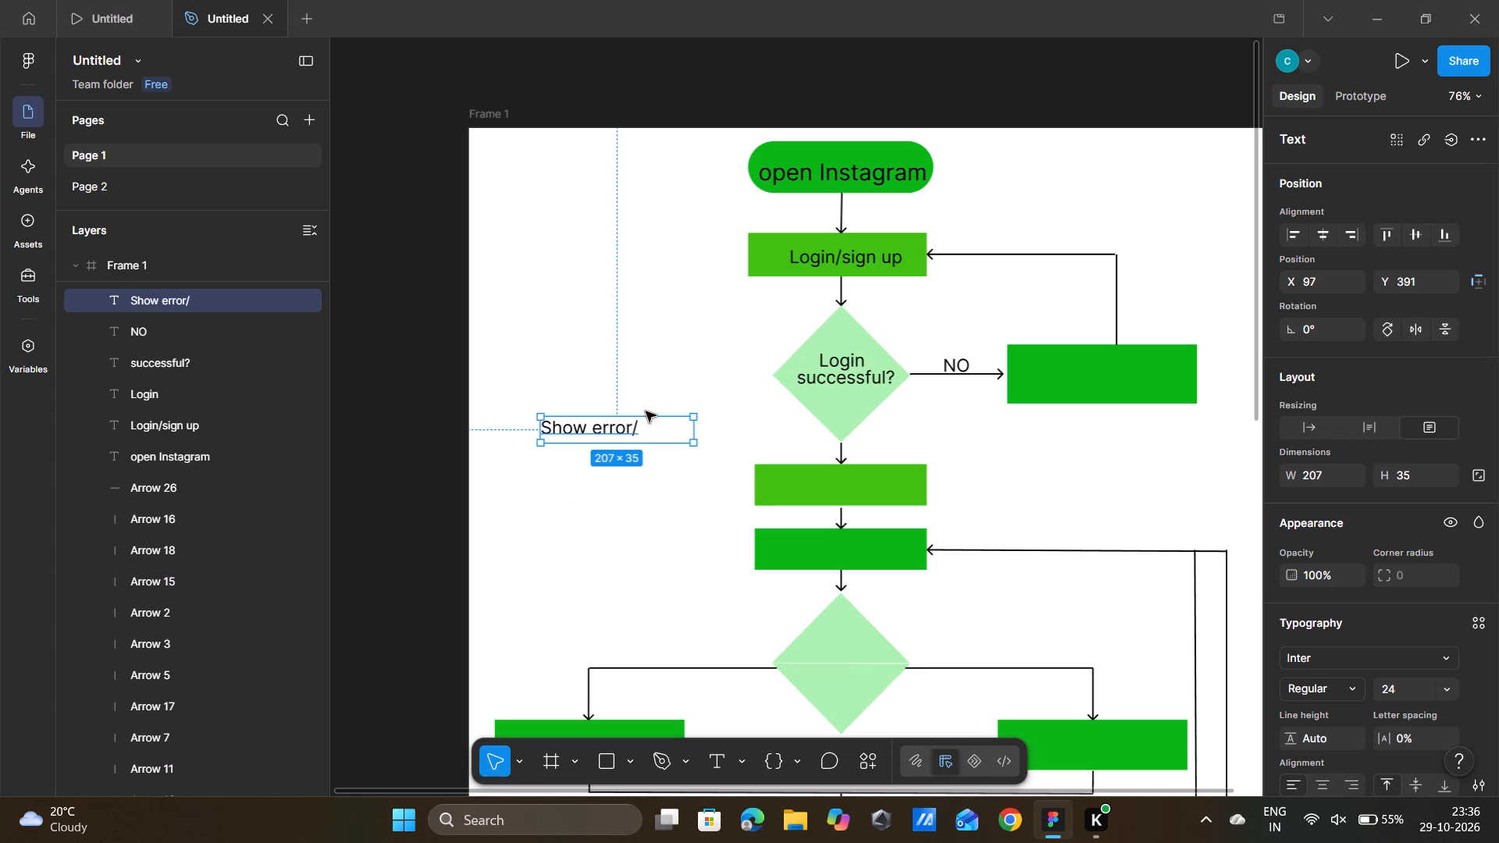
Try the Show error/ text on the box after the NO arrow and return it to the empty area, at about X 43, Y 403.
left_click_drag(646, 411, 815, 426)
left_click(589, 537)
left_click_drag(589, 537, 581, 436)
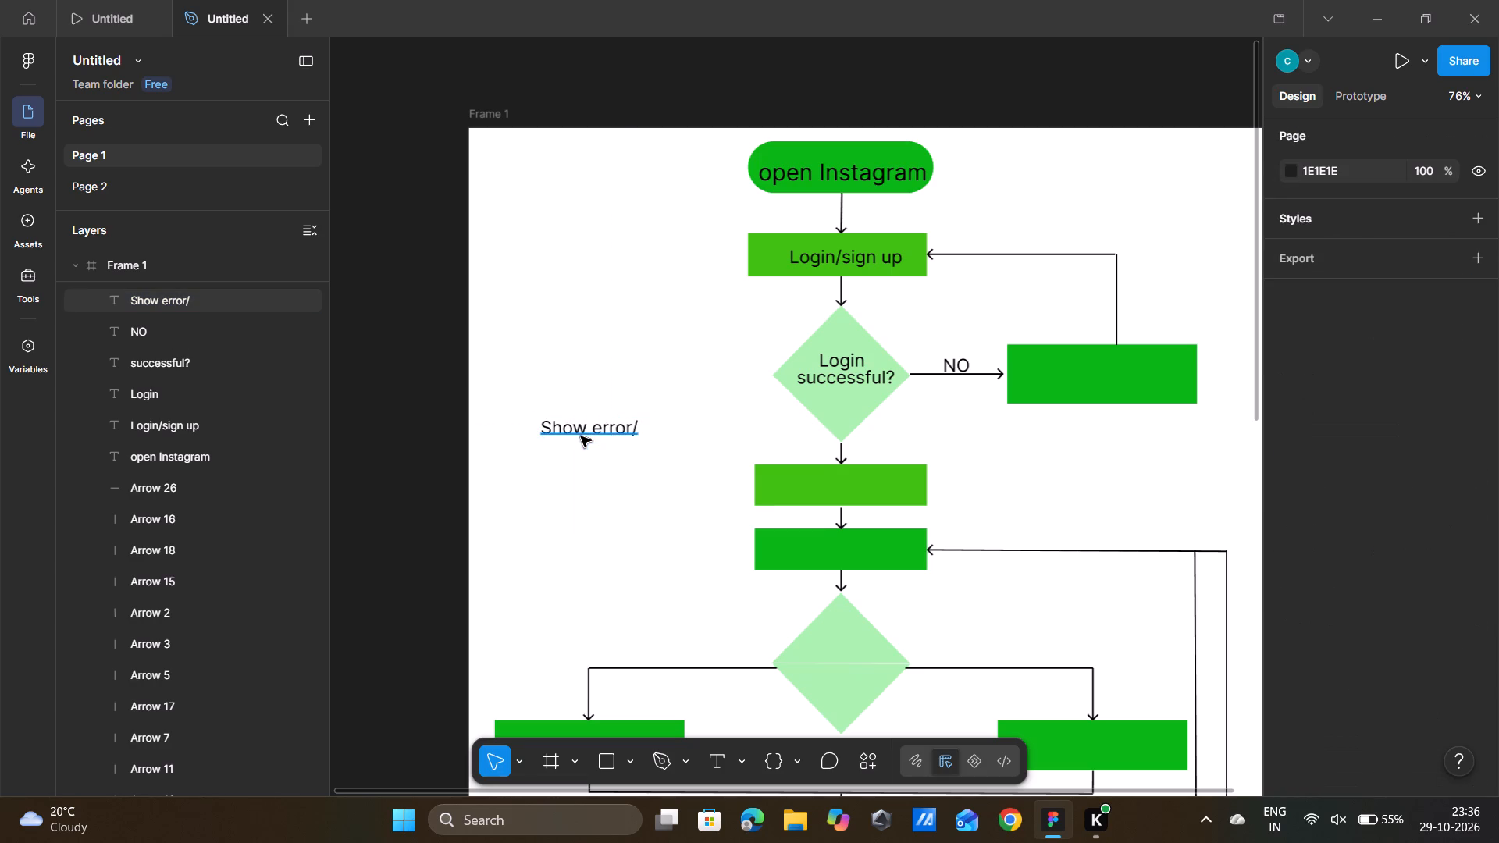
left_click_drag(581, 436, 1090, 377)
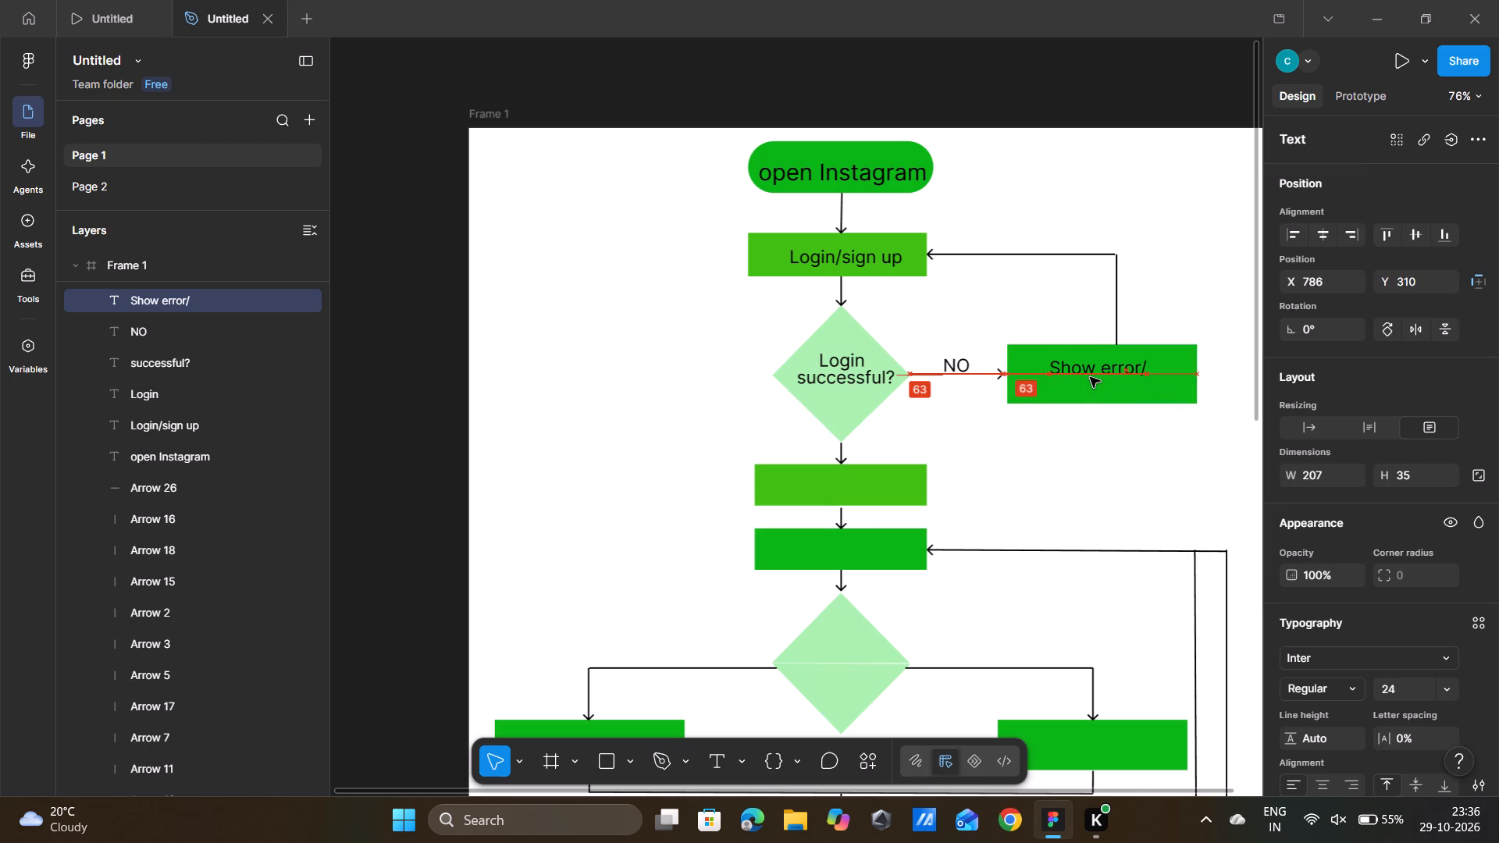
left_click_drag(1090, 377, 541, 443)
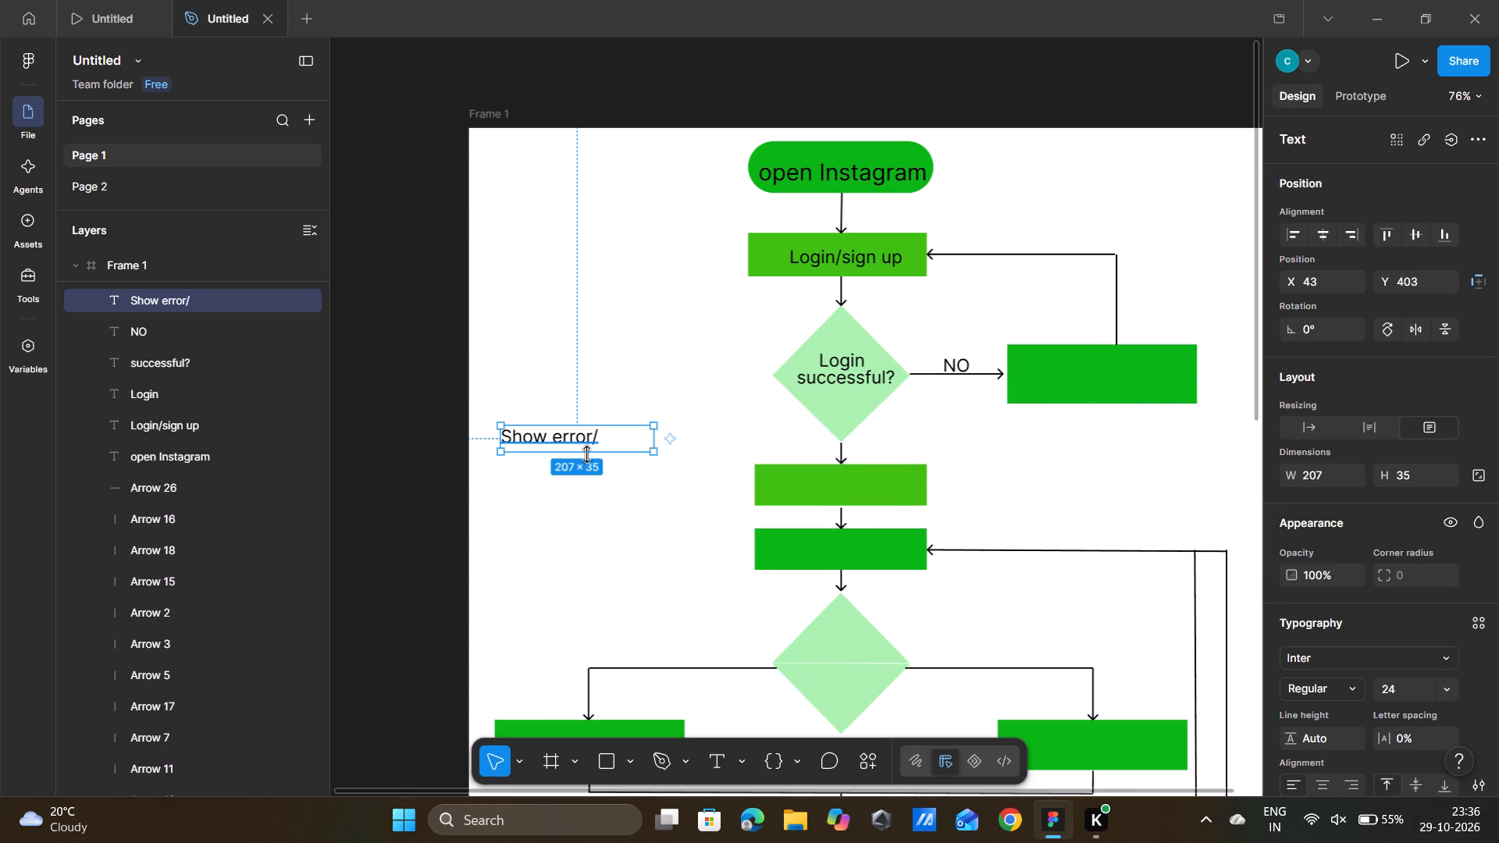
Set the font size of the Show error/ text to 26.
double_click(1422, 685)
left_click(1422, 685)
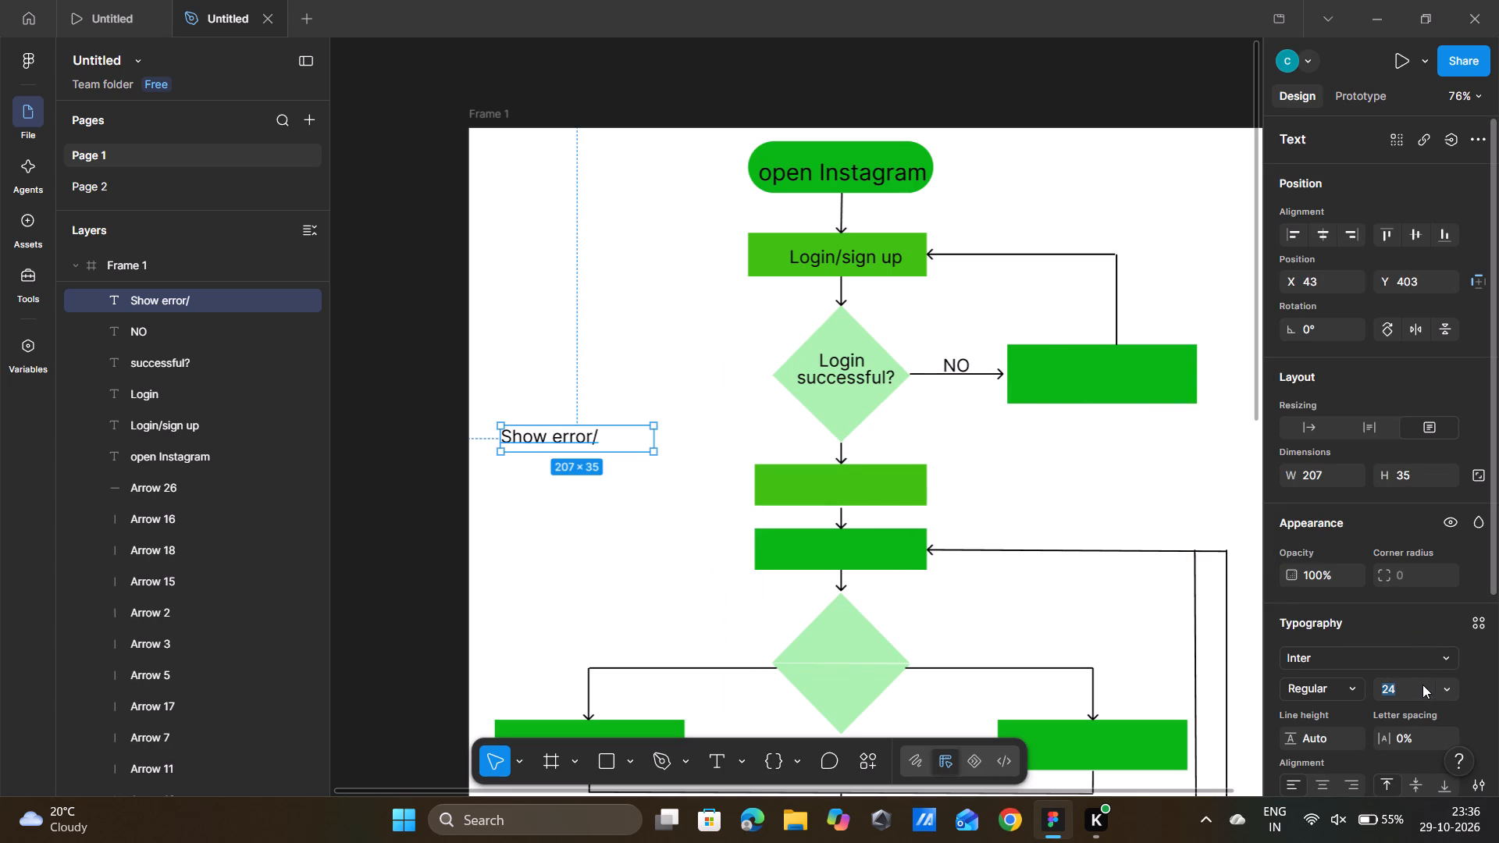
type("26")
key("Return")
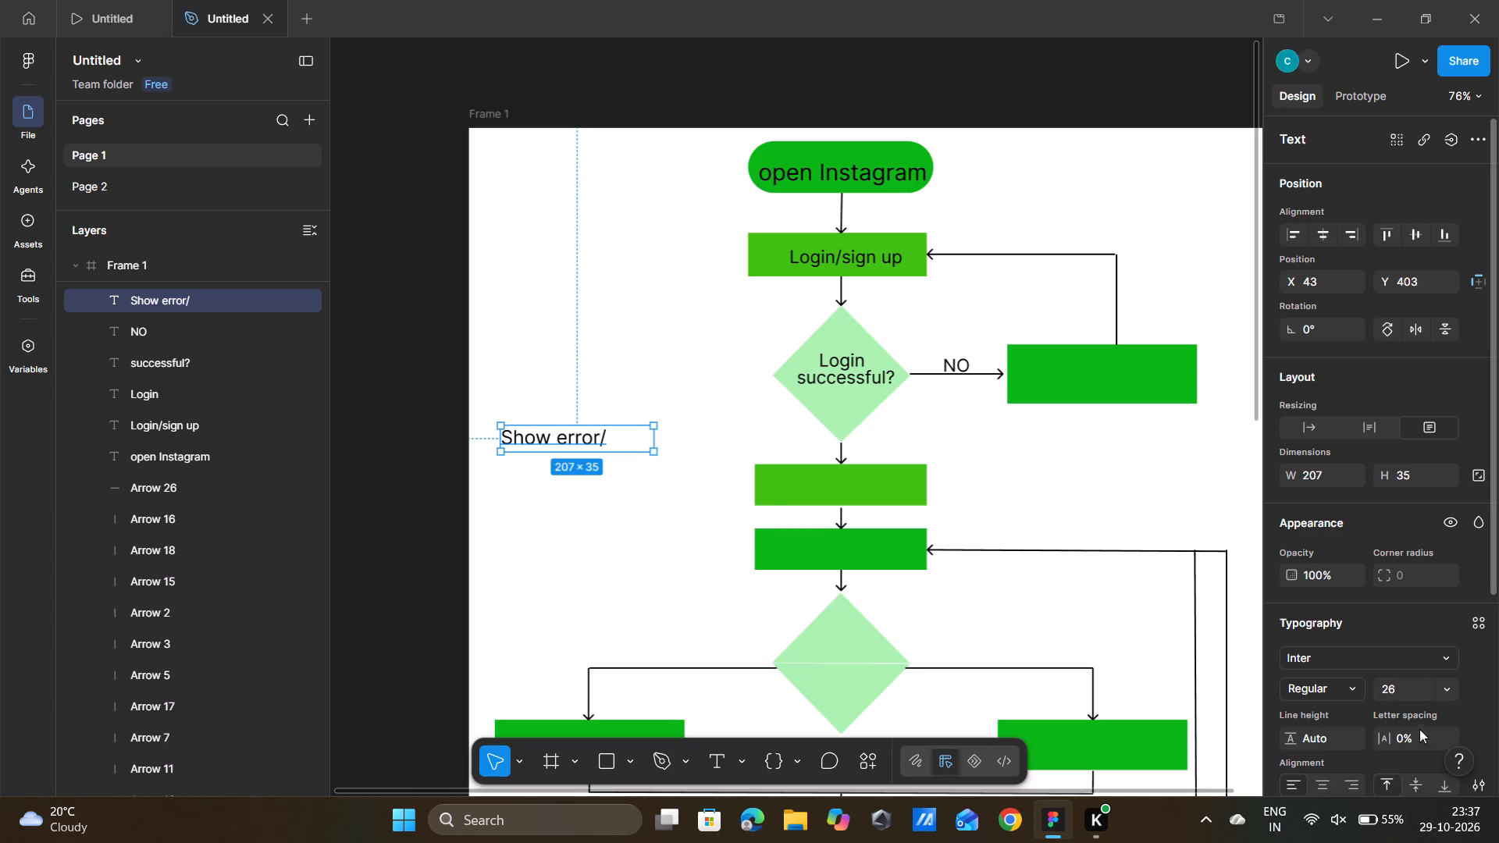
Set the font size of the Show error/ text to 28.
double_click(1389, 681)
type("28")
key("Return")
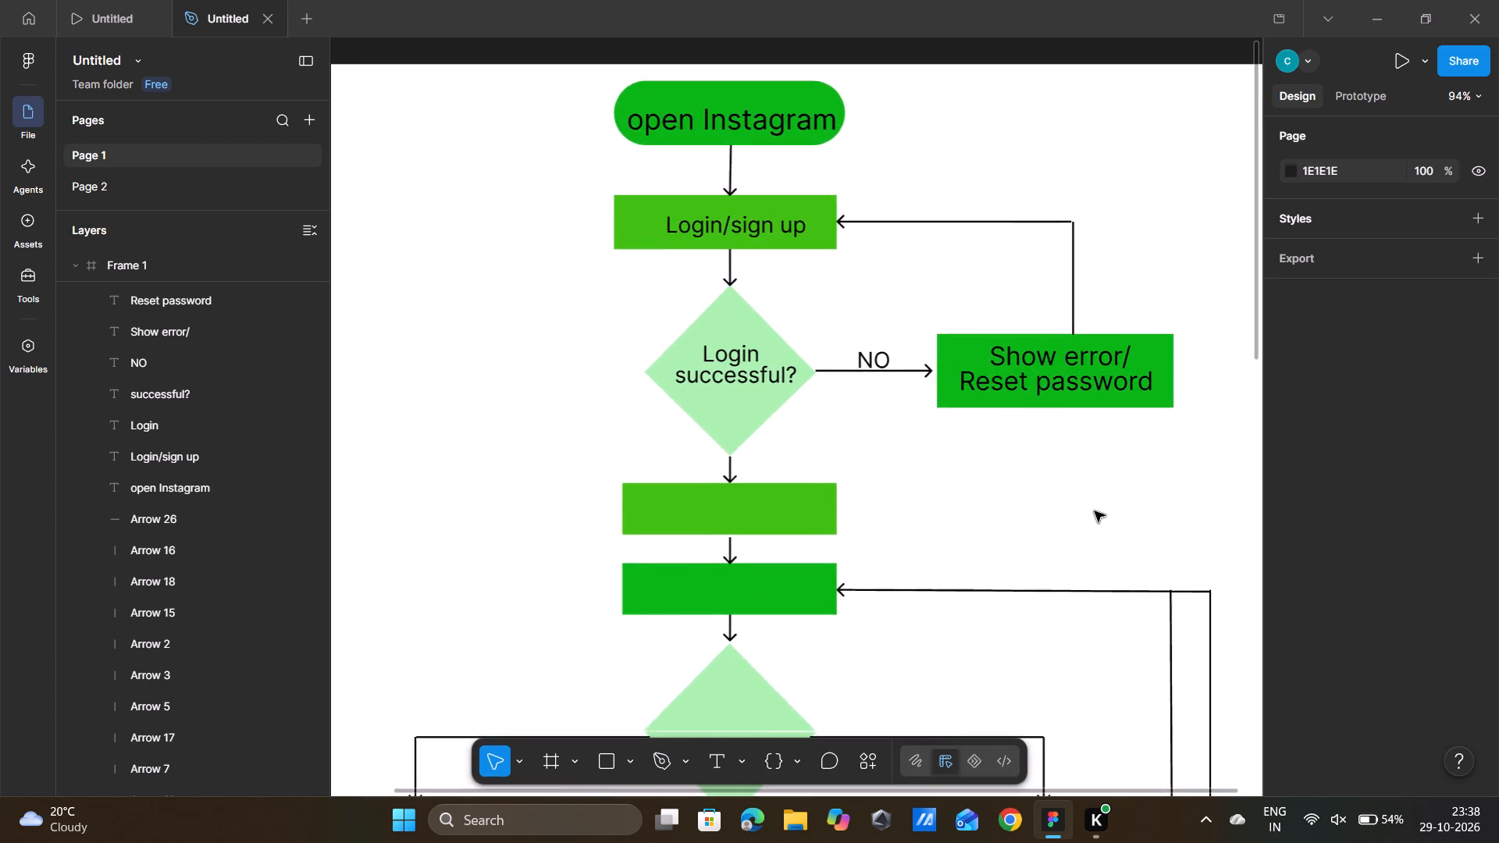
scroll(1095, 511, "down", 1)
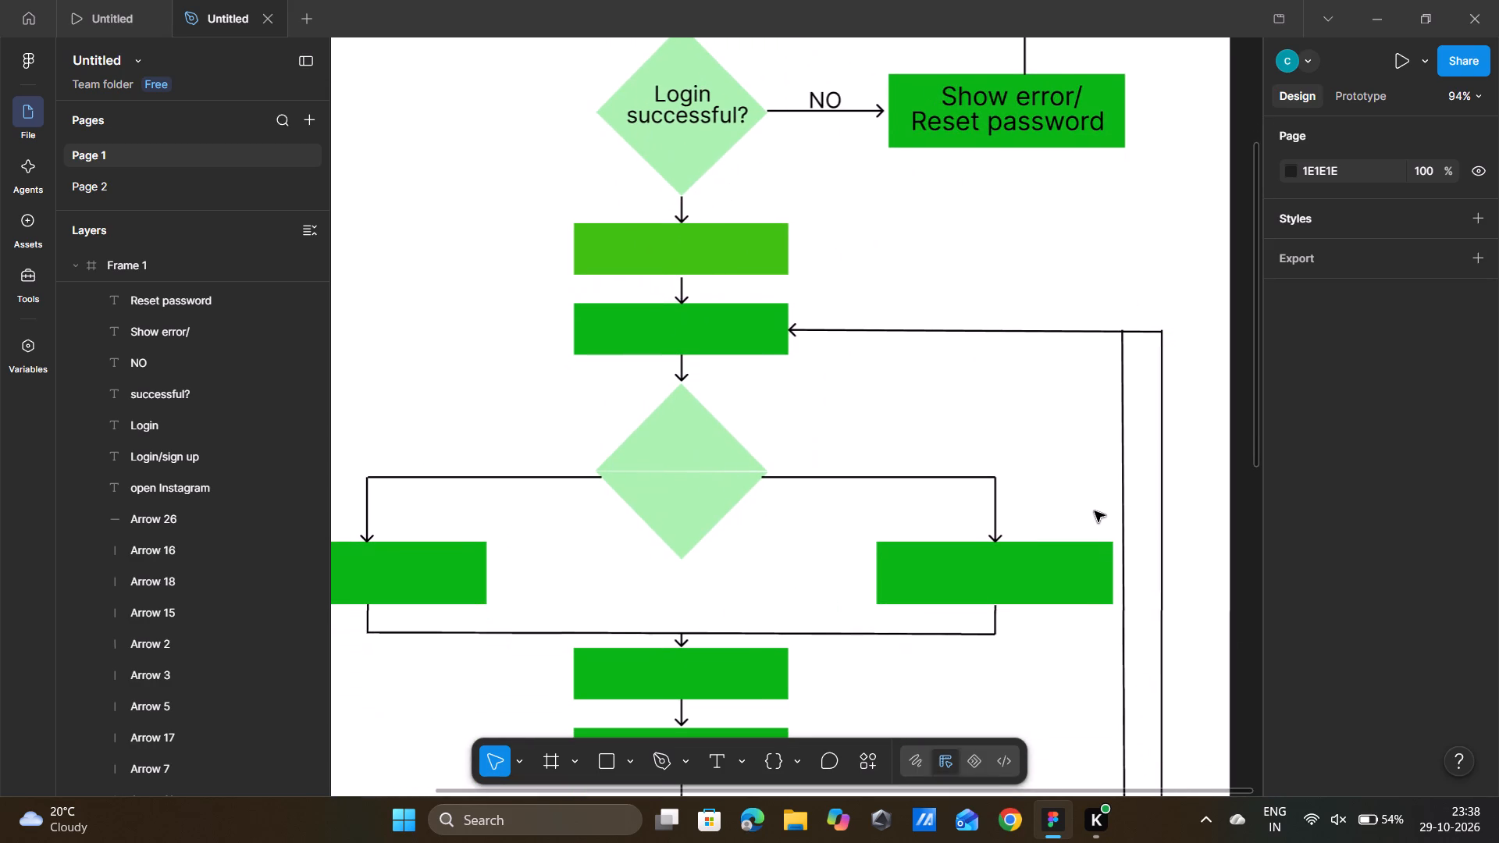
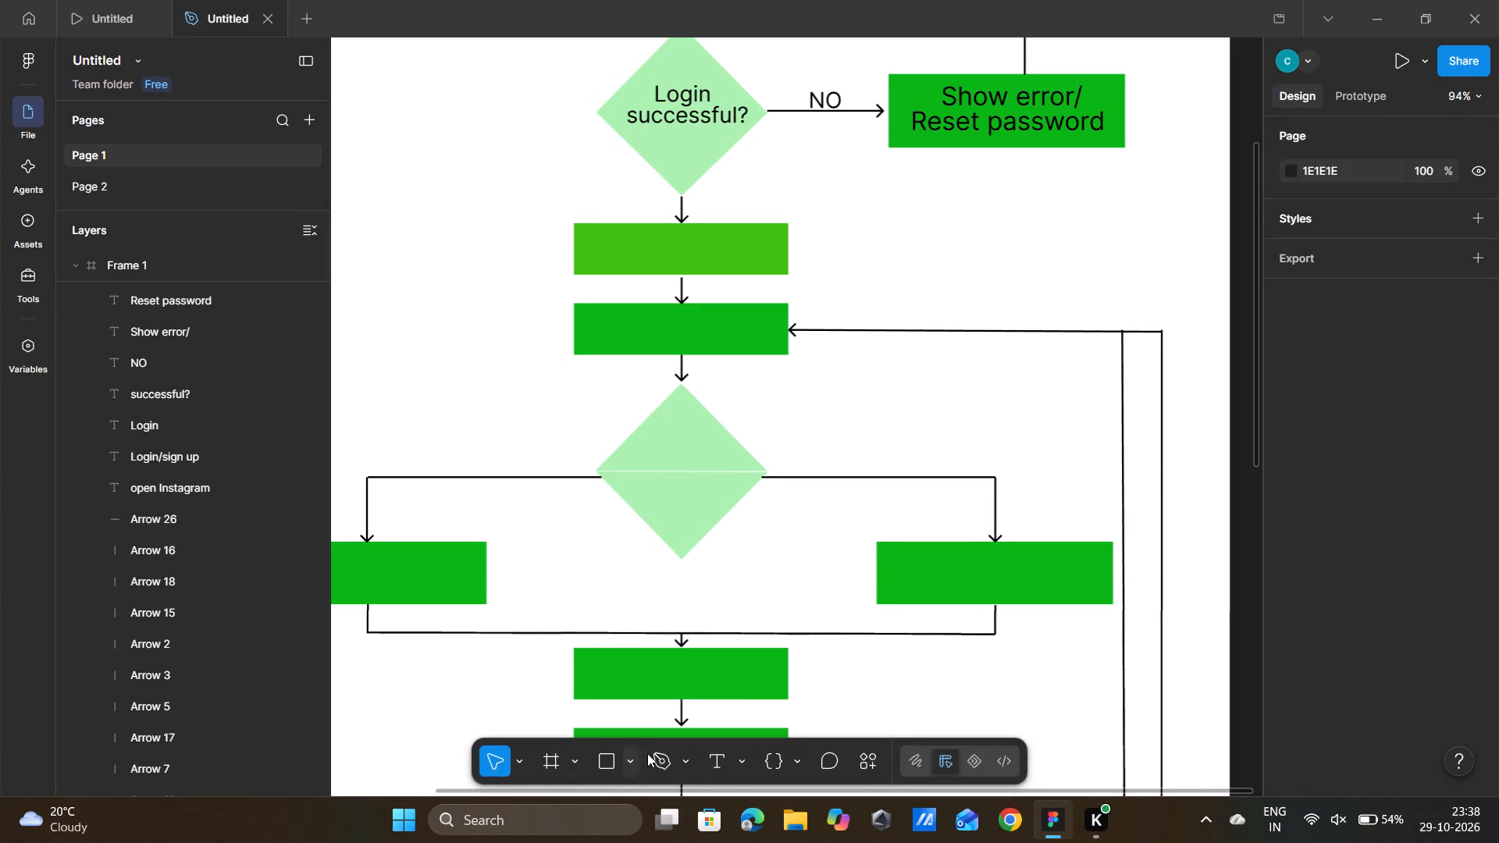
Draw a text box about 118 × 48 in the empty area beside the first box below the diamond and enter yes.
double_click(715, 756)
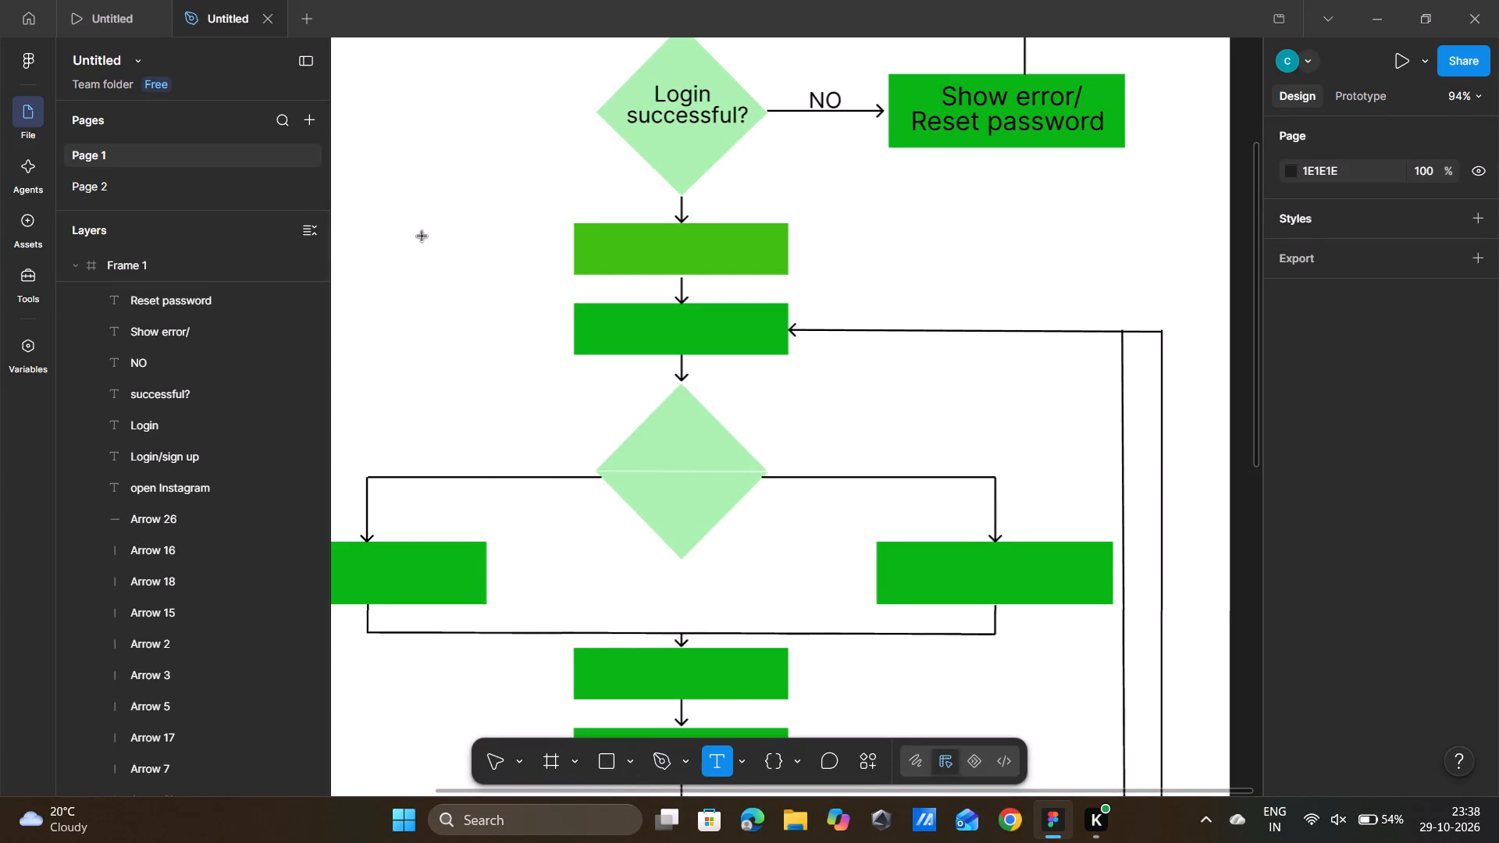
left_click_drag(422, 239, 535, 262)
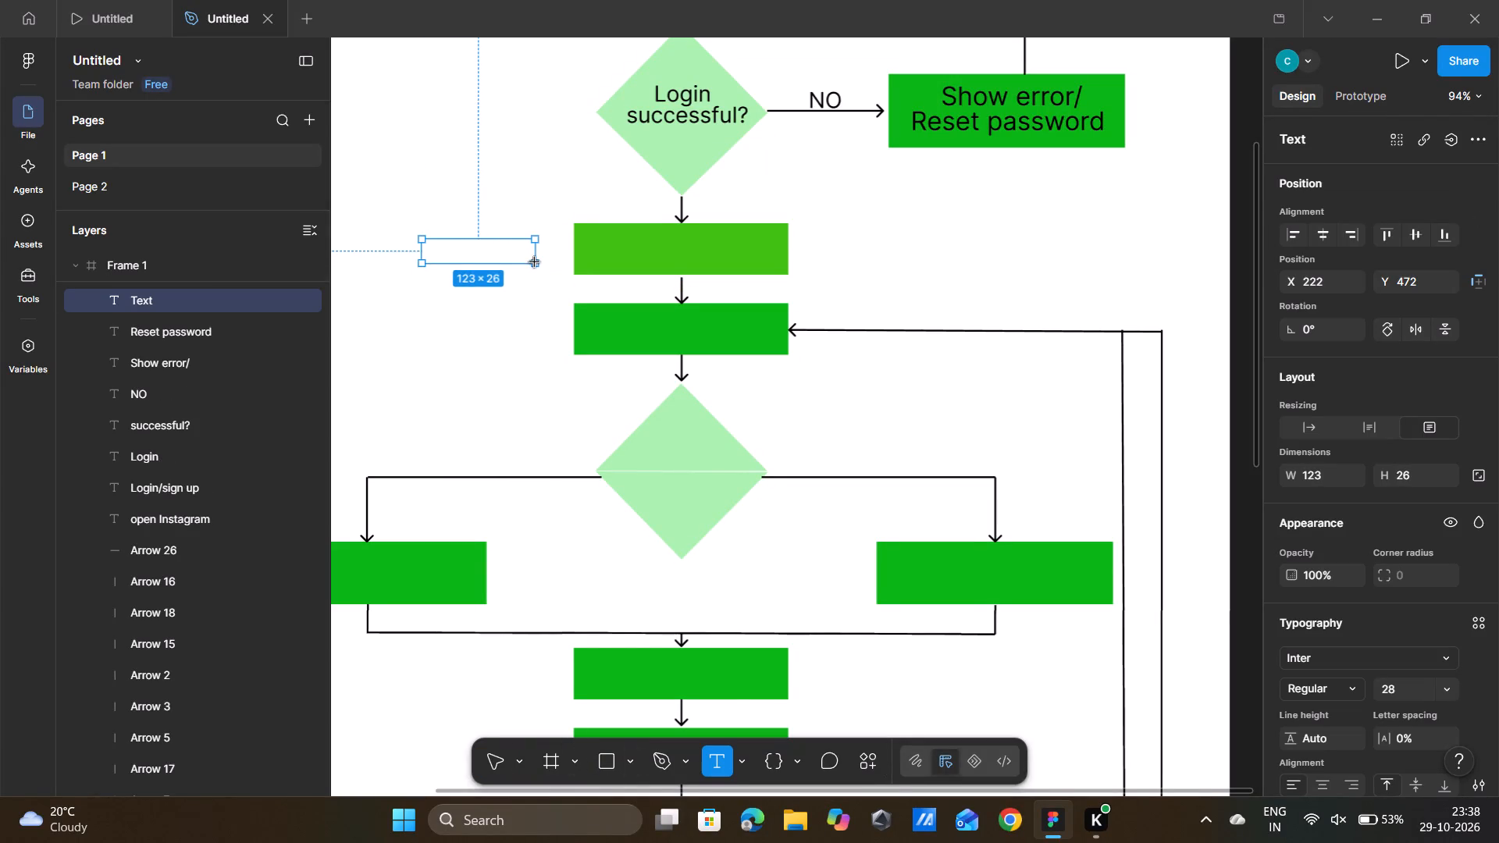
left_click_drag(535, 262, 530, 283)
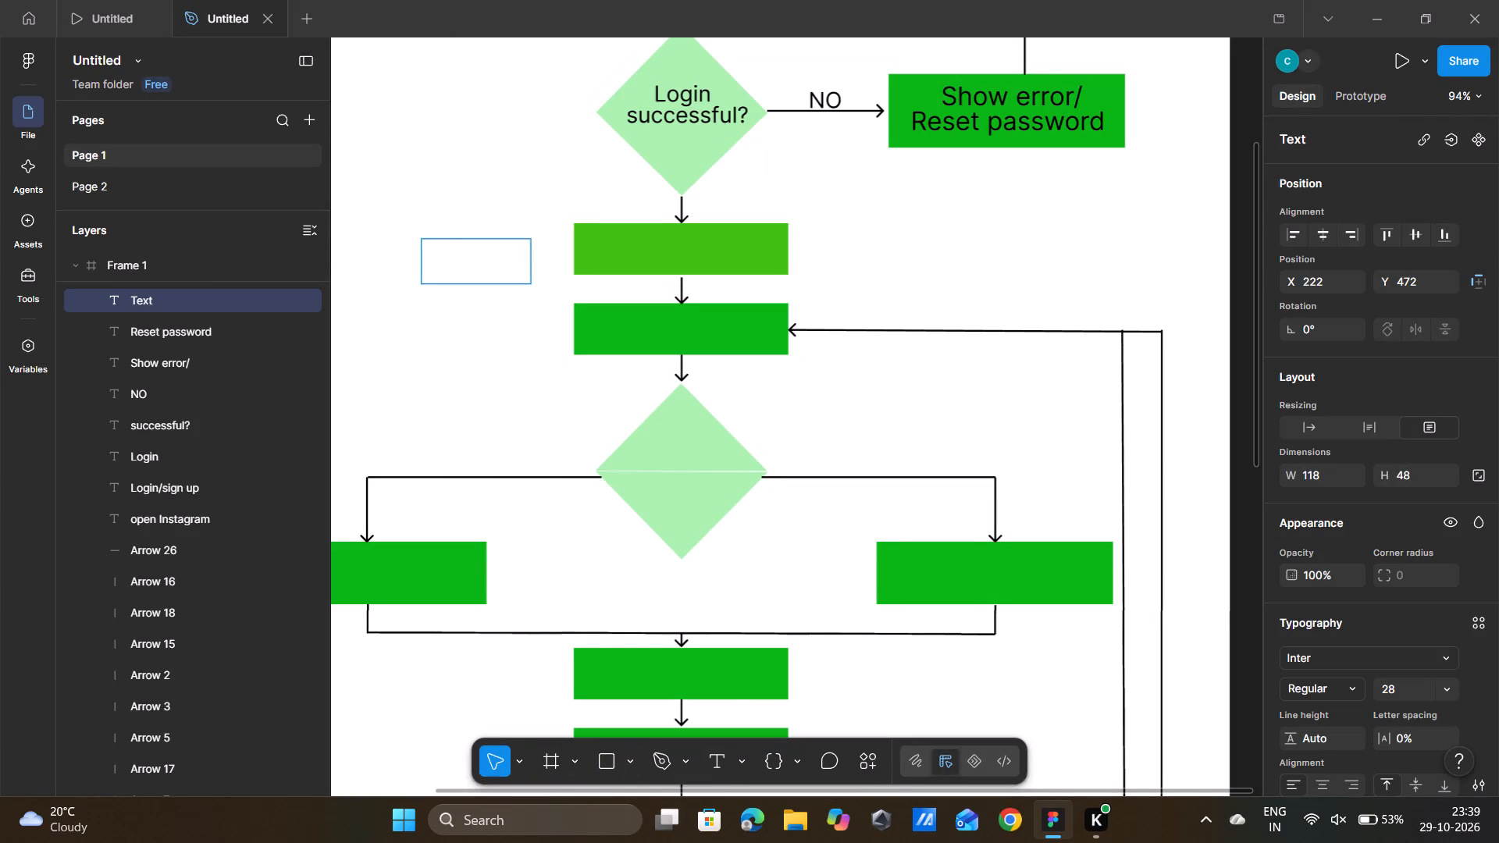
type("yes")
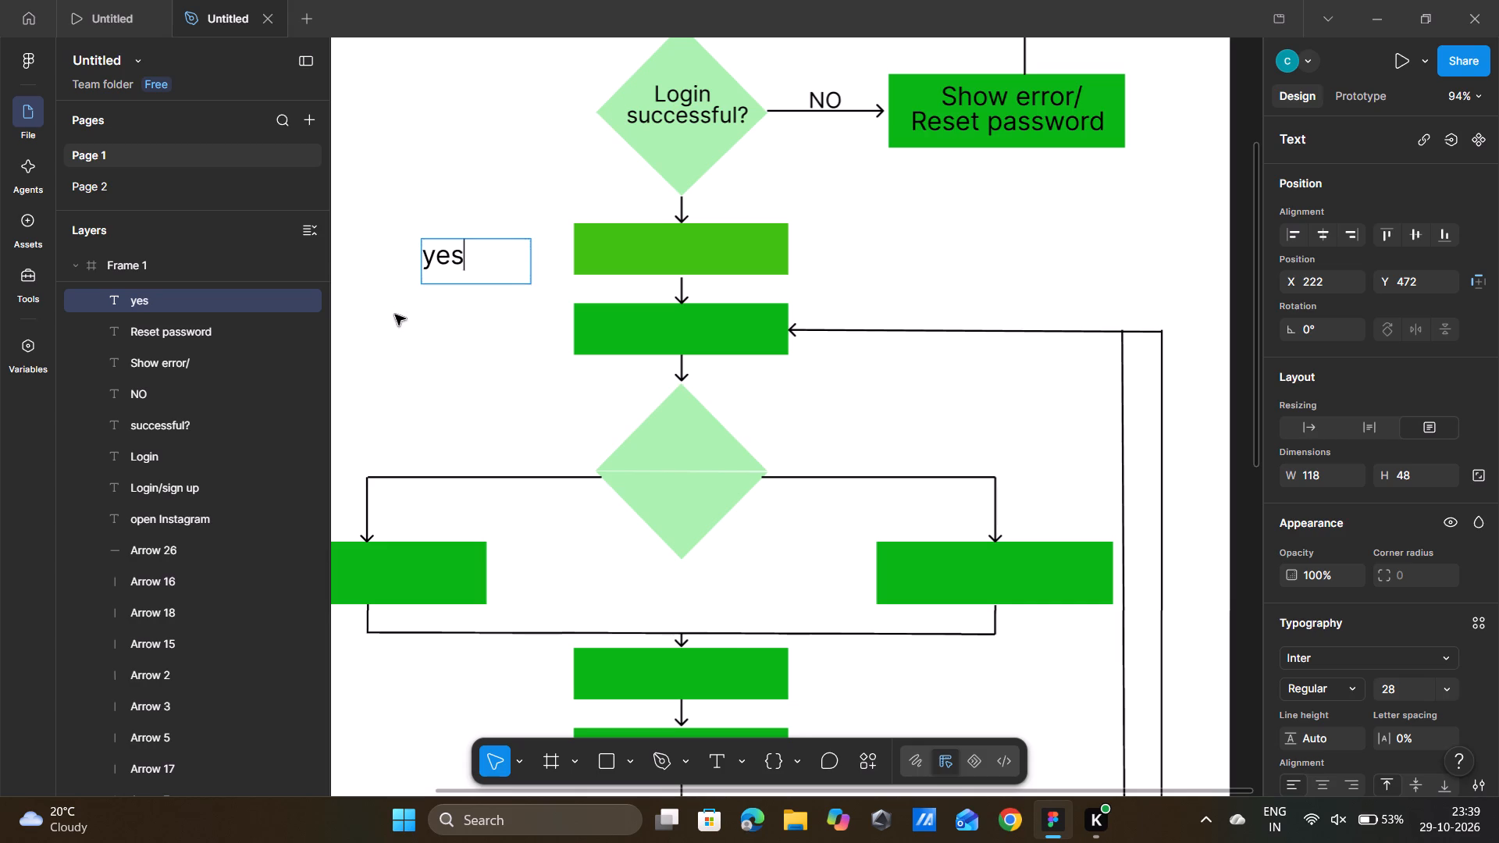
left_click(395, 315)
Move the yes text beside the arrow below the Login successful? diamond, at about X 520, Y 416.
left_click(427, 368)
left_click_drag(427, 368, 461, 258)
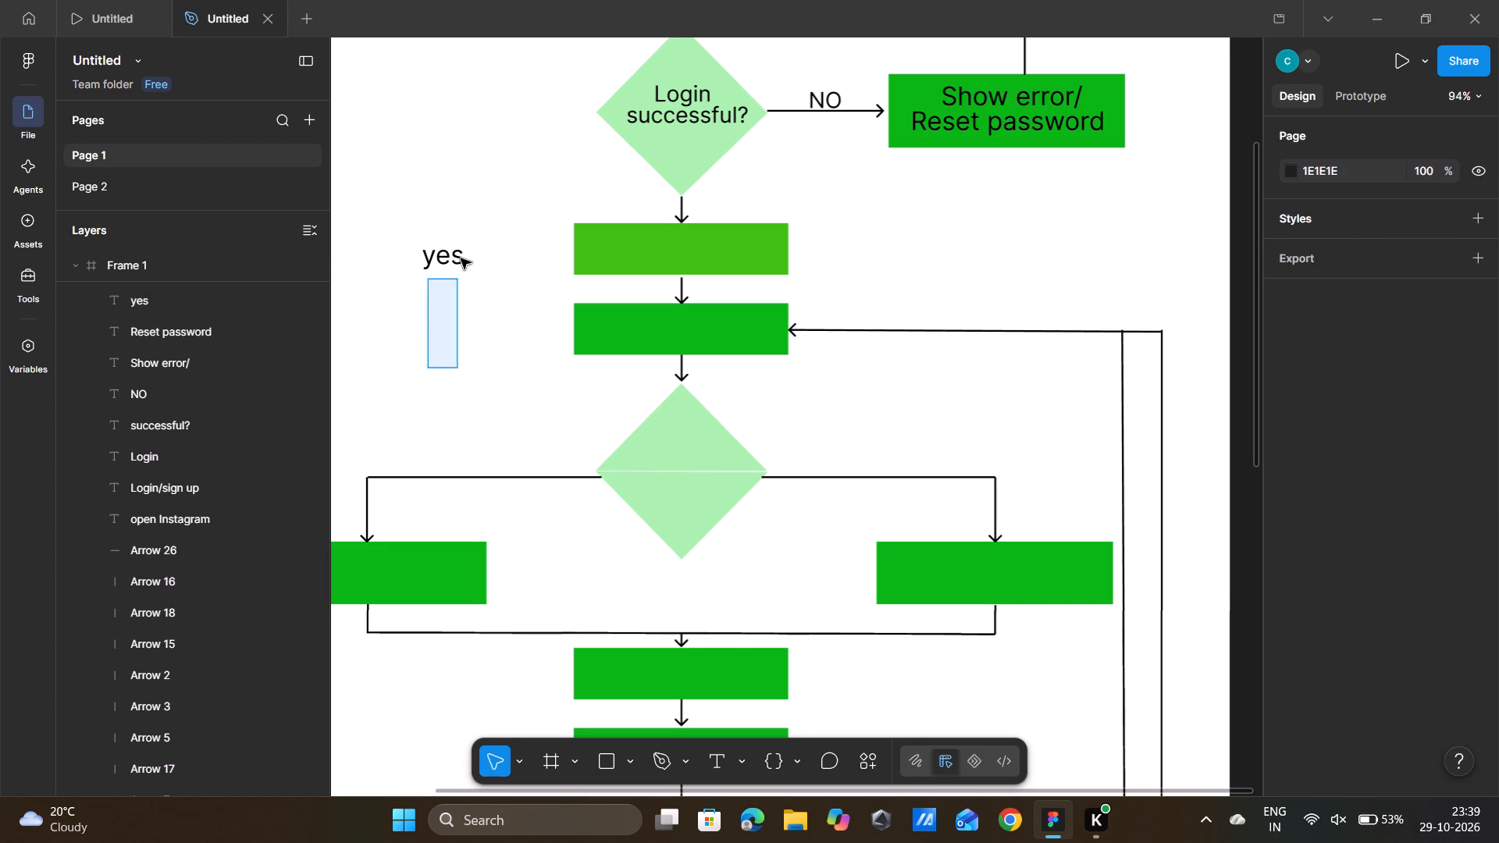
left_click_drag(461, 258, 450, 258)
left_click_drag(450, 258, 717, 225)
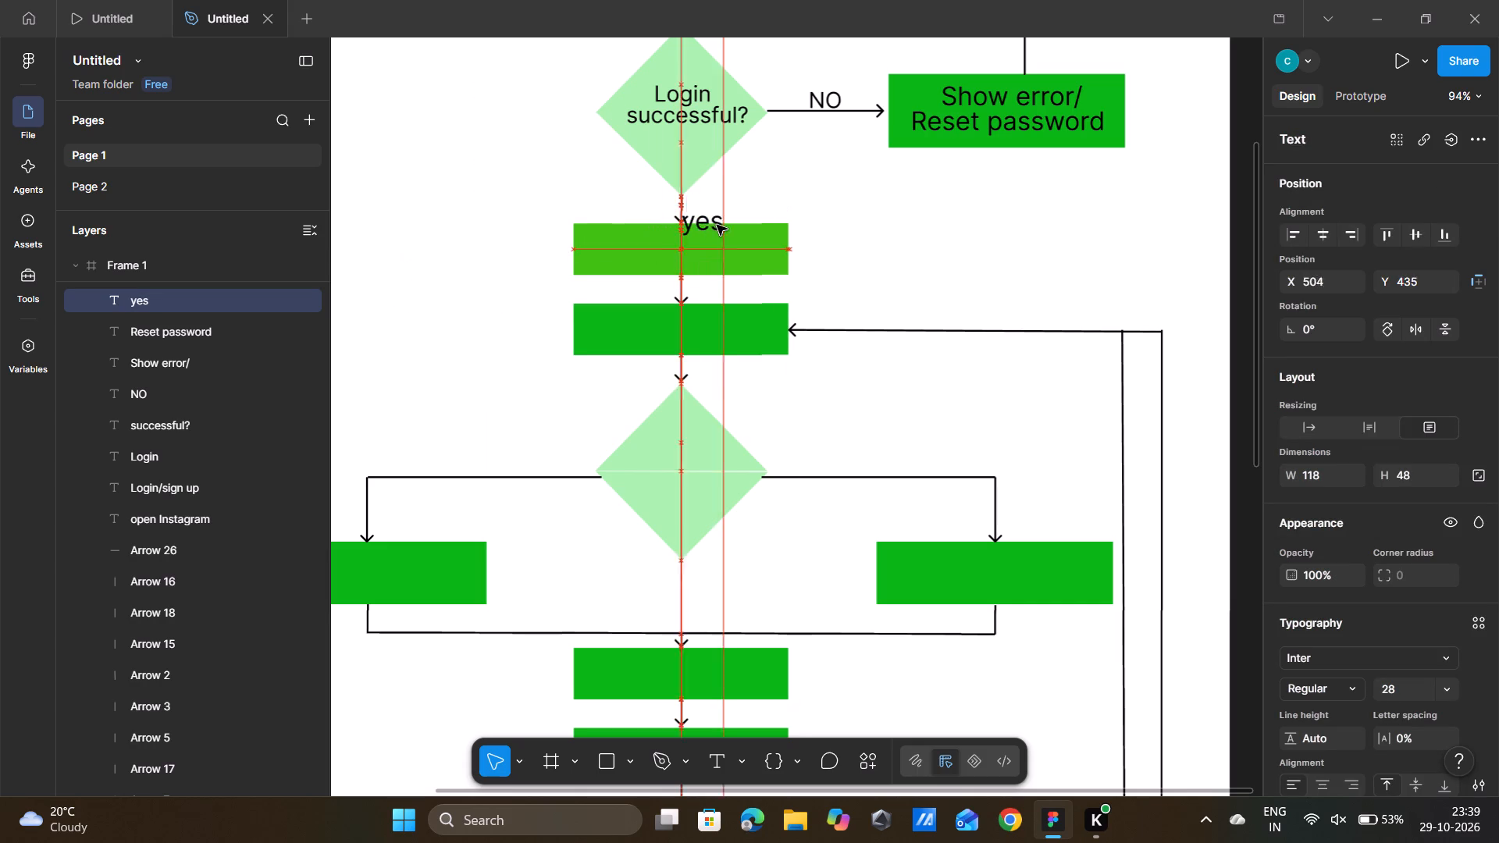
left_click_drag(717, 225, 726, 209)
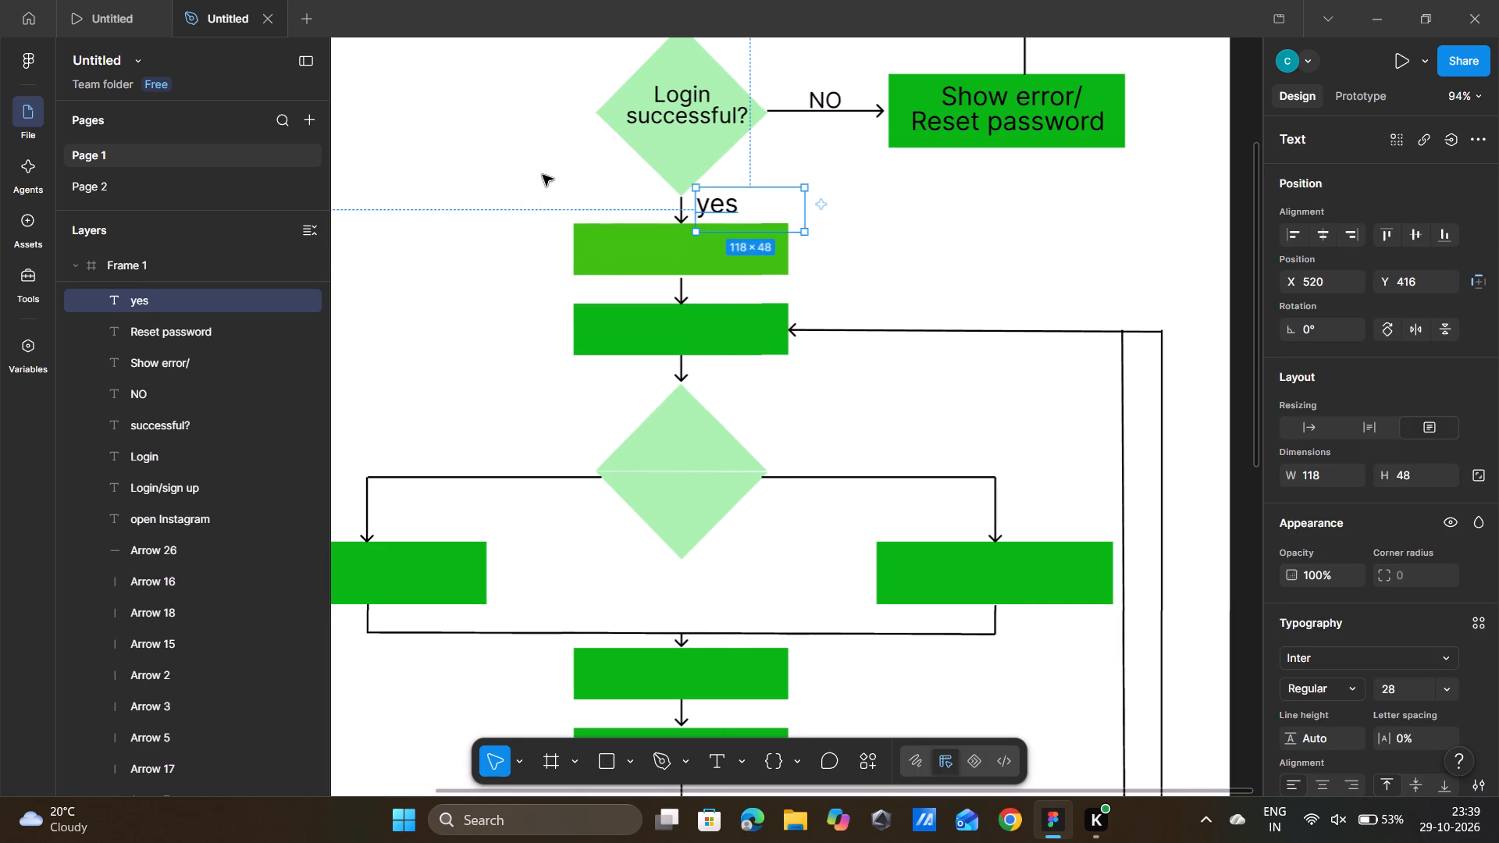
left_click_drag(543, 175, 559, 183)
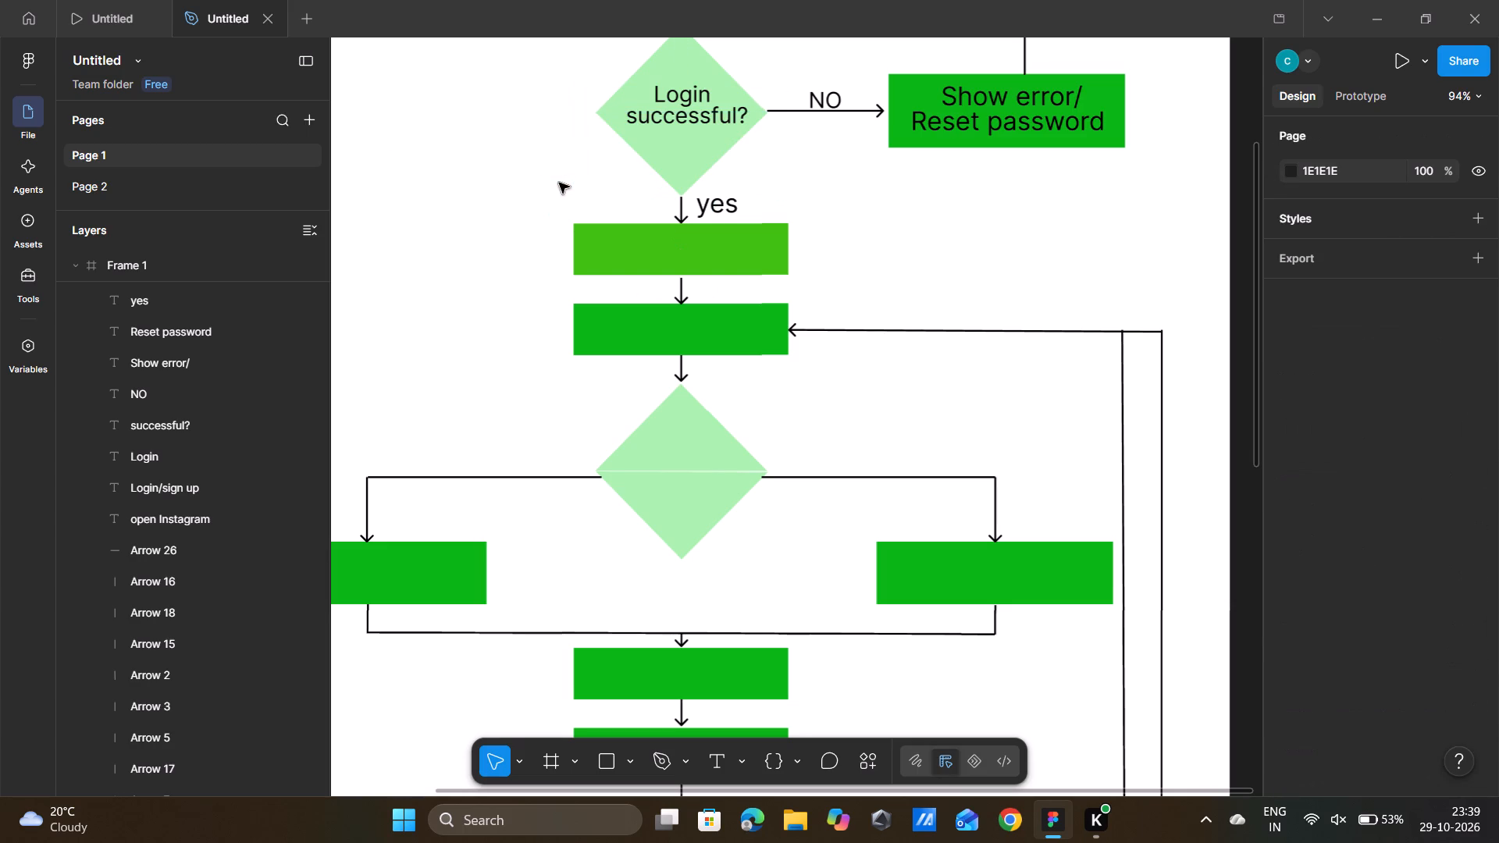
left_click(572, 199)
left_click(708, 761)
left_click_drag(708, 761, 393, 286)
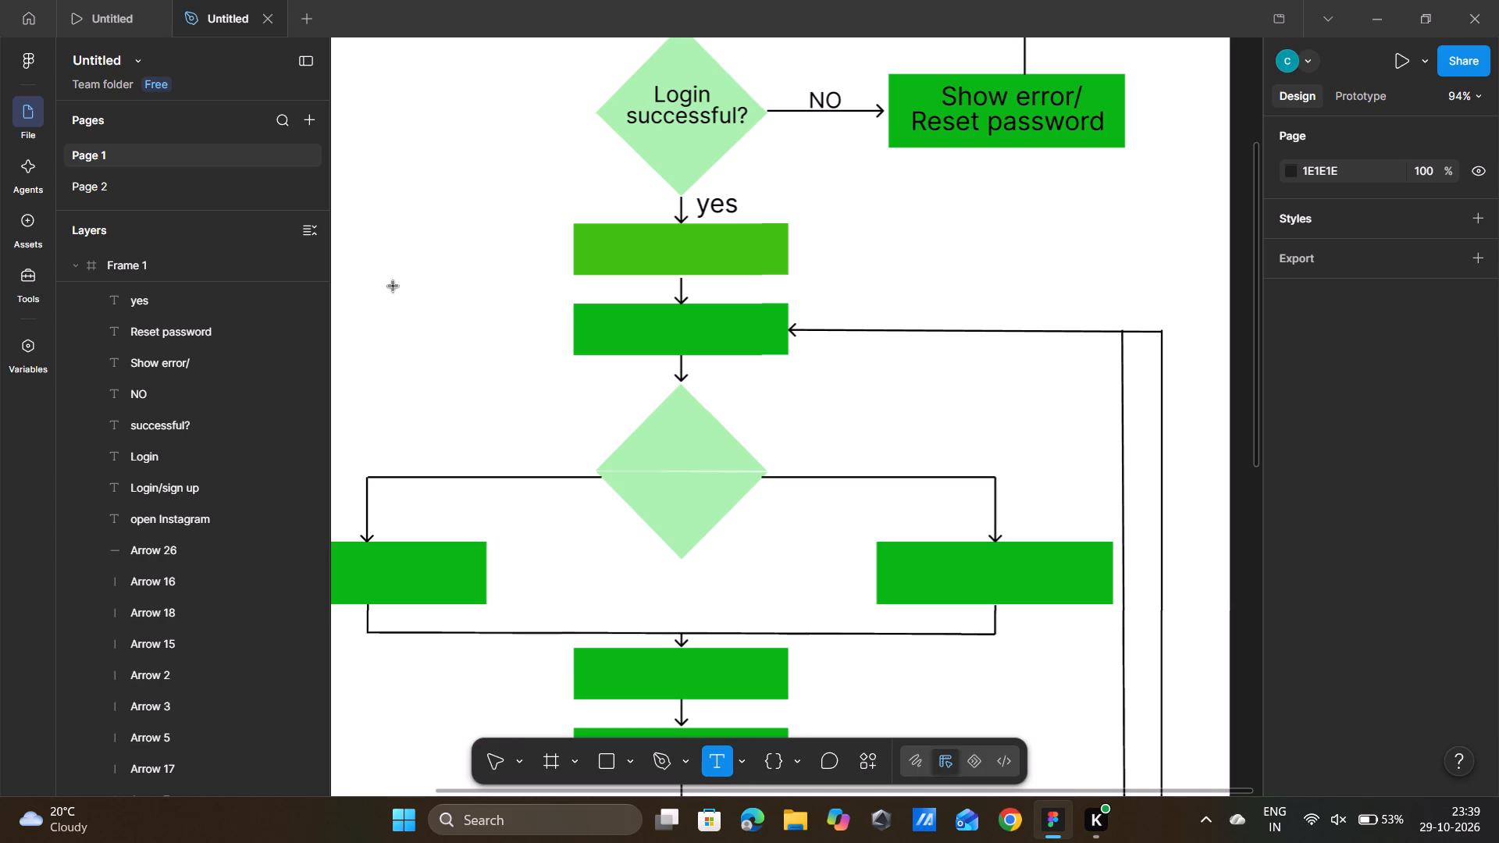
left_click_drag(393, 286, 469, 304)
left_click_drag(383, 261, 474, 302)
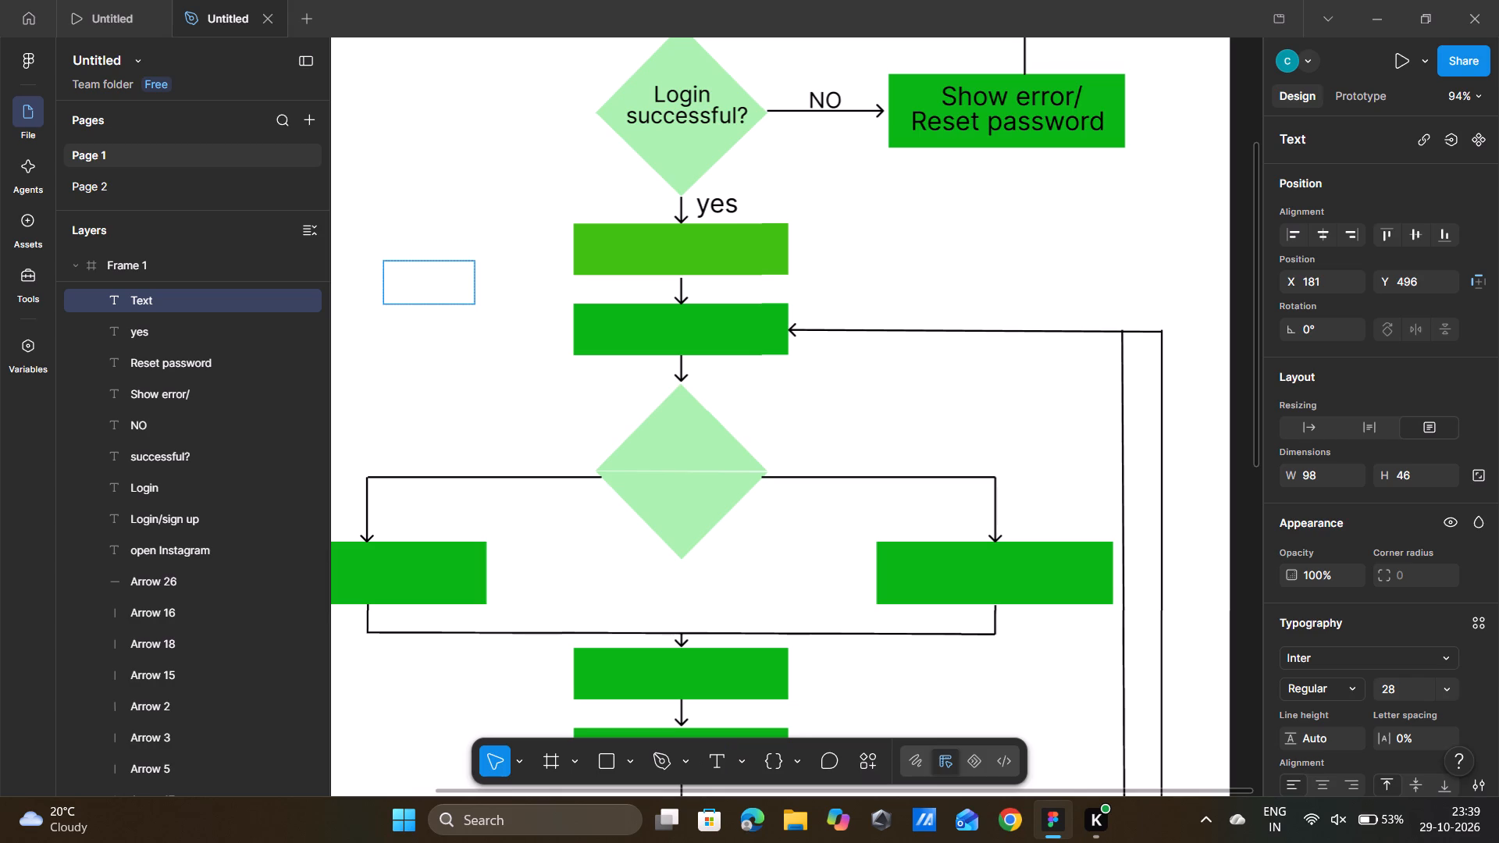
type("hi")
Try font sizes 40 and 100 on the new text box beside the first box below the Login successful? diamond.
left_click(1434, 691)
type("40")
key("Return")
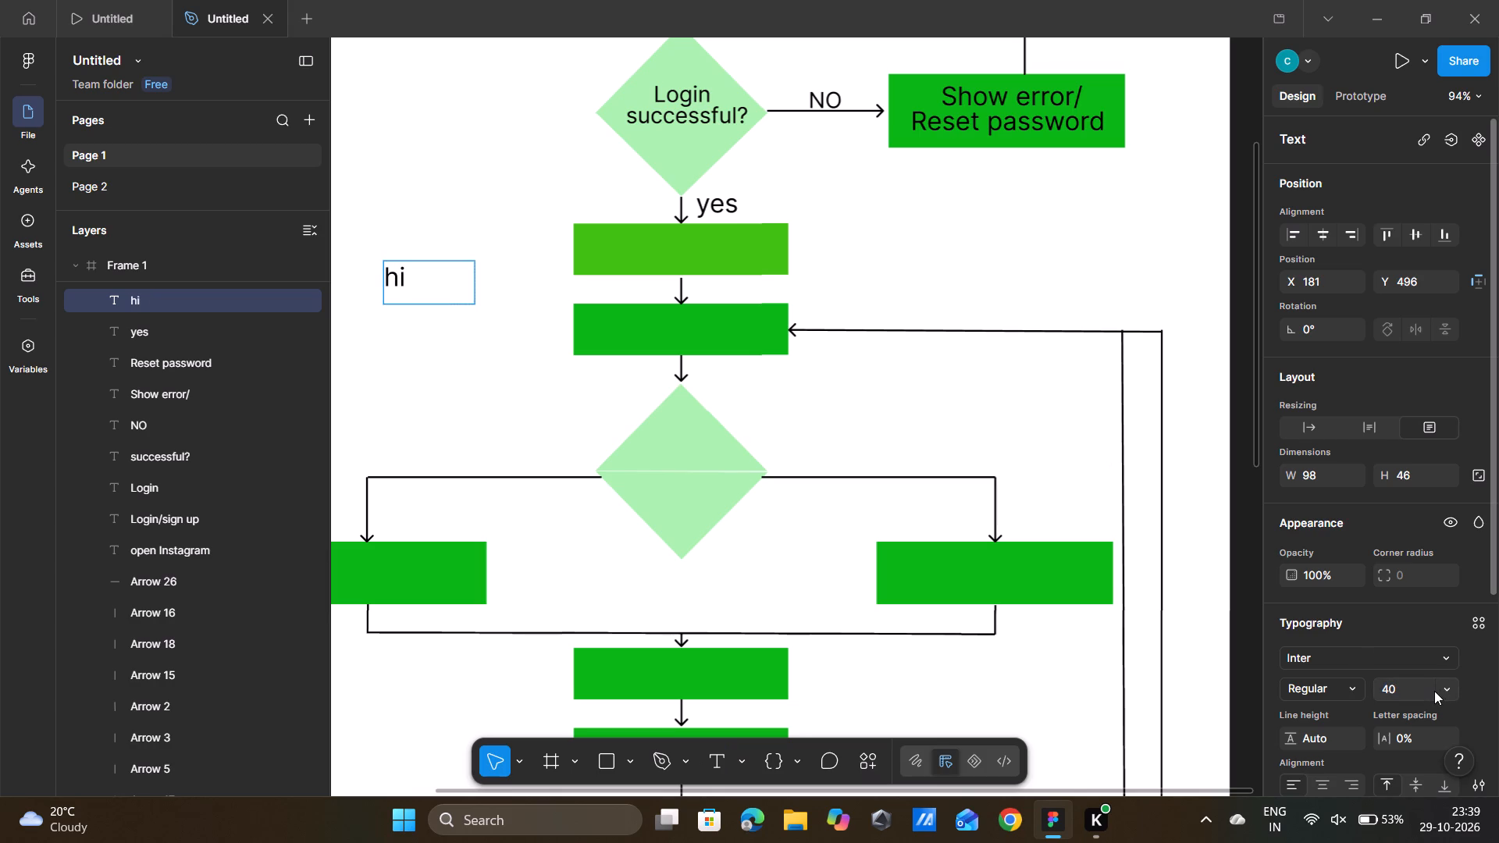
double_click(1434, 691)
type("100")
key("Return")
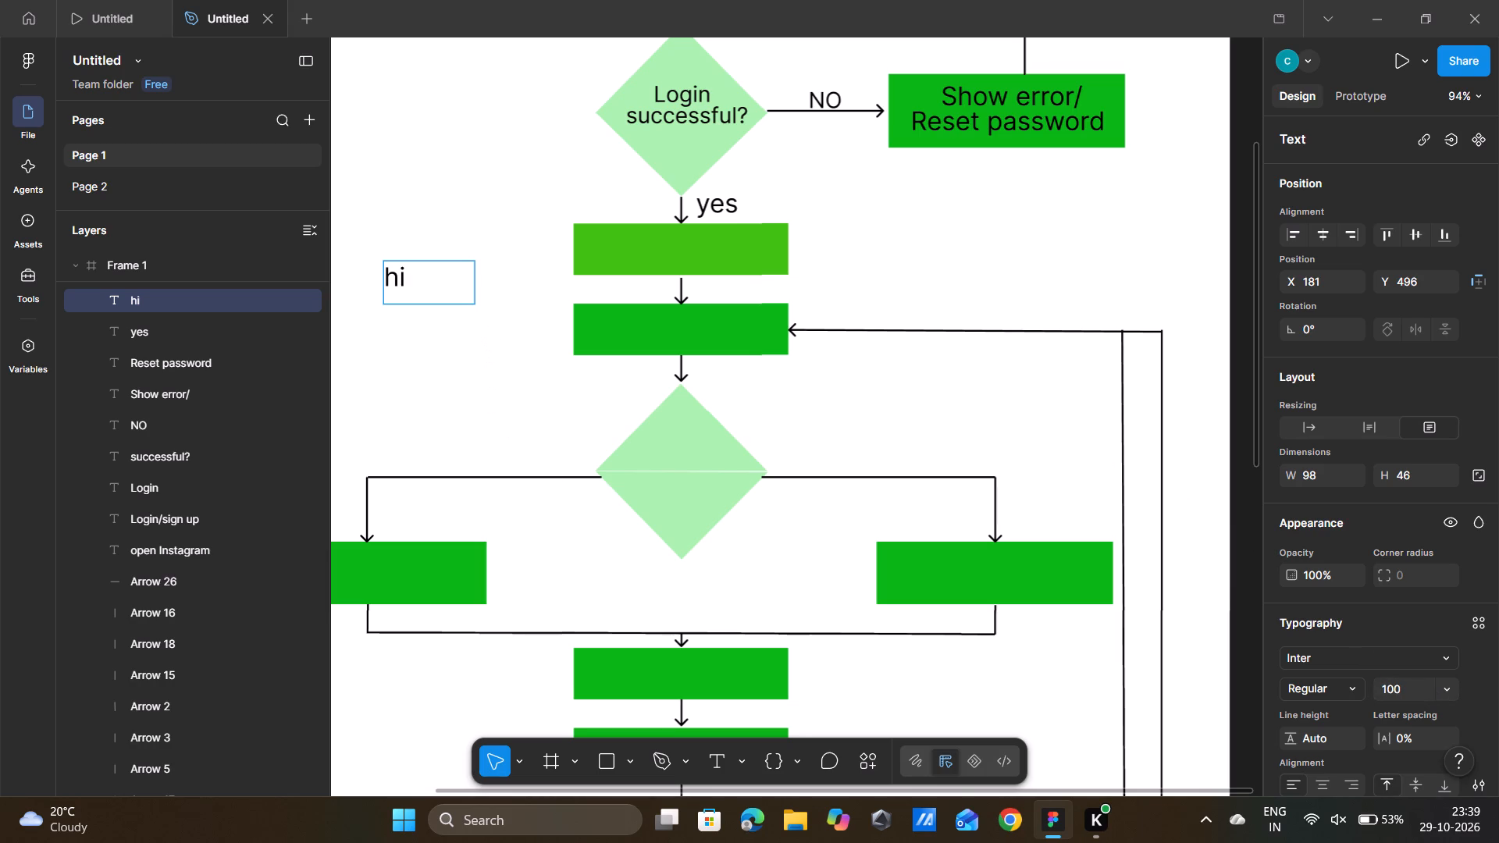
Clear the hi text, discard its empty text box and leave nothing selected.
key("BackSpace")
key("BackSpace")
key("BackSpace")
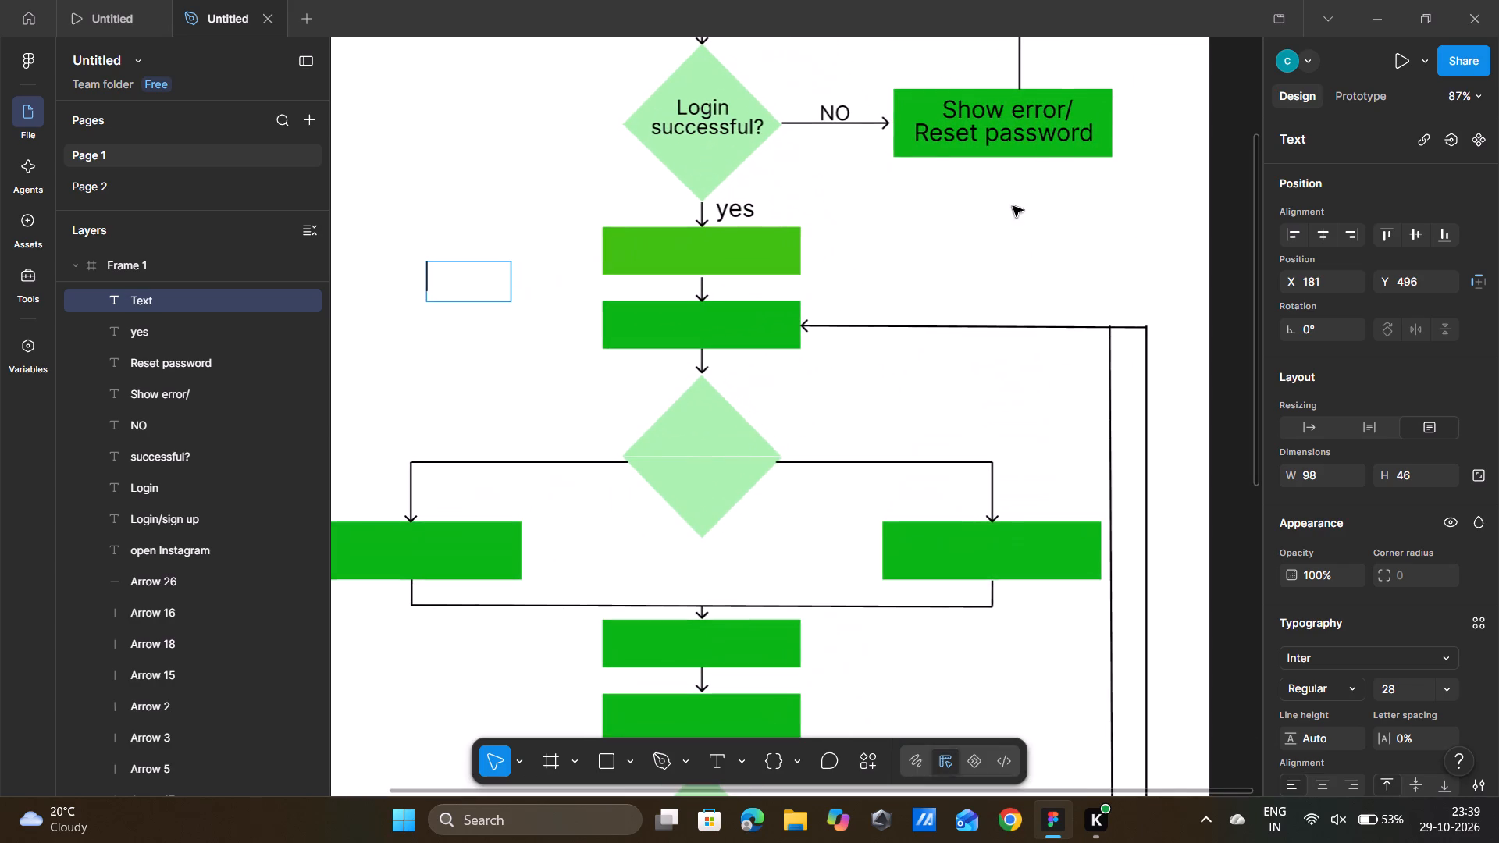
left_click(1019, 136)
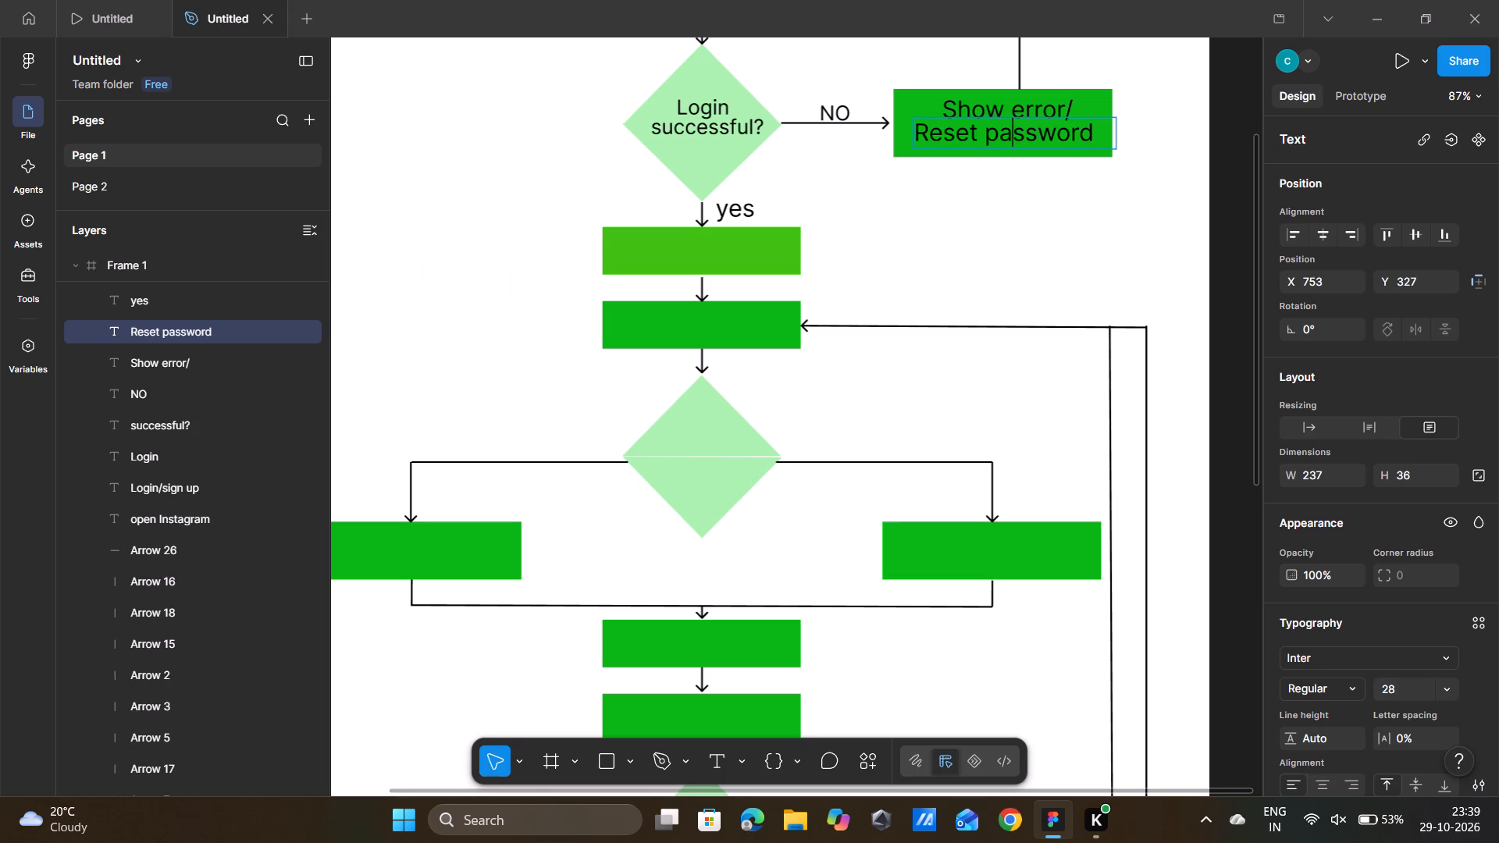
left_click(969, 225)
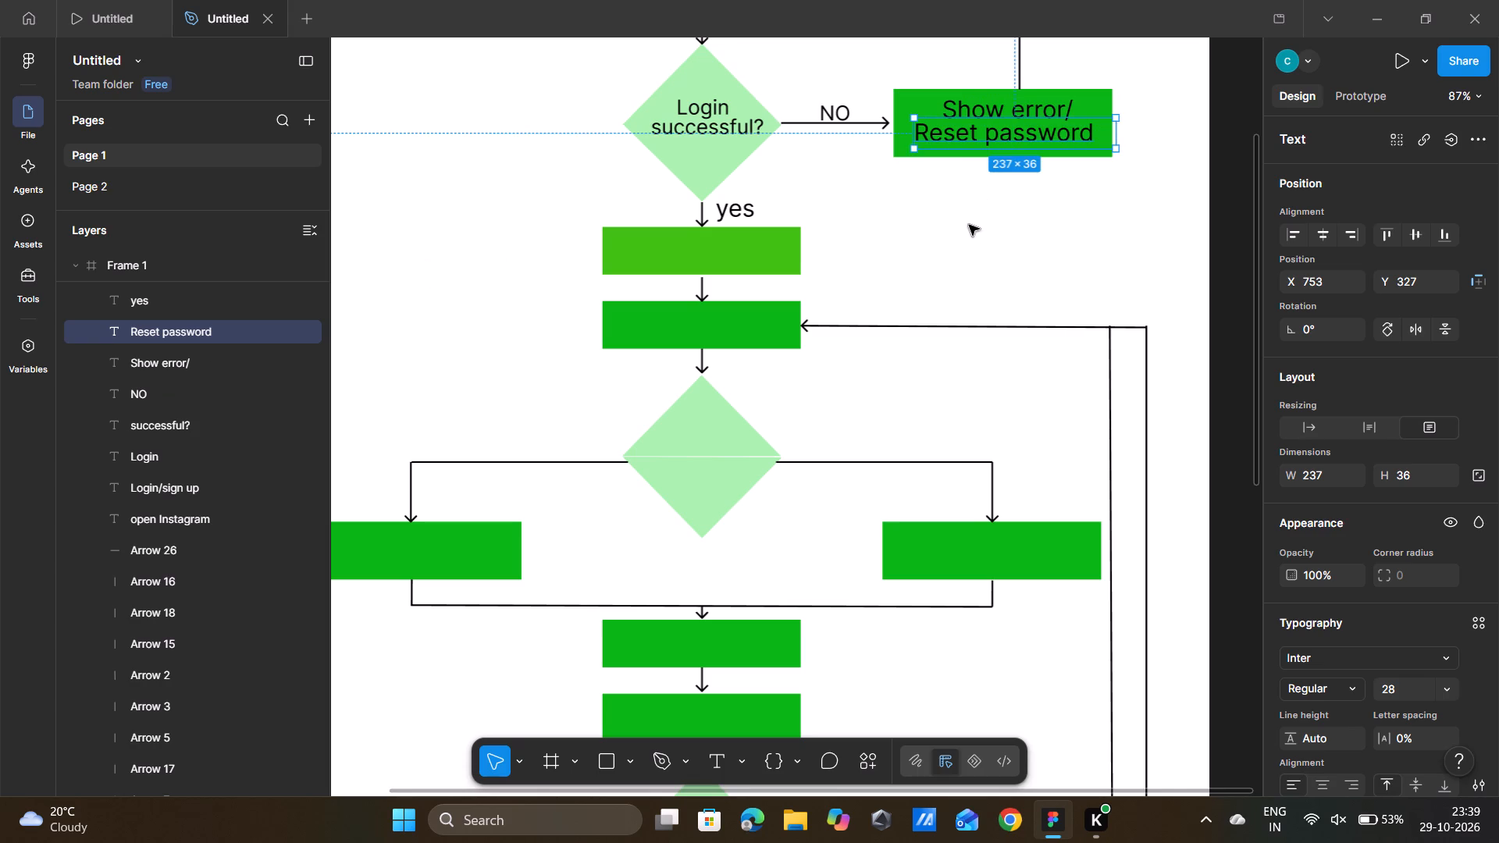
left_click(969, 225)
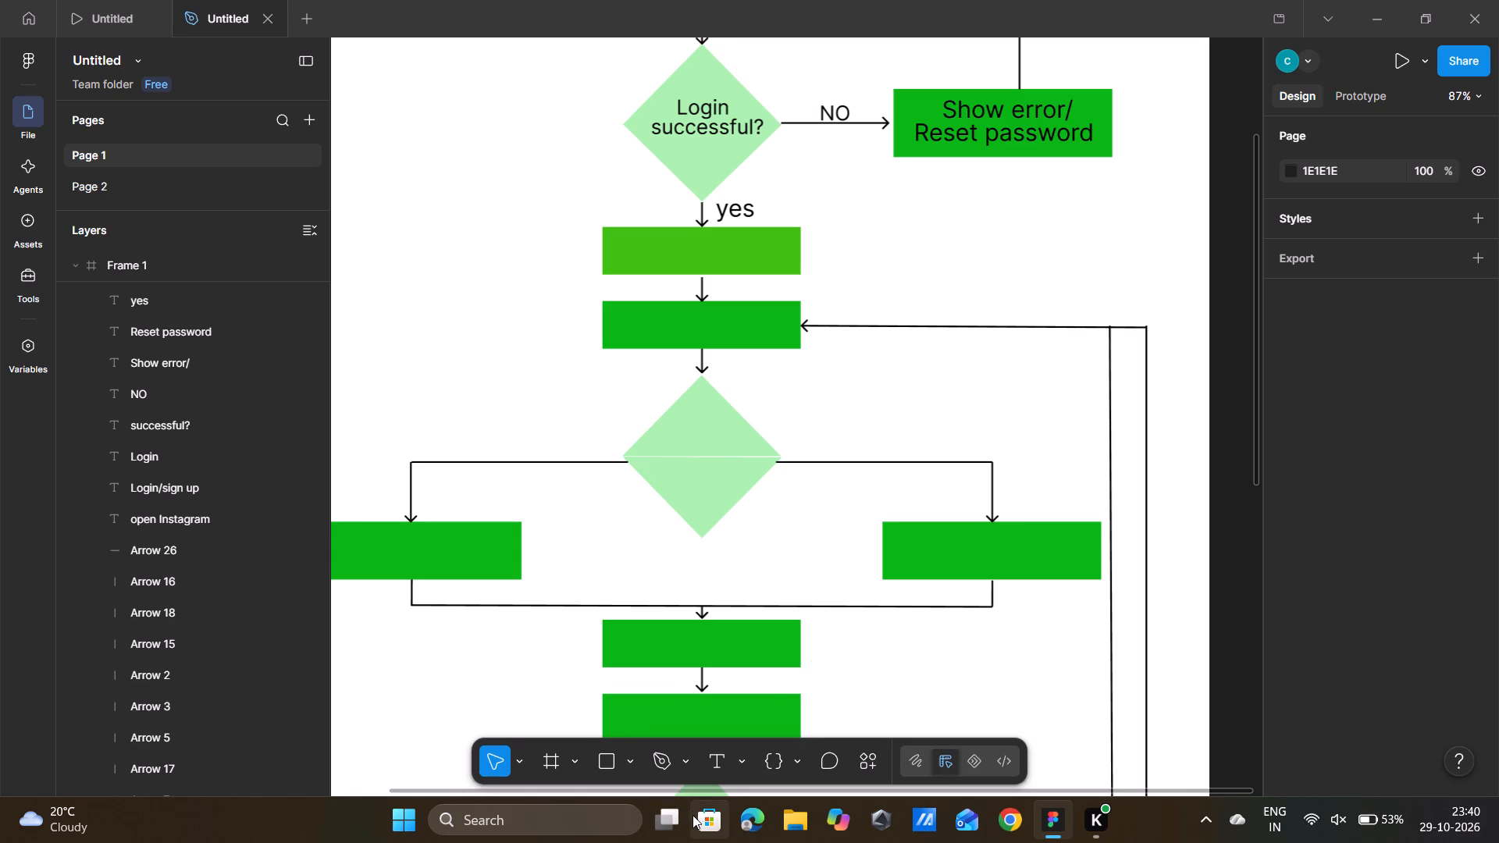
Start a new text box with the Text tool in the empty area beside the first box below the Login successful? diamond.
left_click(721, 759)
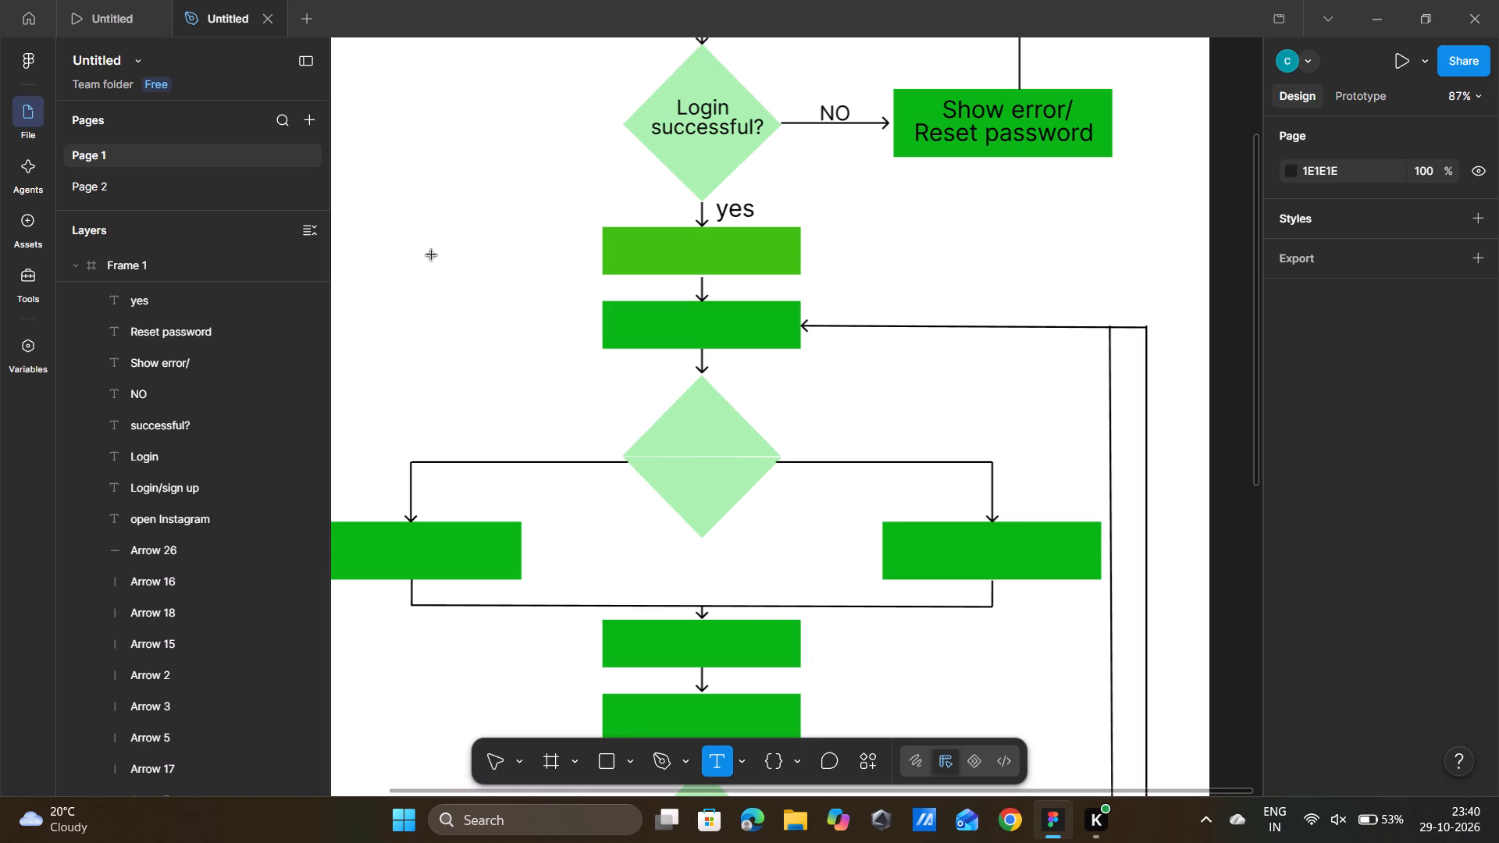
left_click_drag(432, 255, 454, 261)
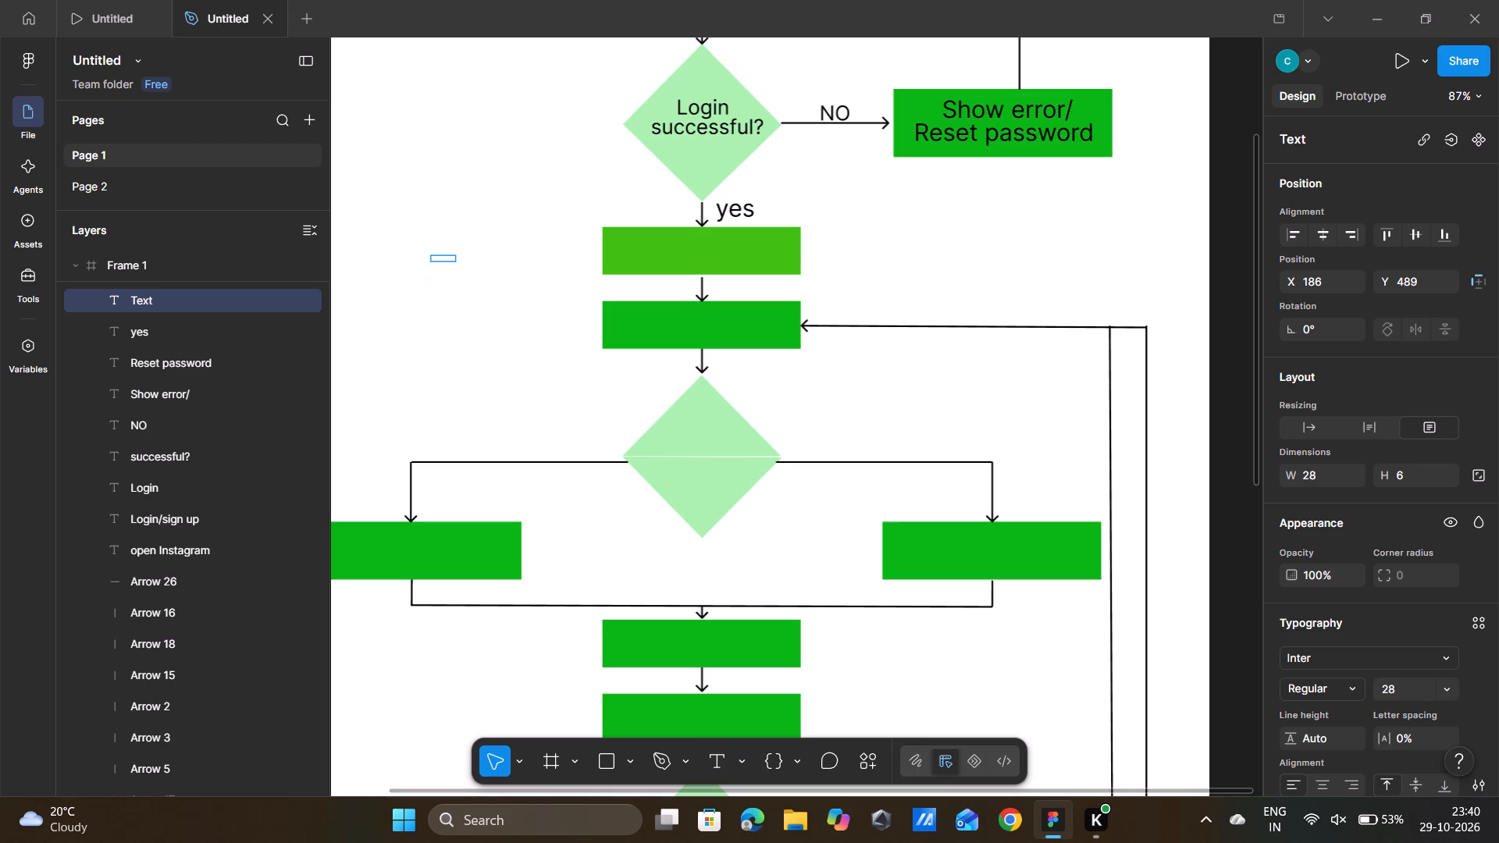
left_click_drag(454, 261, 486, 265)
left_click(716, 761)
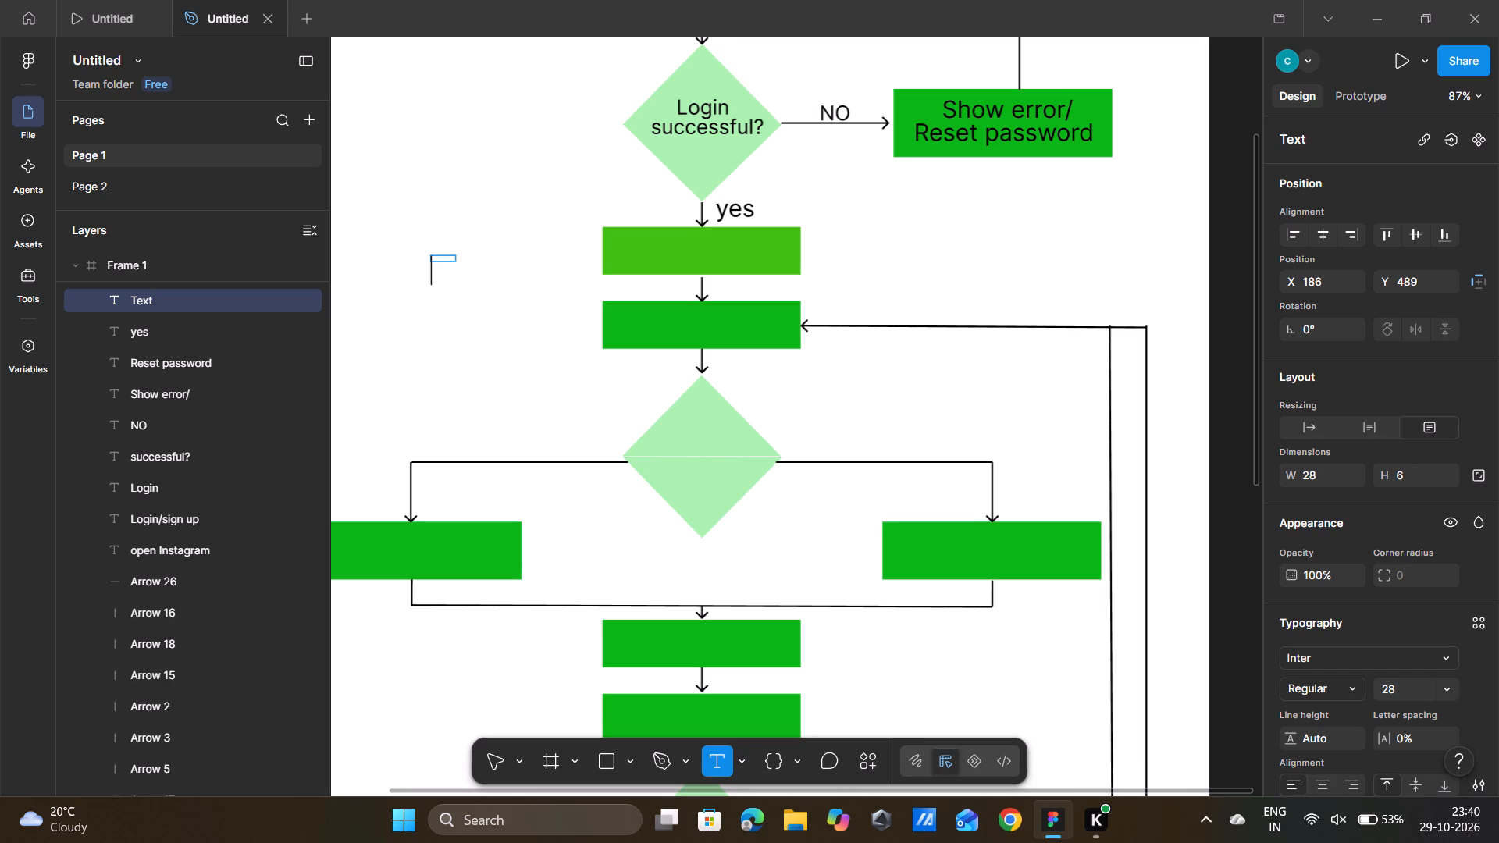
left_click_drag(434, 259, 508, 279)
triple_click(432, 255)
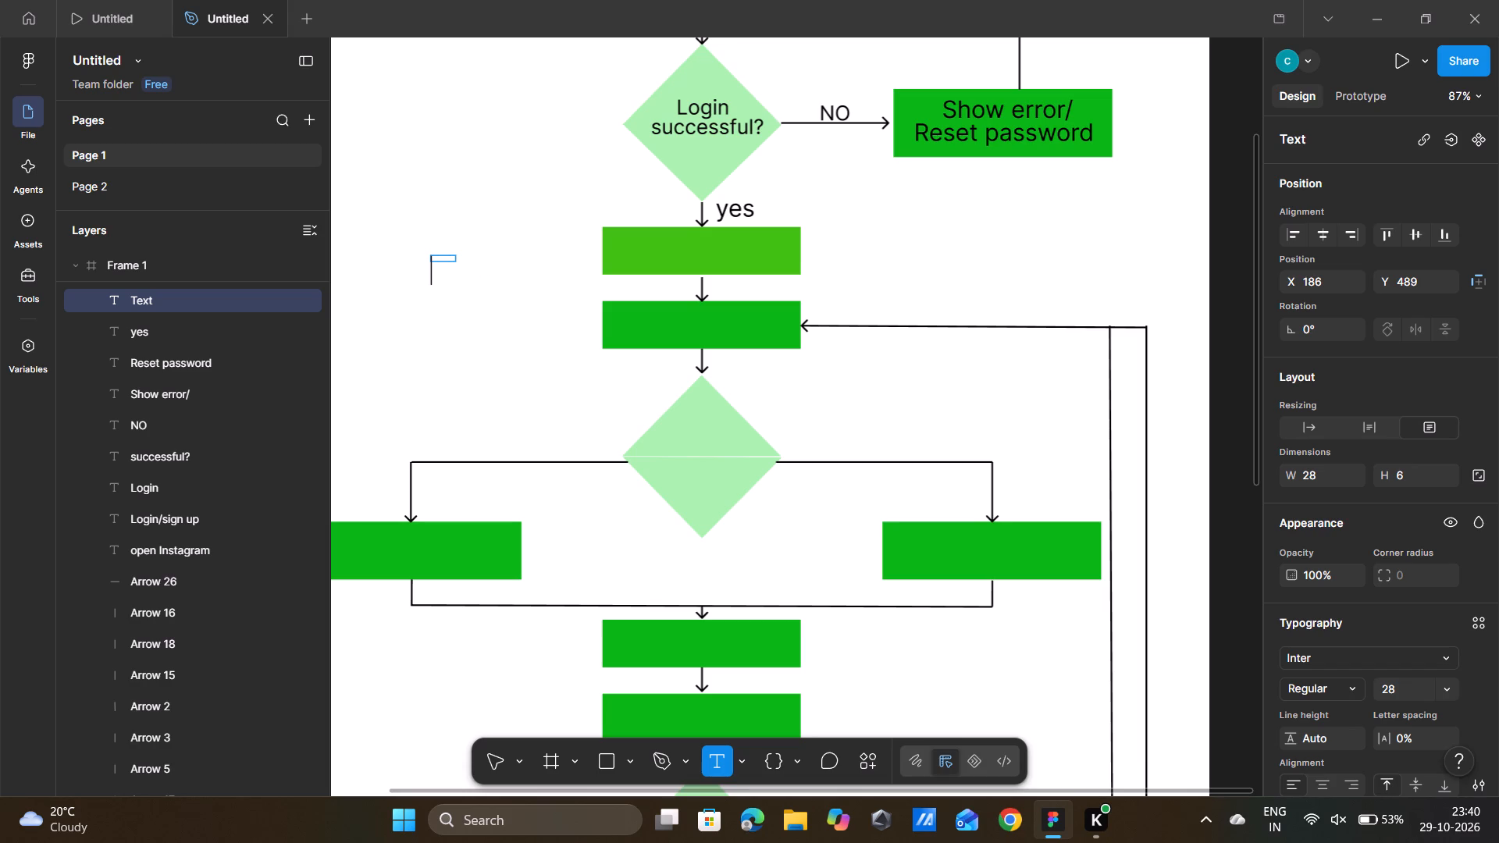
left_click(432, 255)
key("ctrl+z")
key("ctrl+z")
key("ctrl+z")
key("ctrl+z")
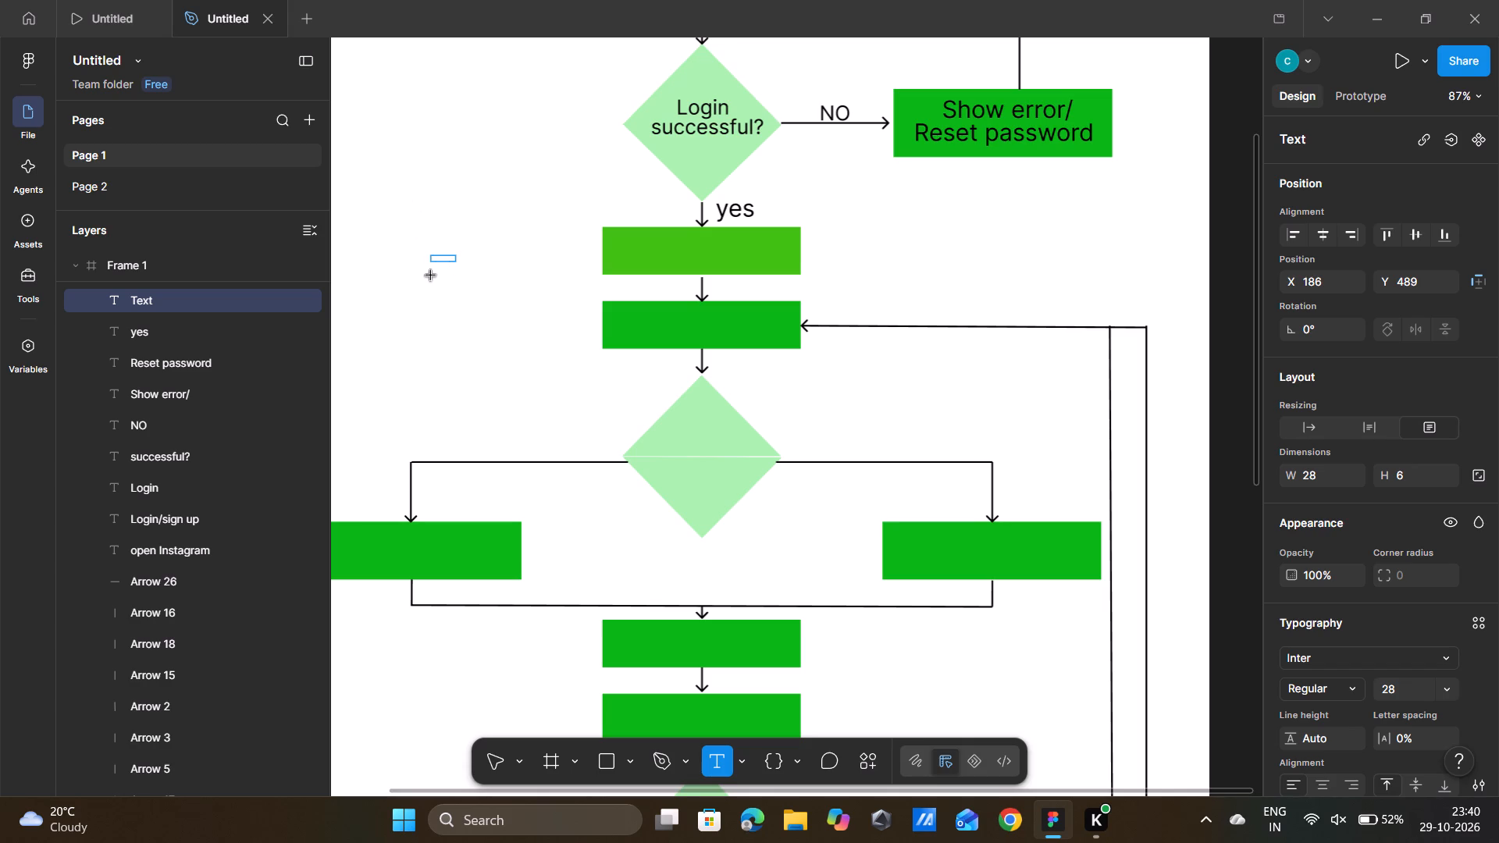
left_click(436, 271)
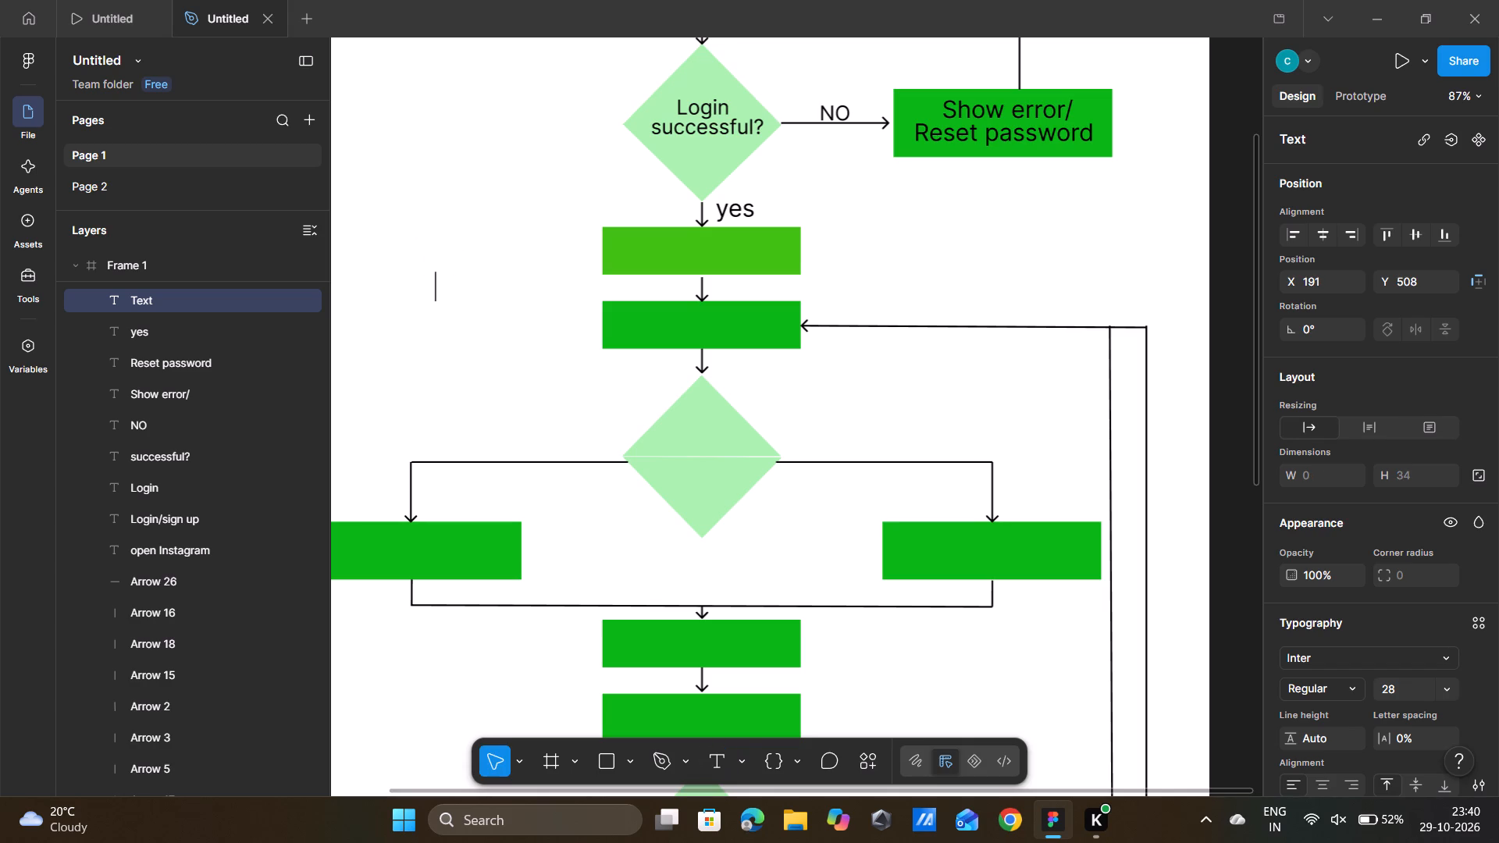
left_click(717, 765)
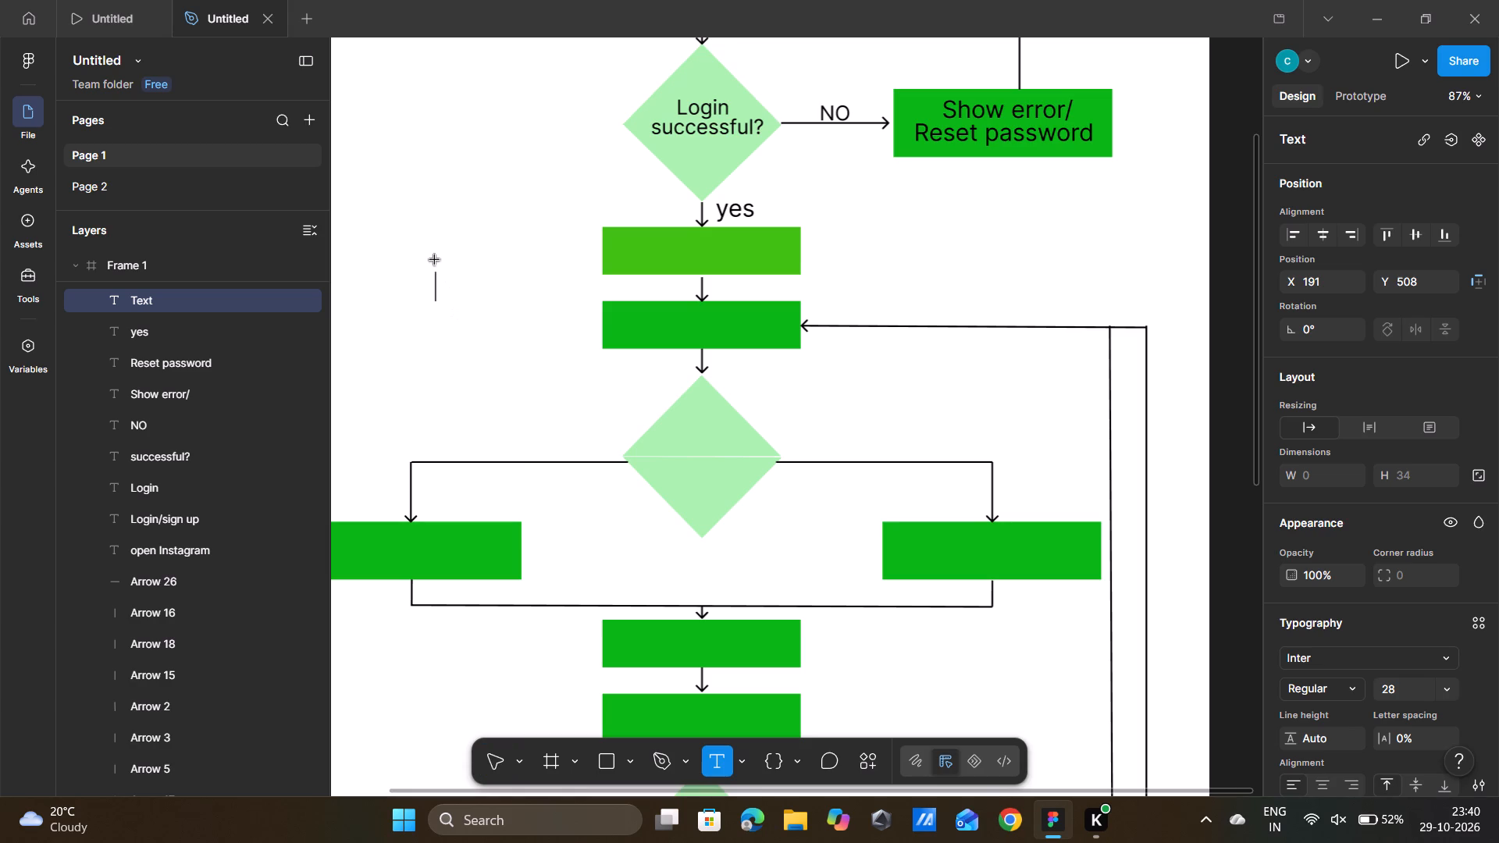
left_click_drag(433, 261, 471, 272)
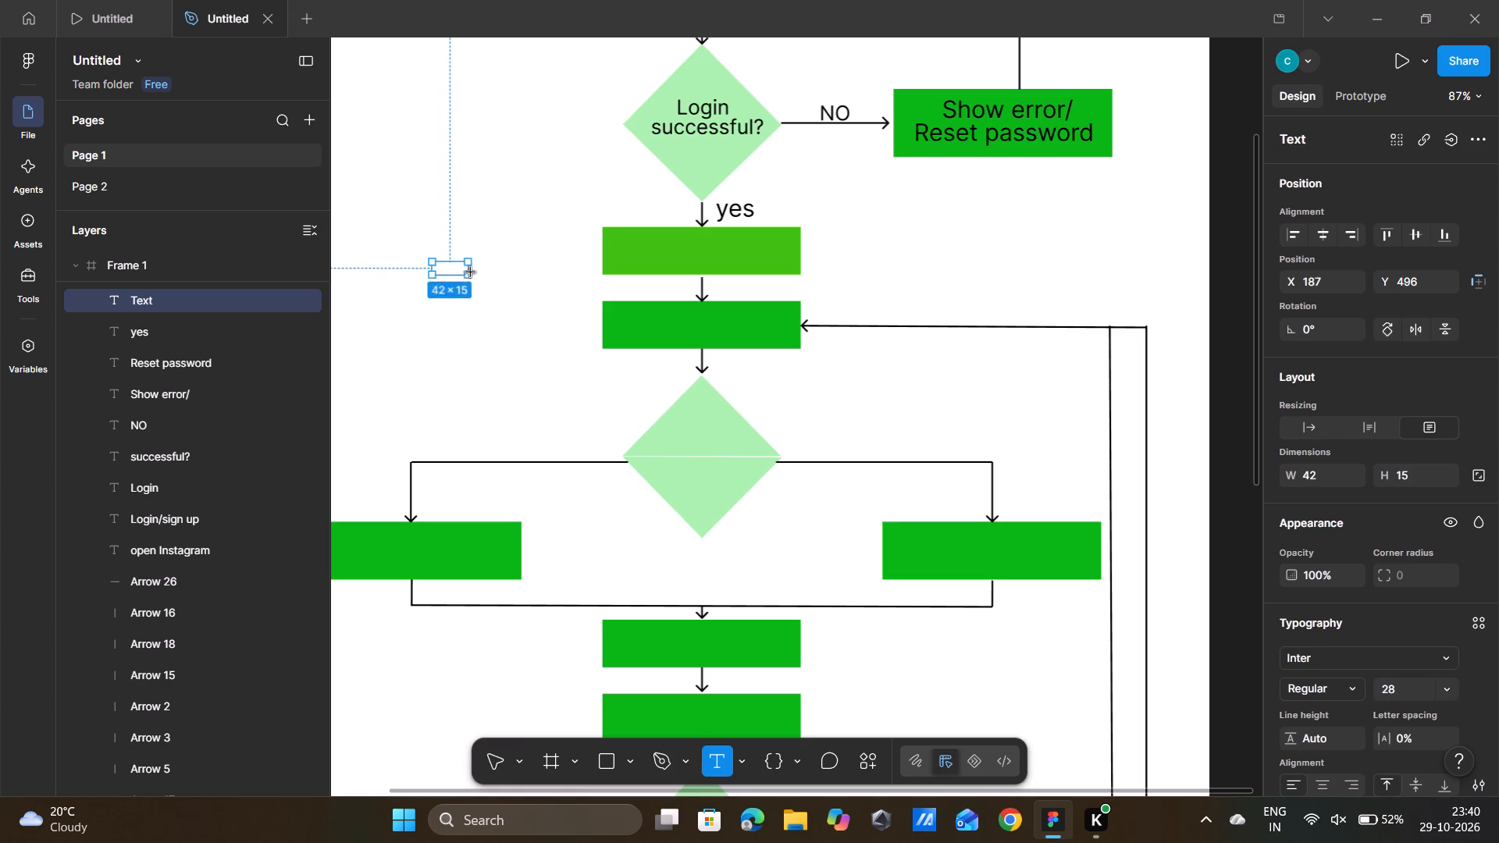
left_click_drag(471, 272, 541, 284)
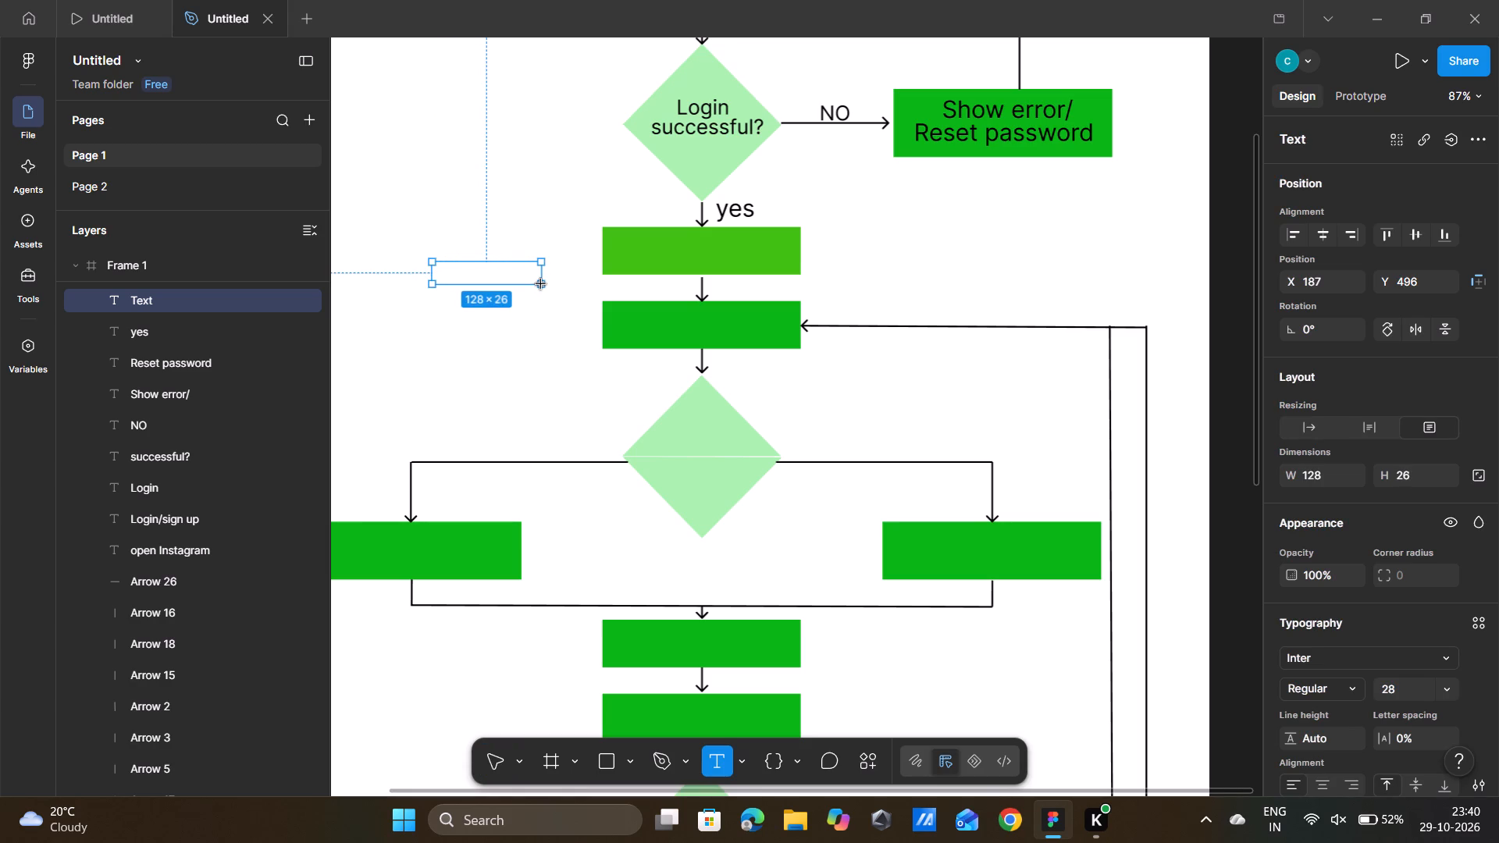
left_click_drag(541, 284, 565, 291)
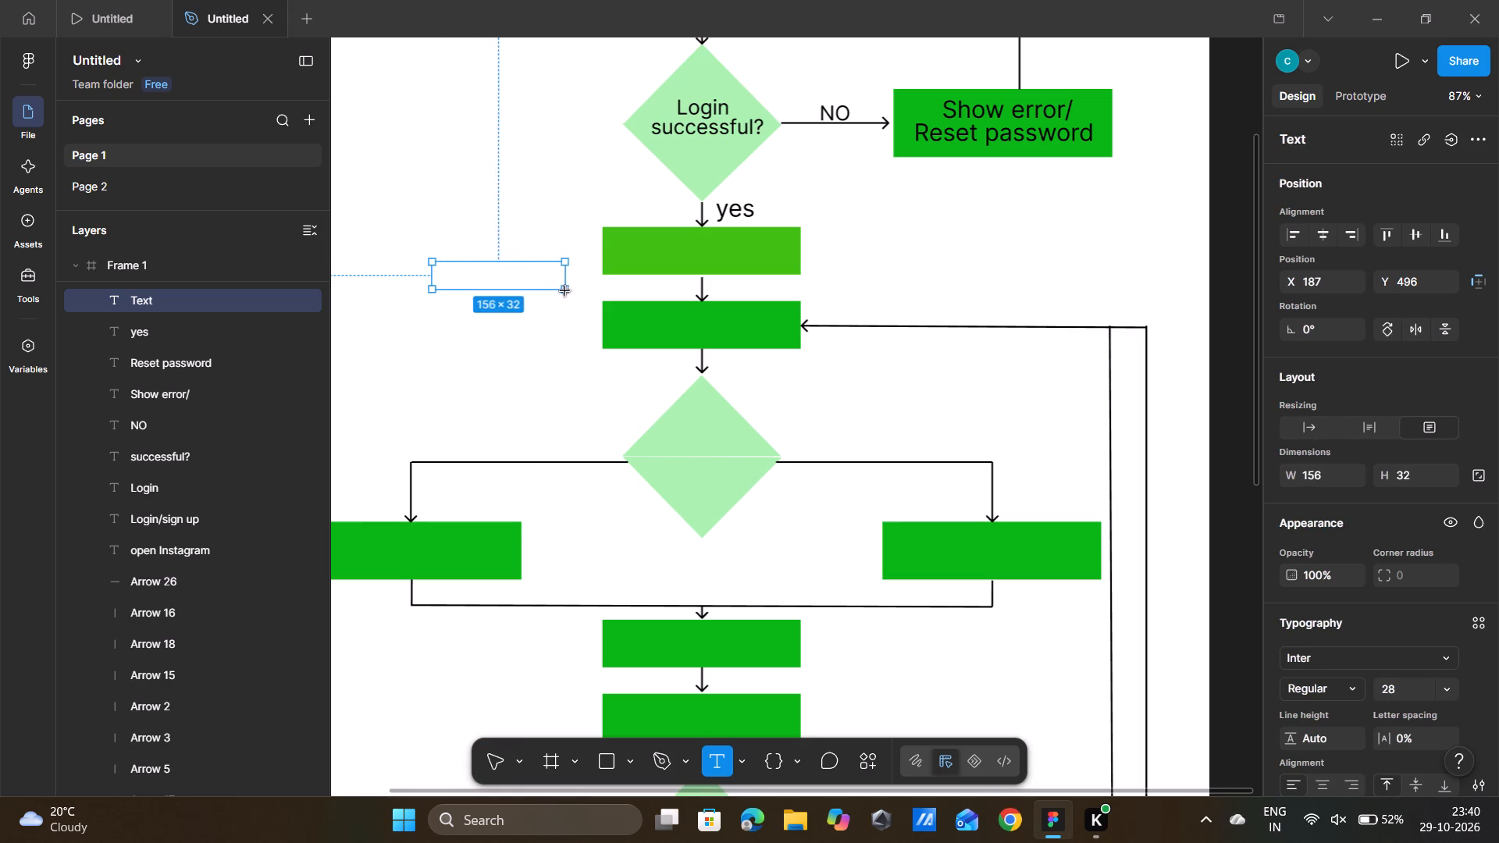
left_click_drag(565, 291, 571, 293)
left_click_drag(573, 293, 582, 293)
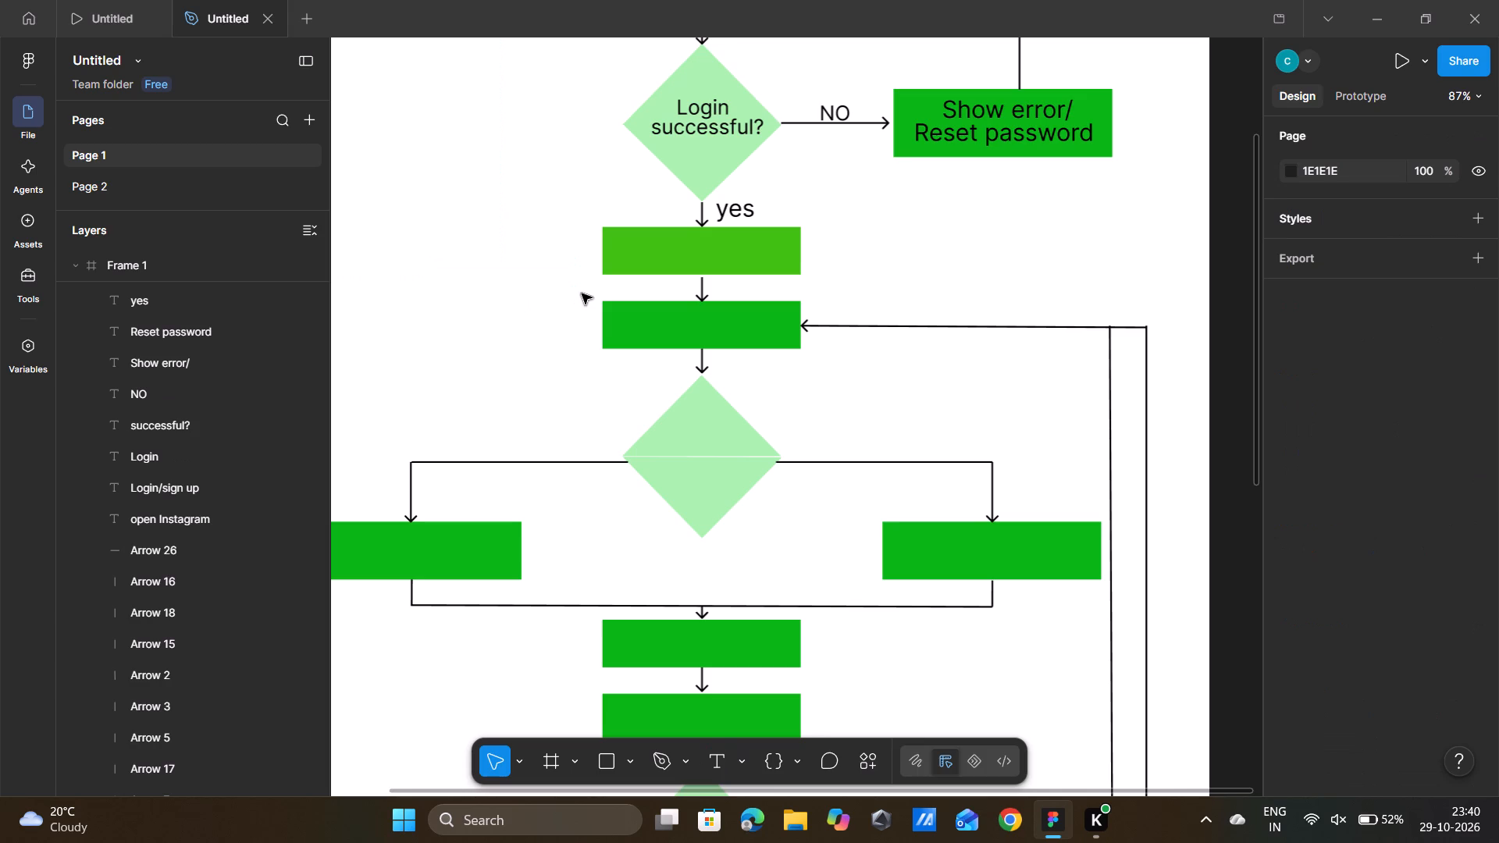
Draw a text box about 172 × 48 in the empty area beside the box after the yes arrow and enter Choose Profile.
left_click(725, 767)
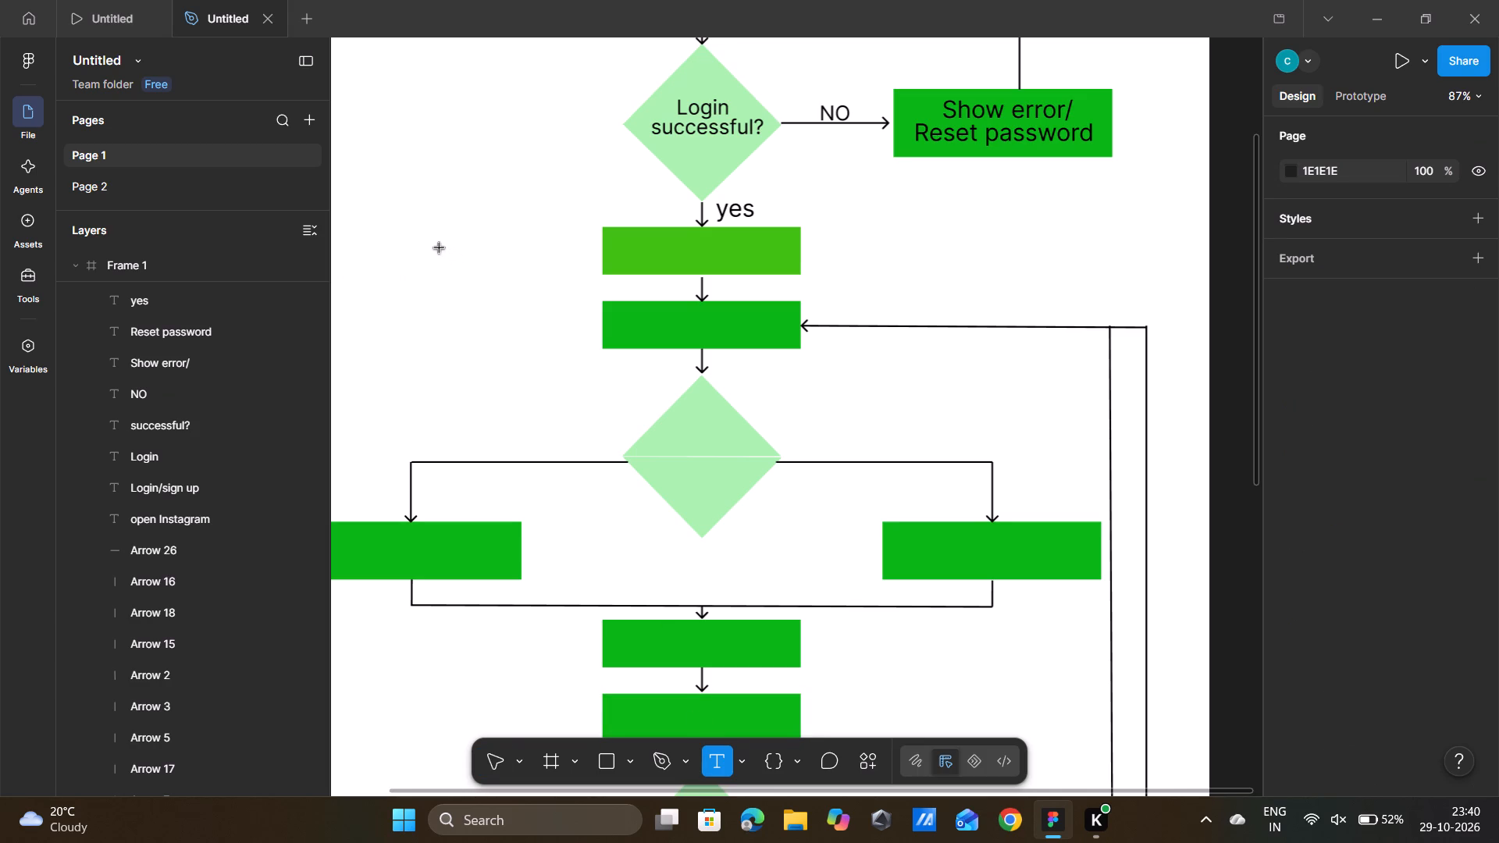
left_click_drag(405, 248, 574, 274)
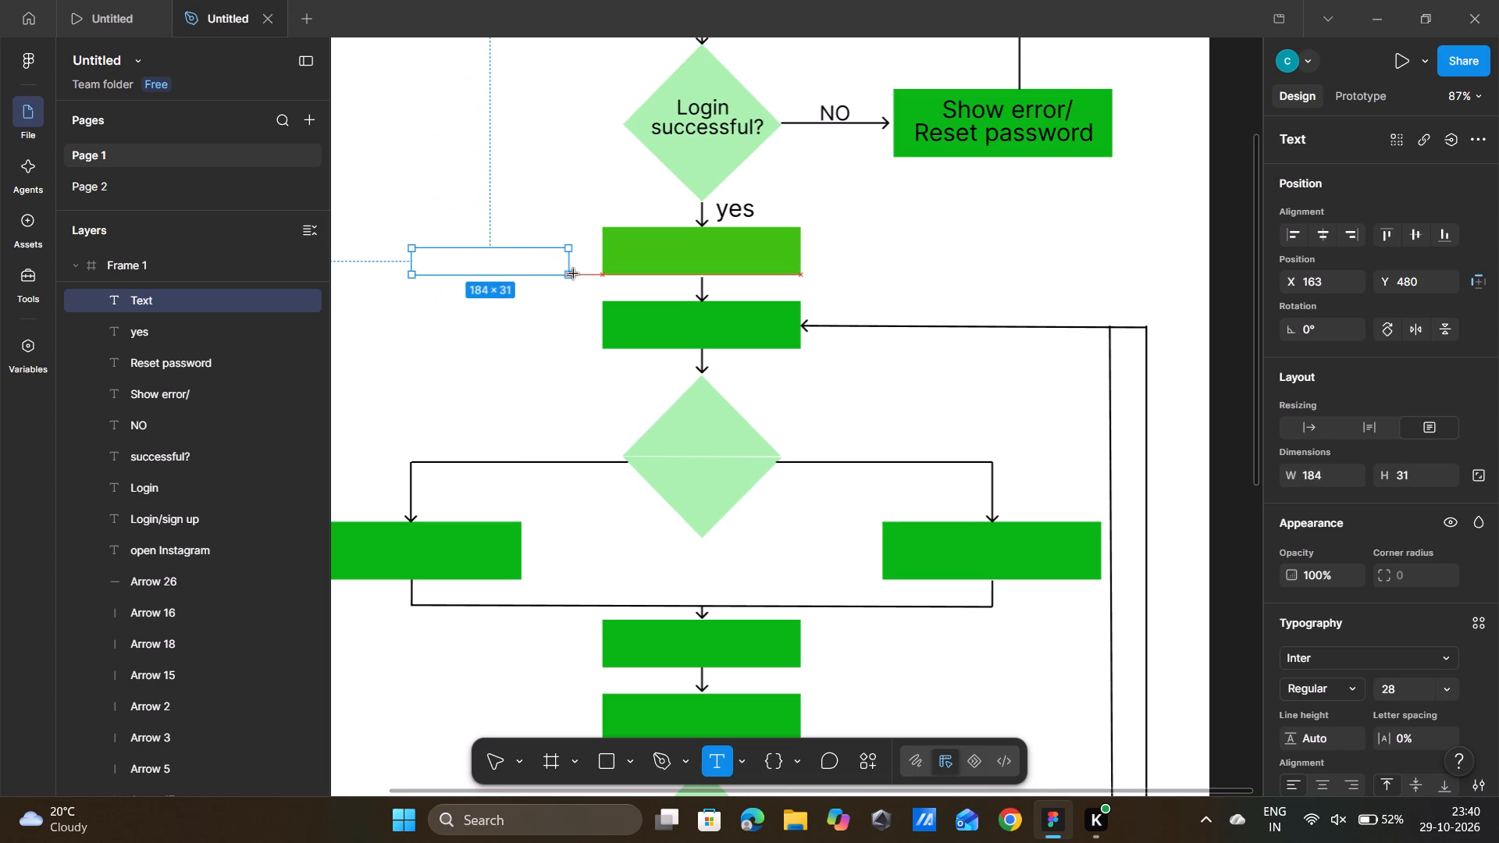
left_click_drag(574, 274, 558, 285)
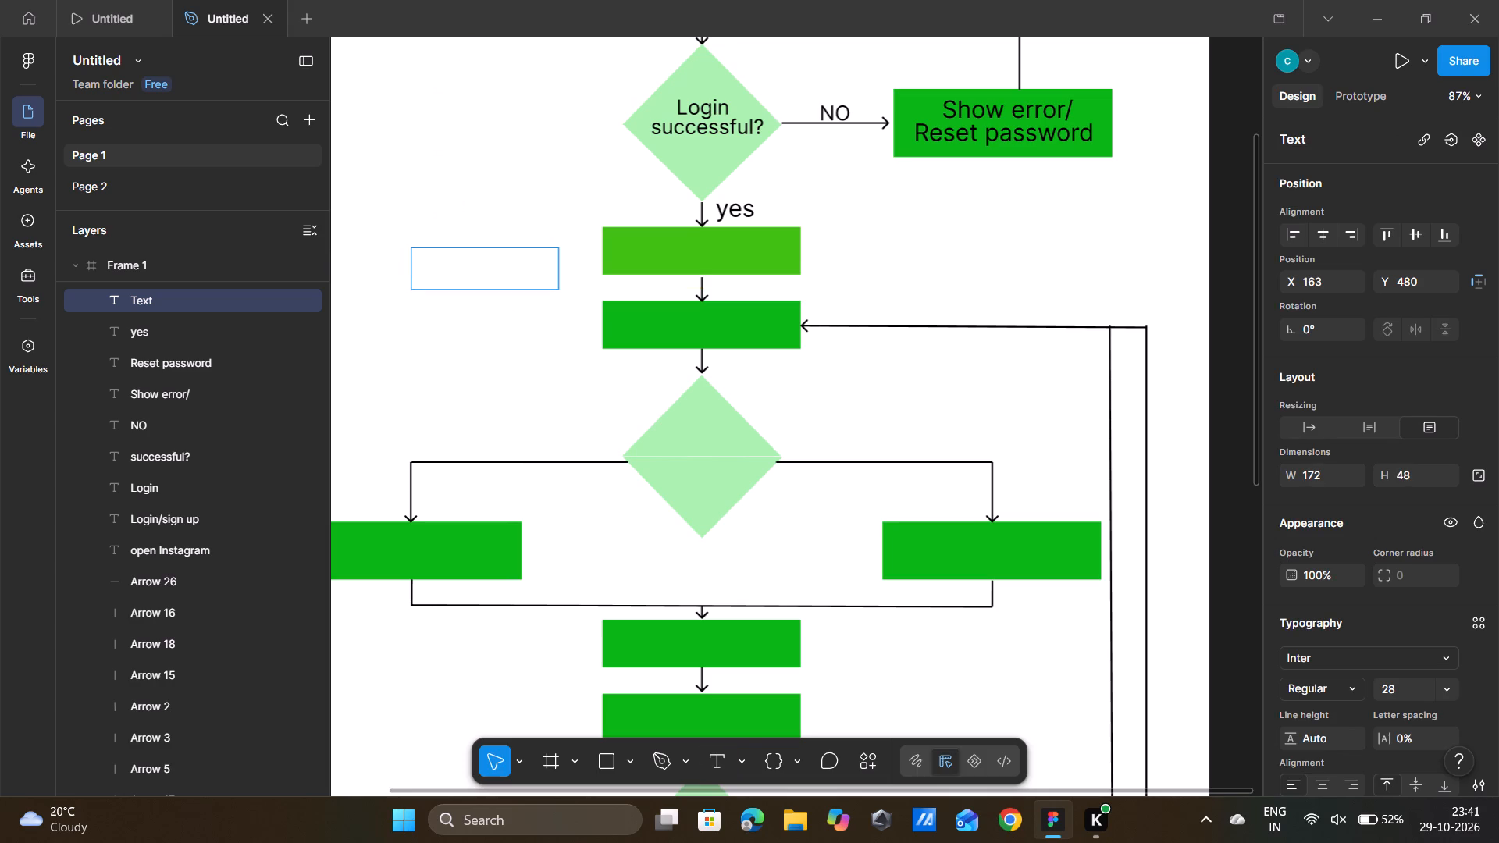
type("Choose")
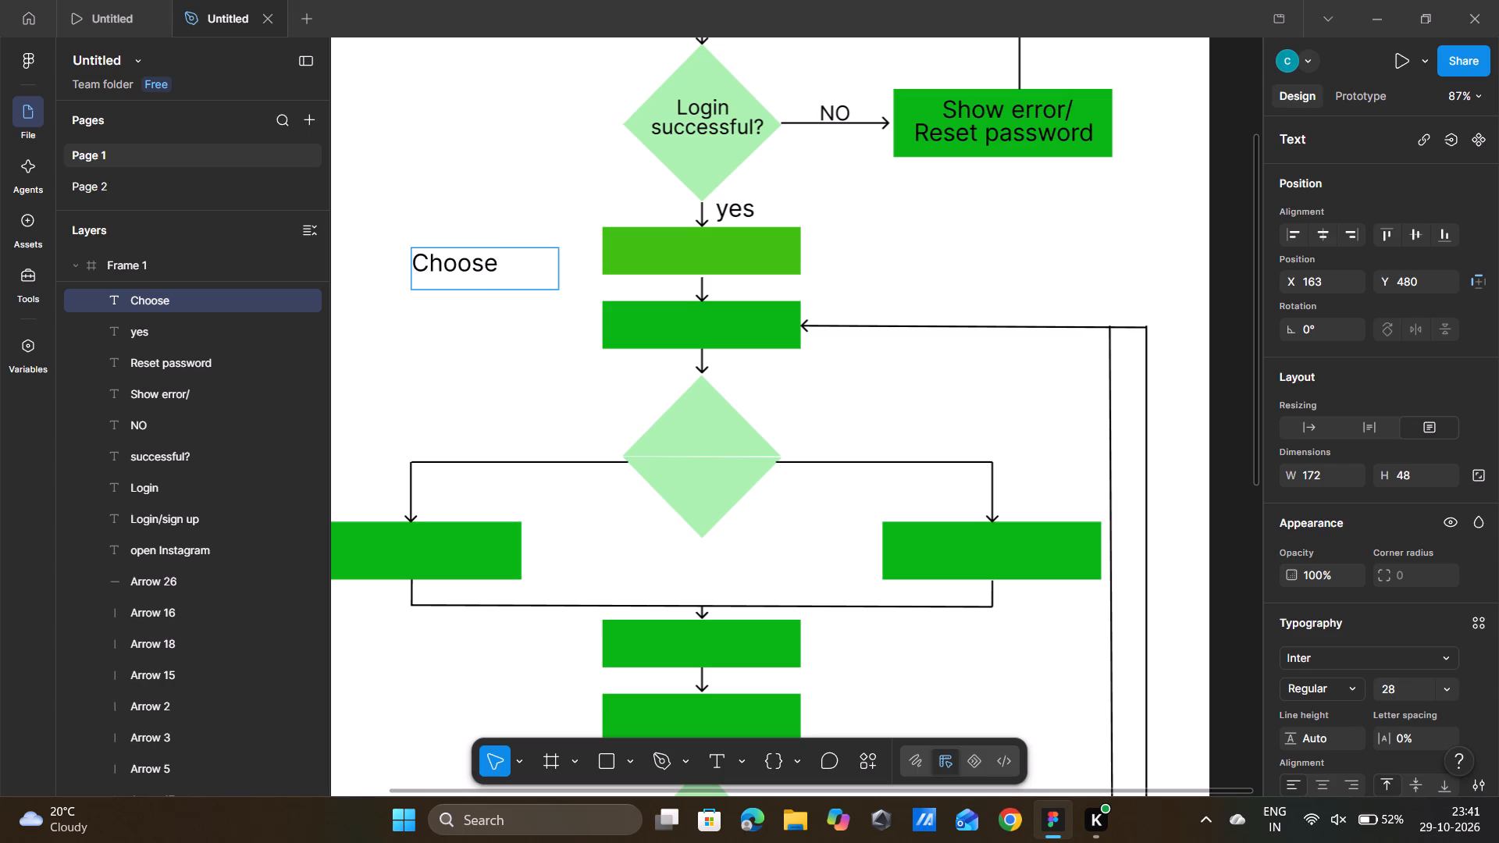
key("space")
type("Pro")
type("file")
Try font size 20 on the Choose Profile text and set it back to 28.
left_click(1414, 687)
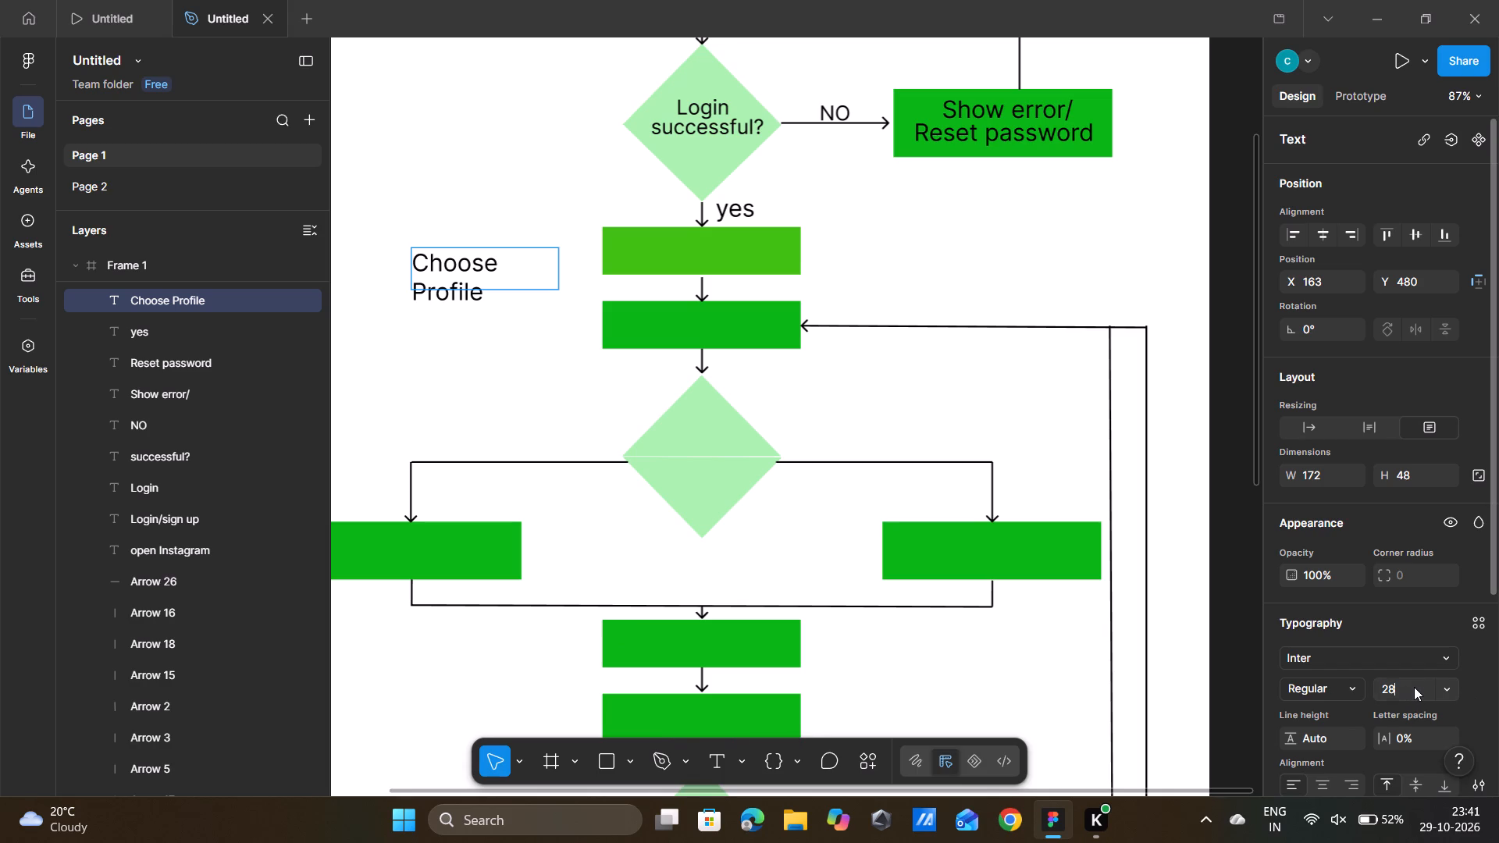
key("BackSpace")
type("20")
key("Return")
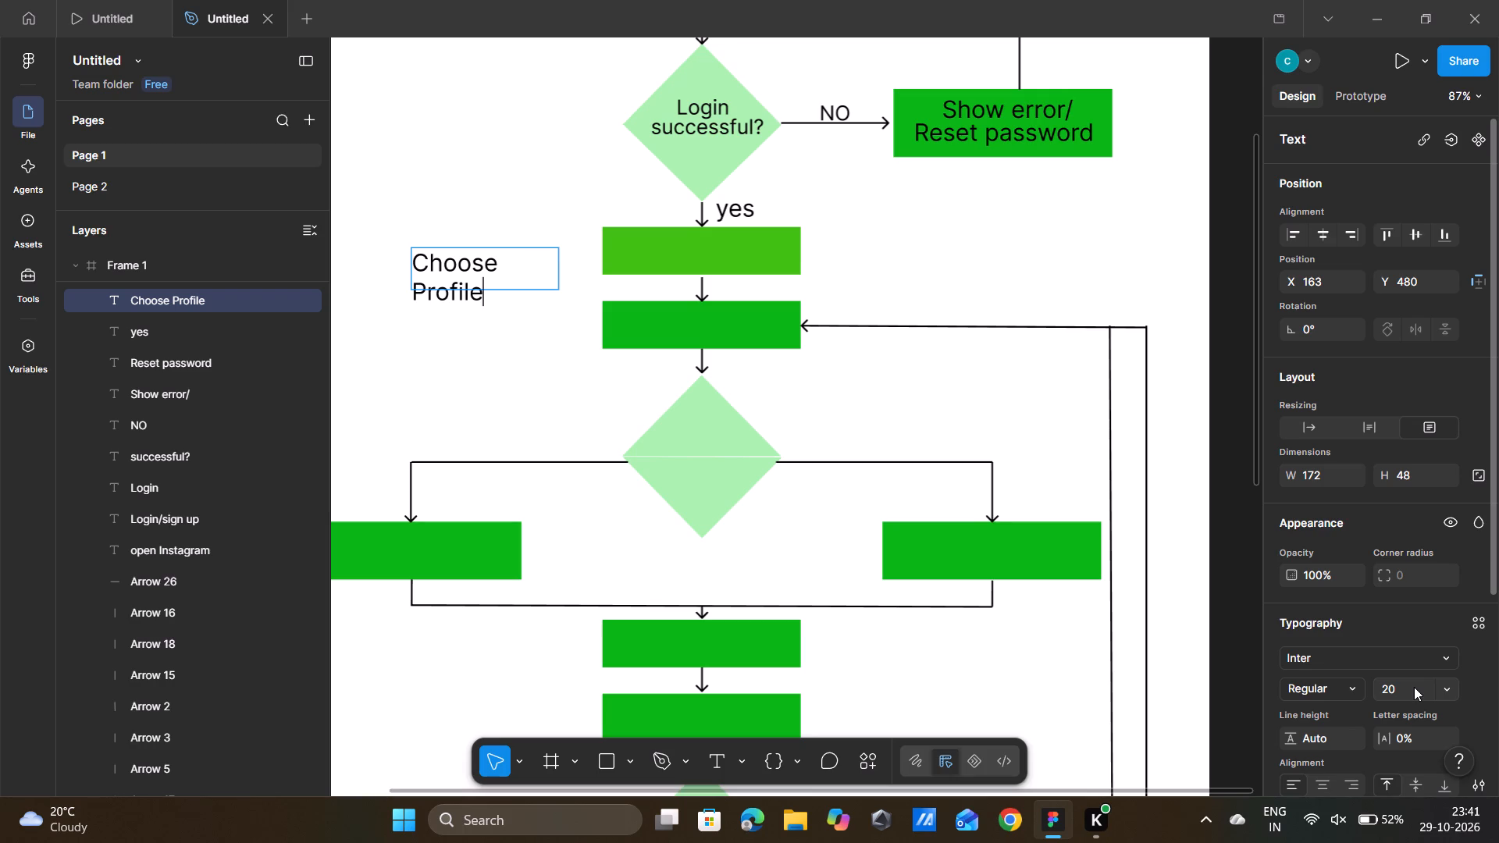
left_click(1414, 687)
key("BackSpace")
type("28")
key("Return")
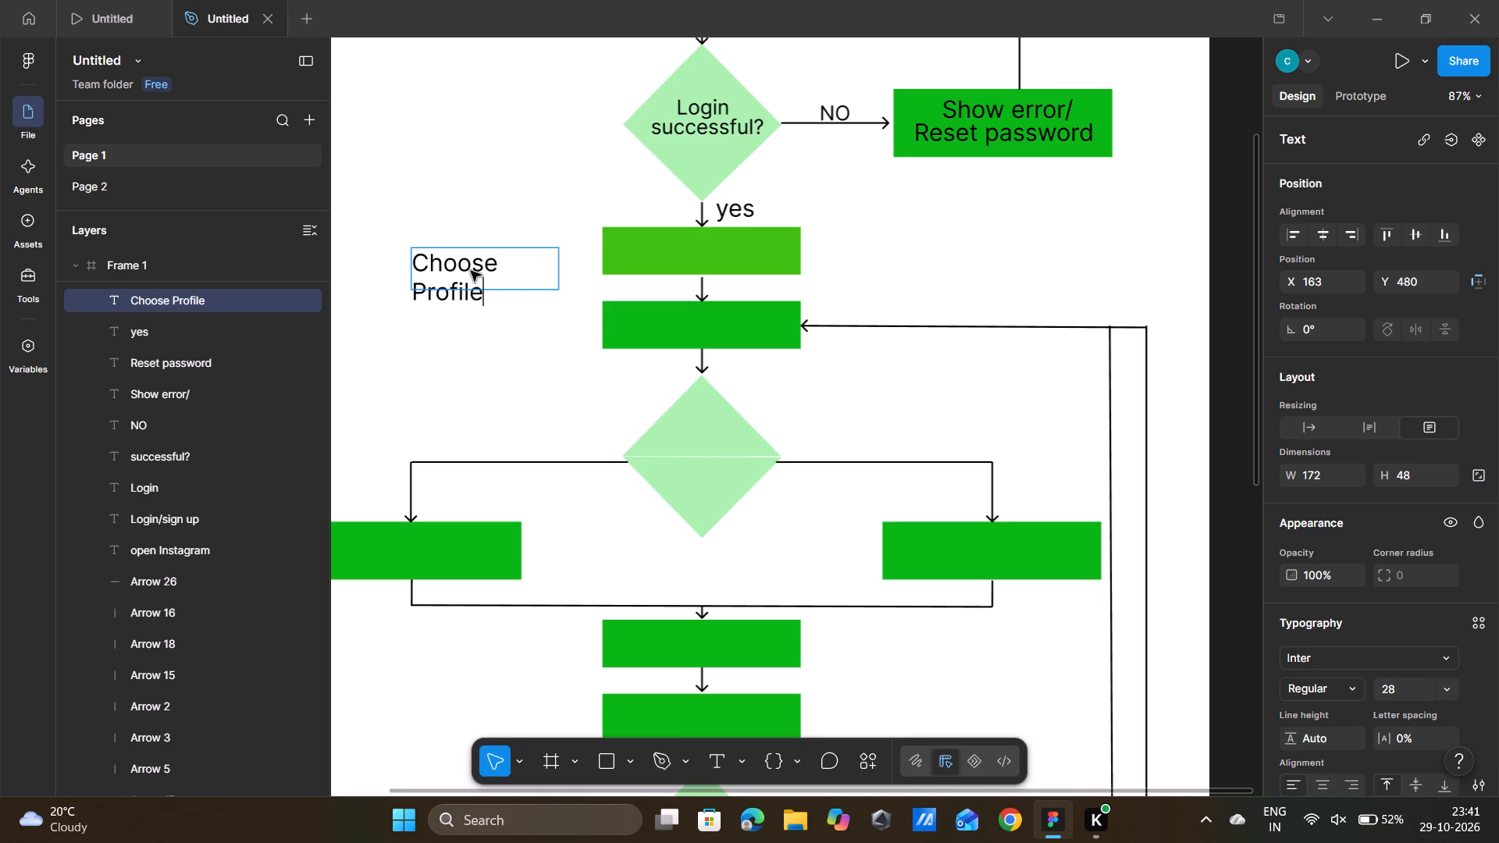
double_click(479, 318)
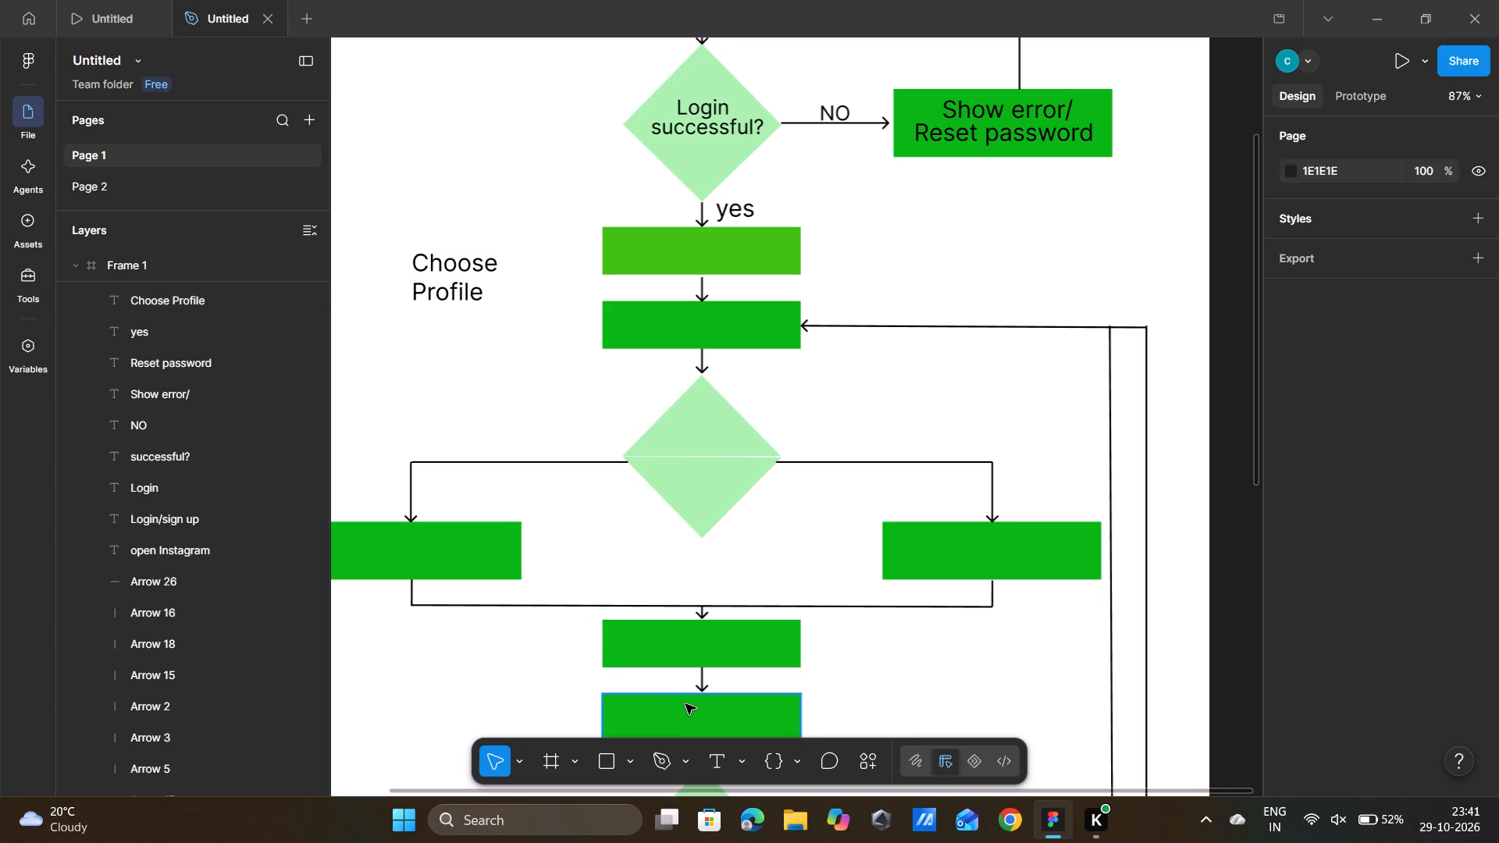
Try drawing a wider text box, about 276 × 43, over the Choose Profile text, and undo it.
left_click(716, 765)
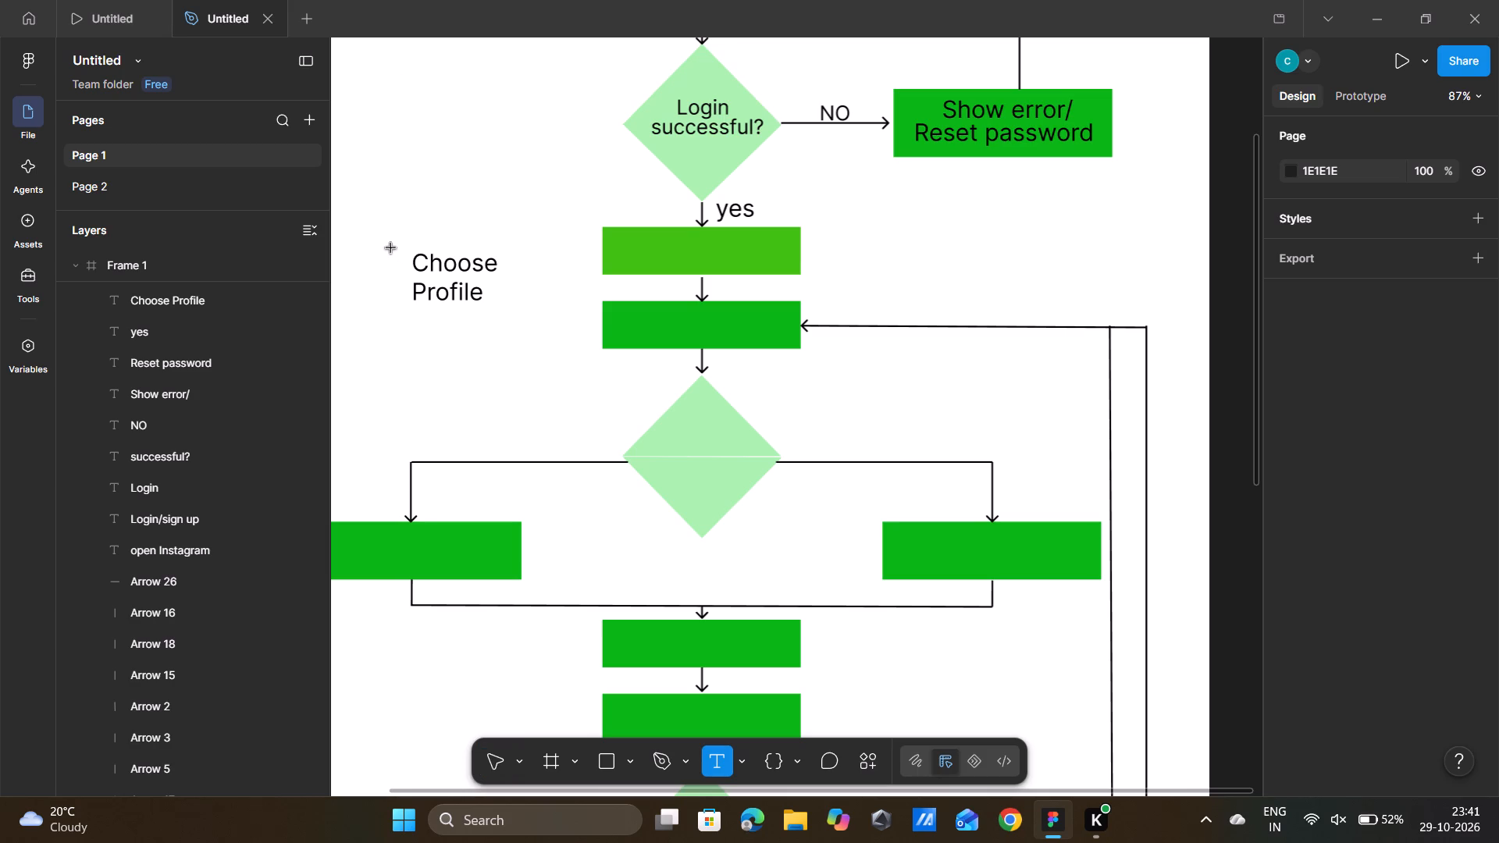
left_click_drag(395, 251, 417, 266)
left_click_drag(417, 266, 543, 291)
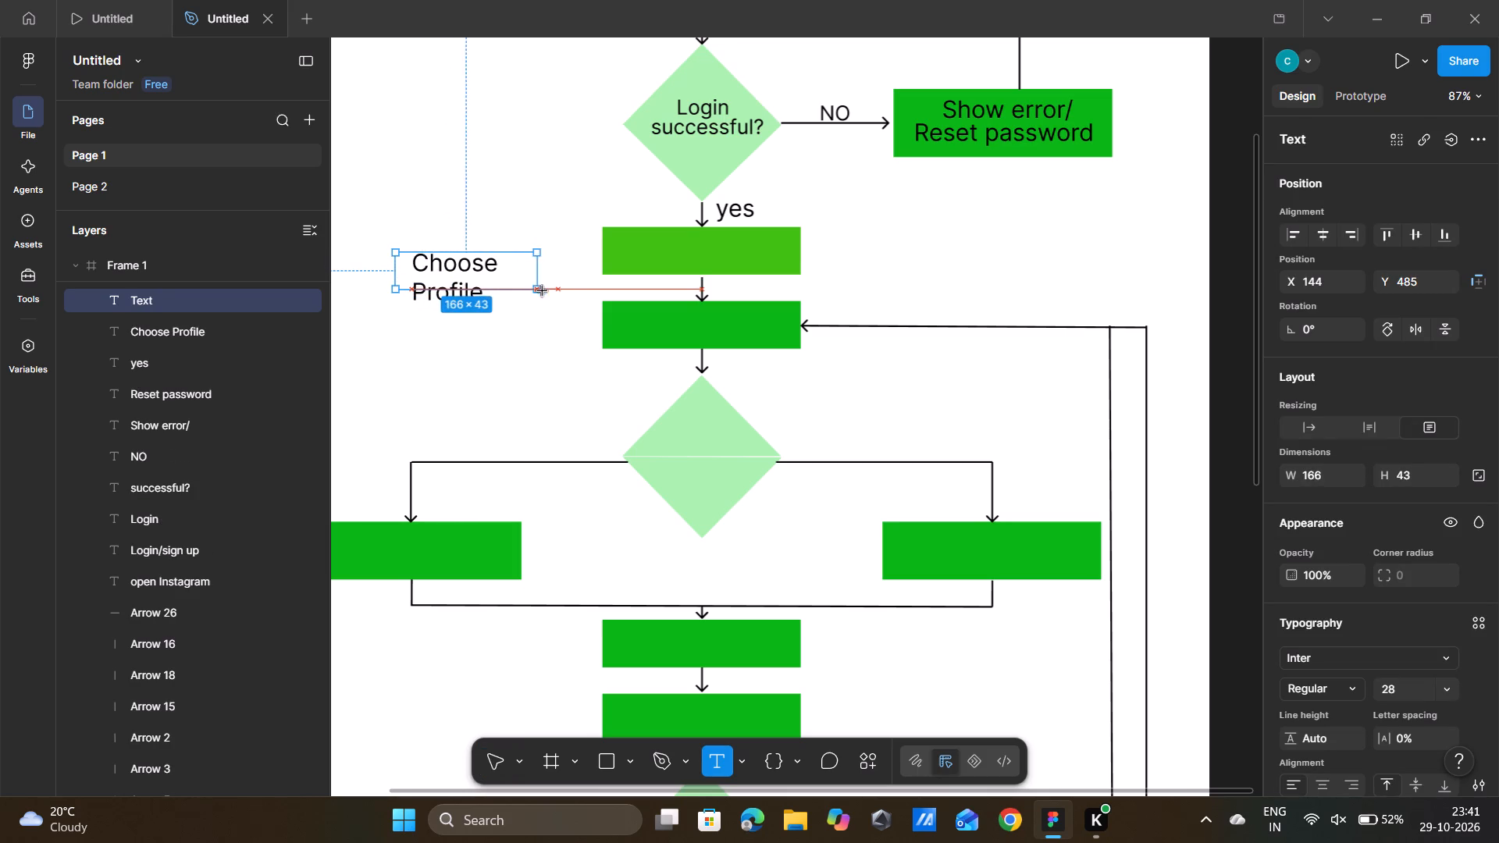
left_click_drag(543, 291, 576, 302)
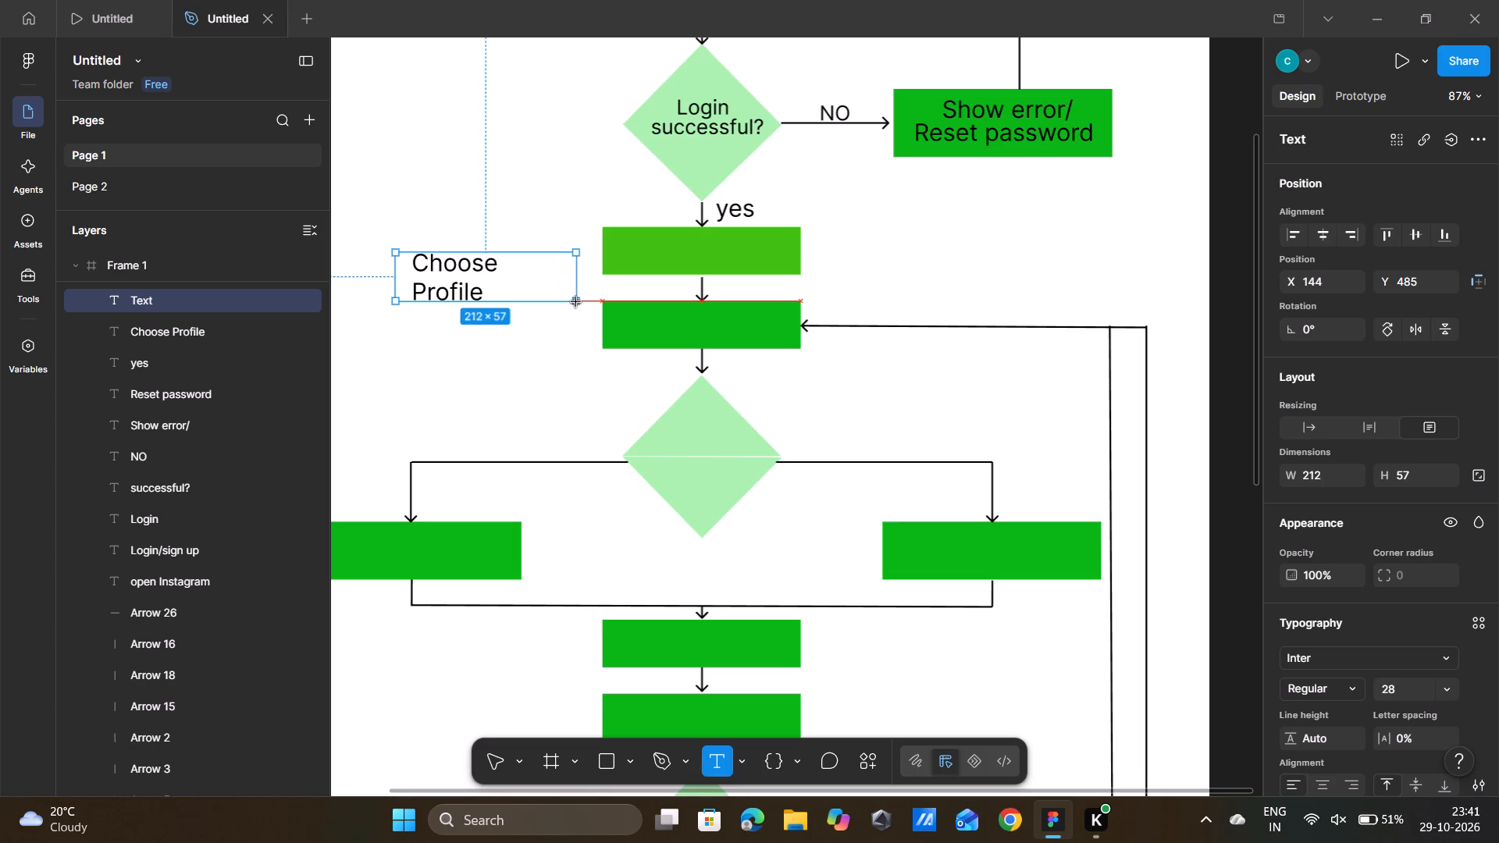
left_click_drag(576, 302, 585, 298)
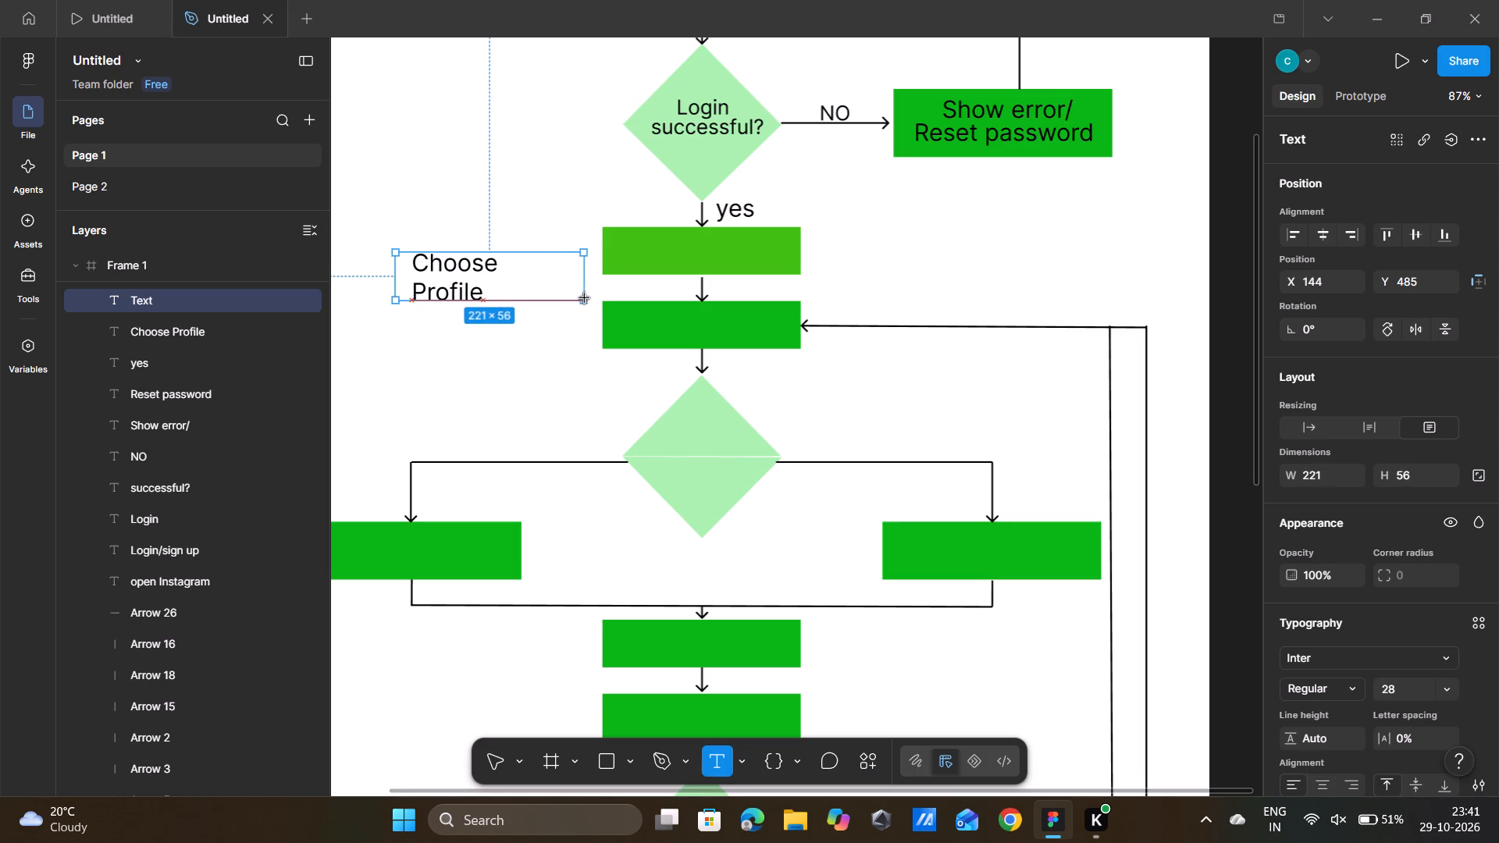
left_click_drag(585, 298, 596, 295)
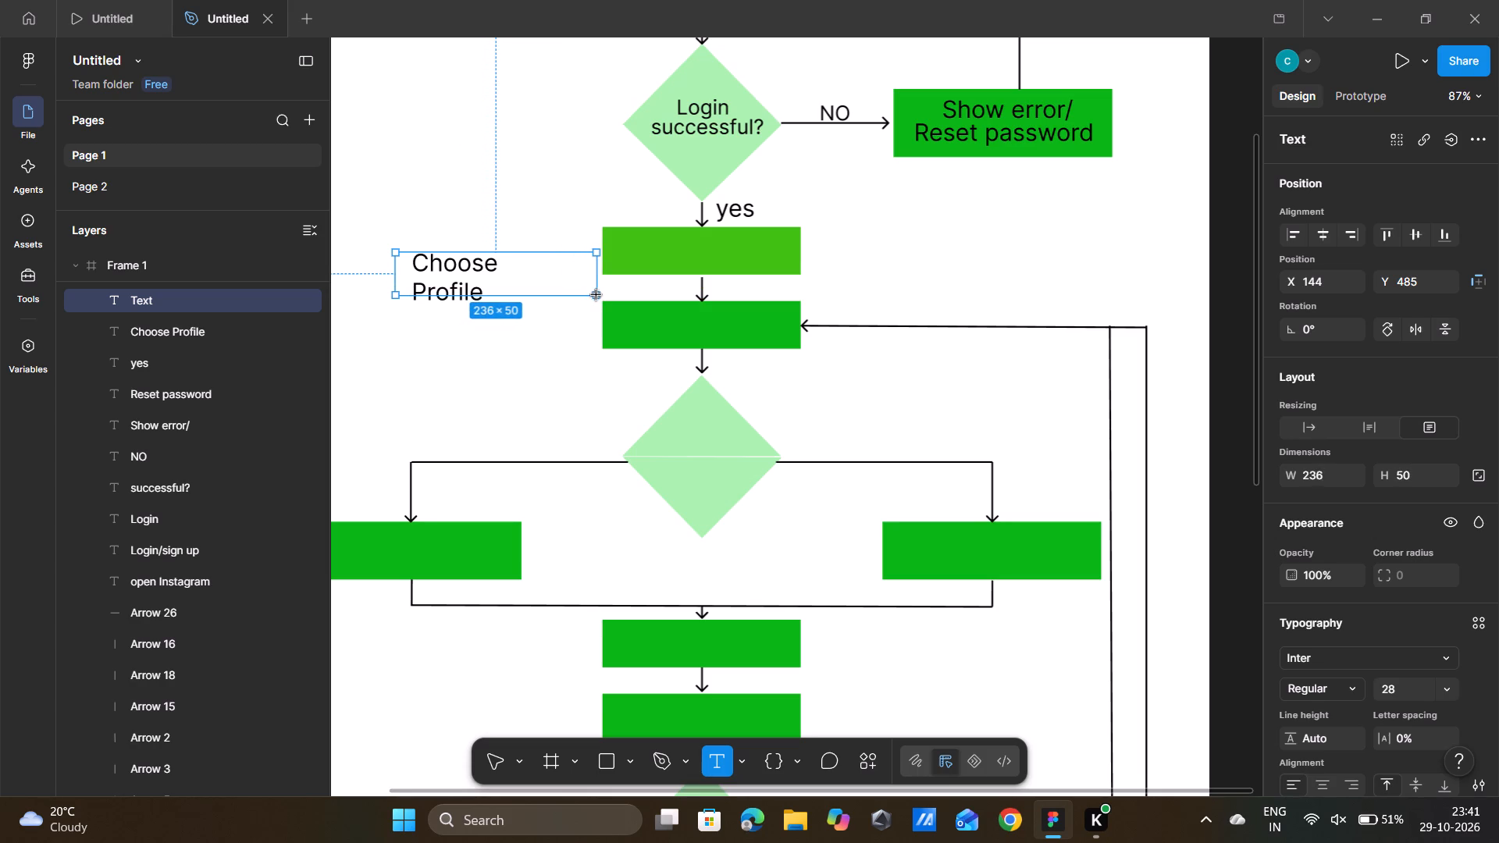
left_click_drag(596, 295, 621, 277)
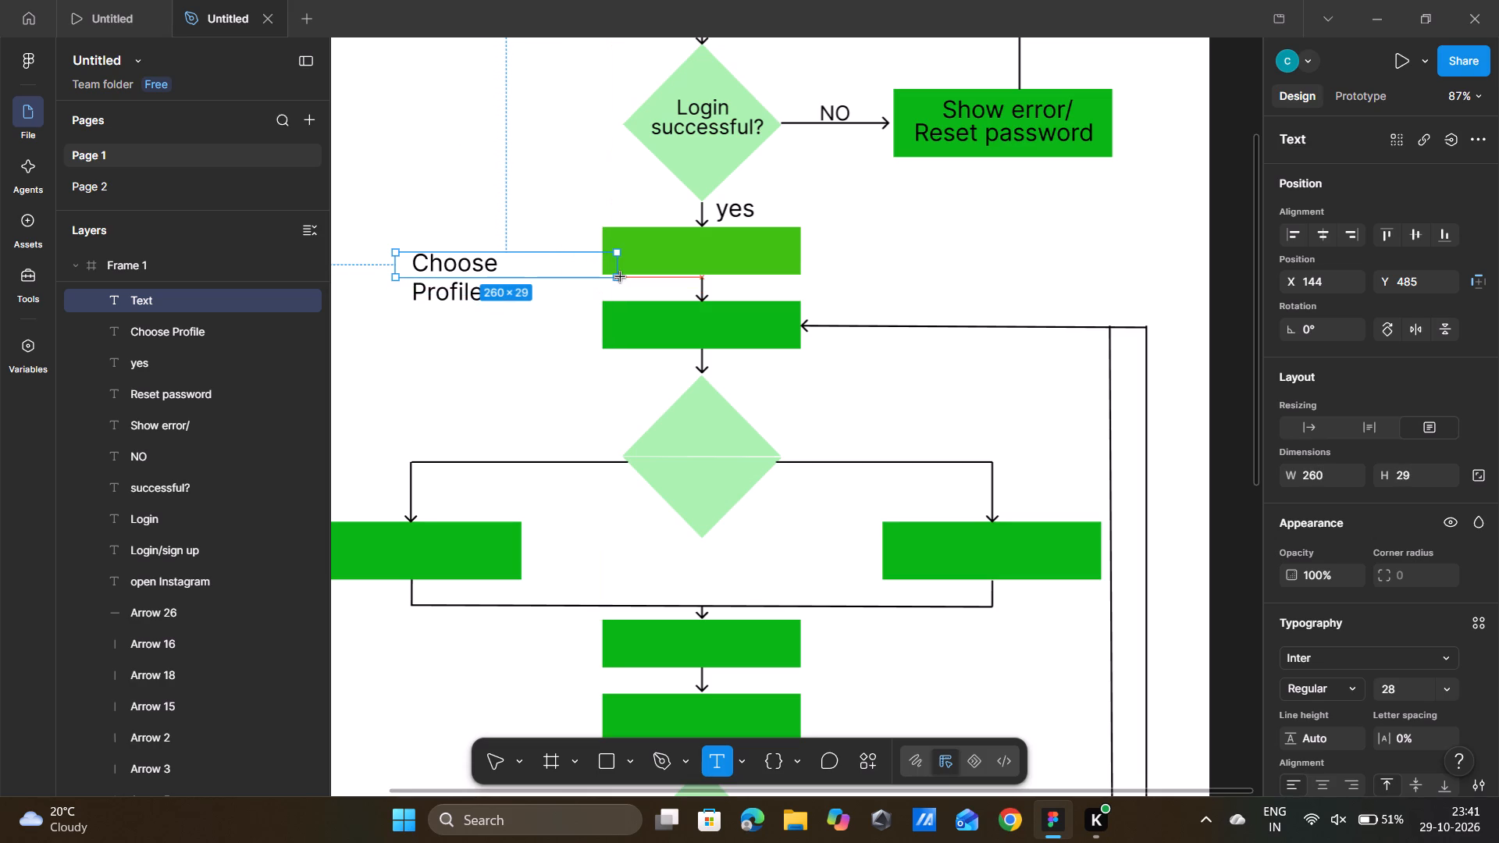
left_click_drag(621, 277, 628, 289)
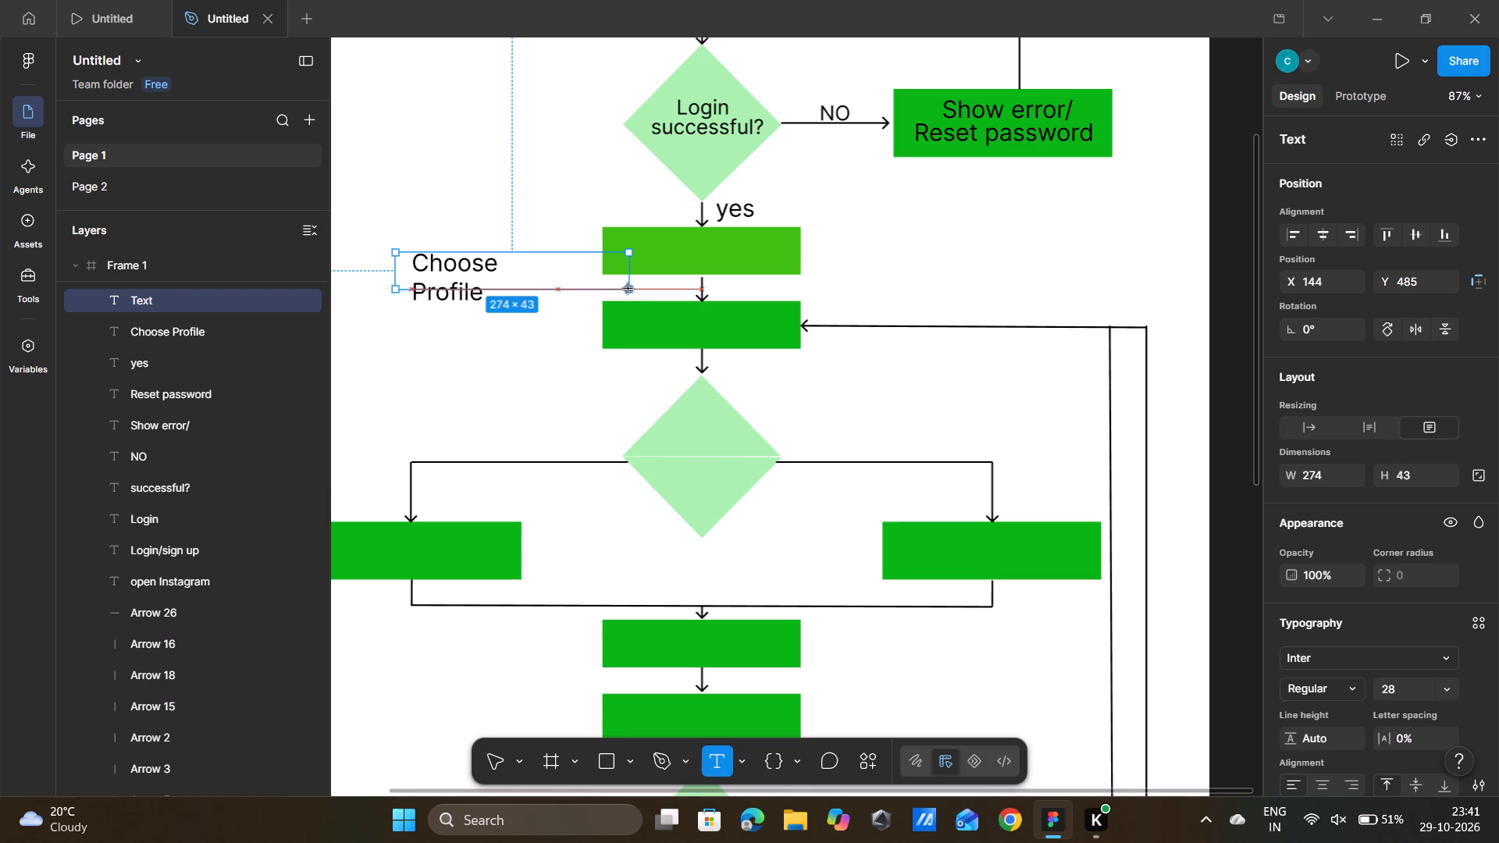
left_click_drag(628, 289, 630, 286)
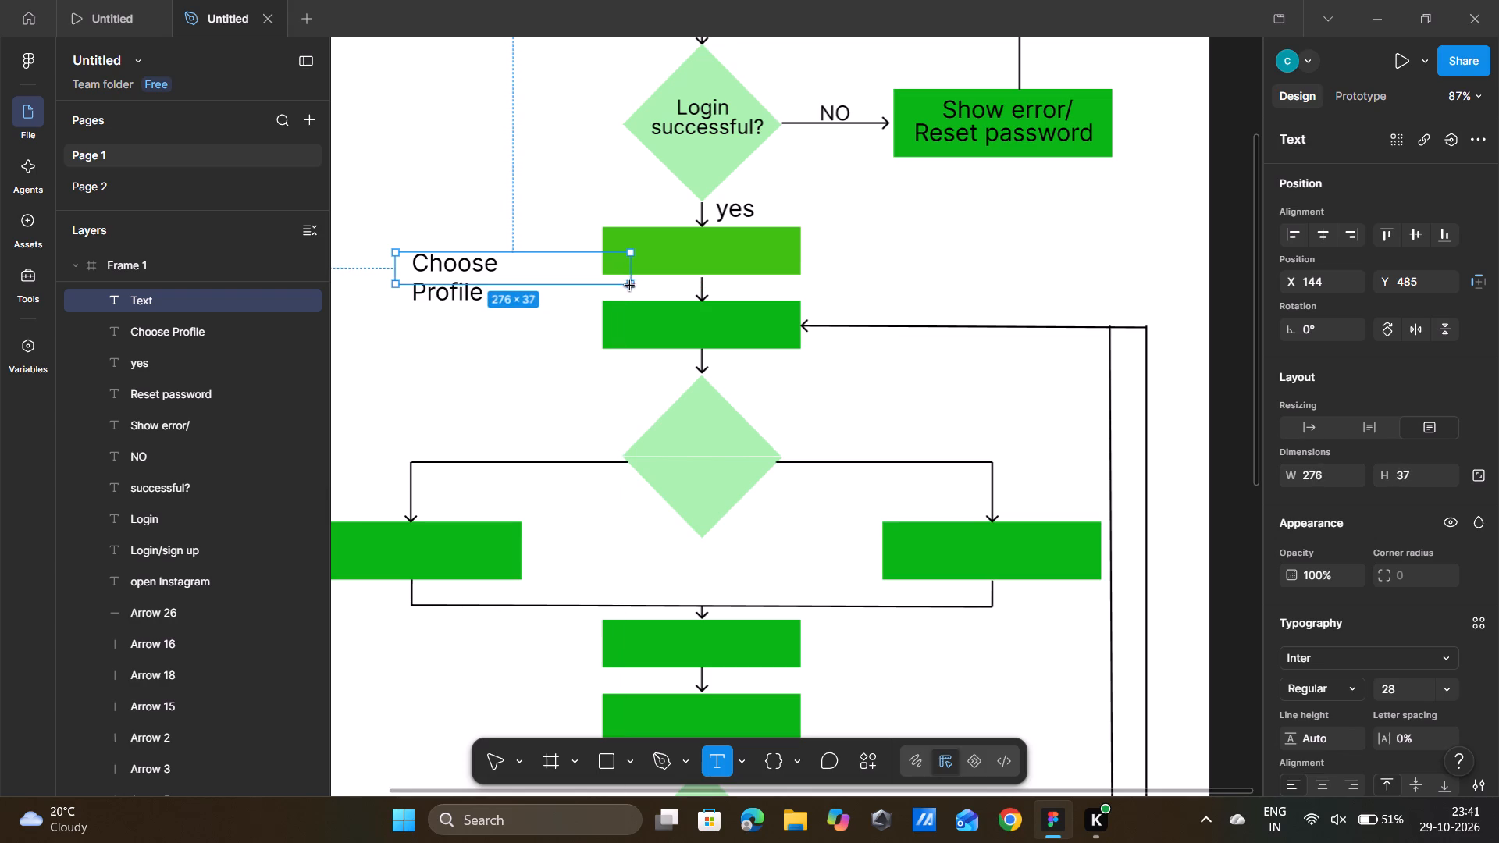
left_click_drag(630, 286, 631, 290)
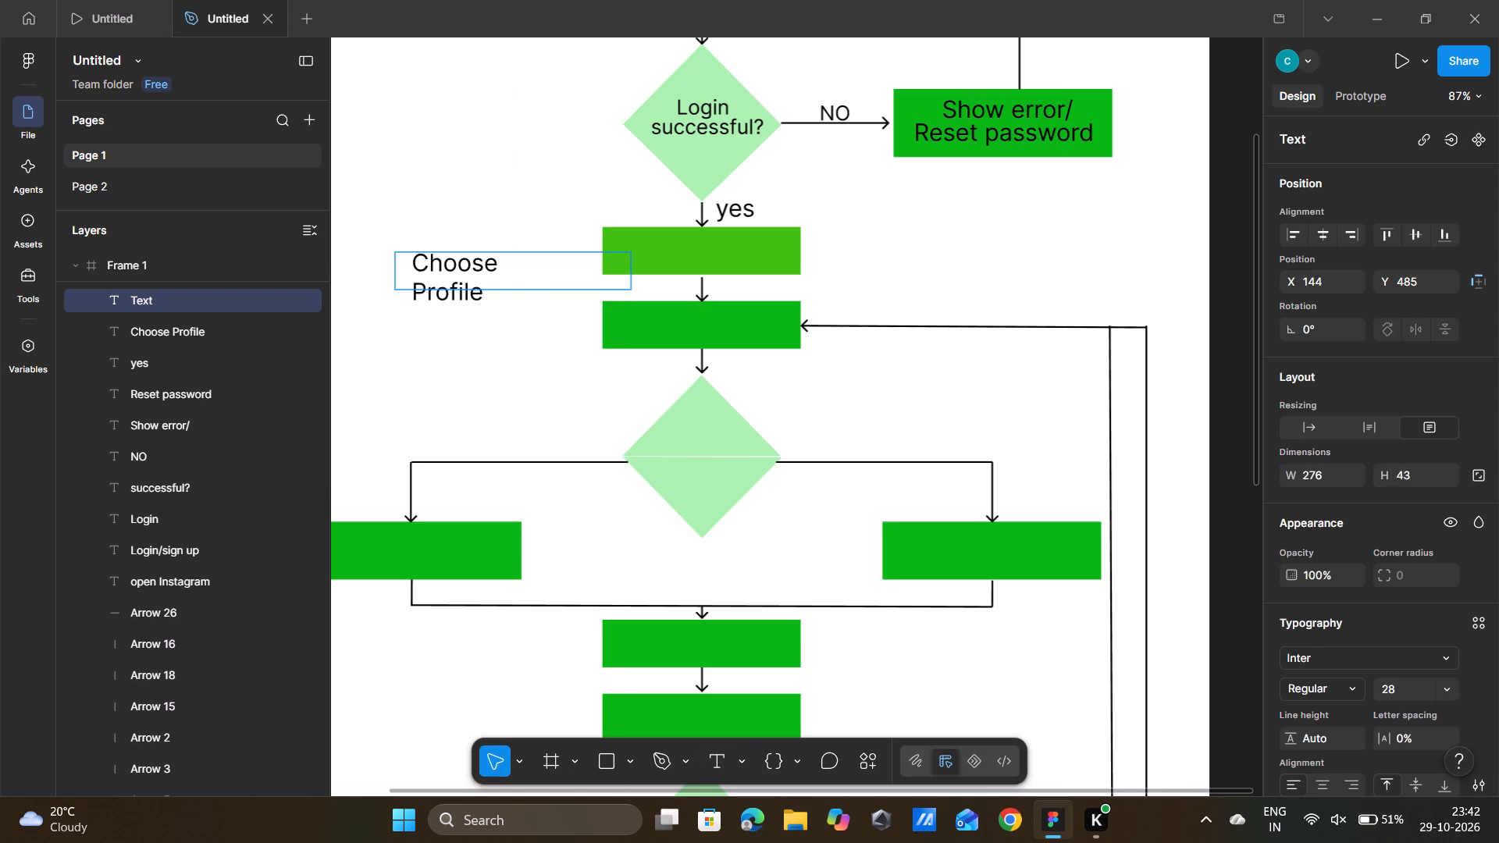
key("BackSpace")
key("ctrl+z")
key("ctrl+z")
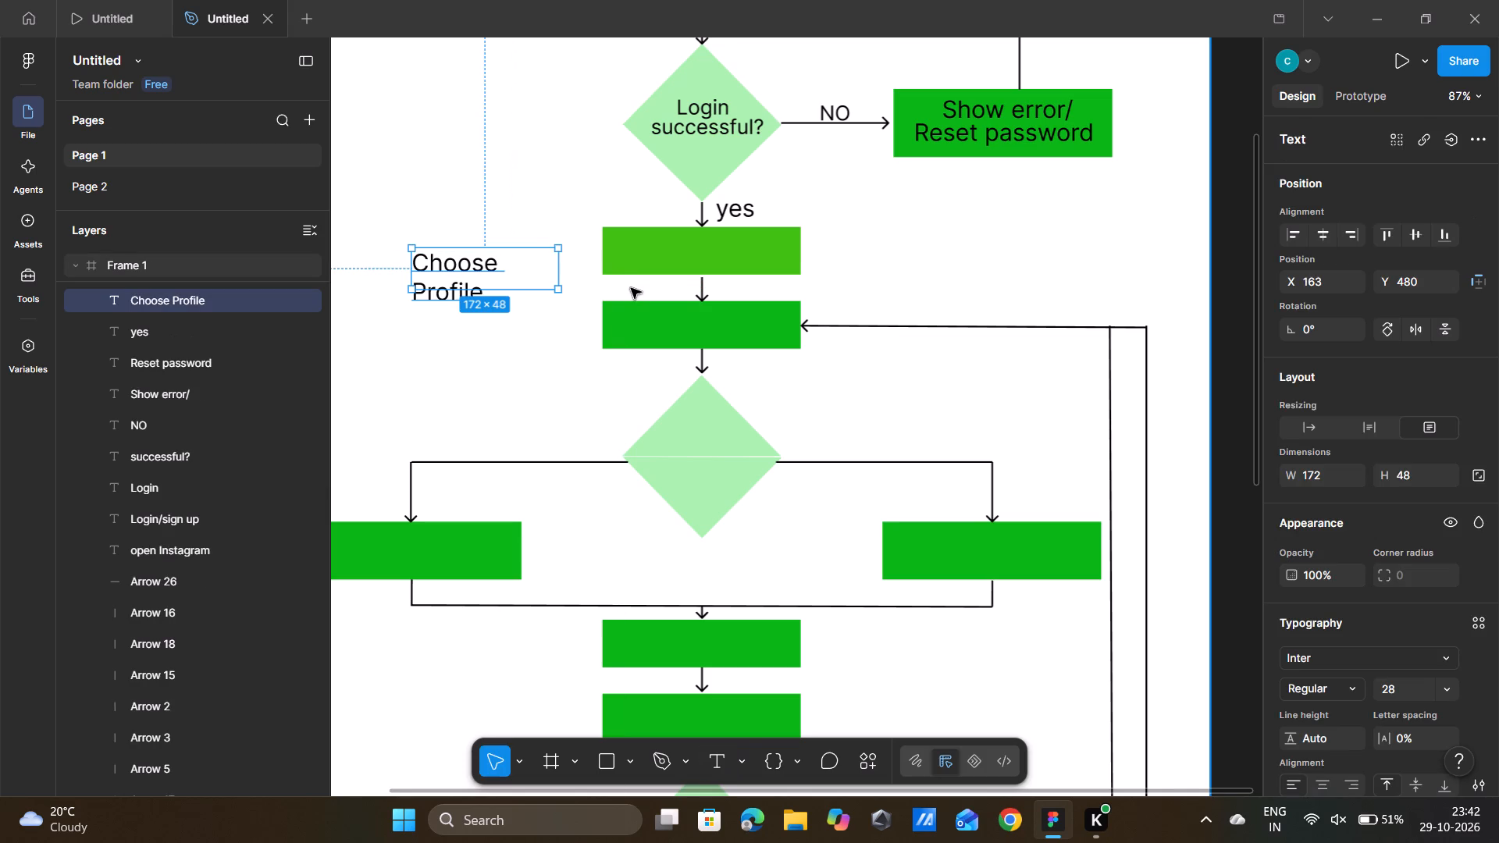
Remove the two-line Choose Profile text and its narrow text box from beside the box after the yes arrow.
key("ctrl+z")
key("ctrl+z")
key("ctrl+z")
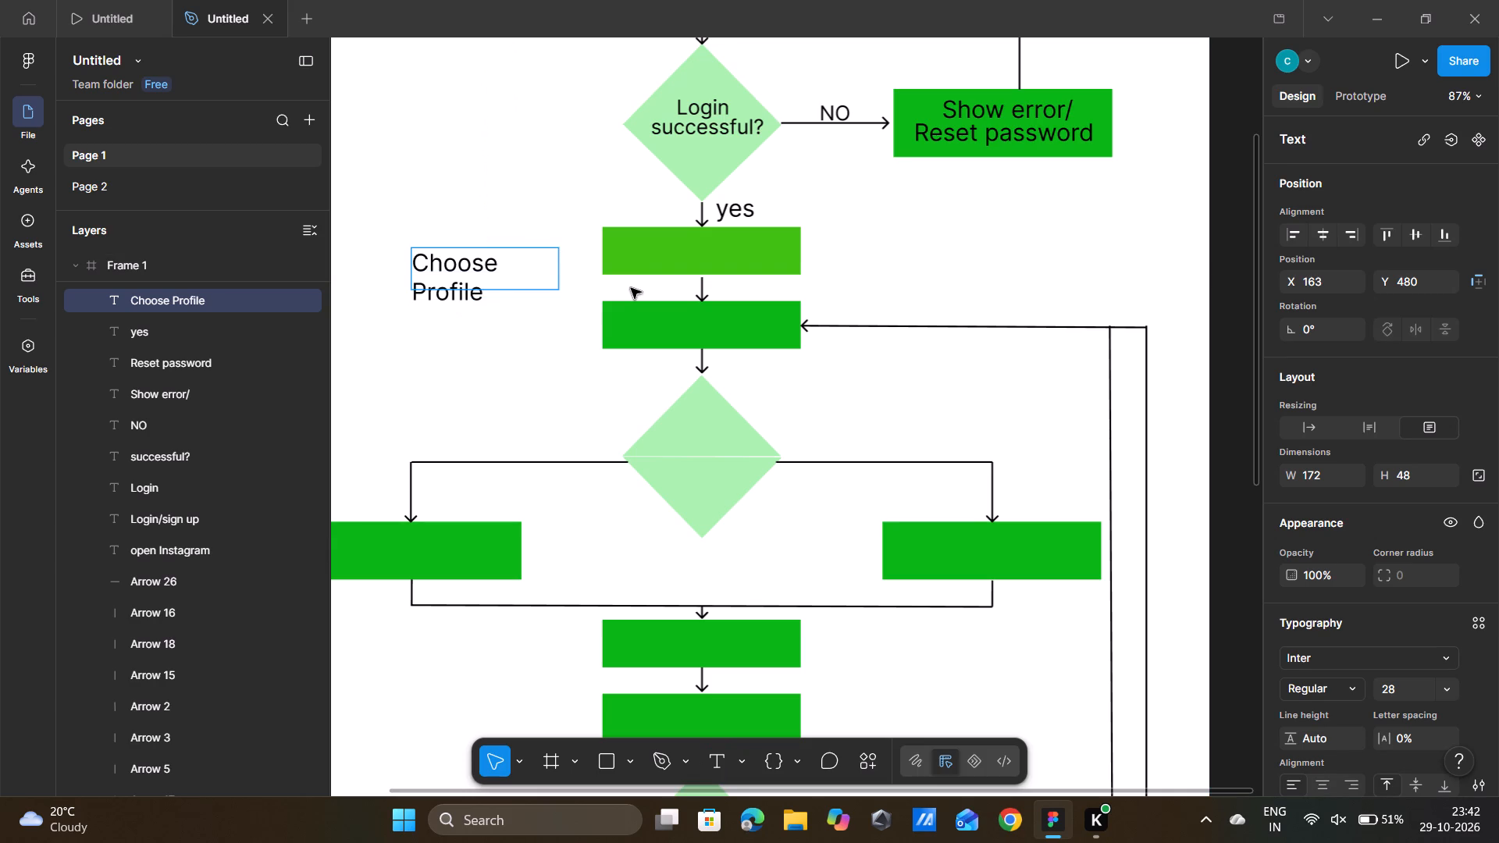
key("ctrl+z")
key("ctrl+z")
key("ctrl+BackSpace")
key("ctrl+z")
key("ctrl+BackSpace")
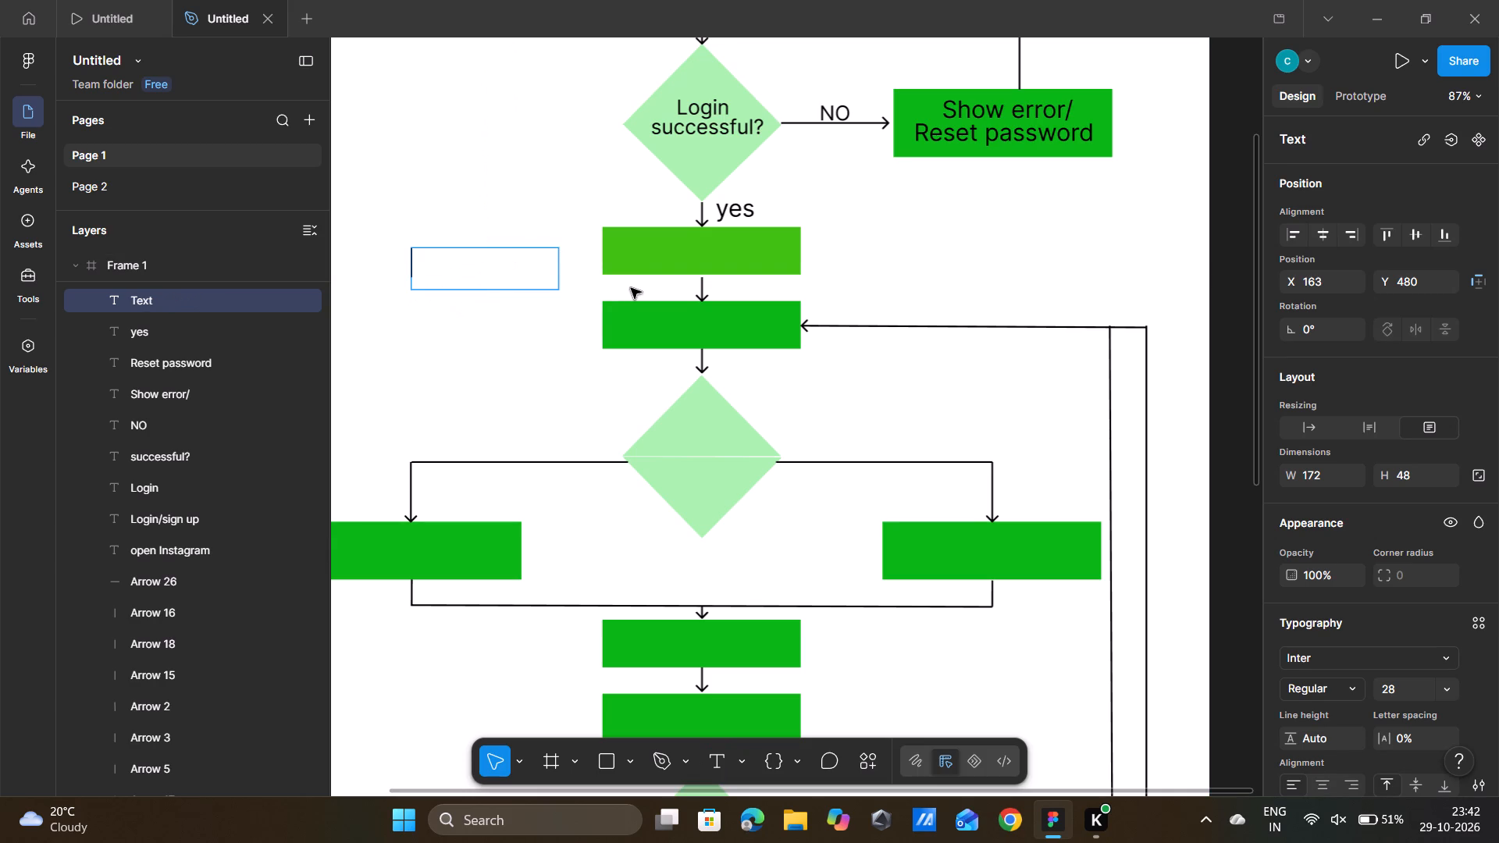
key("ctrl+BackSpace")
key("ctrl+z")
key("ctrl+BackSpace")
key("ctrl+z")
key("ctrl+BackSpace")
double_click(492, 354)
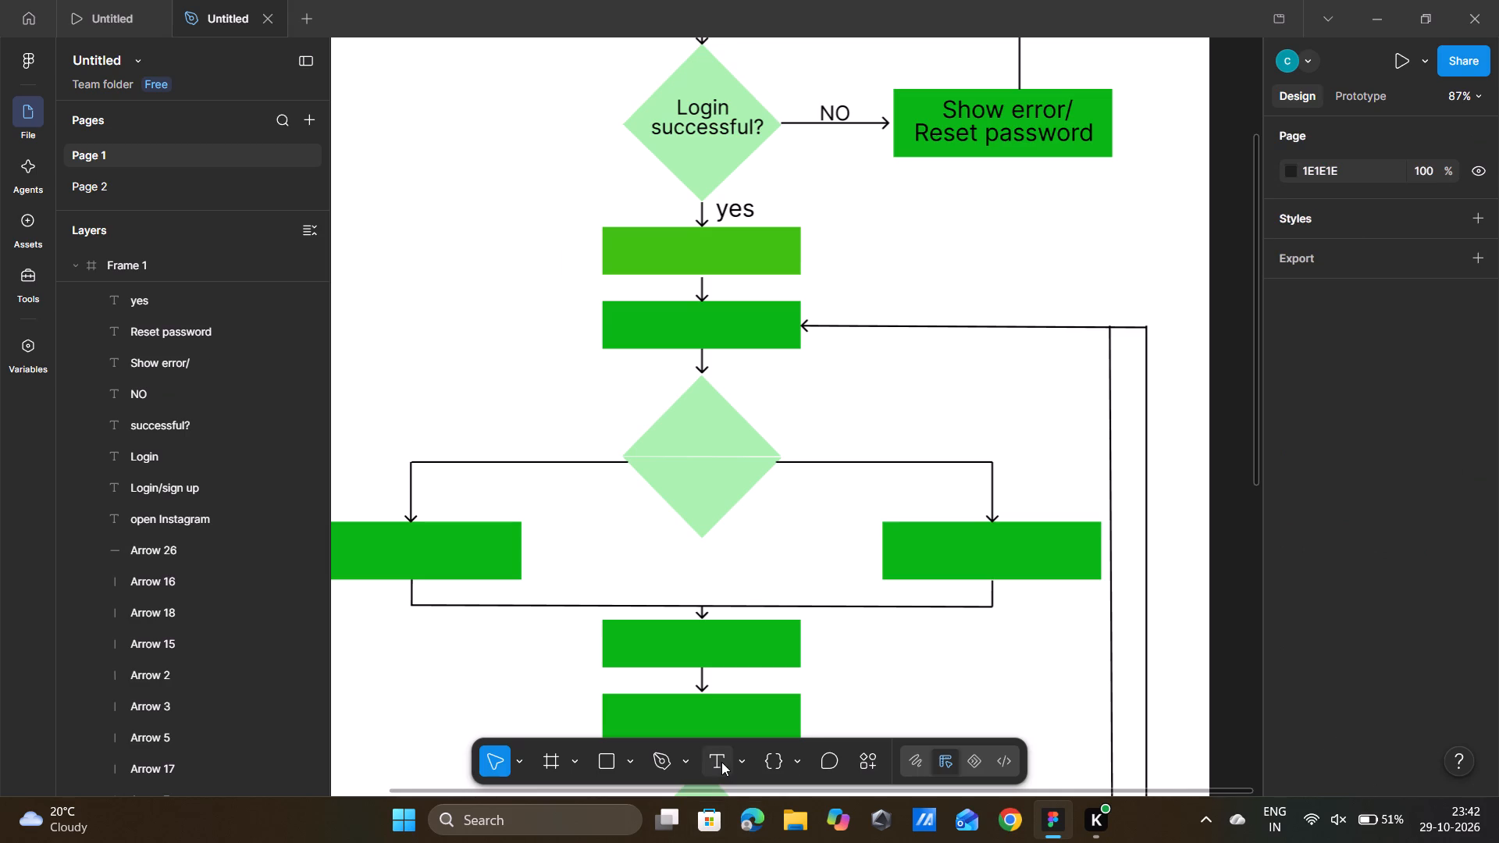
Draw a text box about 264 × 39 in the empty area beside the box after the yes arrow and enter Choose Profile.
left_click(721, 762)
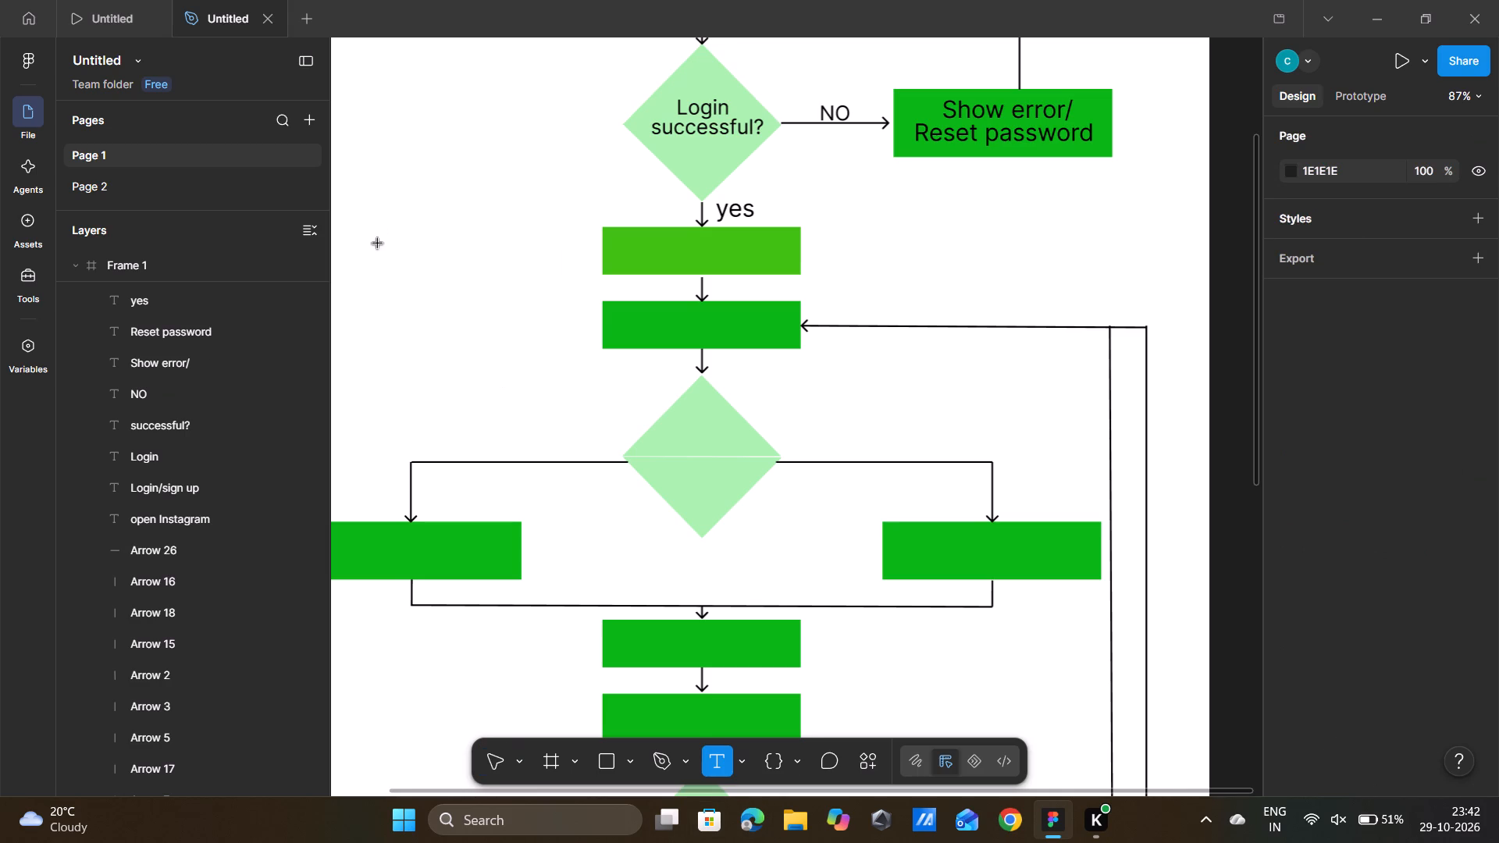
left_click_drag(378, 244, 594, 268)
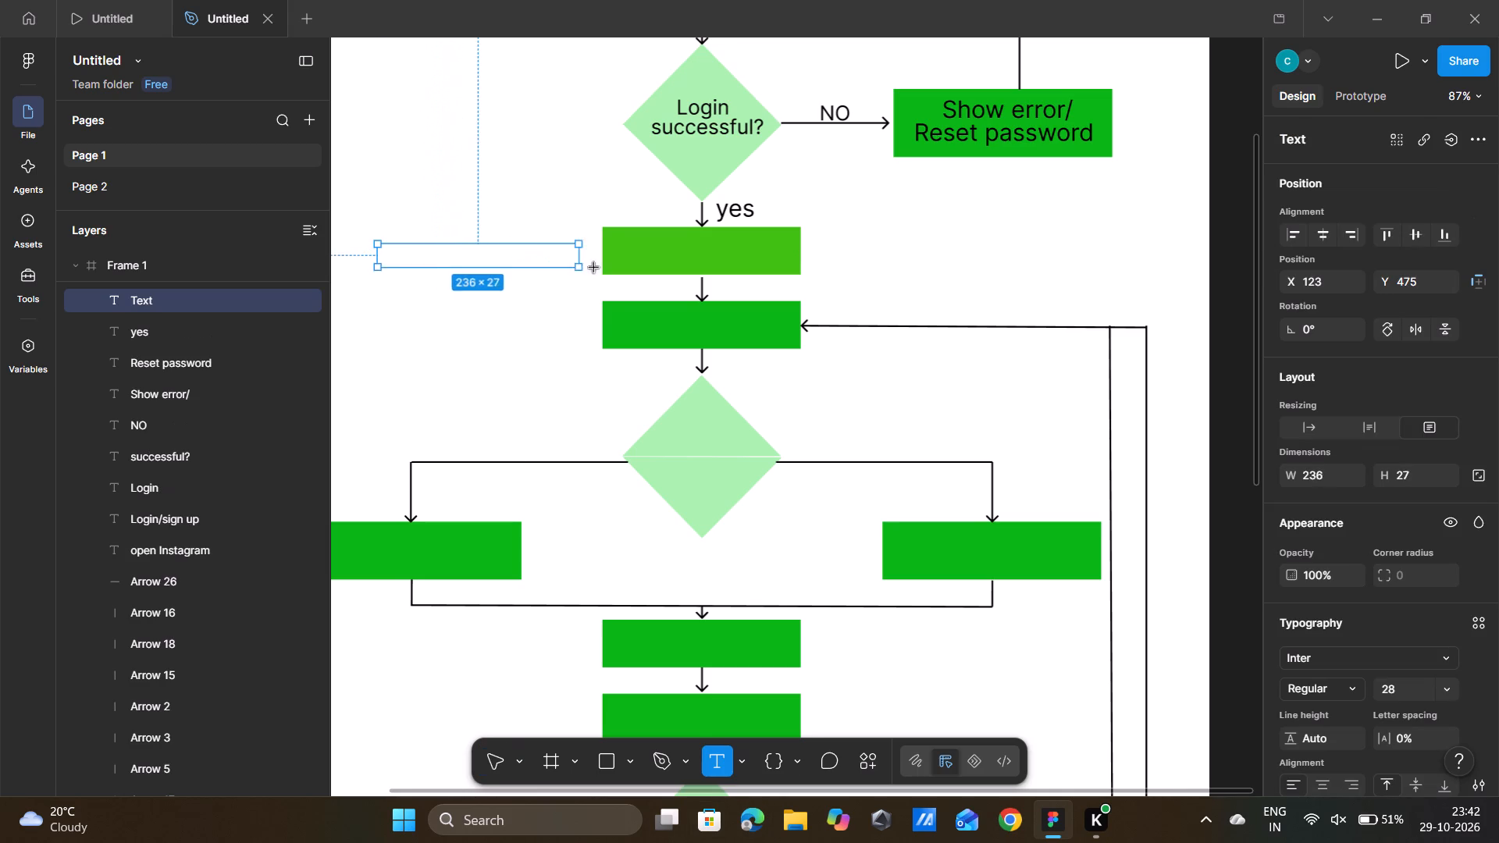
left_click_drag(594, 268, 600, 276)
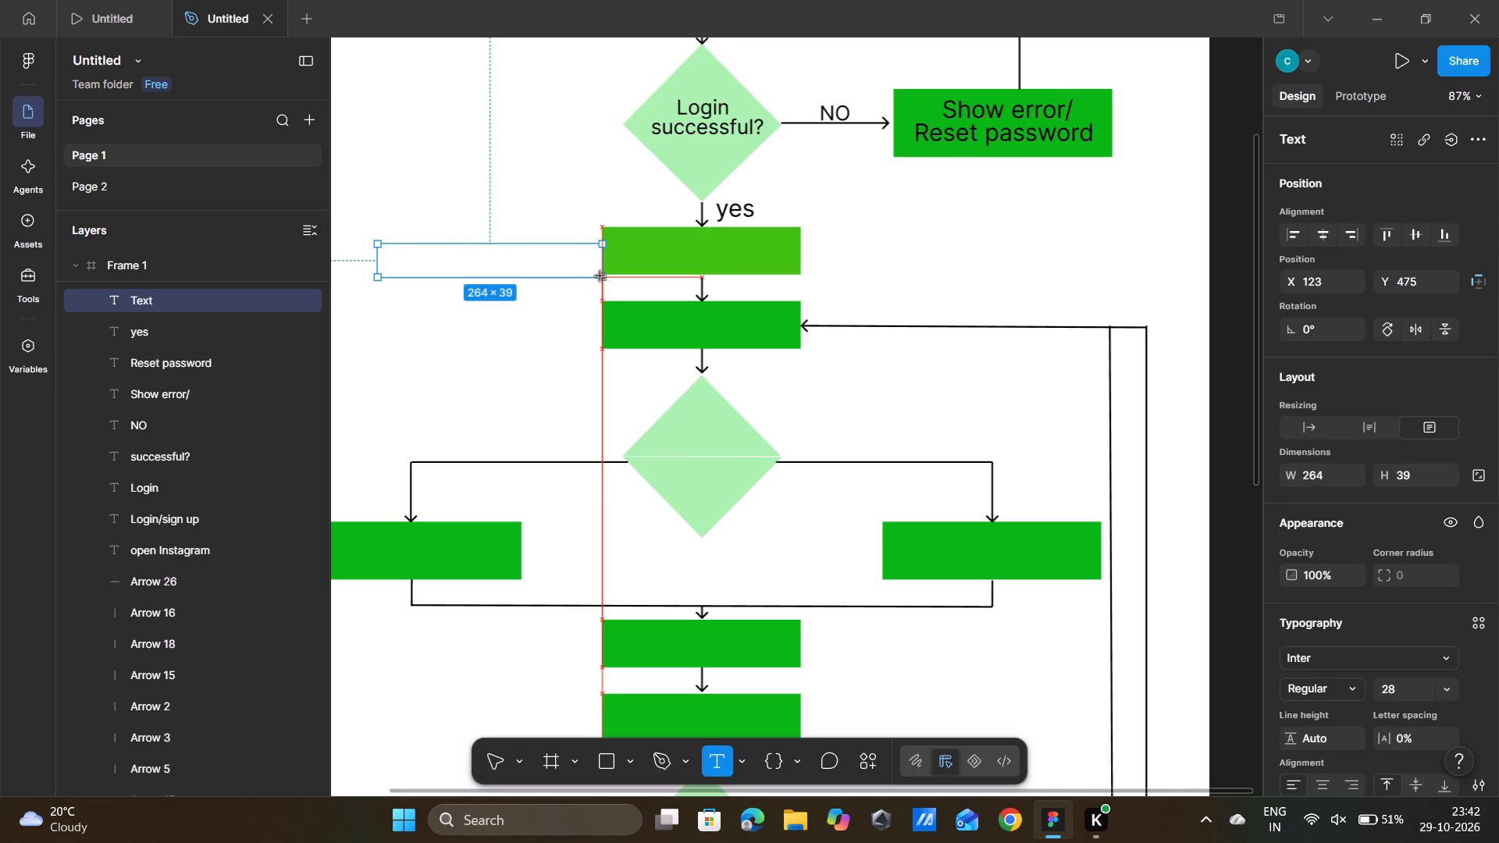
left_click_drag(600, 276, 591, 279)
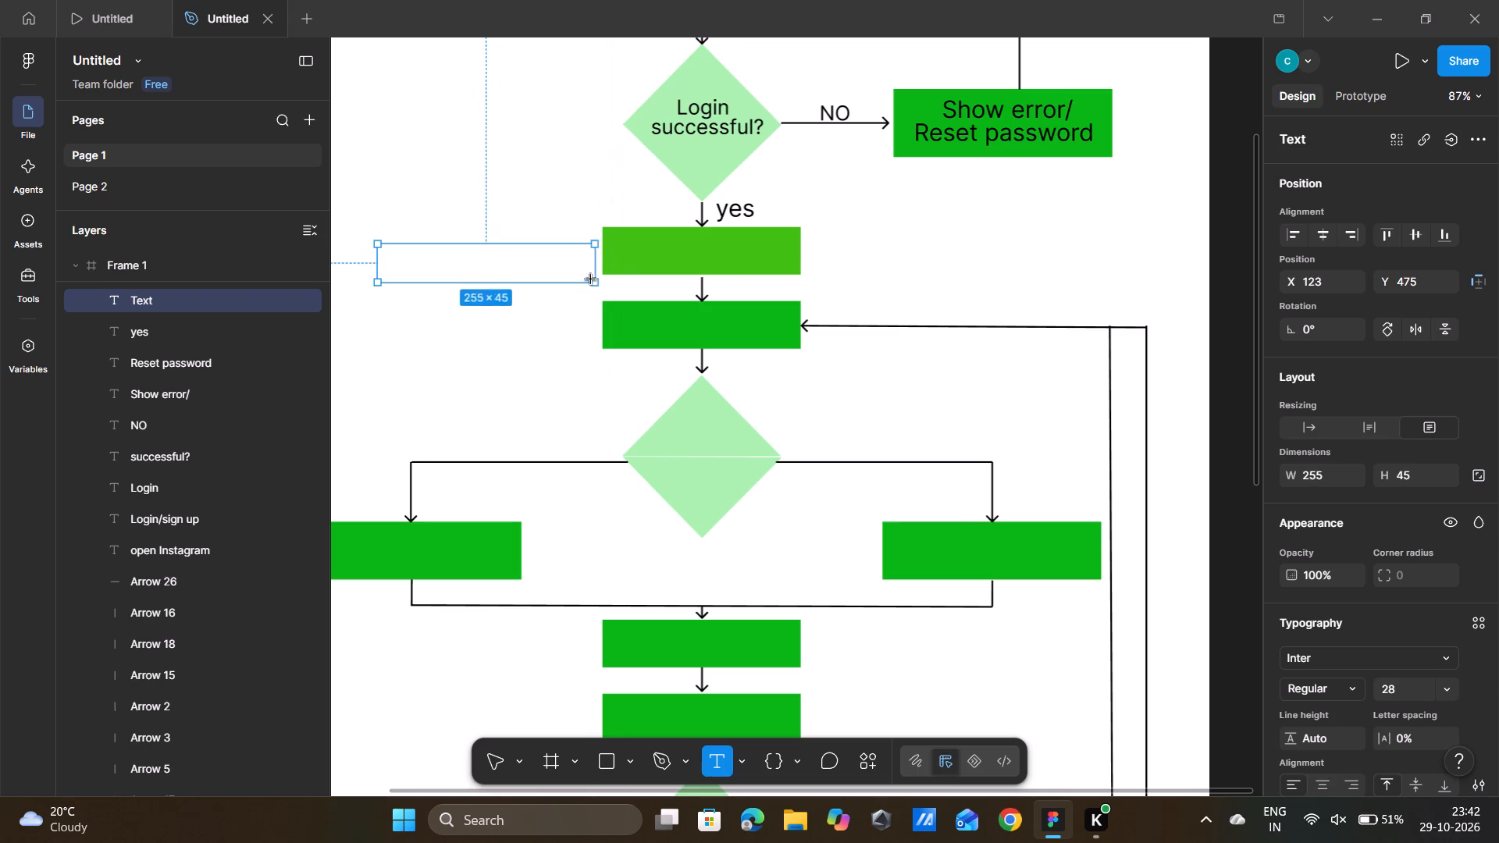
left_click_drag(591, 279, 600, 277)
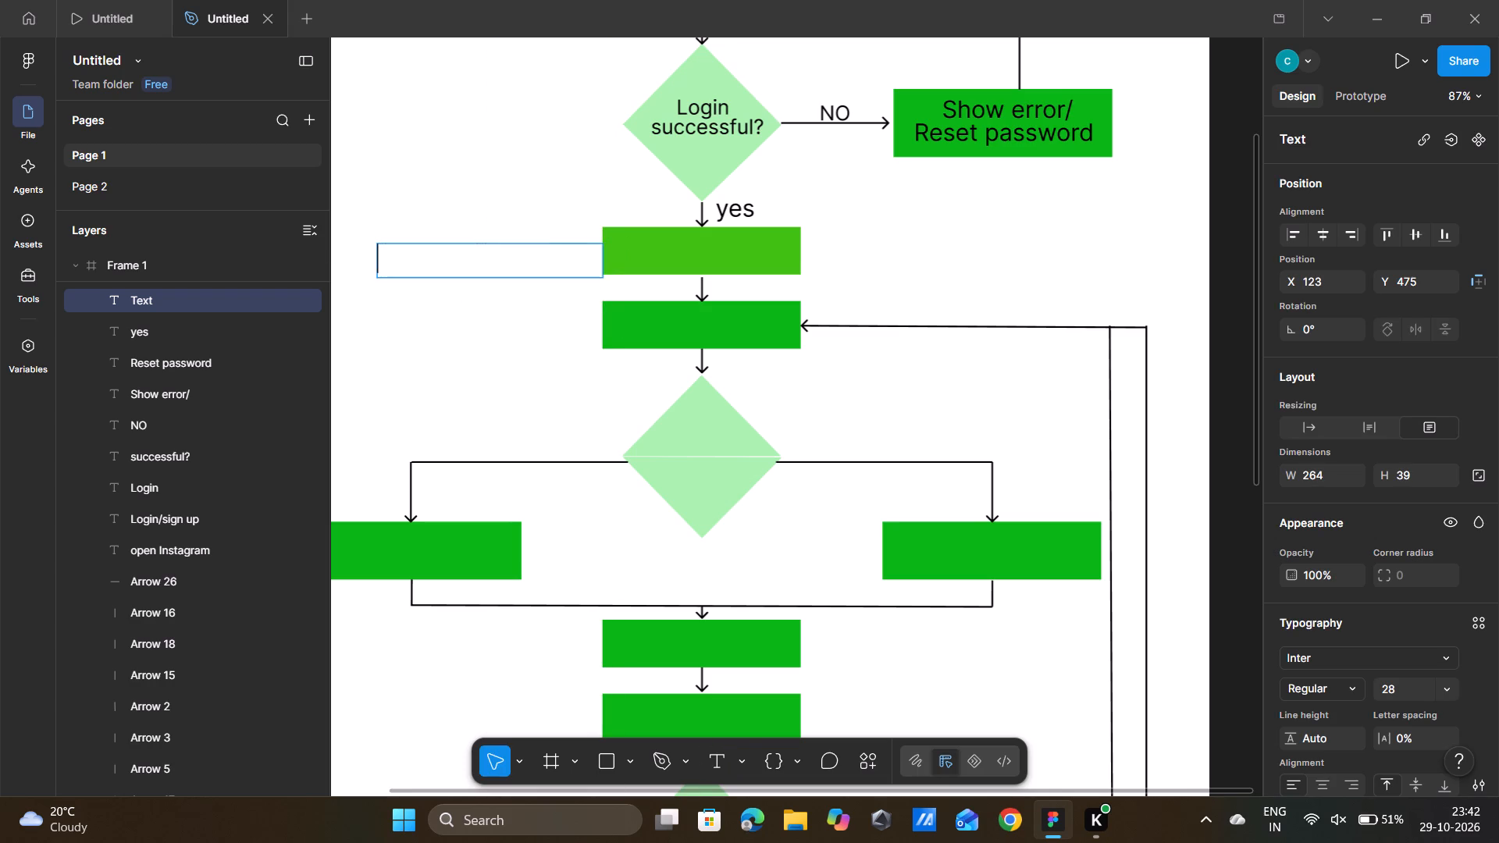
type("Ch")
type("oose")
key("space")
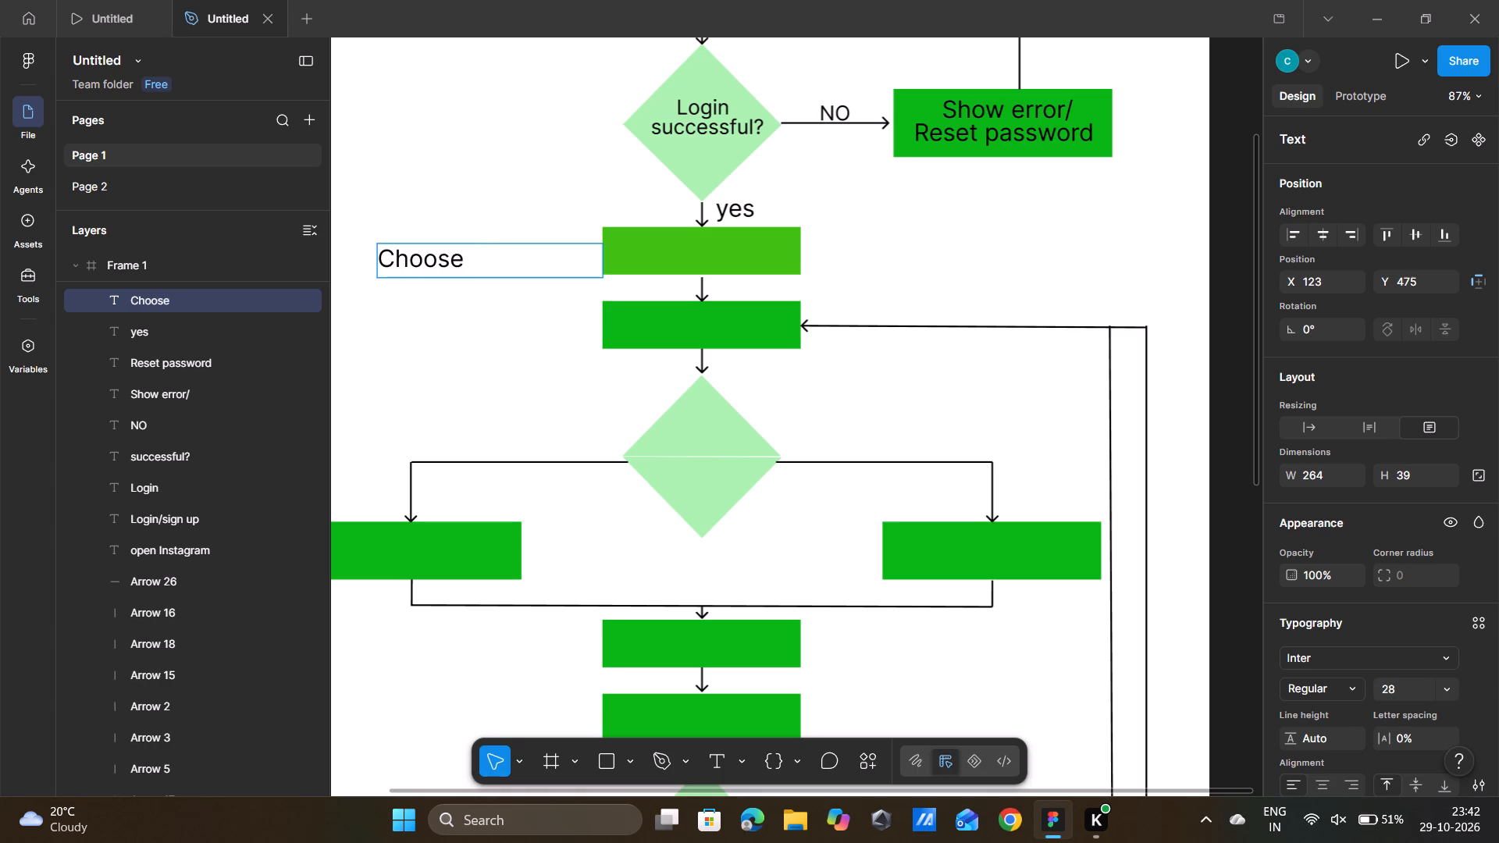
type("Profile")
double_click(496, 340)
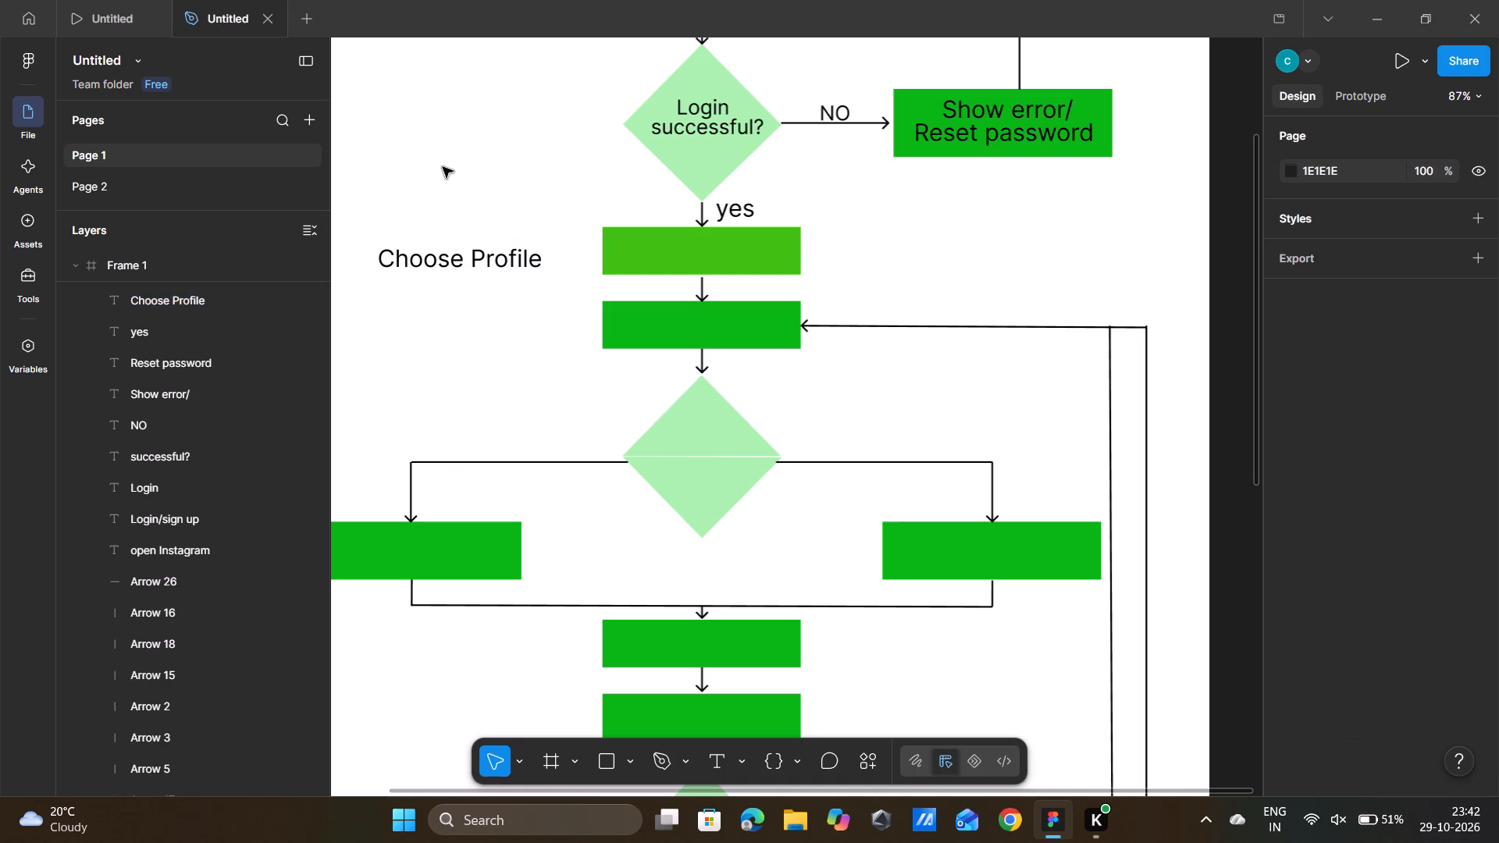
Move the Choose Profile text onto the box after the yes arrow, at about X 404, Y 468.
left_click_drag(458, 259, 672, 249)
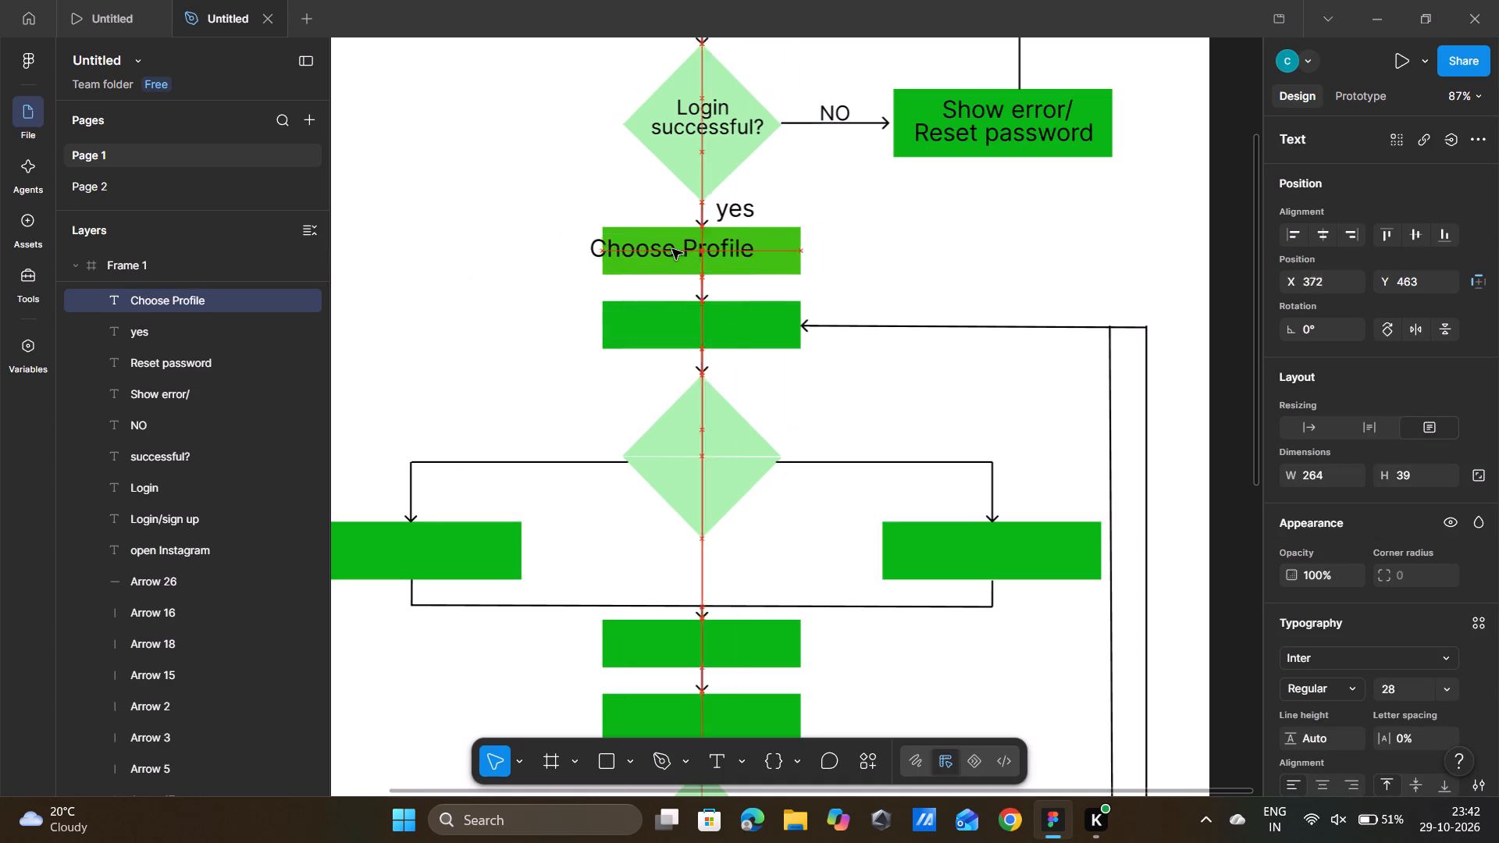
left_click_drag(672, 249, 698, 244)
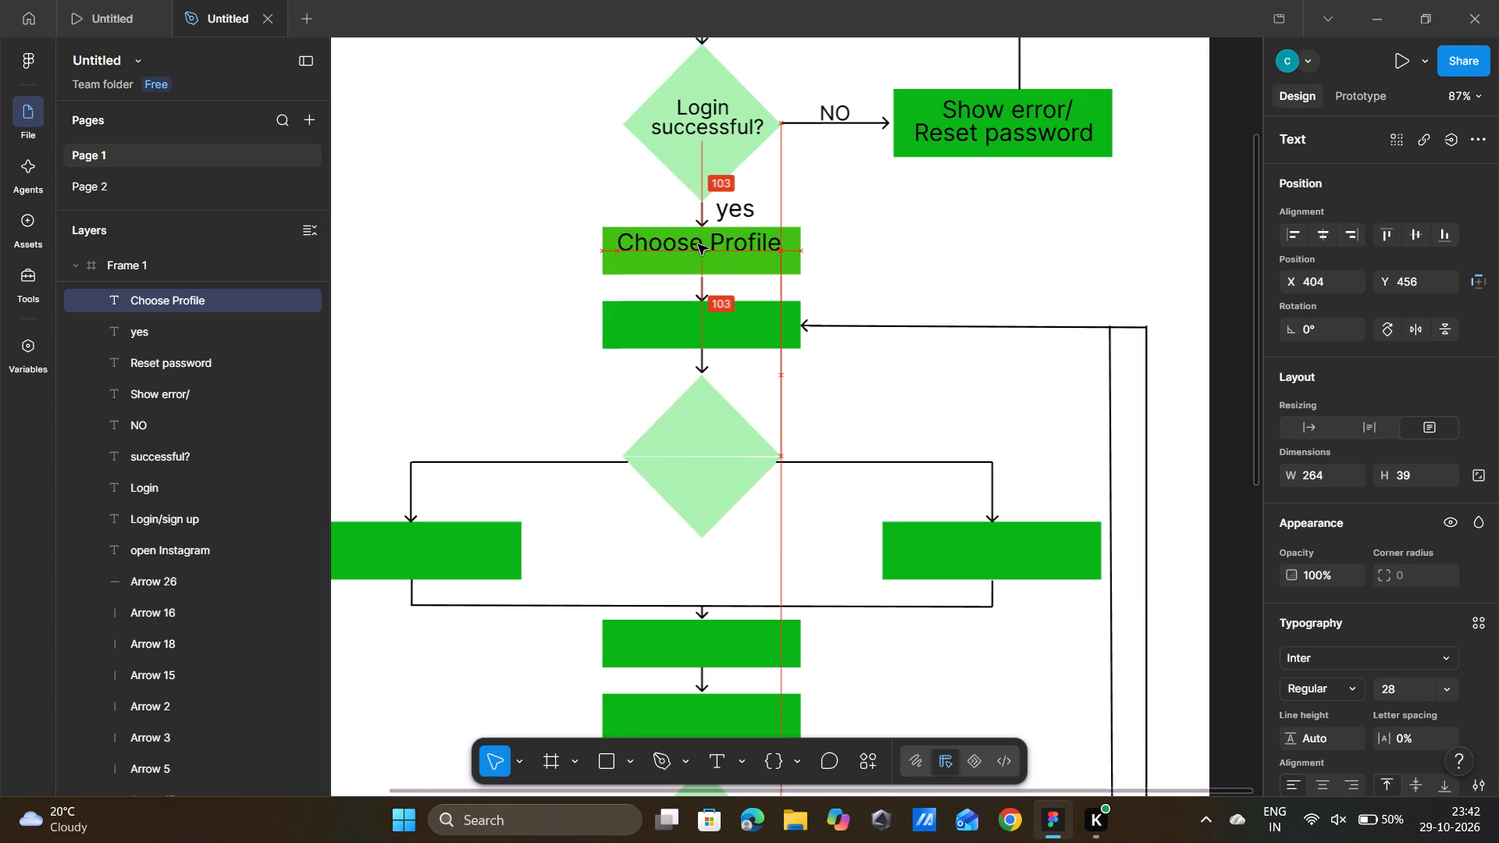
left_click_drag(698, 244, 698, 254)
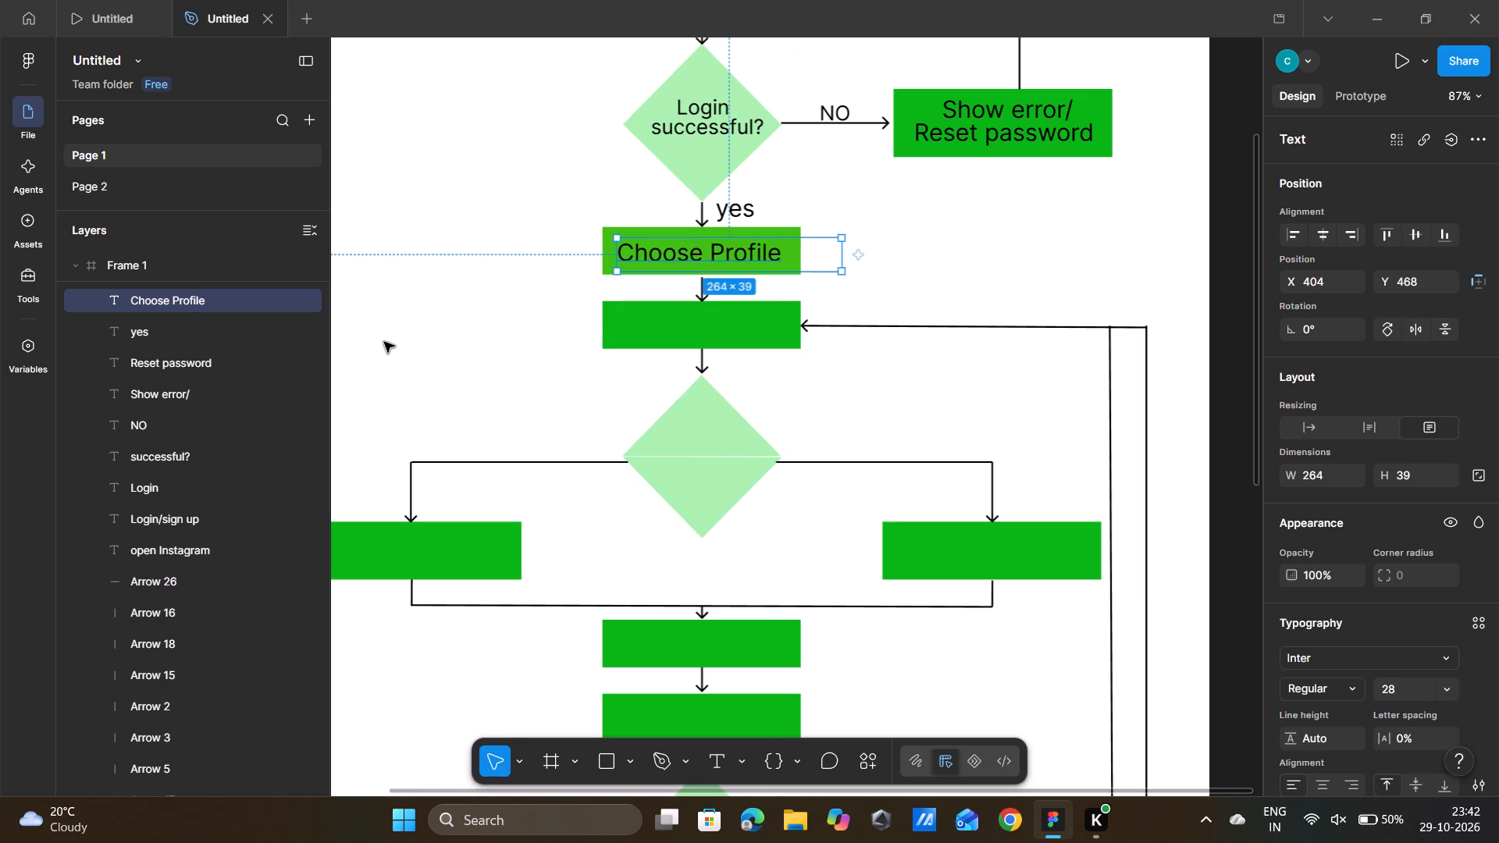
Draw a text box about 246 × 48 in the empty area beside the Choose Profile box and enter Home Screen.
left_click(386, 342)
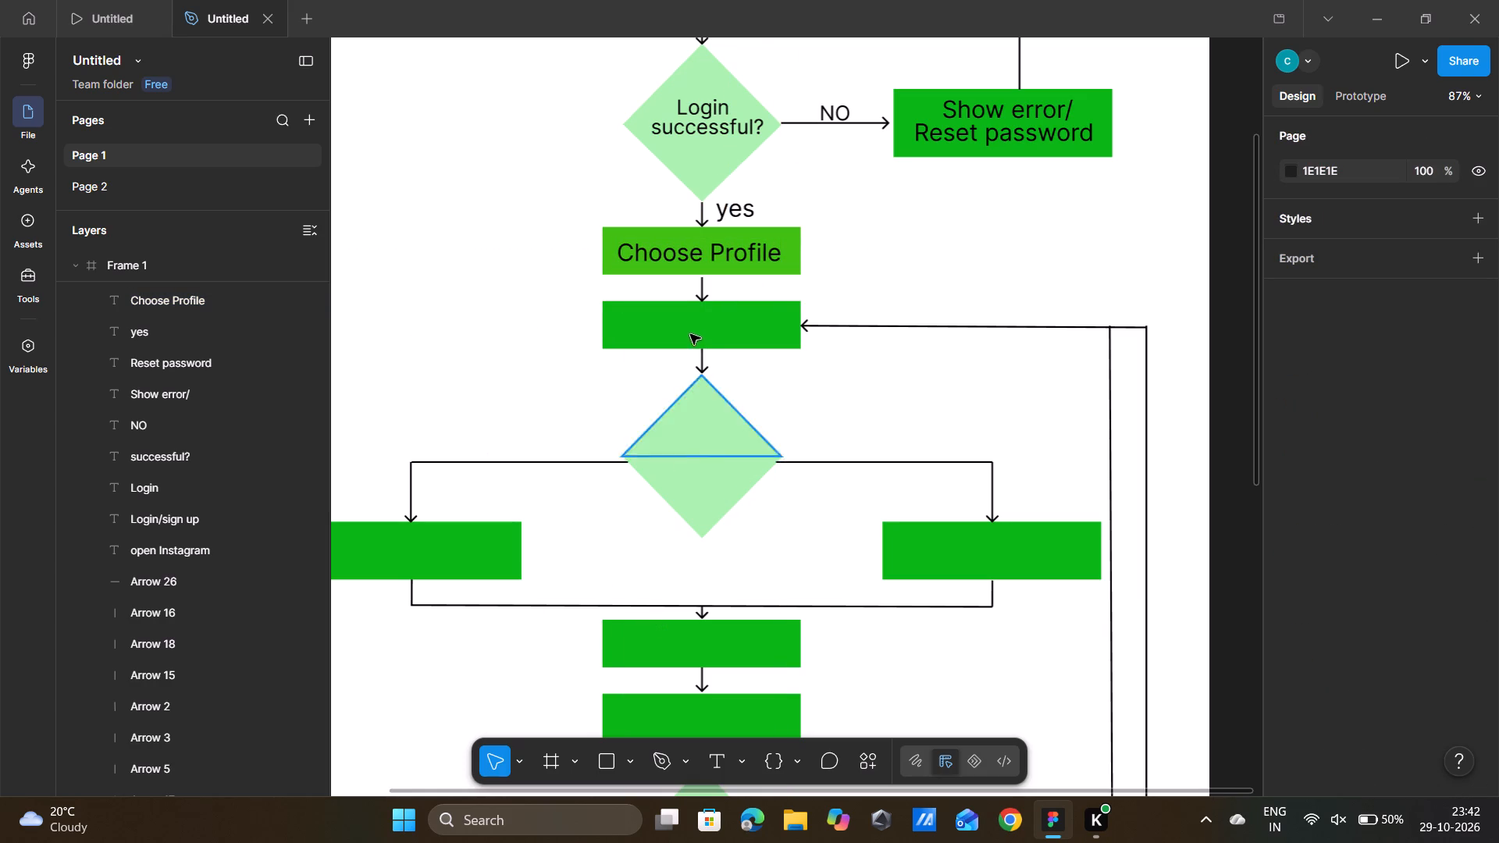
left_click(686, 333)
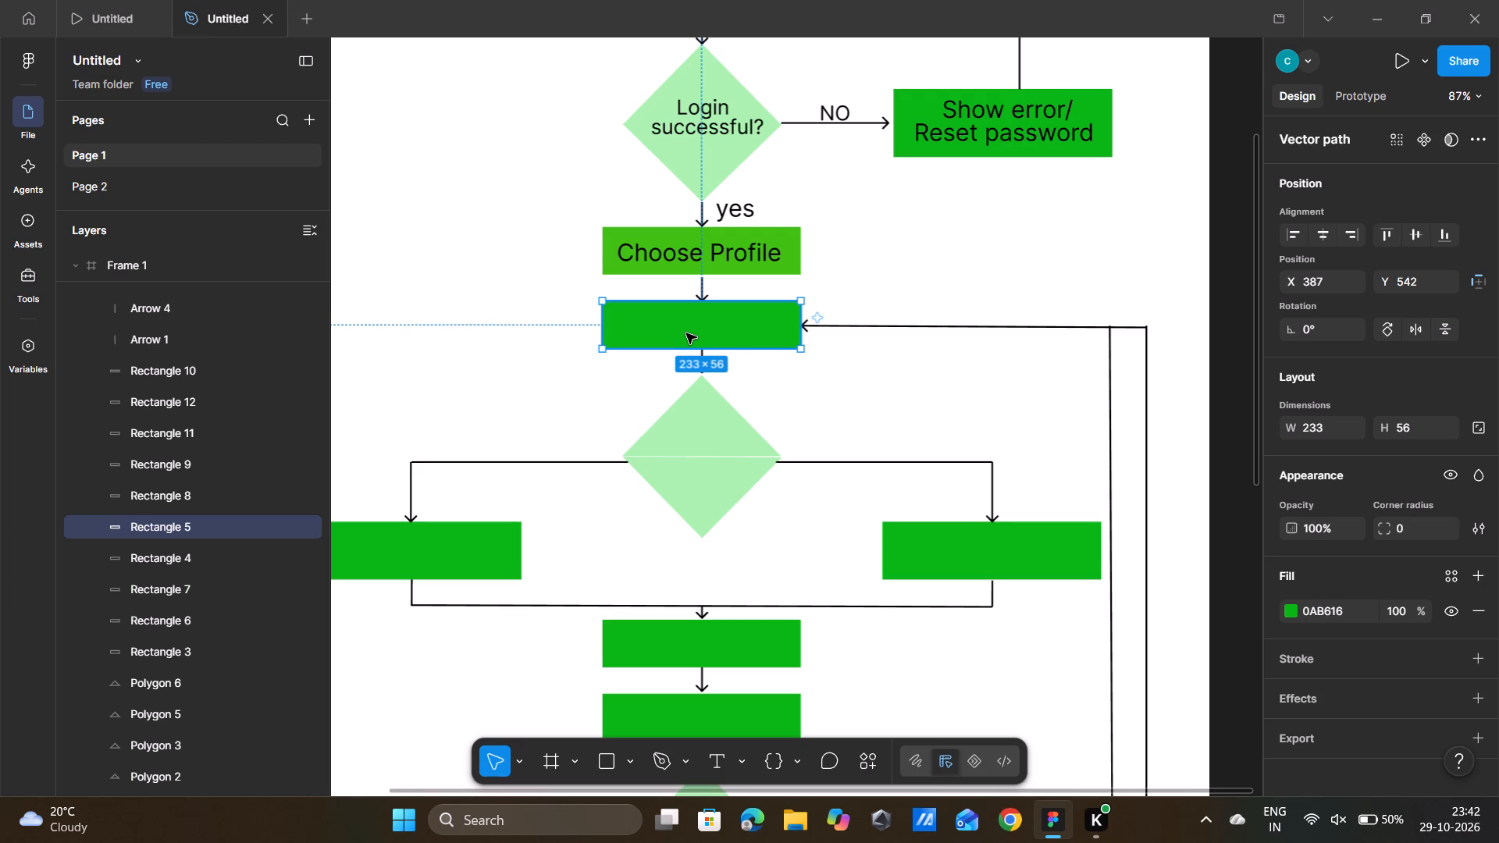
key("h")
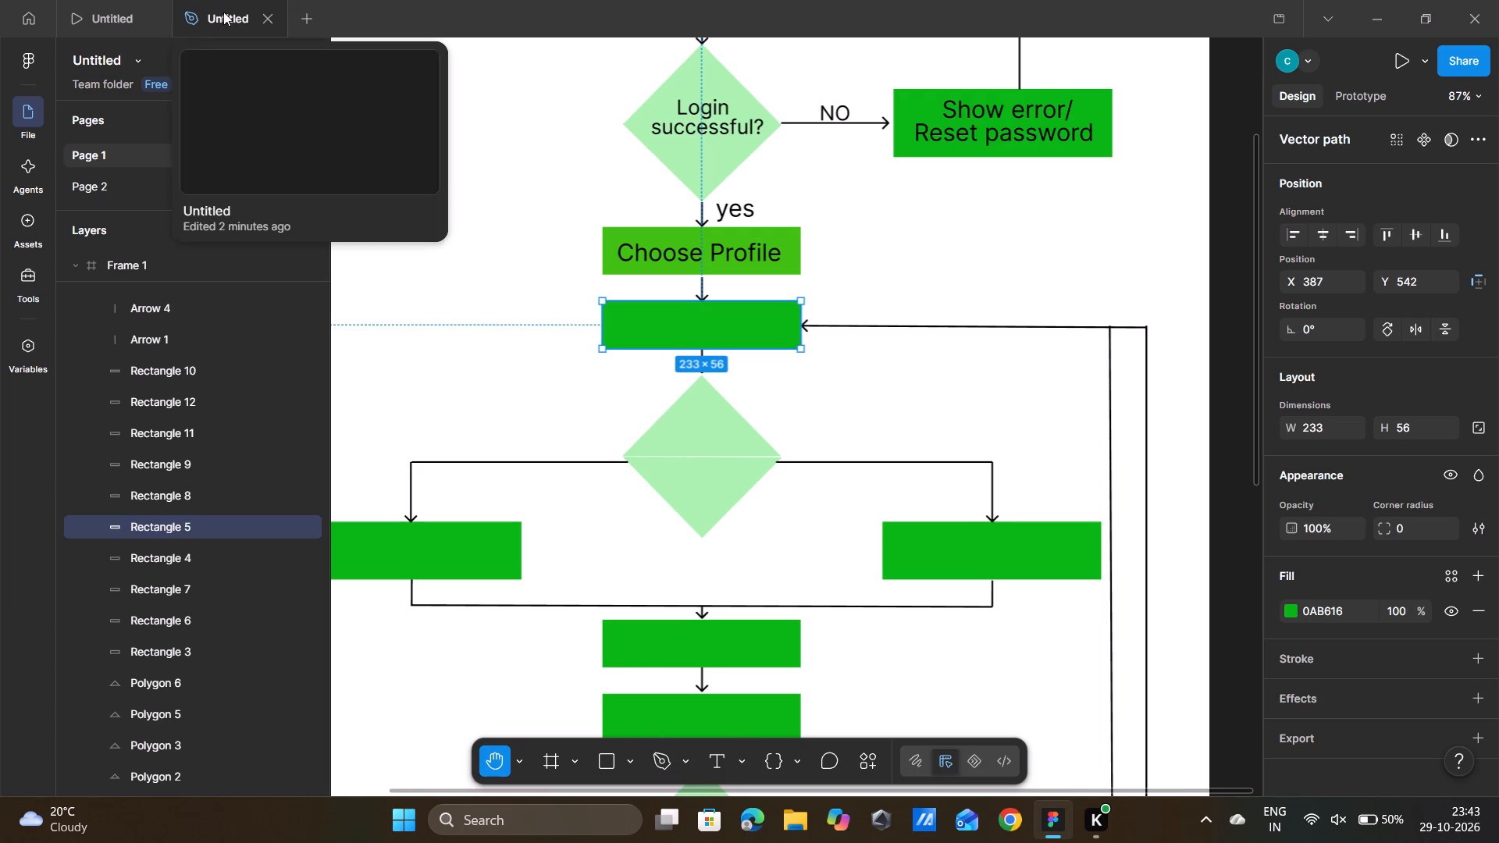
double_click(475, 244)
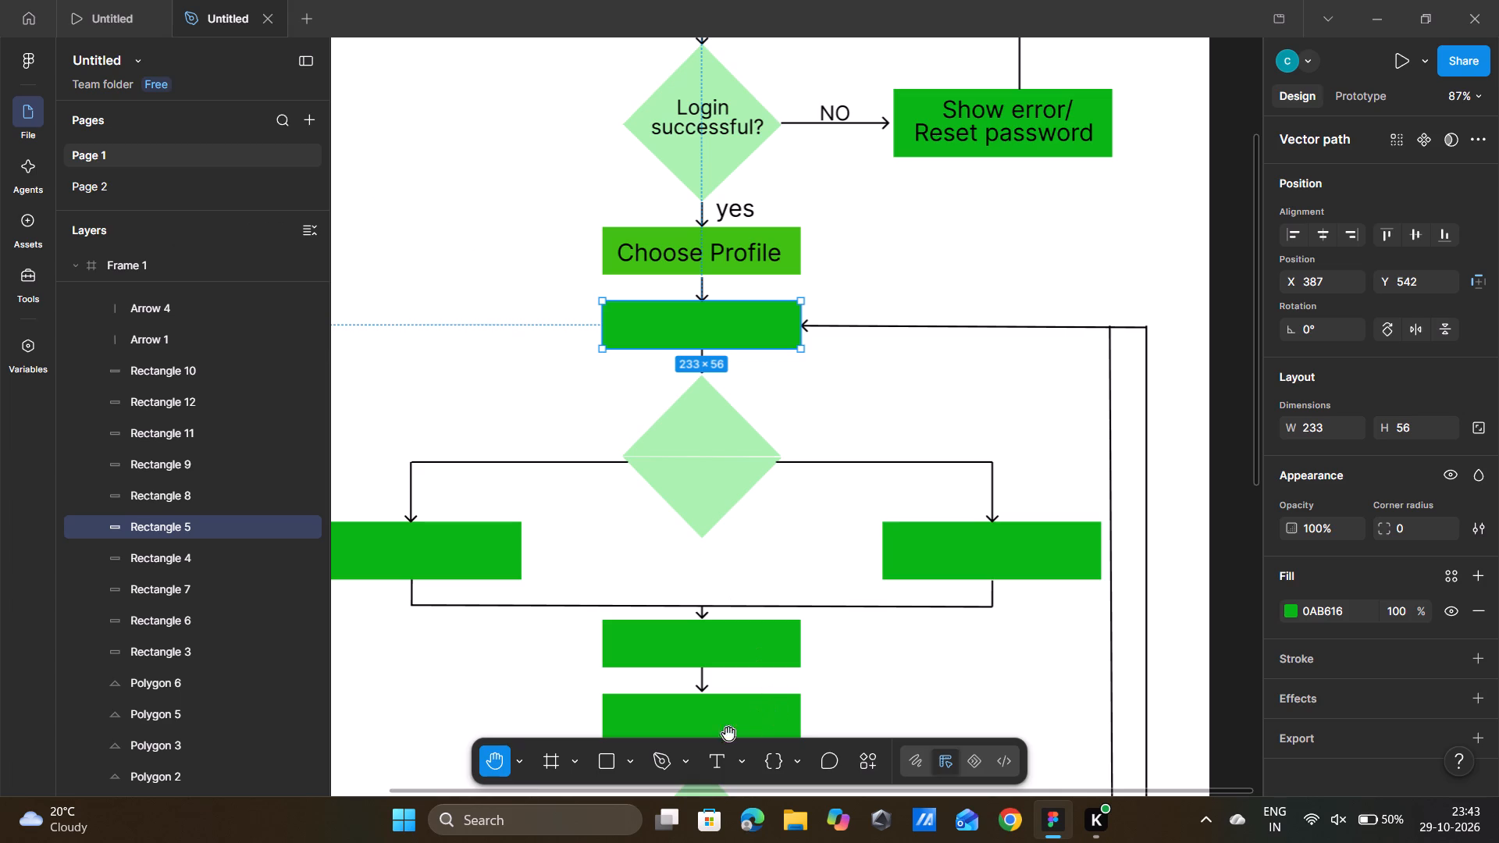
left_click(710, 758)
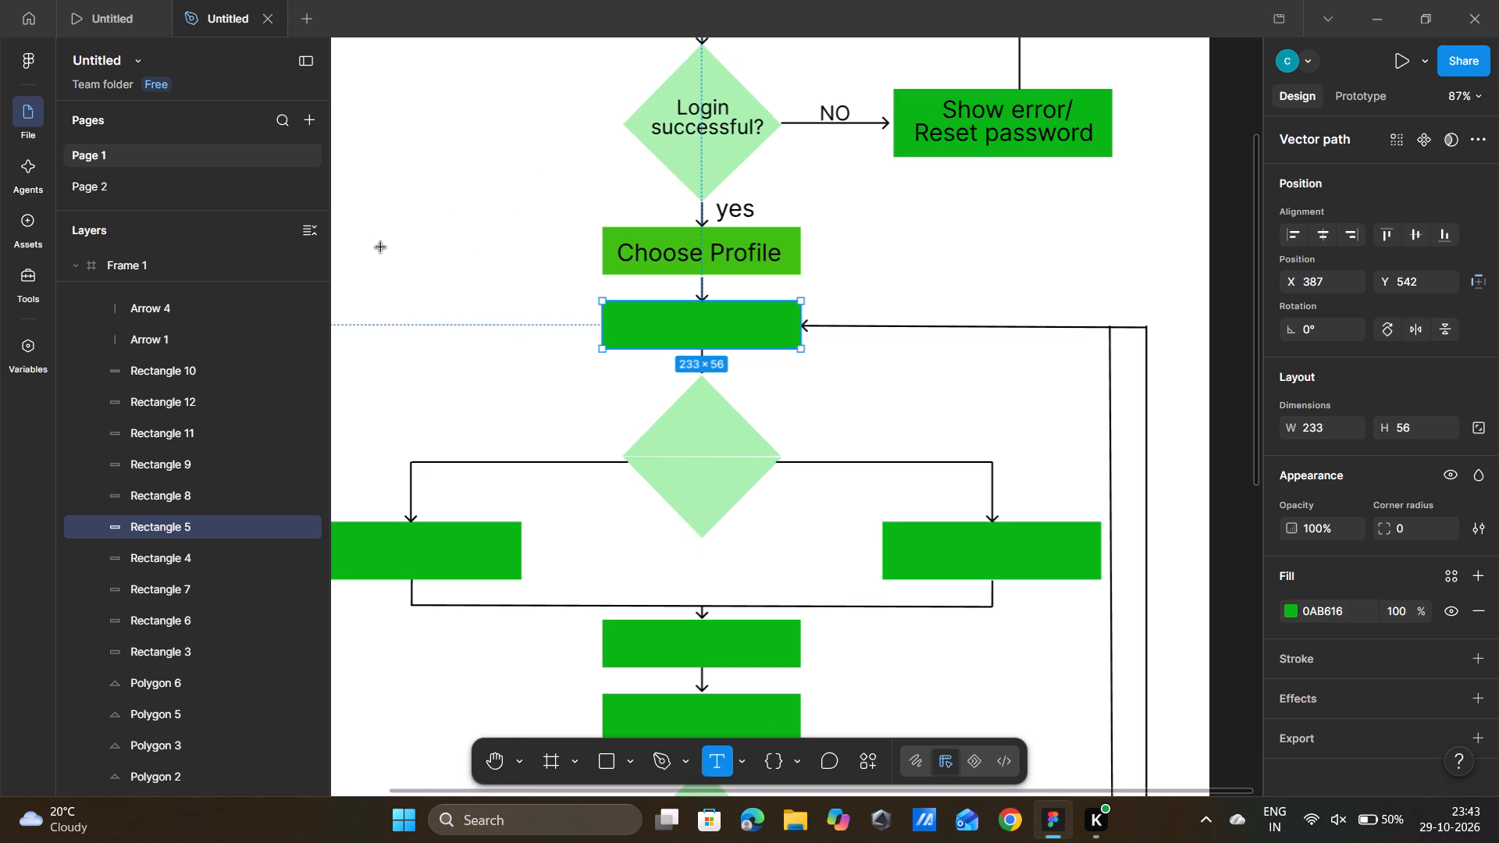
left_click_drag(381, 247, 473, 285)
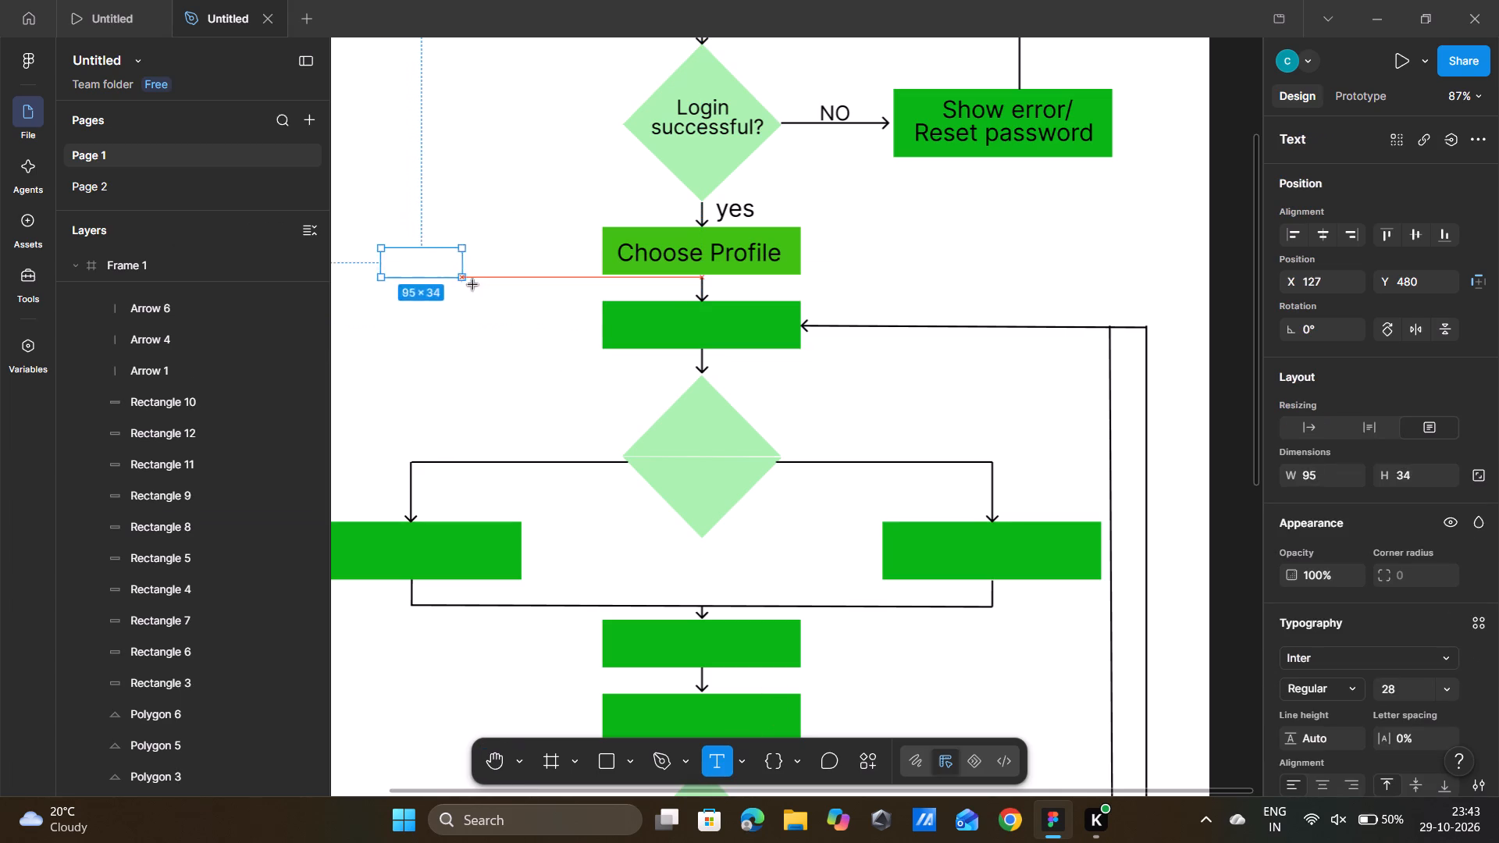
left_click_drag(473, 285, 592, 281)
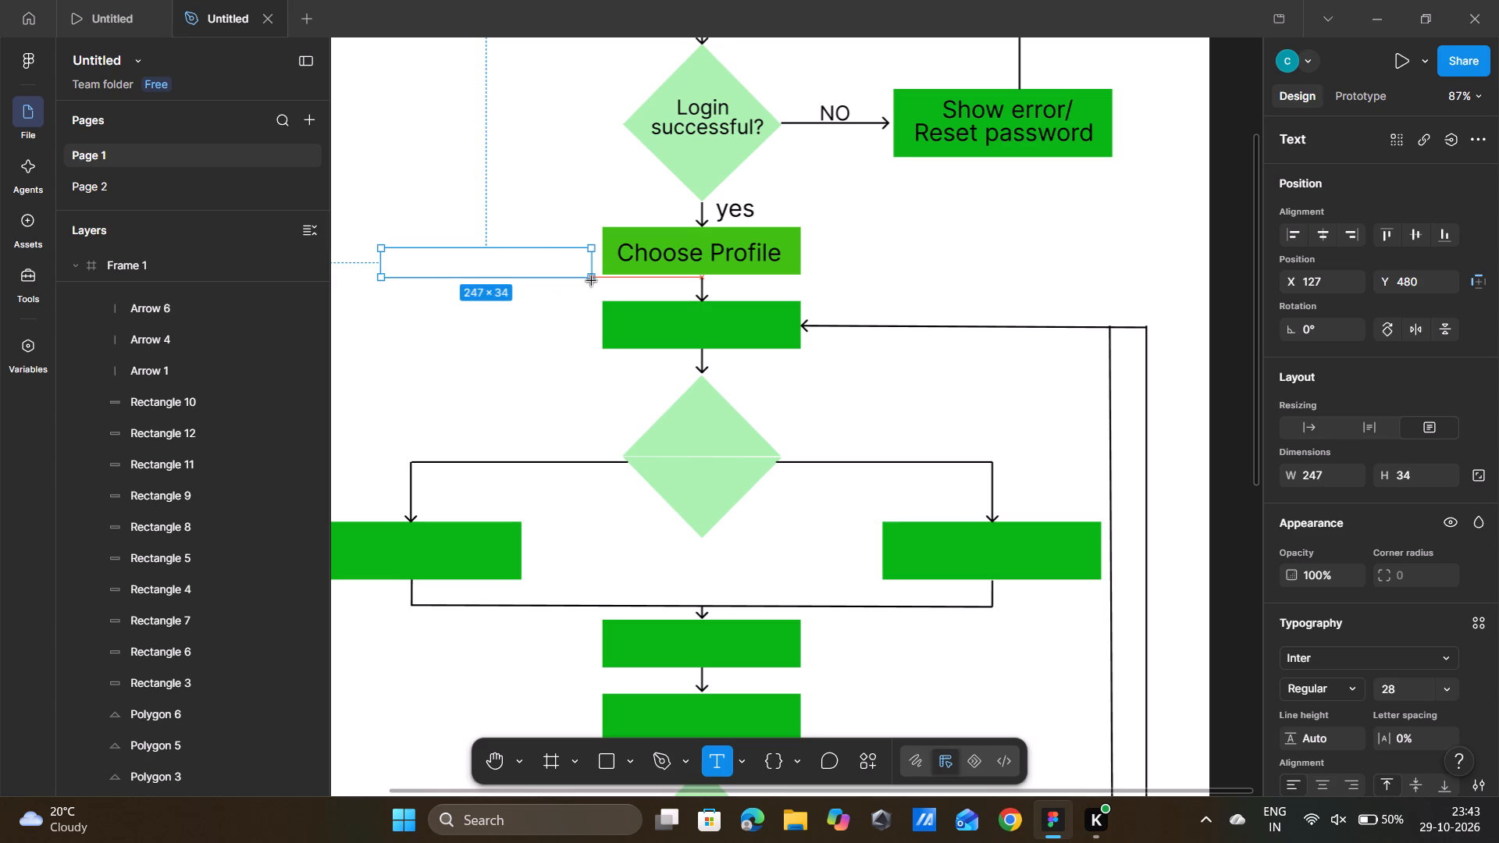
left_click_drag(592, 281, 590, 292)
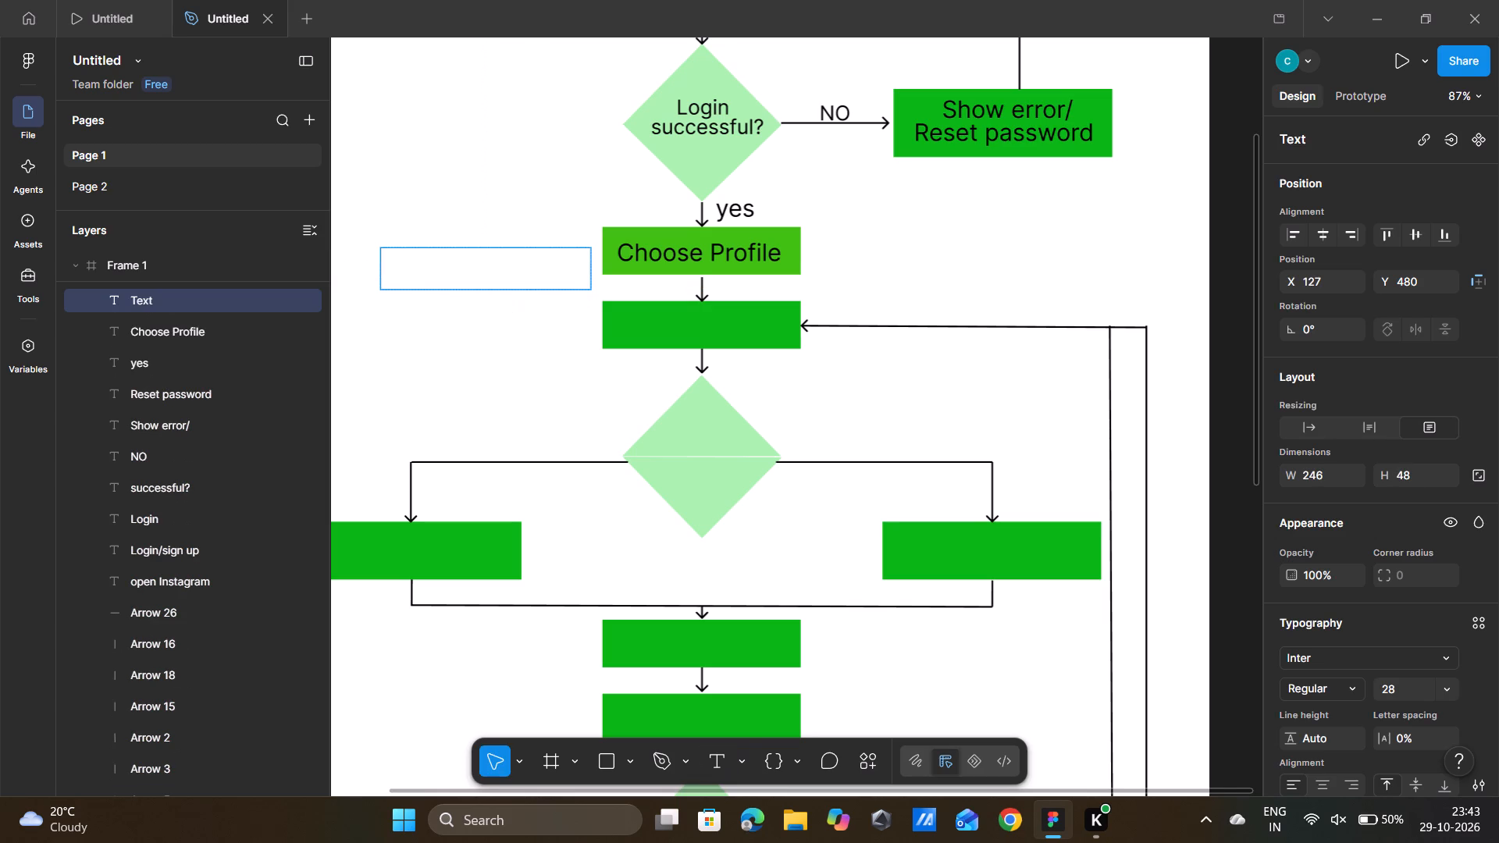
type("Home")
key("space")
type("Scre")
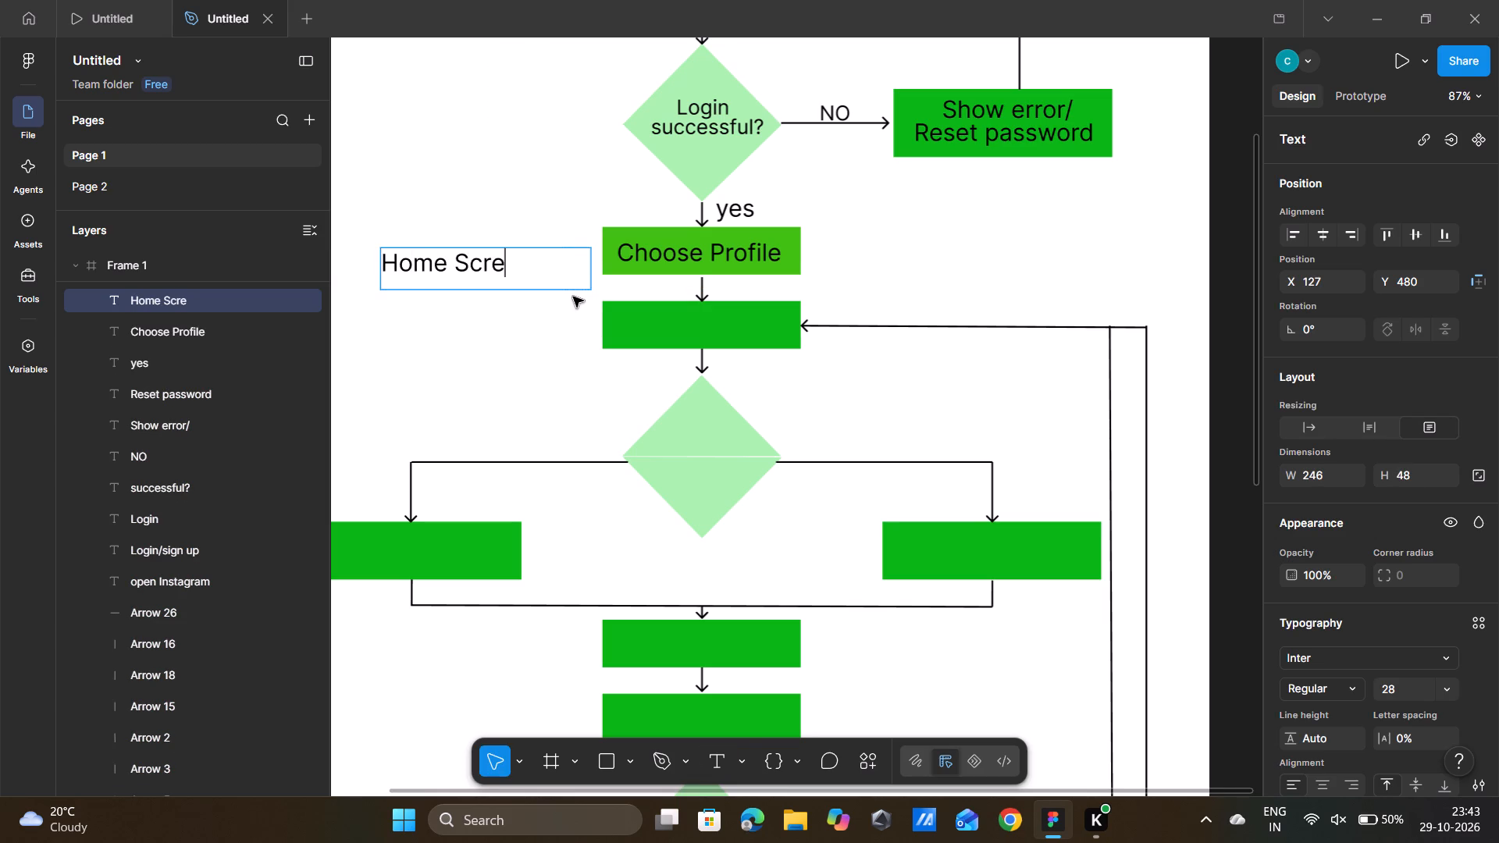
type("en")
double_click(573, 297)
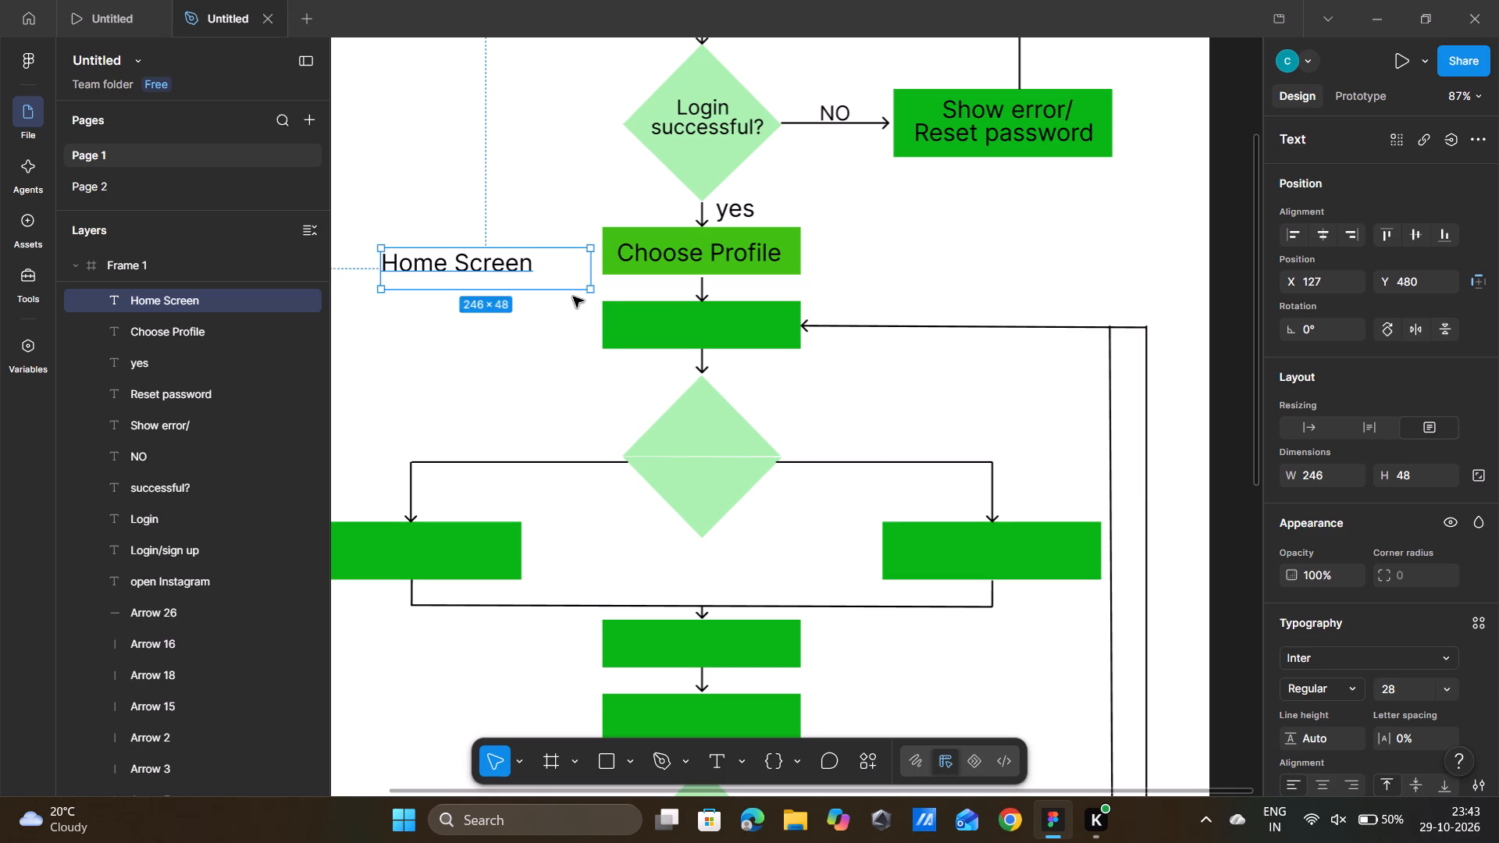
Move the Home Screen text onto the box below Choose Profile, at about X 408, Y 550.
left_click_drag(470, 266, 600, 320)
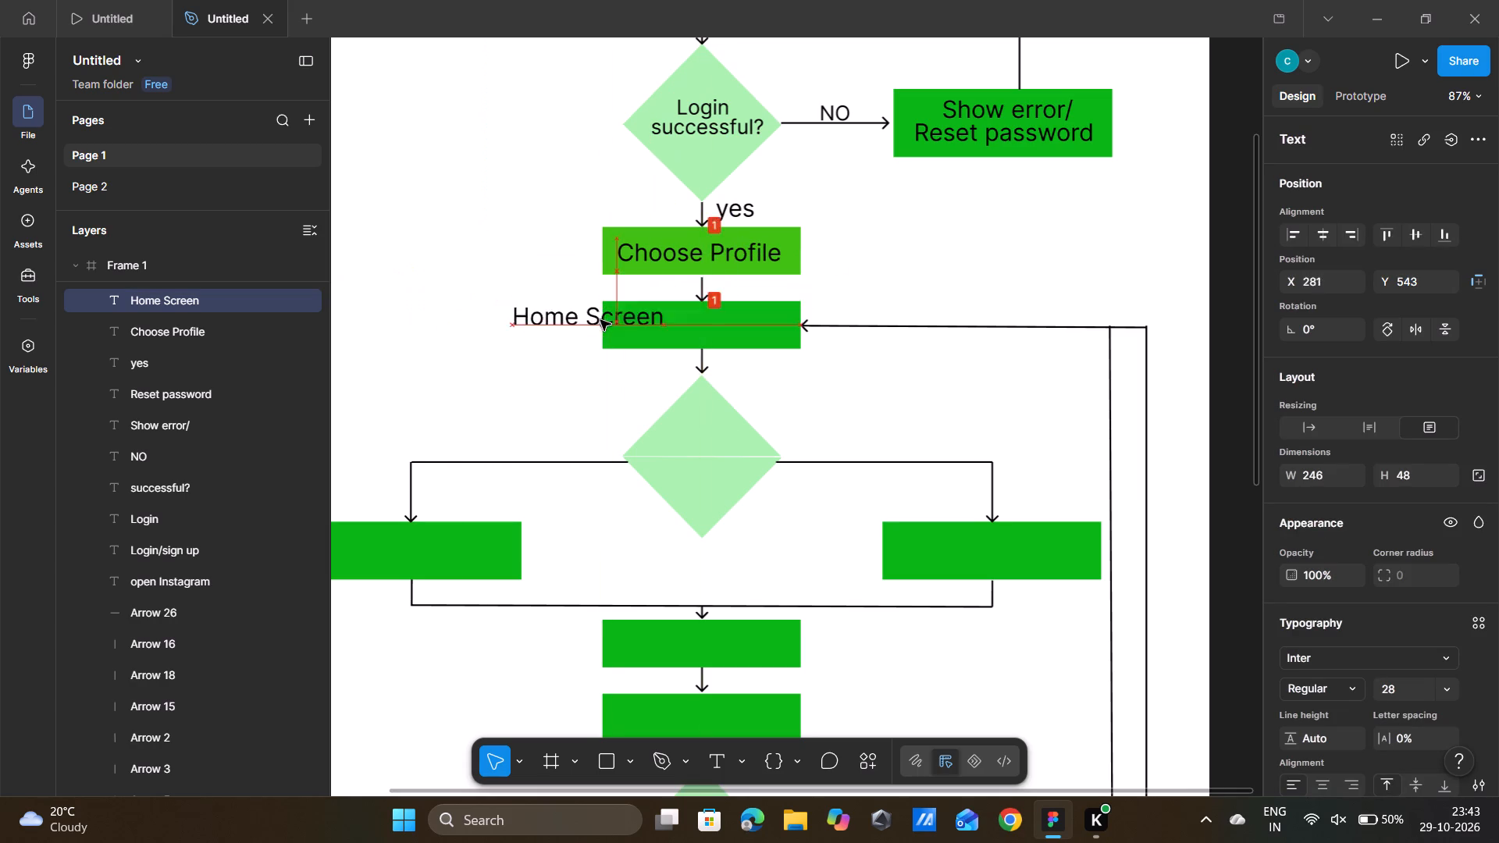
left_click_drag(600, 320, 698, 328)
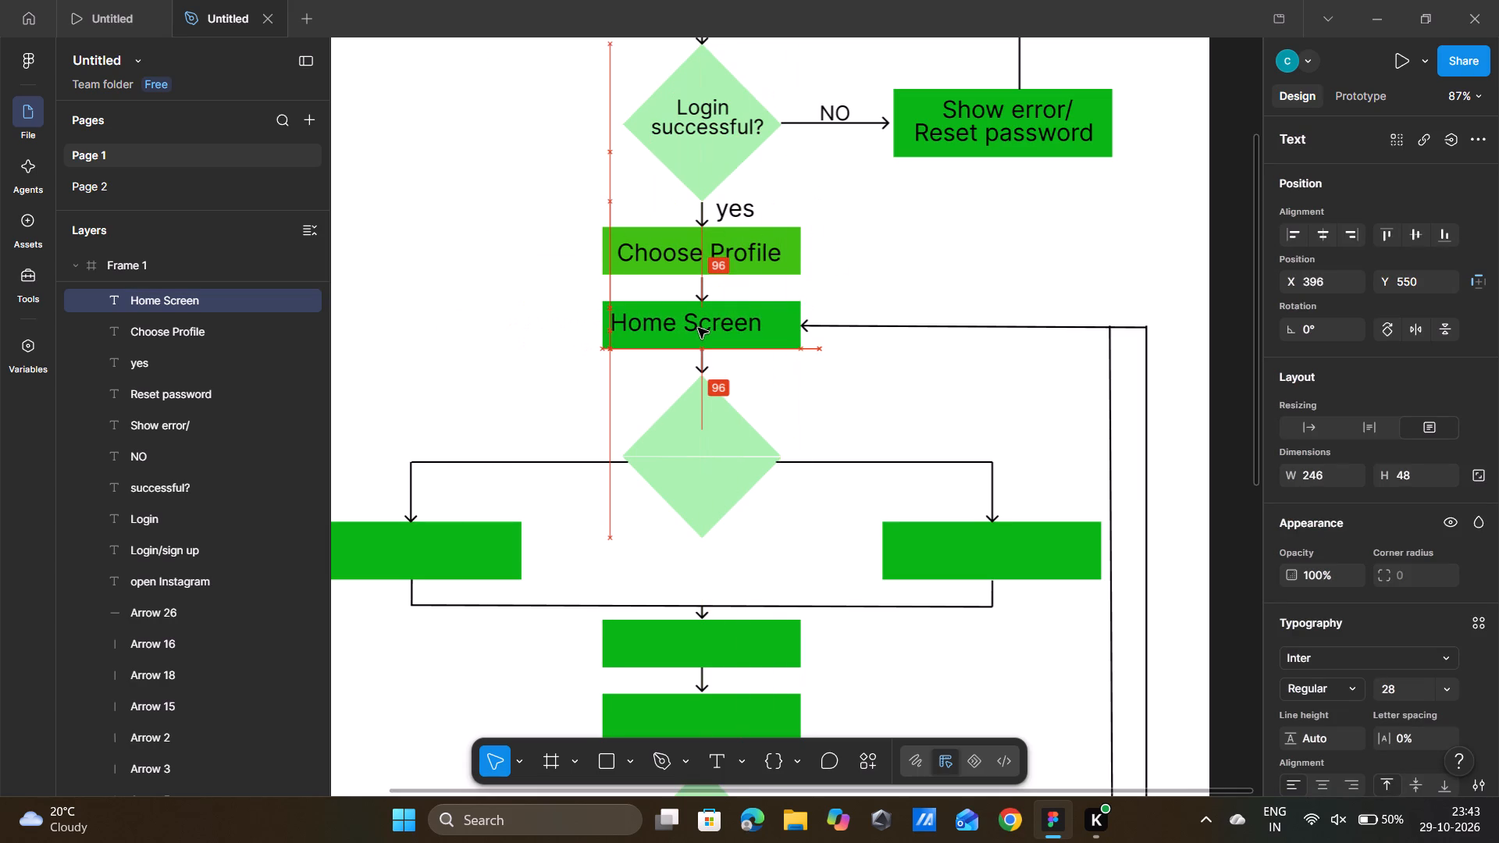
left_click_drag(698, 328, 708, 327)
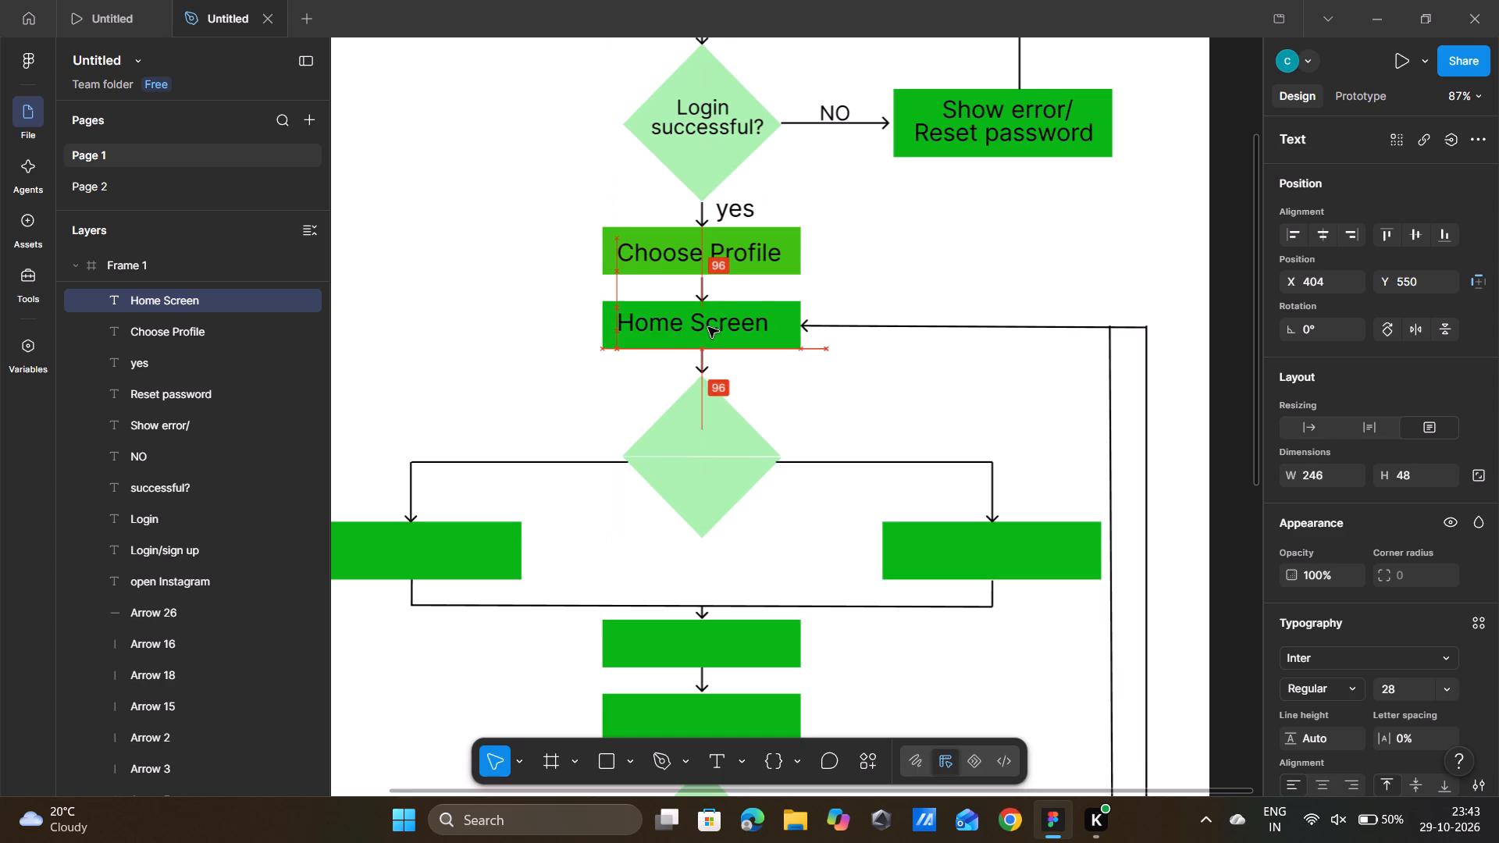
left_click_drag(708, 327, 710, 328)
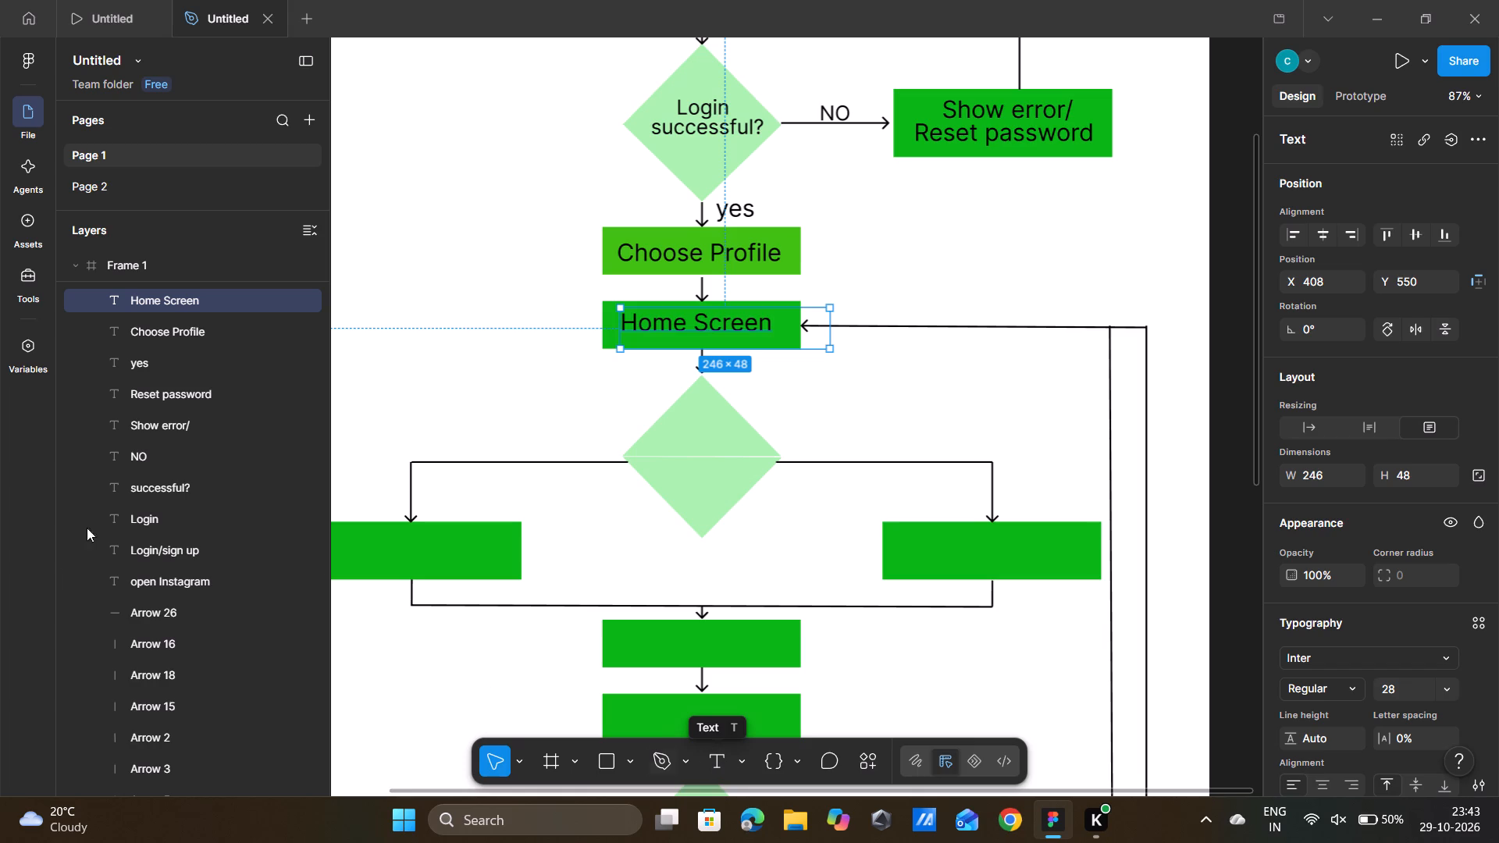
Open the Blueberry donut prototype from the recent files, step through its flavour screens, and return to the flowchart file.
left_click(14, 15)
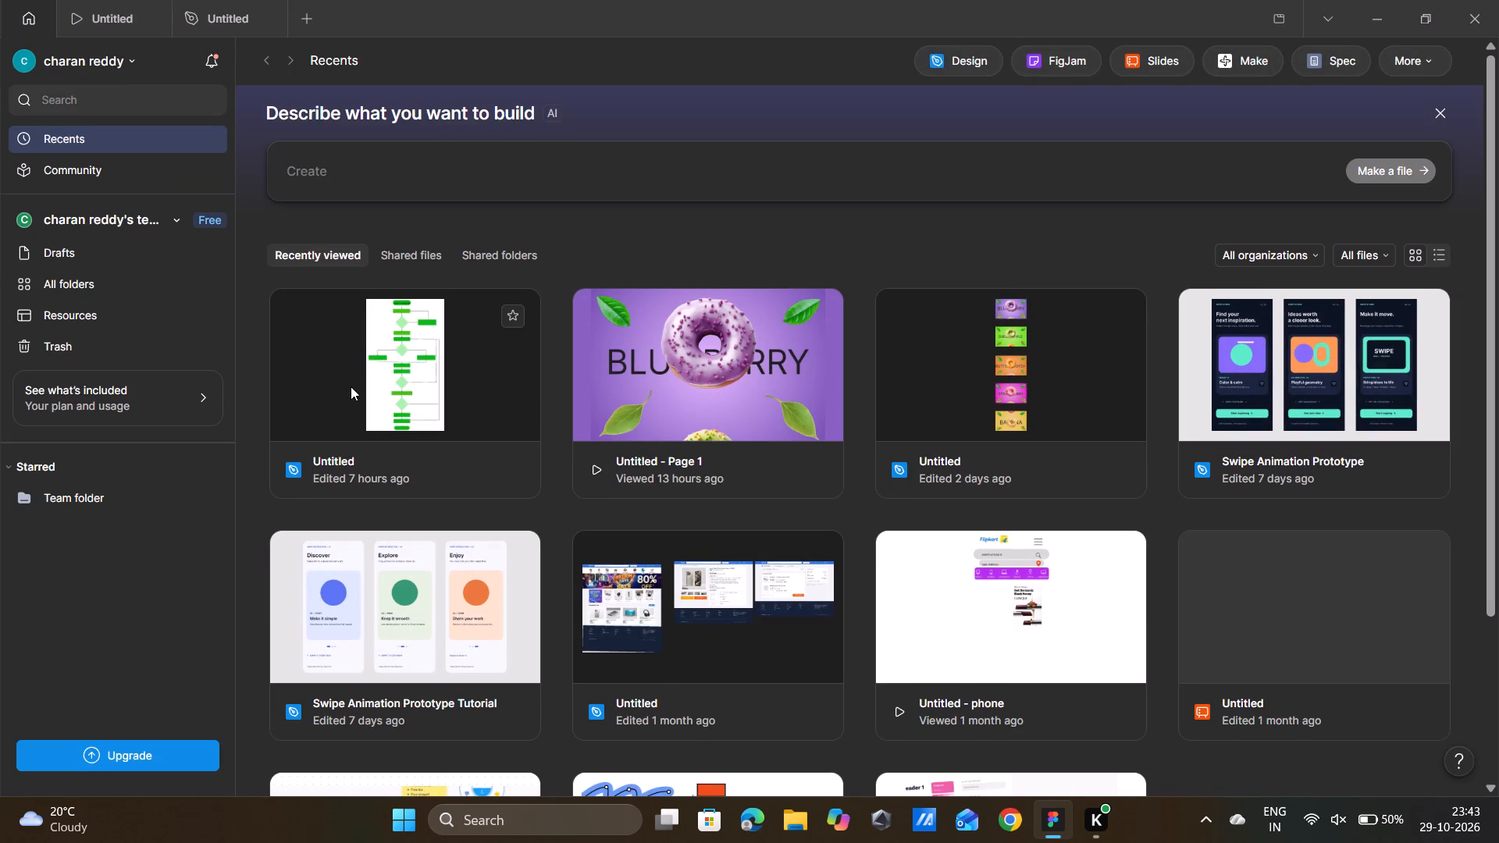
left_click(664, 340)
double_click(664, 340)
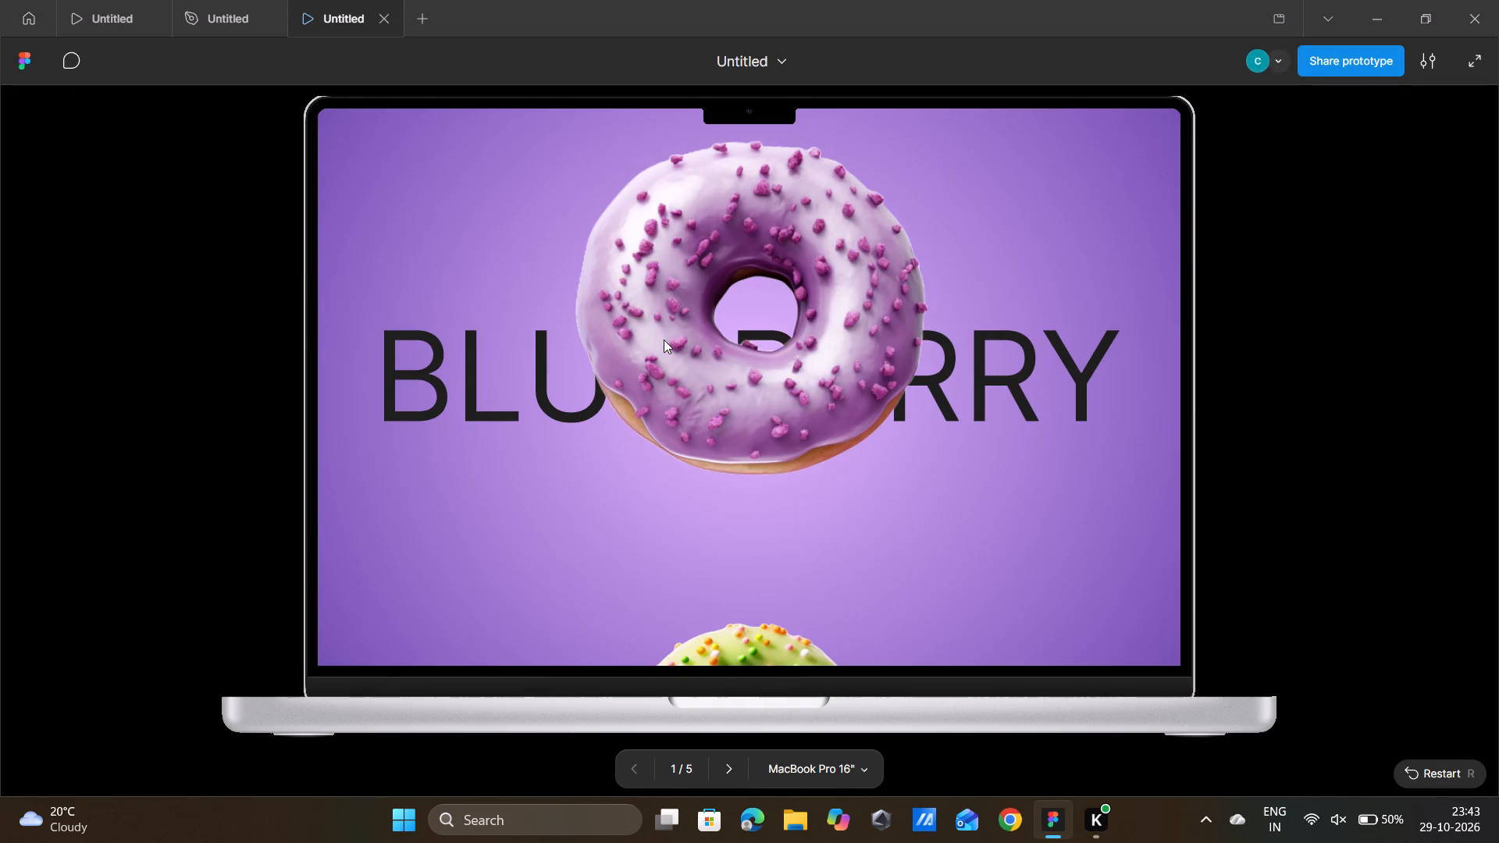
left_click(969, 510)
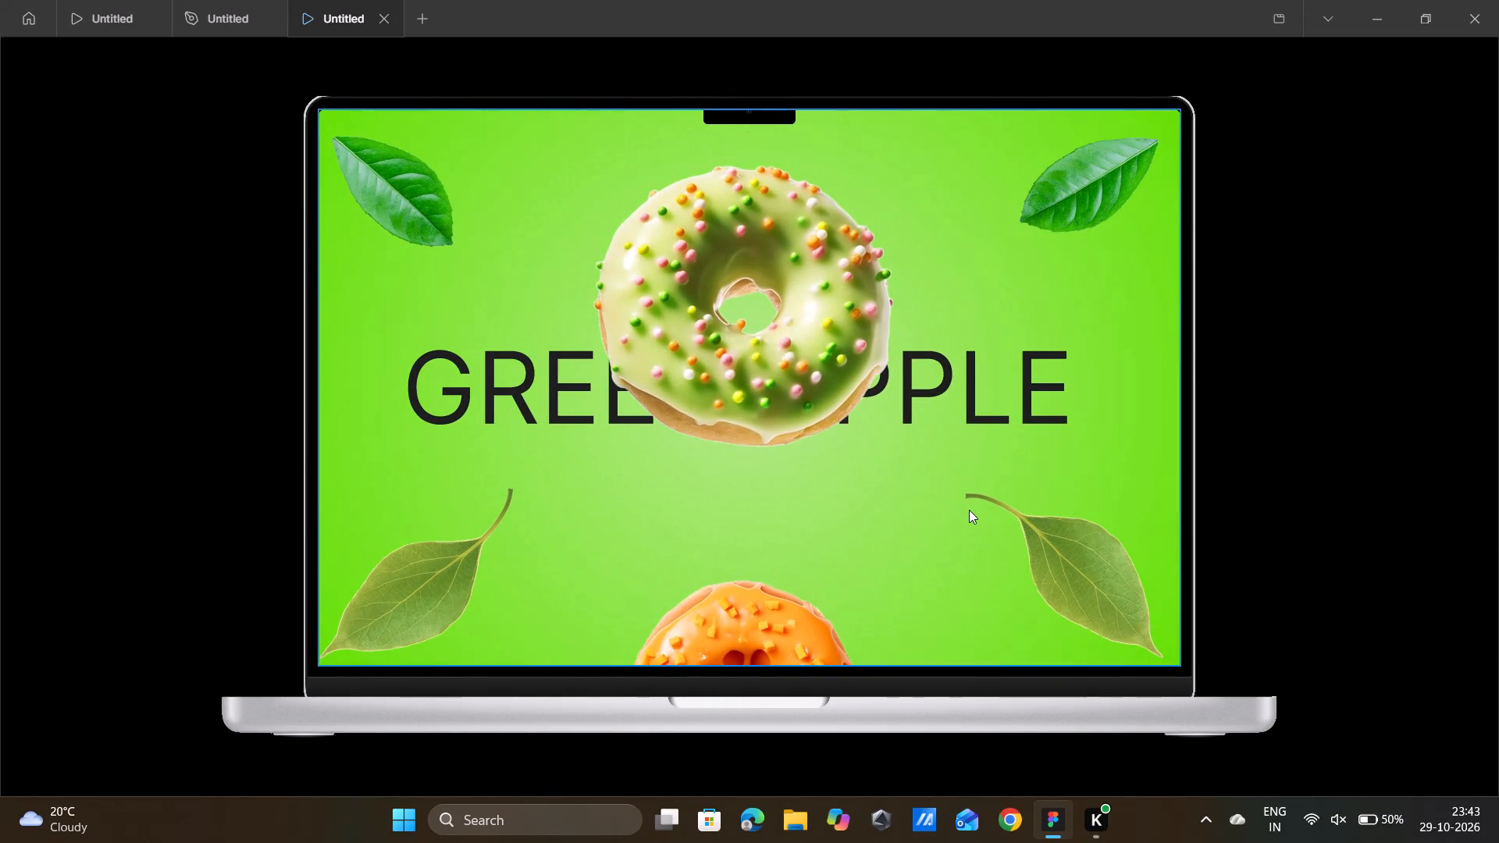
left_click(969, 510)
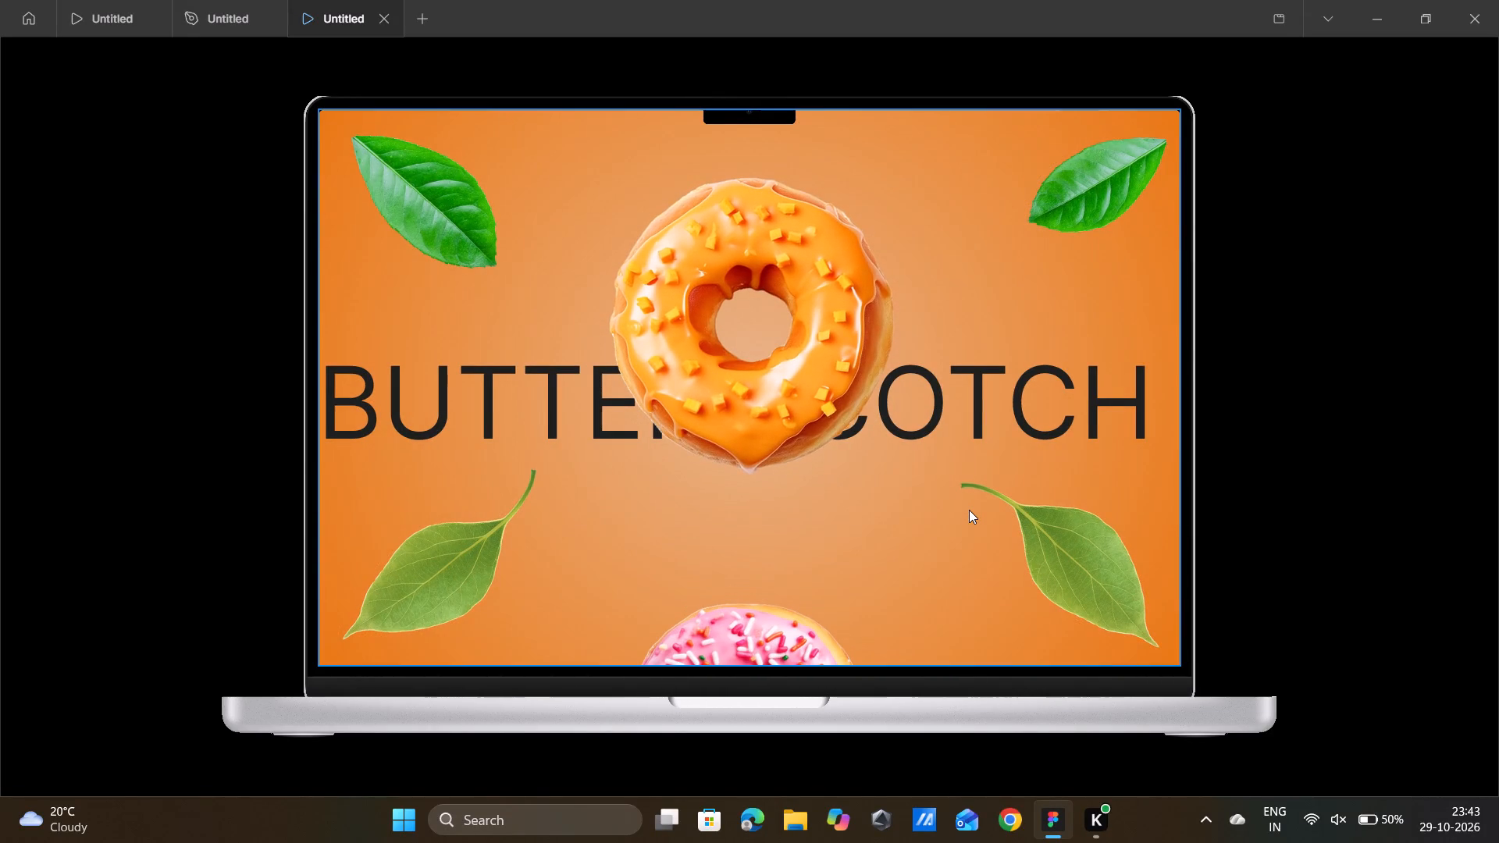
left_click(969, 510)
left_click(969, 510)
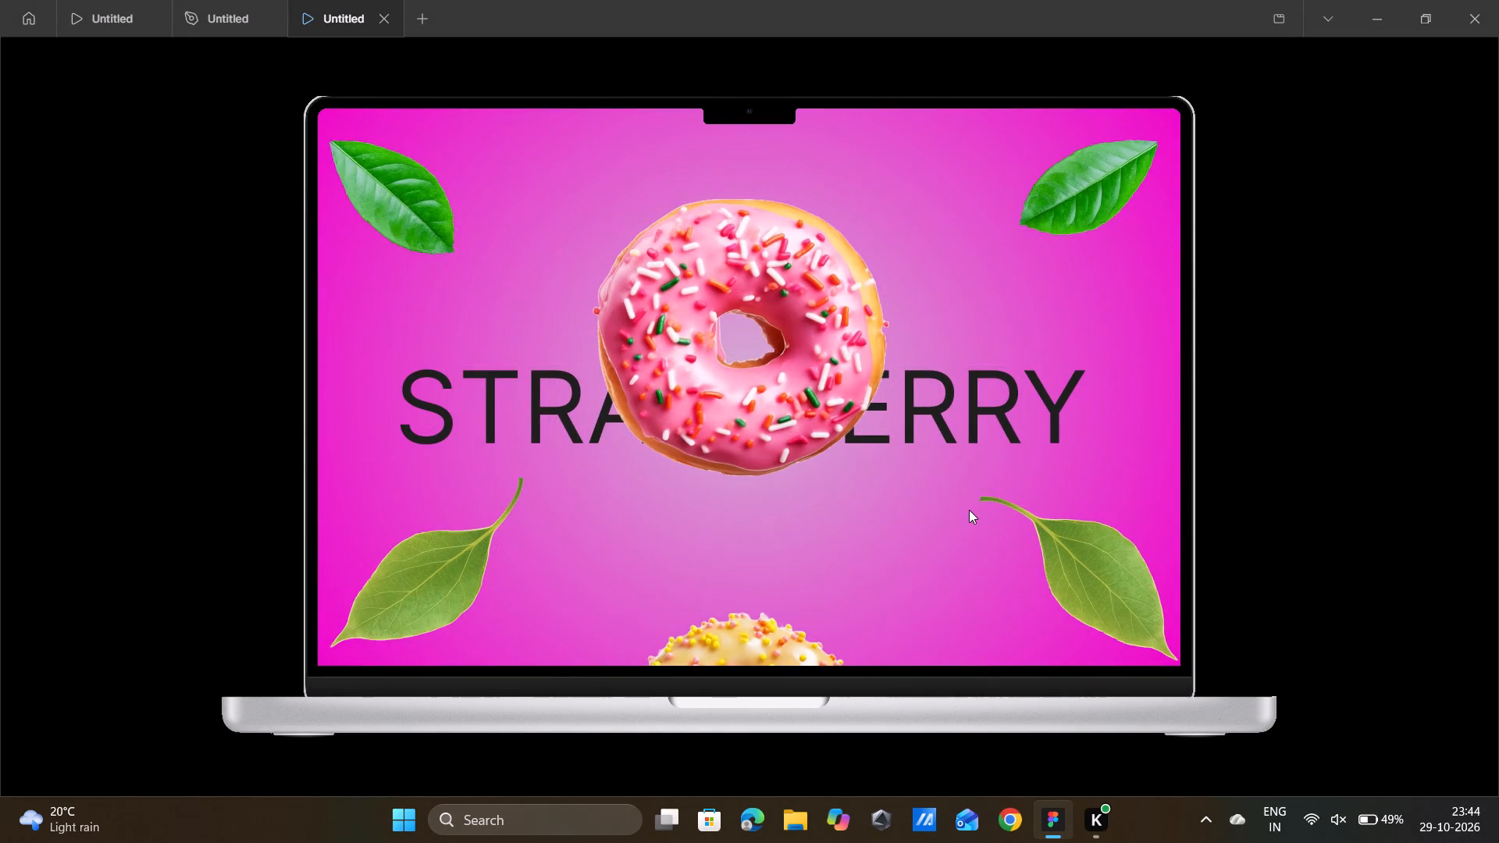
left_click(969, 510)
left_click(969, 510)
left_click(969, 510)
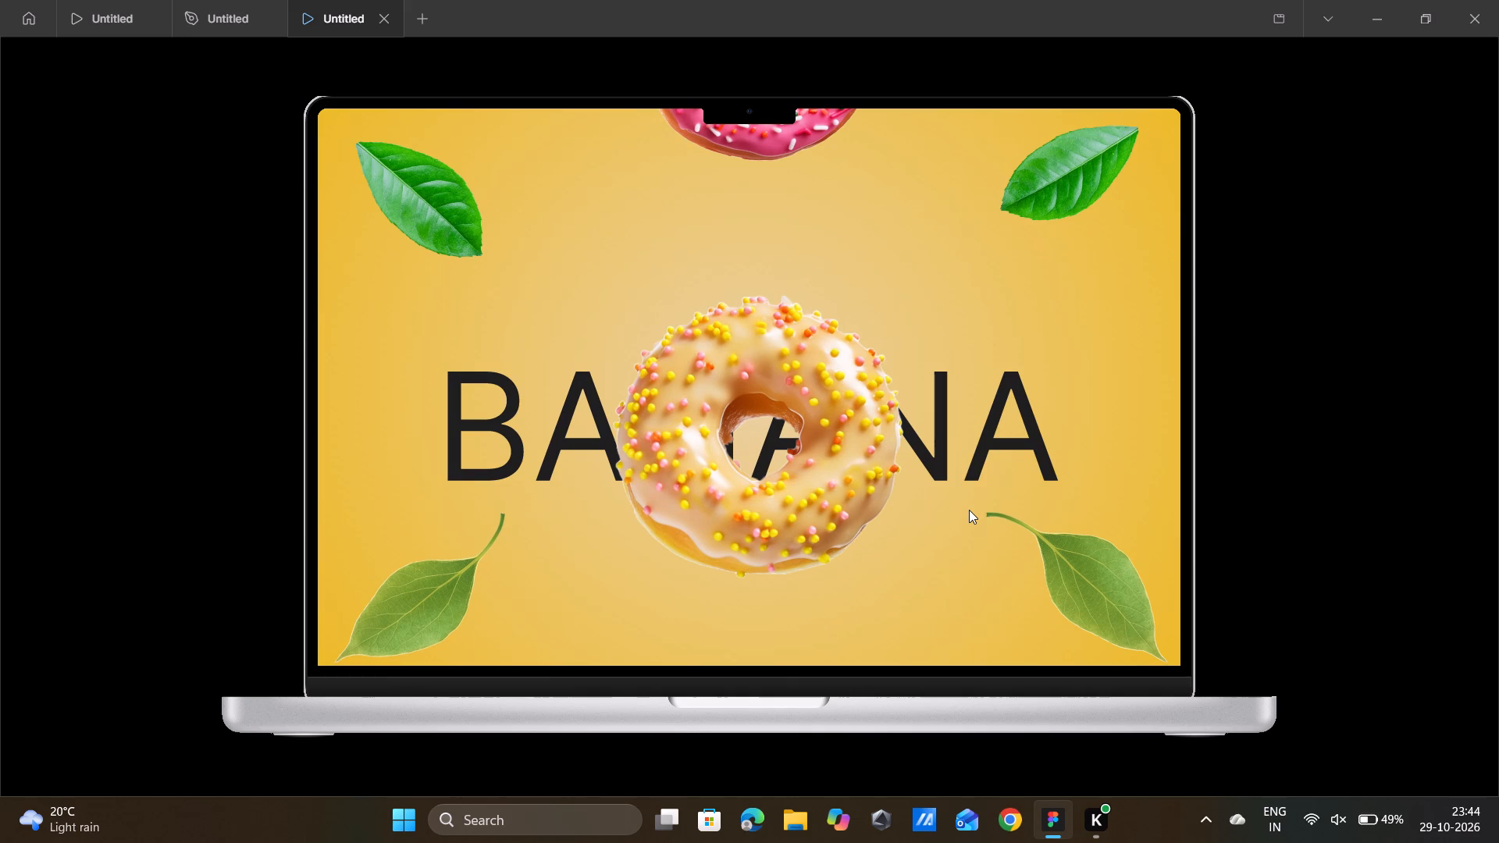
left_click(969, 510)
left_click_drag(969, 510, 900, 842)
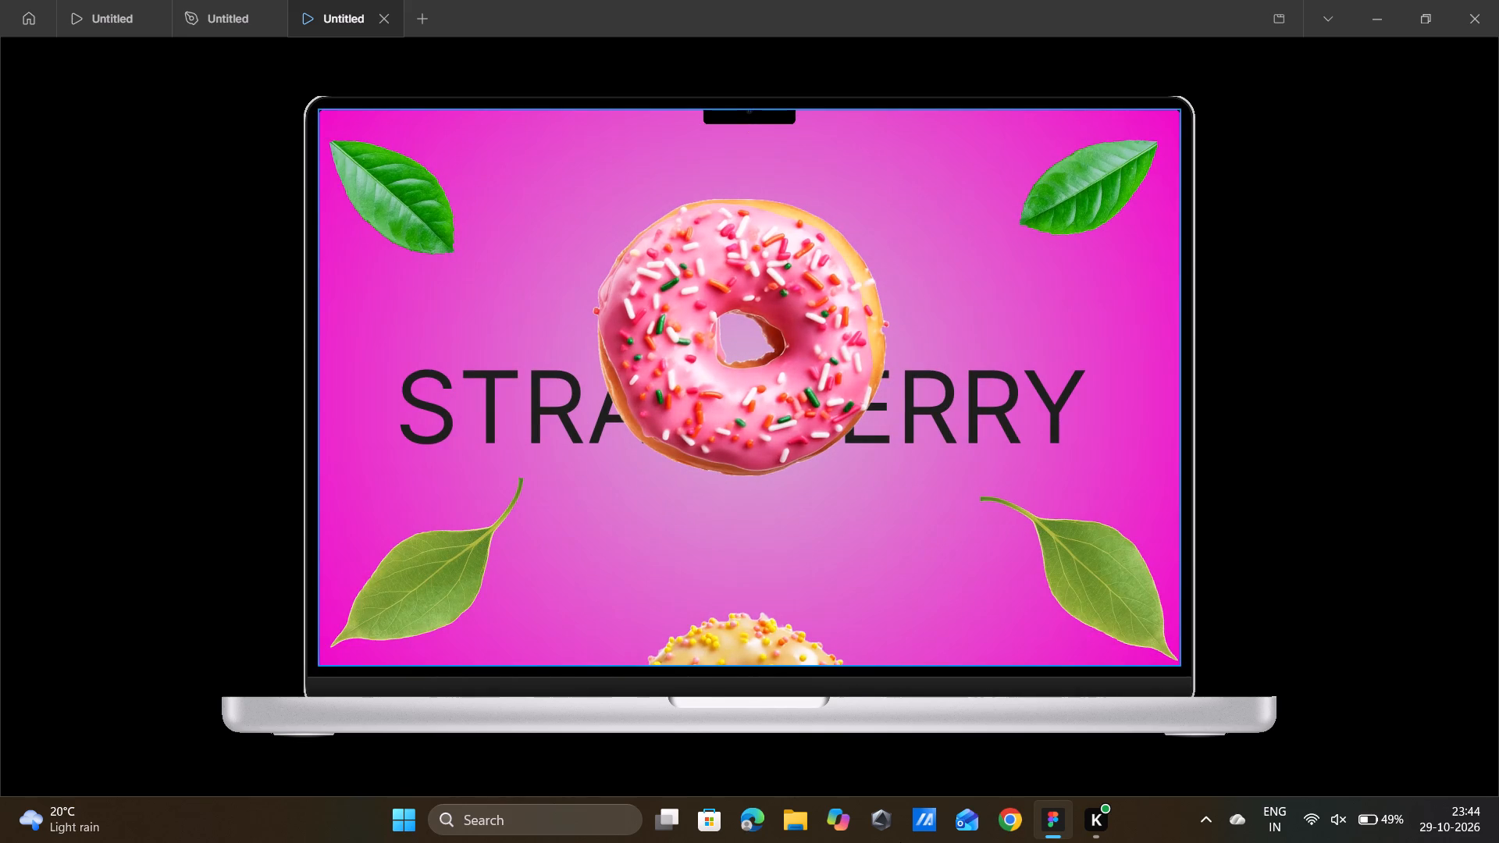
left_click(52, 6)
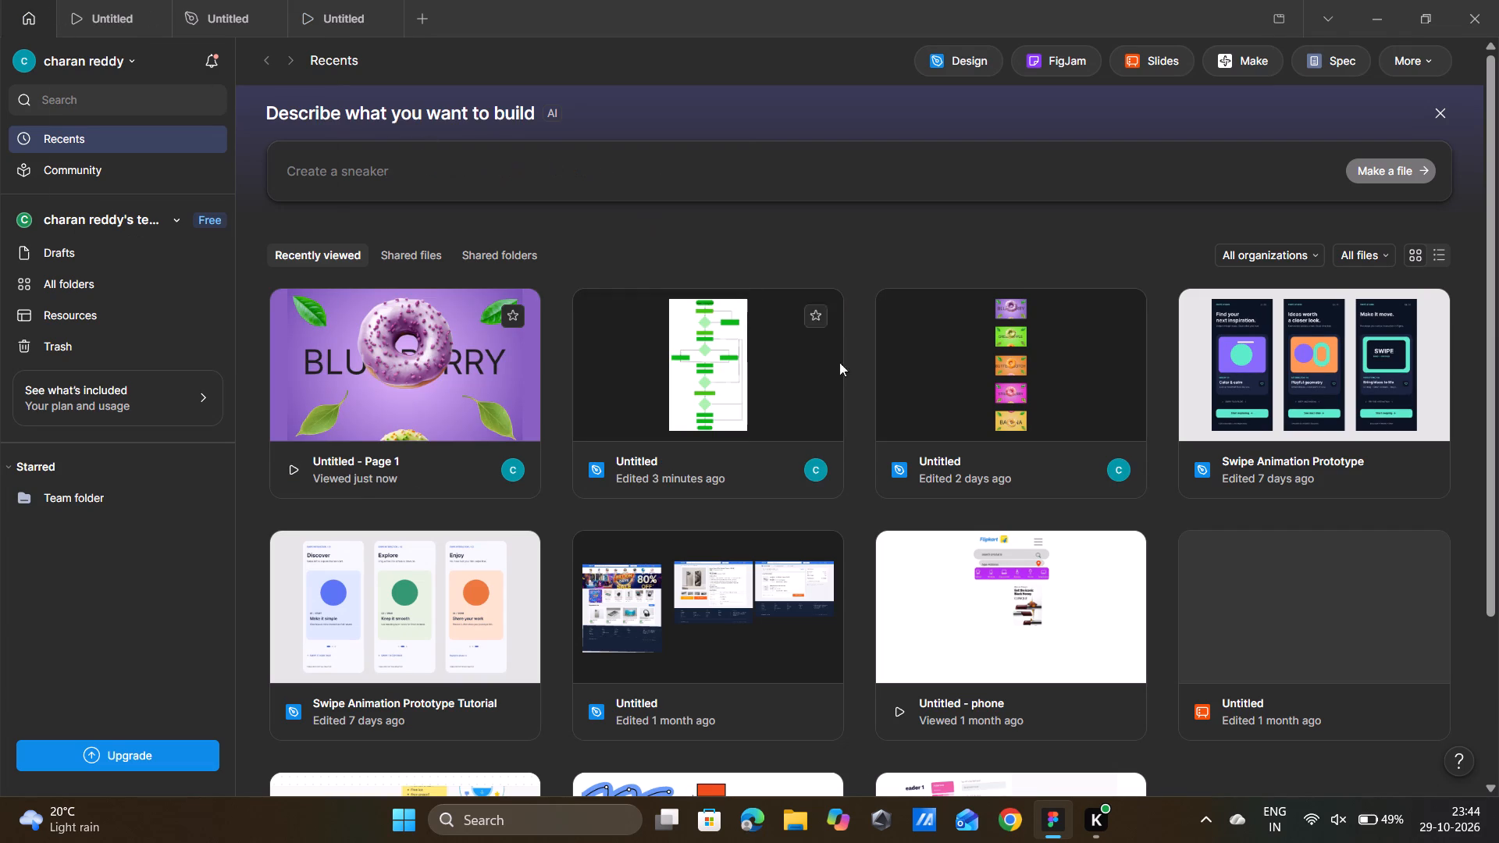
left_click(738, 398)
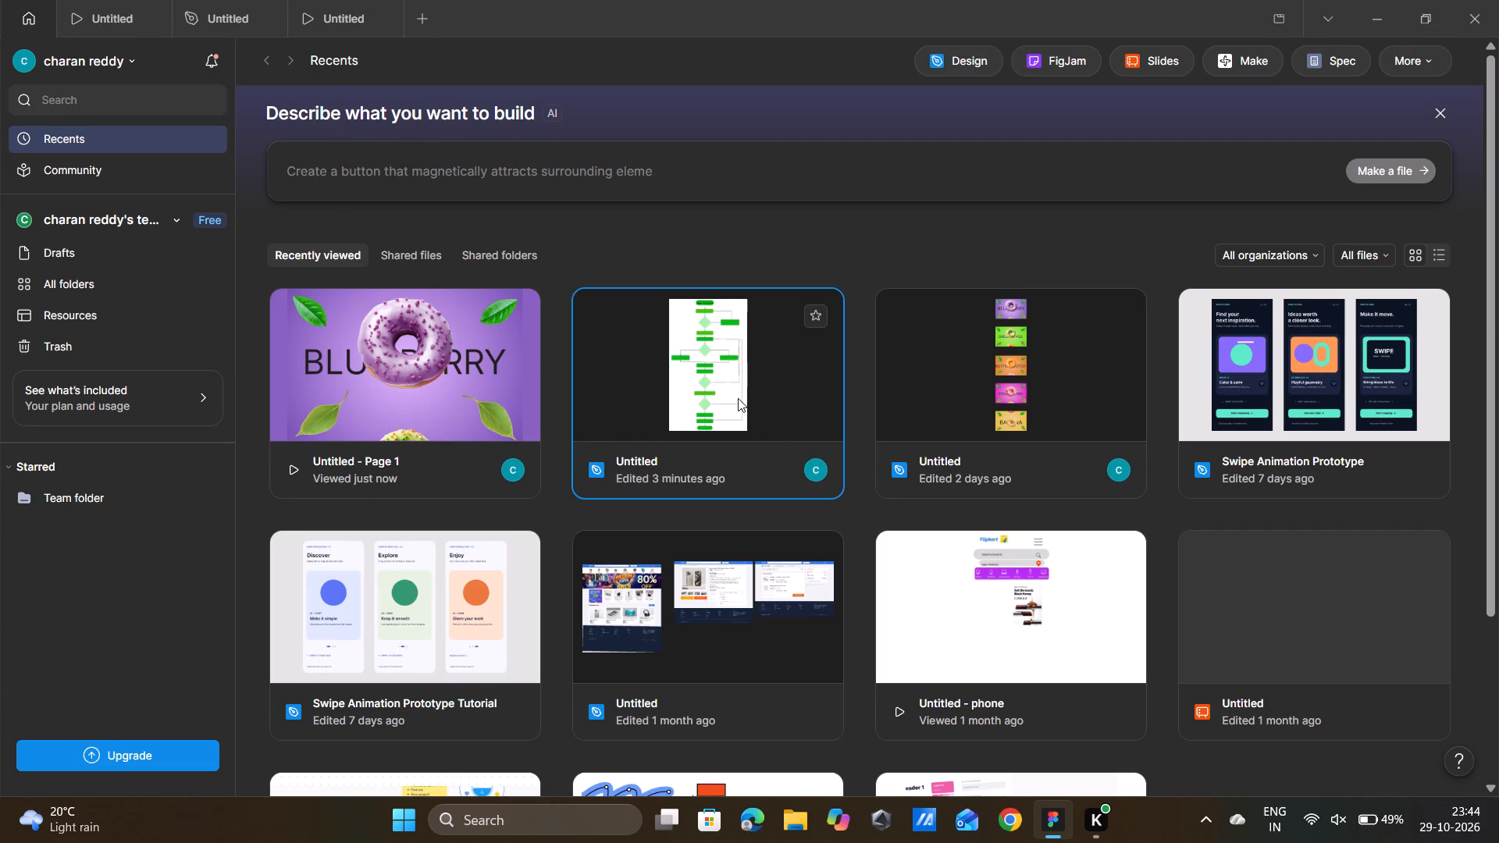
double_click(738, 398)
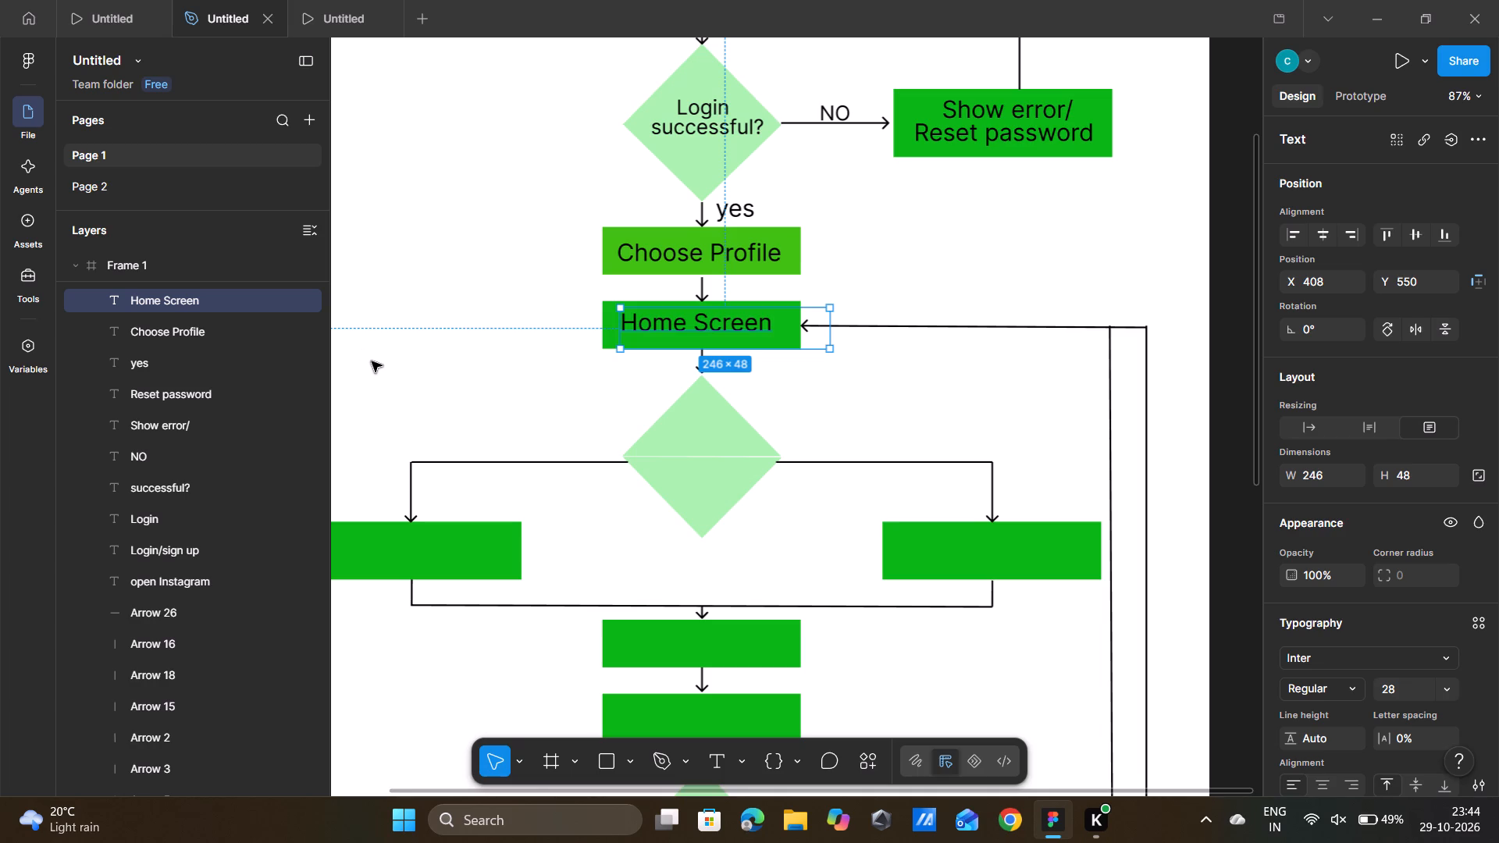
Draw a text box about 216 × 47 in the empty area between the Home Screen box and the left branch and enter What do you.
left_click(716, 760)
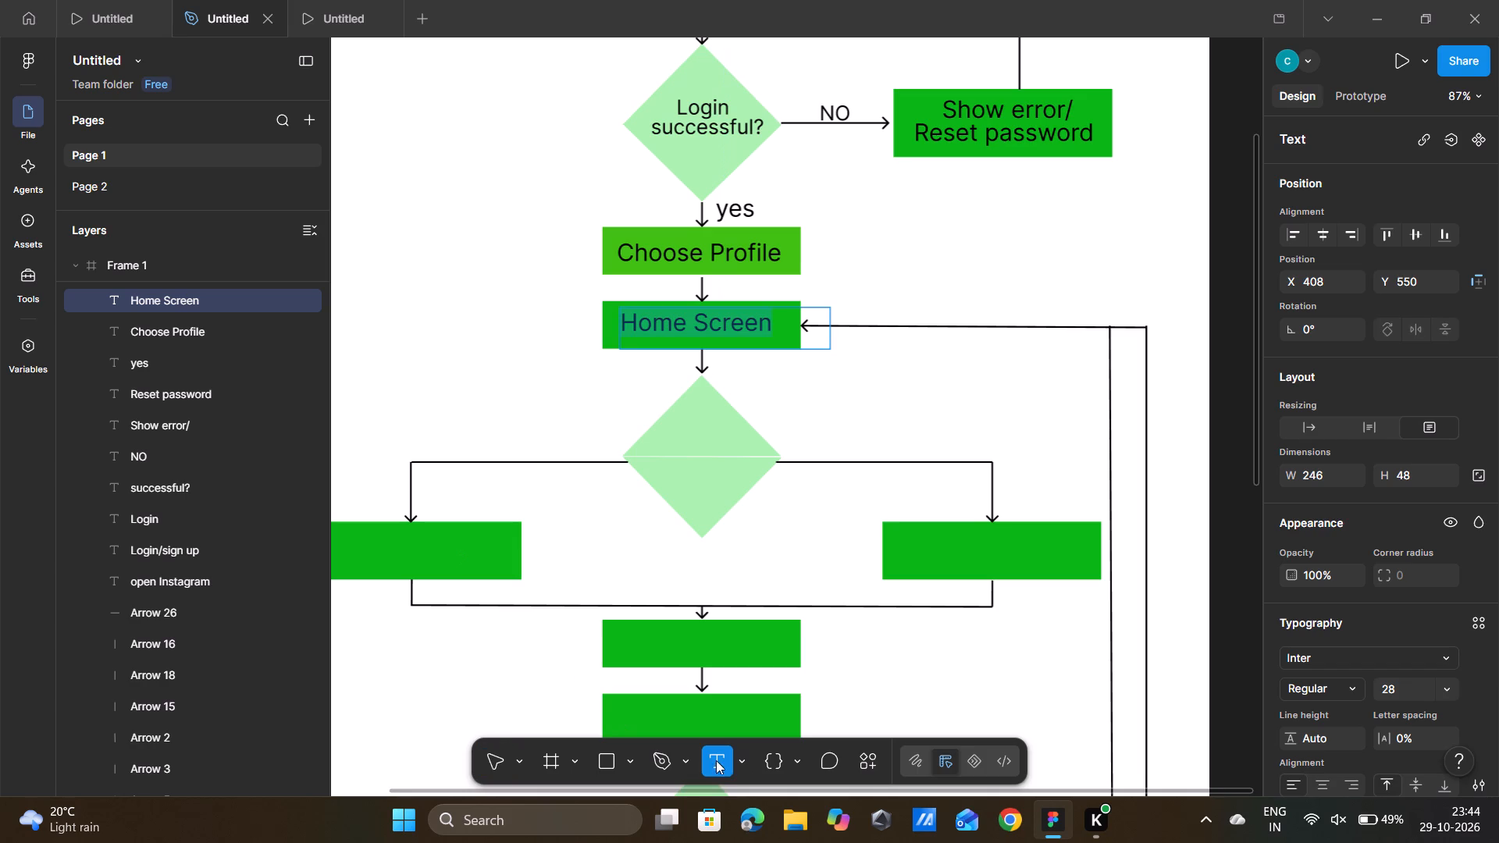
left_click_drag(415, 344, 528, 375)
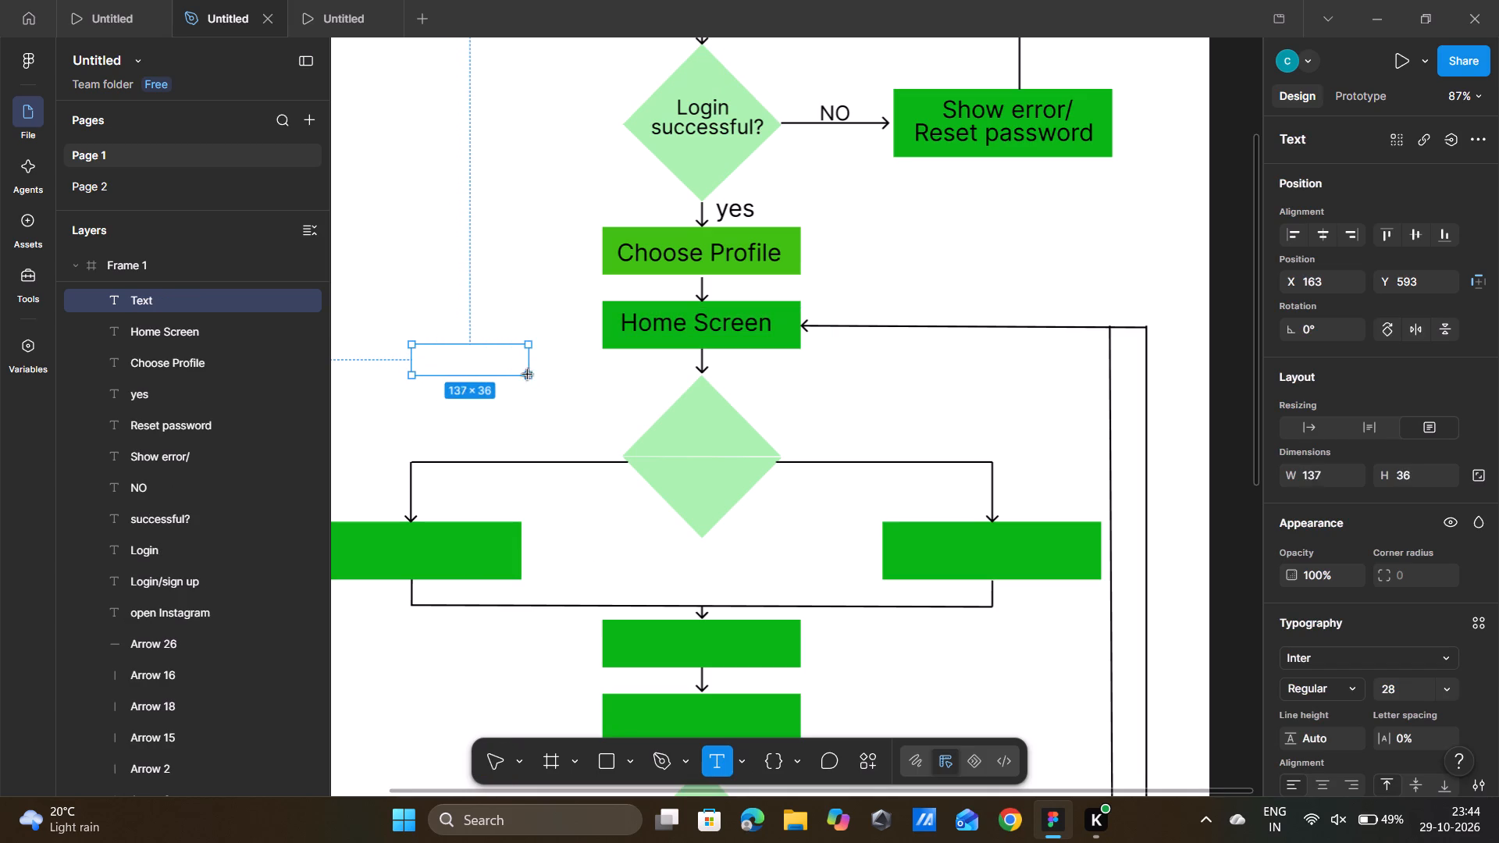
left_click_drag(528, 375, 585, 372)
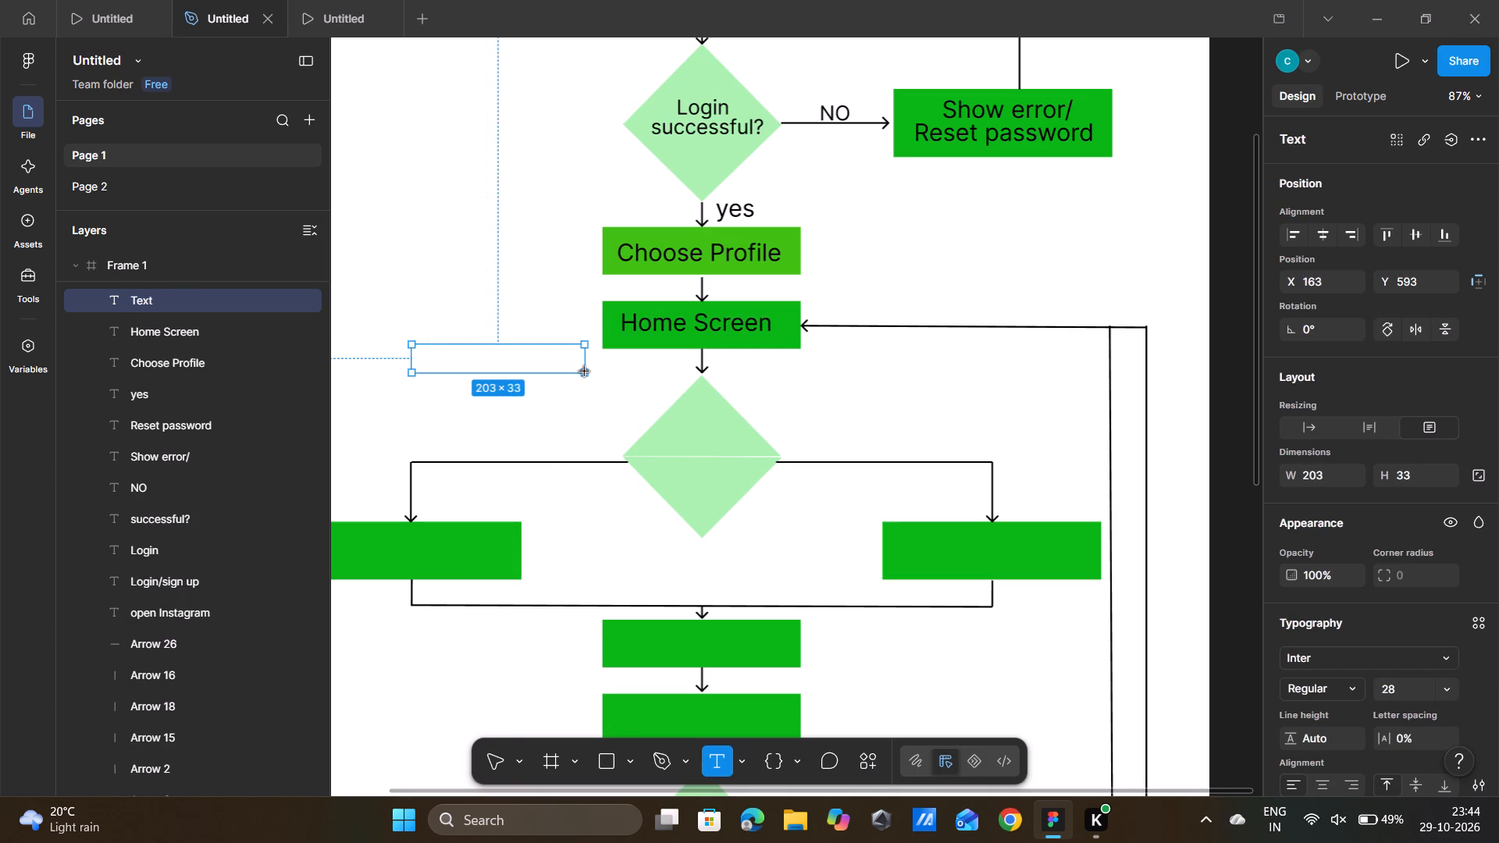
left_click_drag(585, 372, 596, 385)
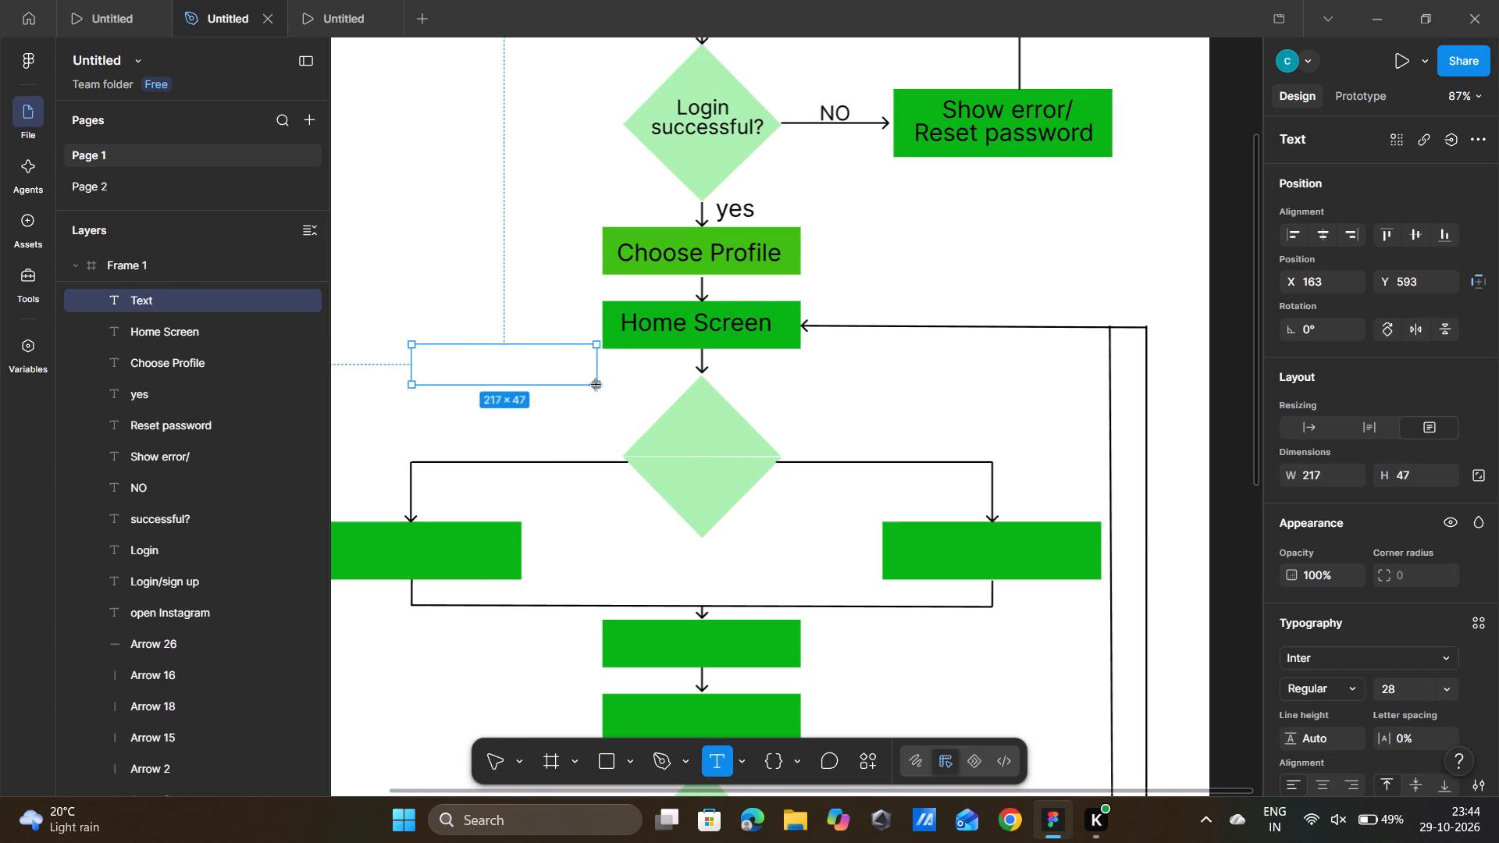
left_click_drag(596, 385, 596, 385)
type("what do")
key("space")
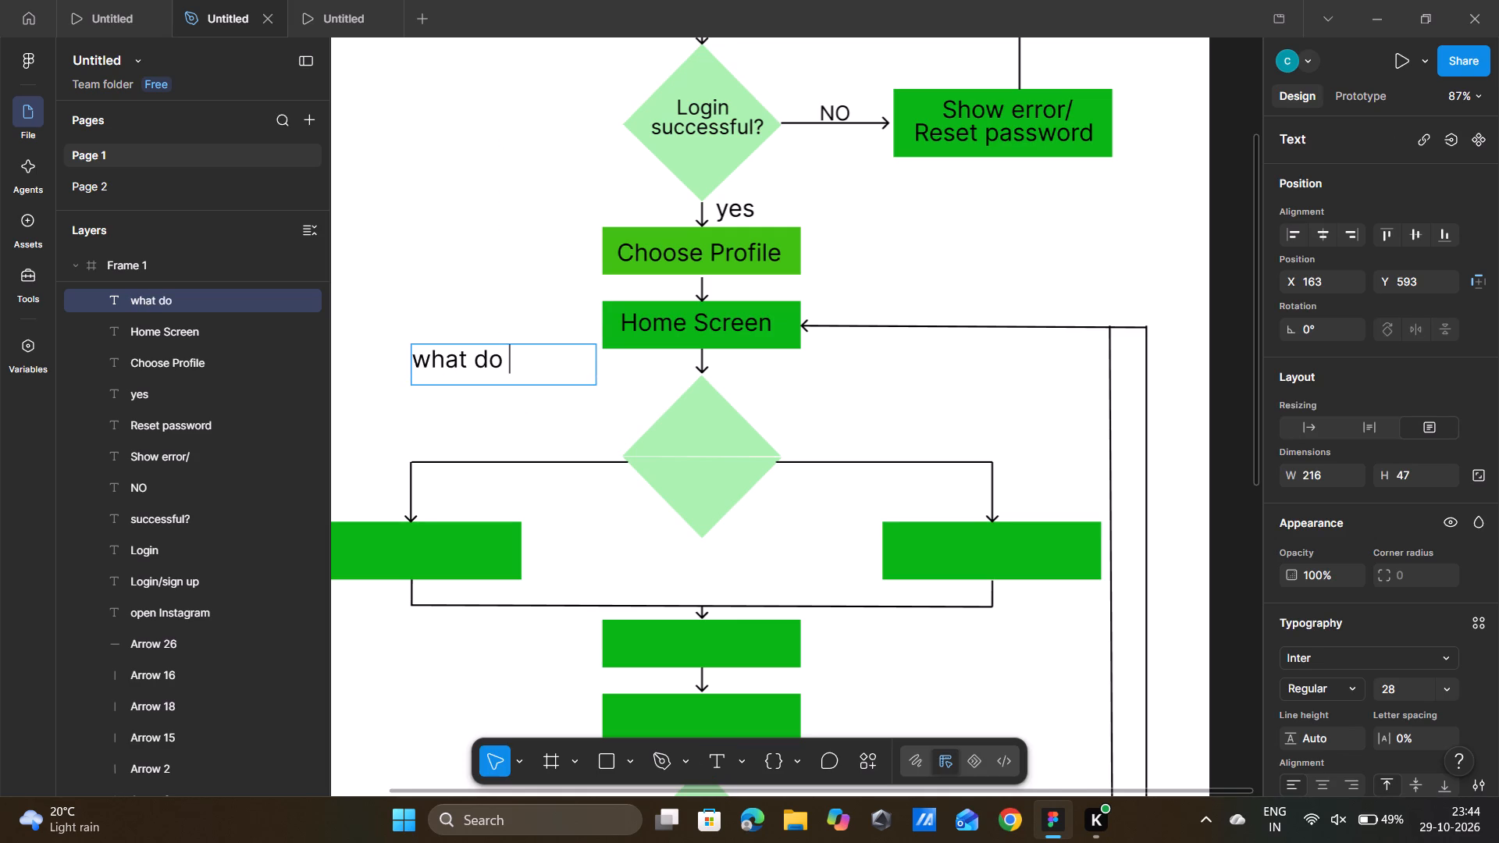
type("you")
left_click(432, 356)
key("BackSpace")
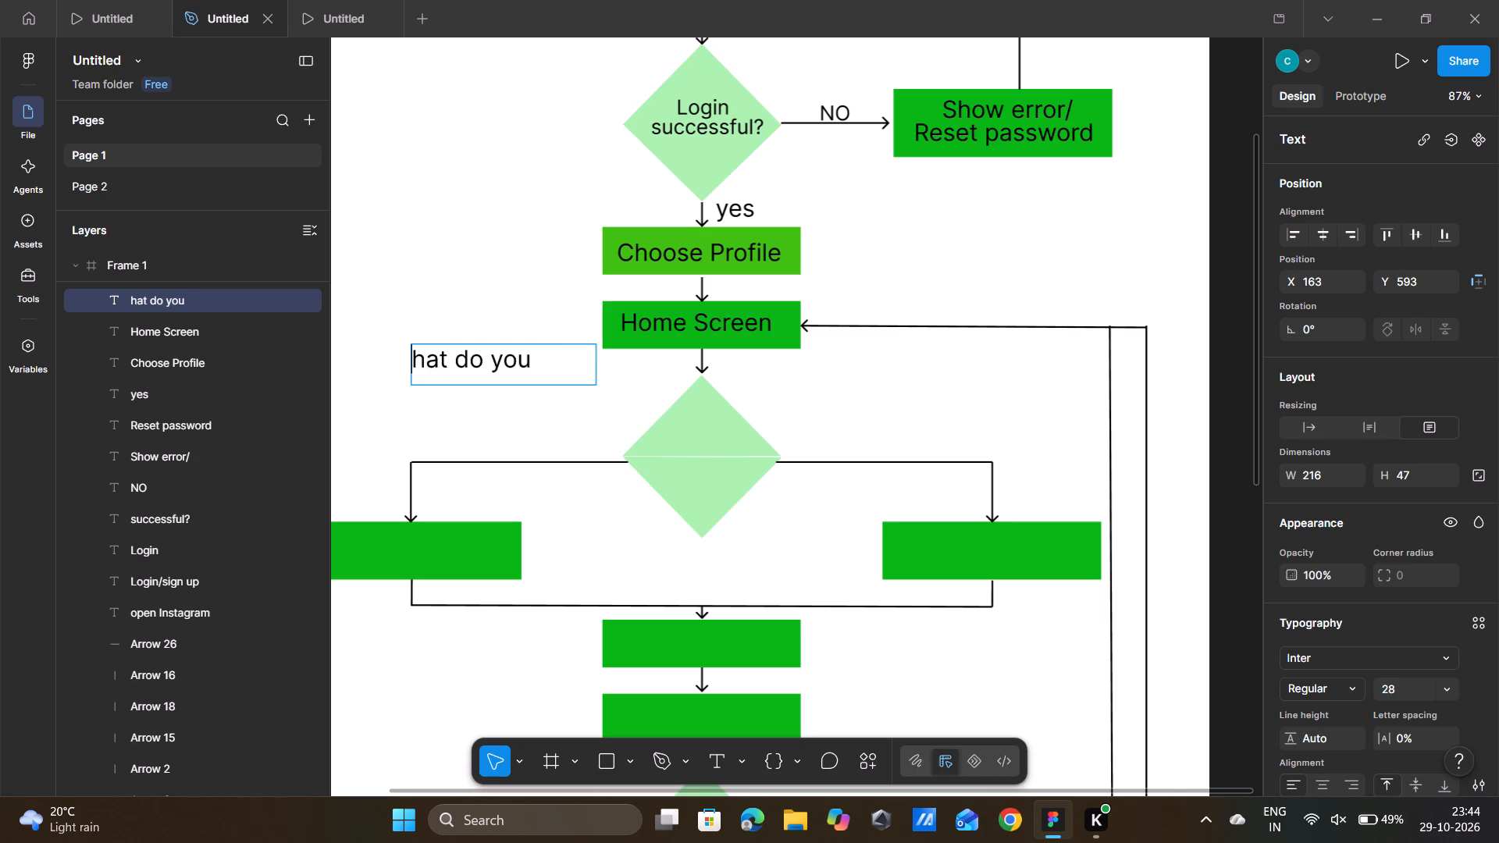
key("shift+w")
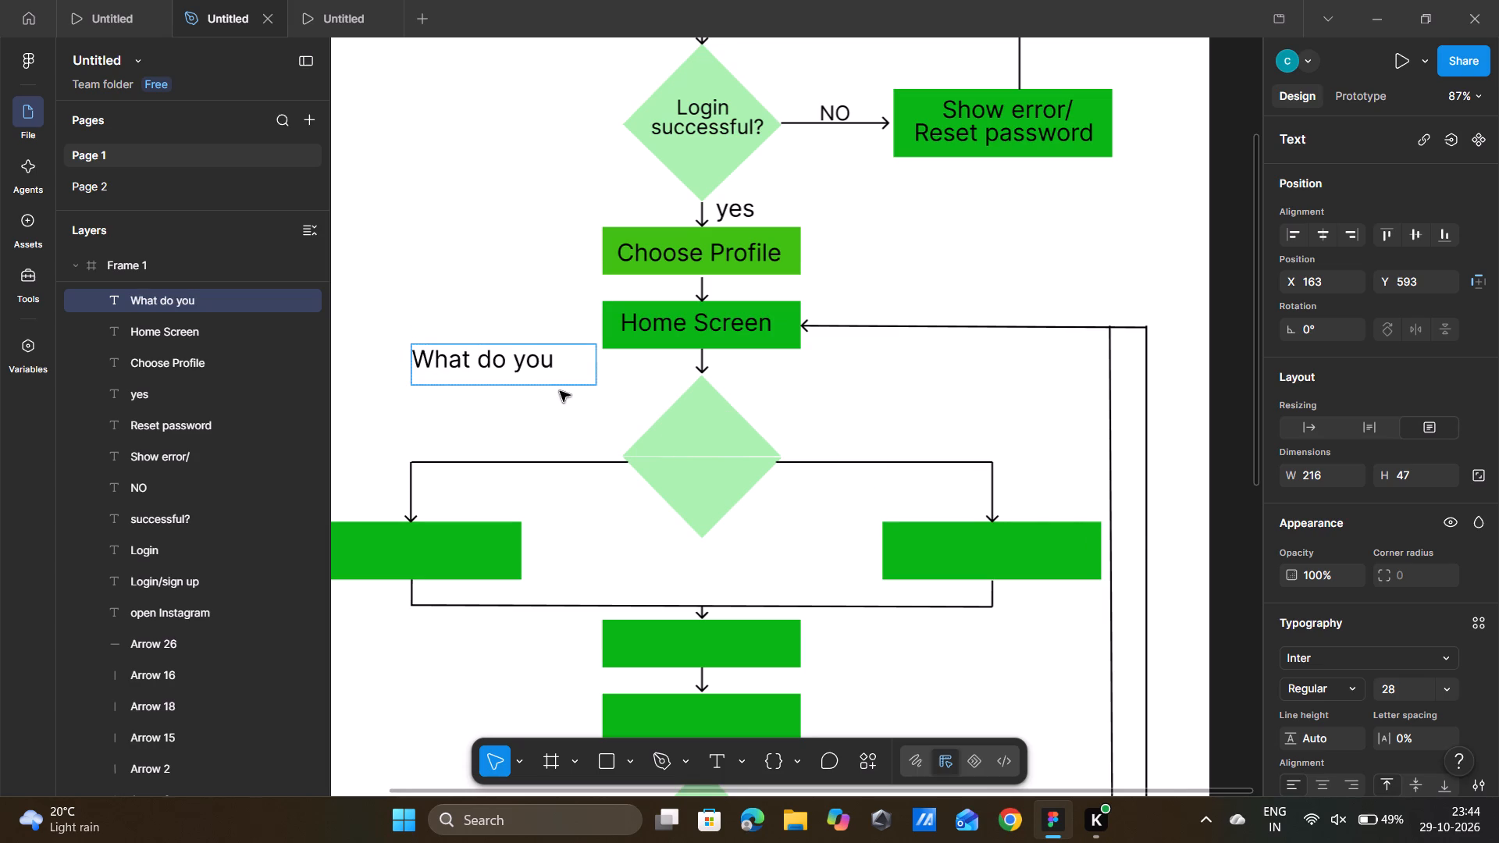
Set the font size to 20 while editing the What do you text.
left_click(1403, 688)
key("BackSpace")
key("BackSpace")
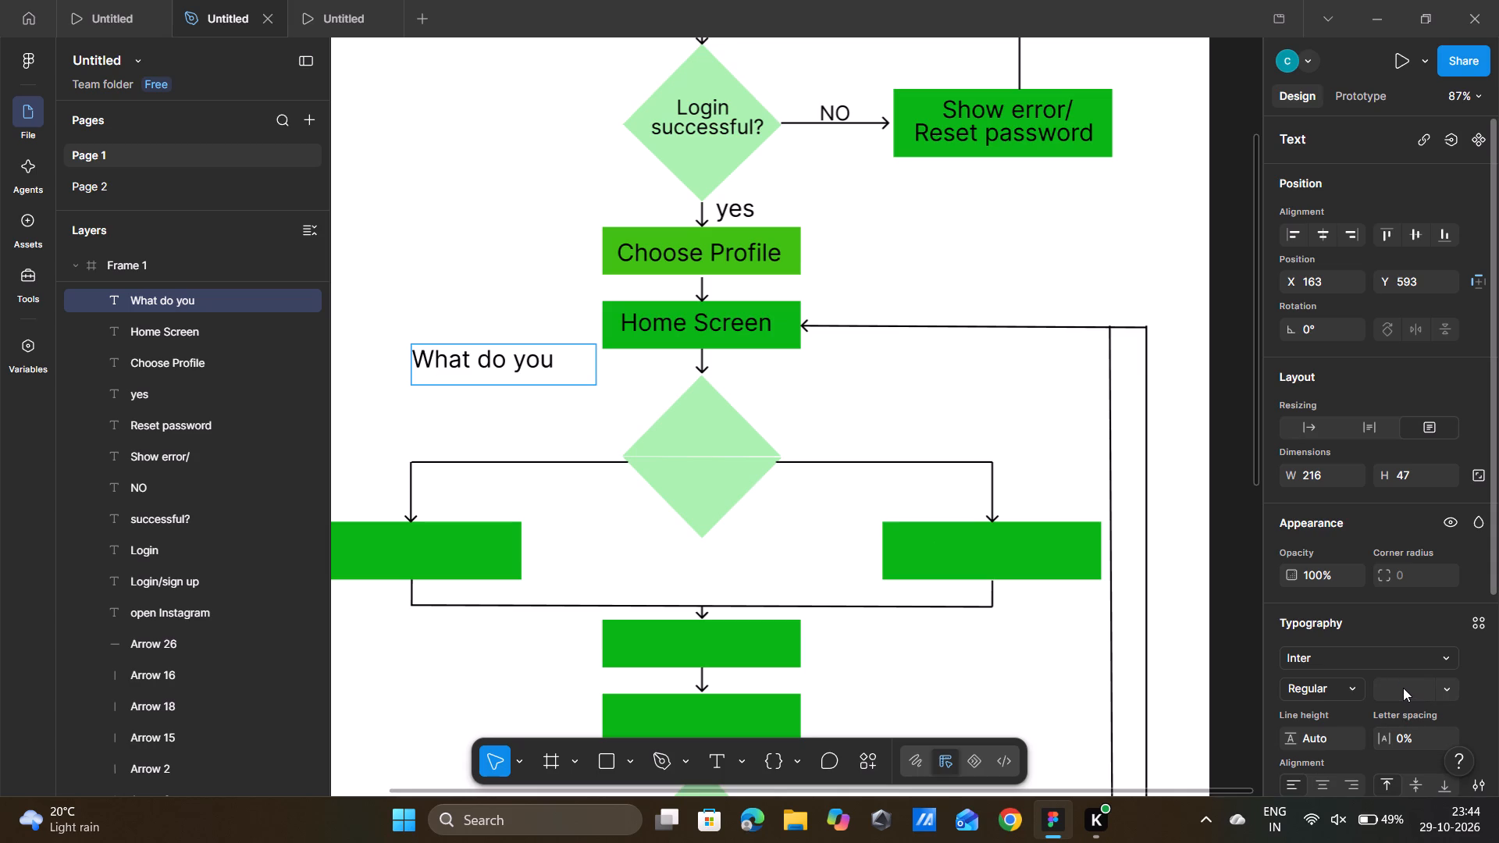
type("20")
key("Return")
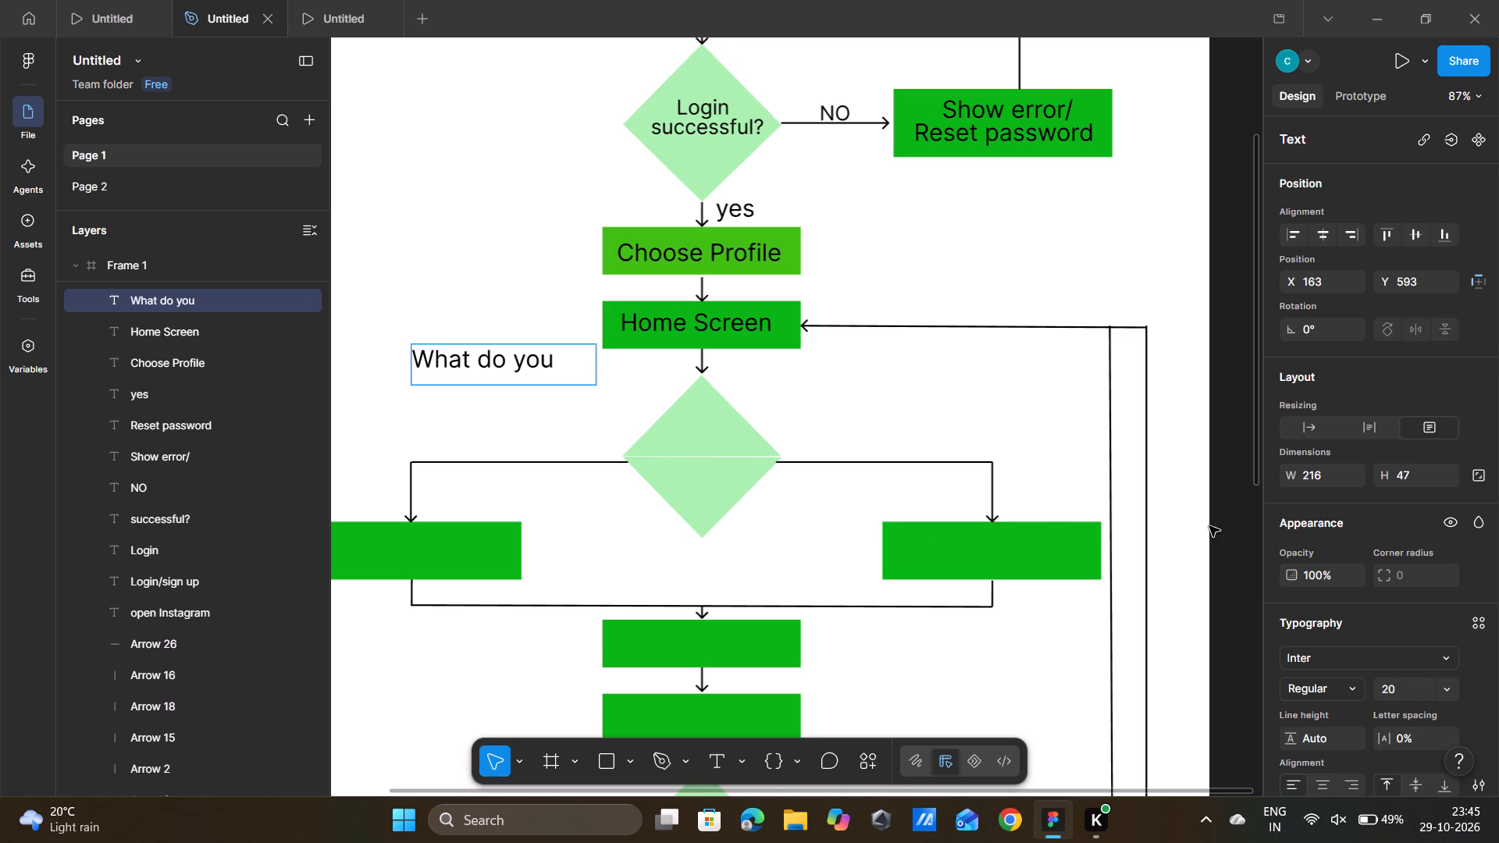
Move the What do you text onto the upper half of the diamond below Home Screen, at about X 412, Y 675.
left_click(571, 365)
left_click(590, 426)
left_click_drag(590, 426, 483, 372)
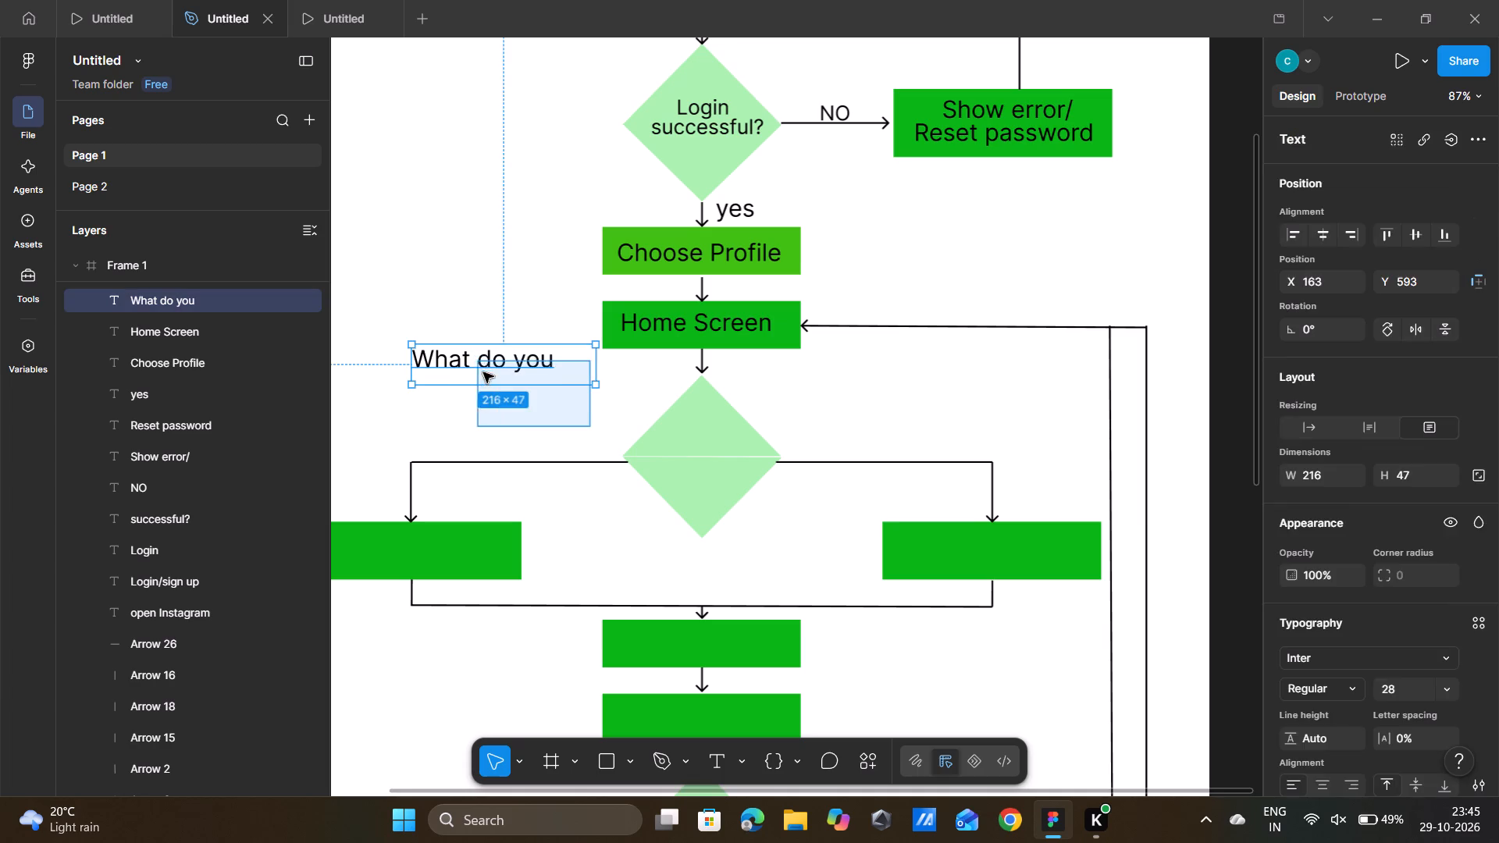
left_click_drag(483, 372, 502, 398)
left_click(487, 366)
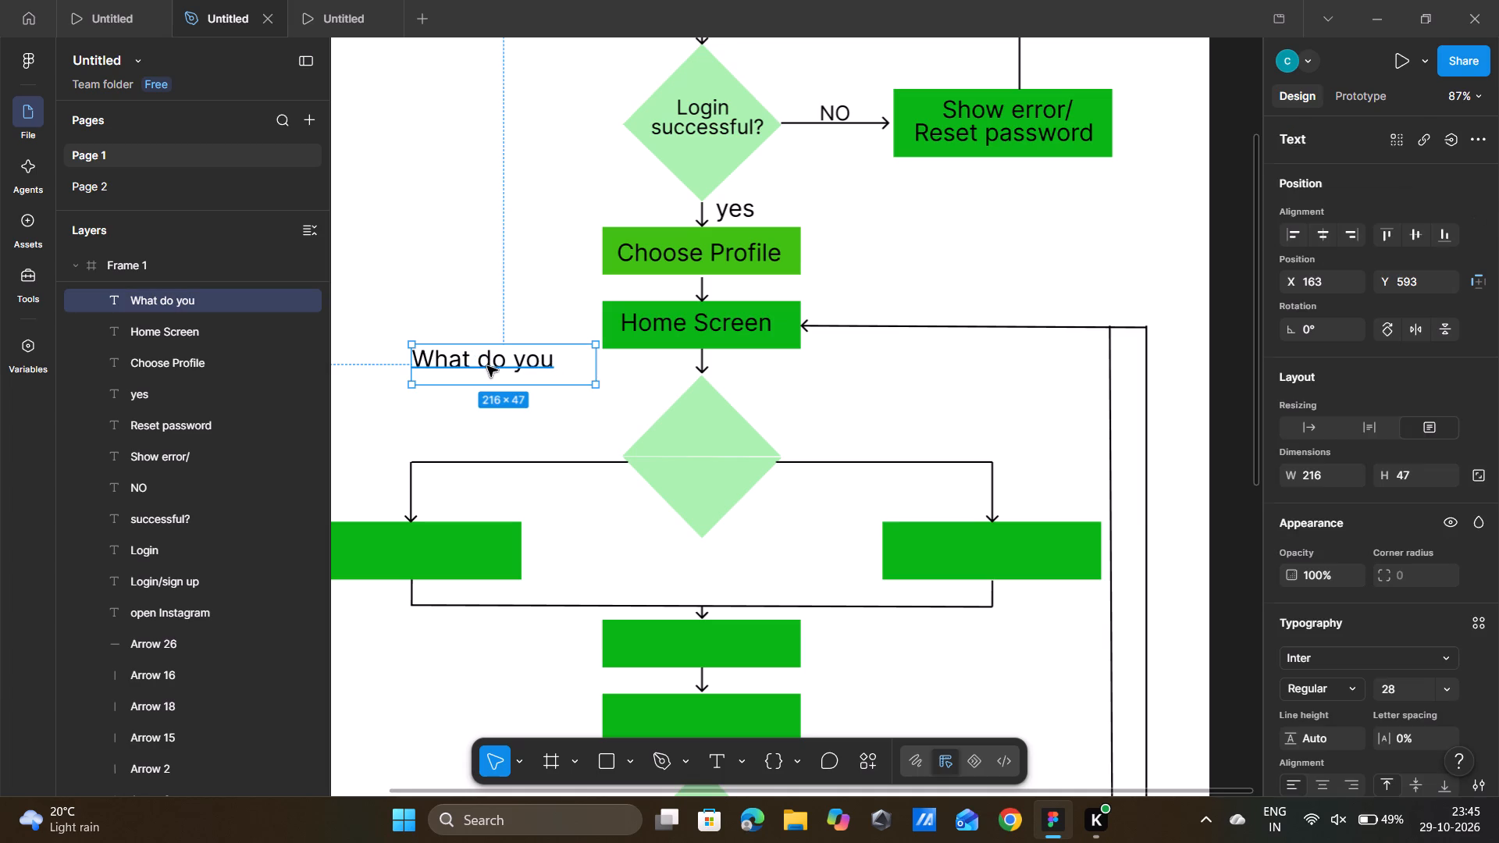
left_click_drag(487, 366, 632, 426)
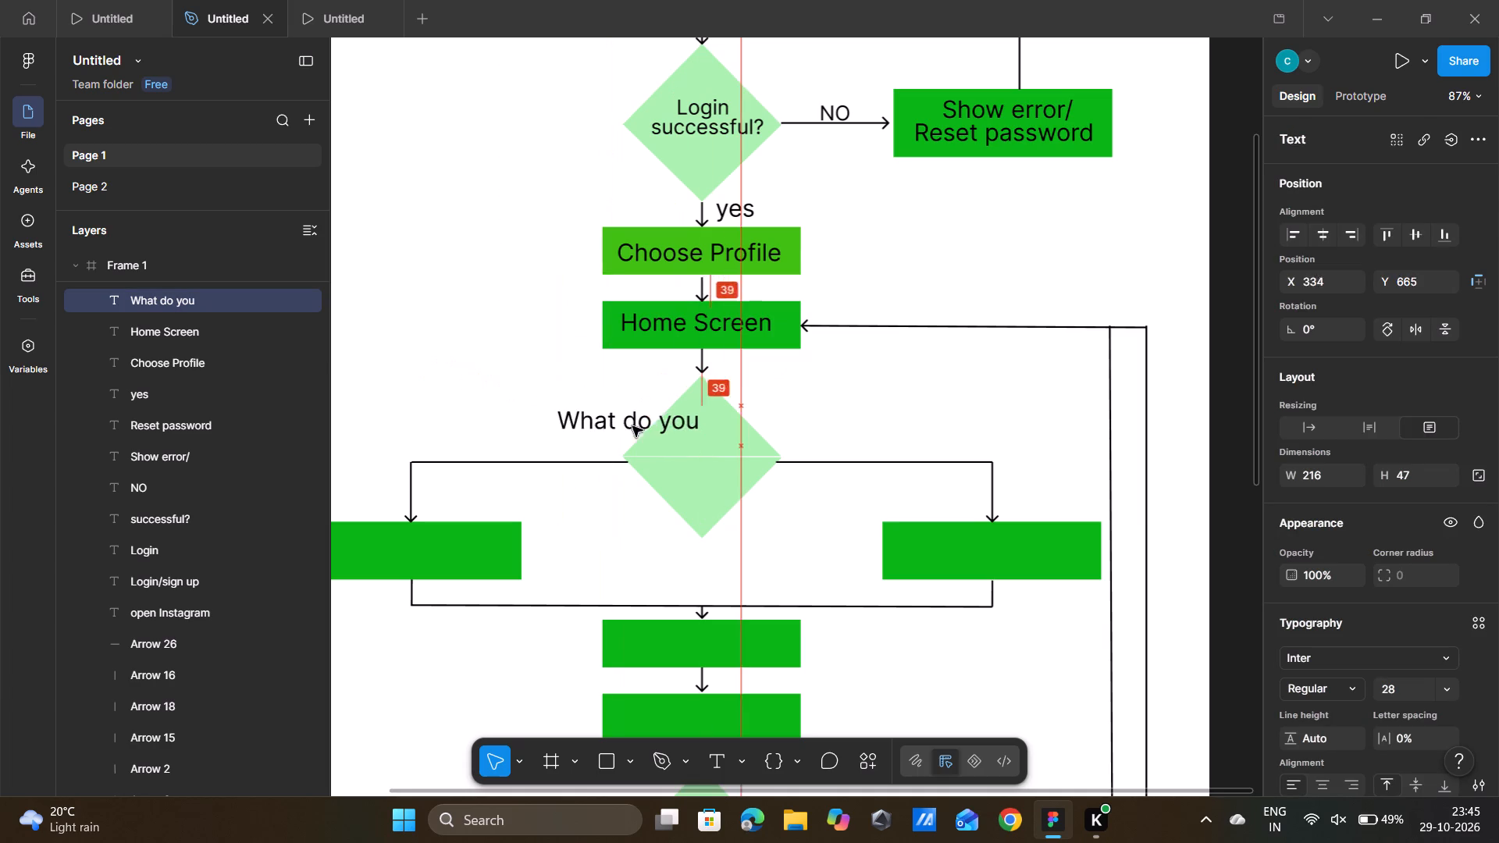
left_click_drag(632, 426, 696, 436)
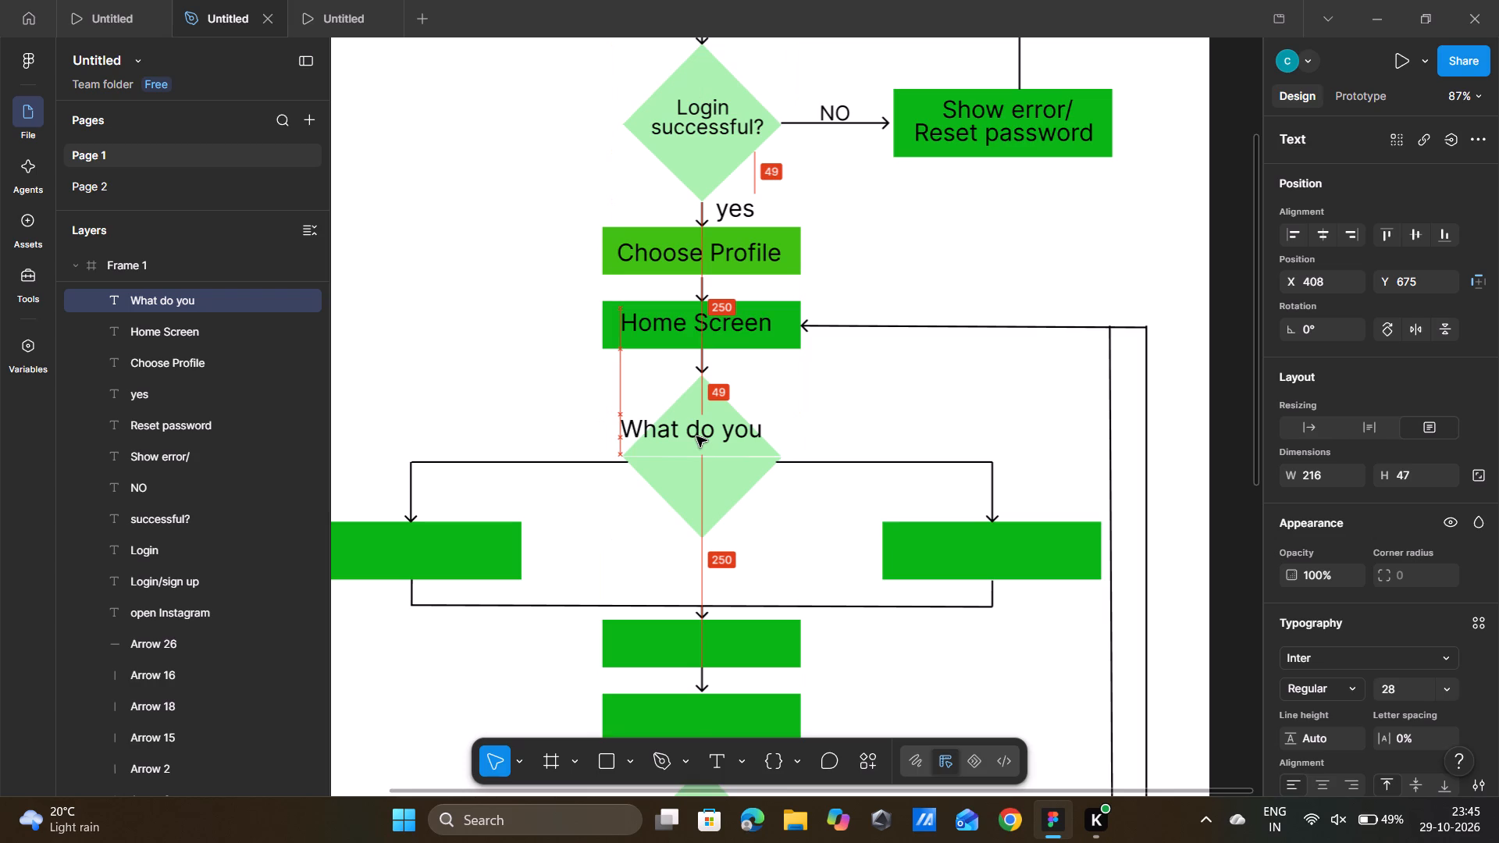
left_click_drag(696, 436, 699, 436)
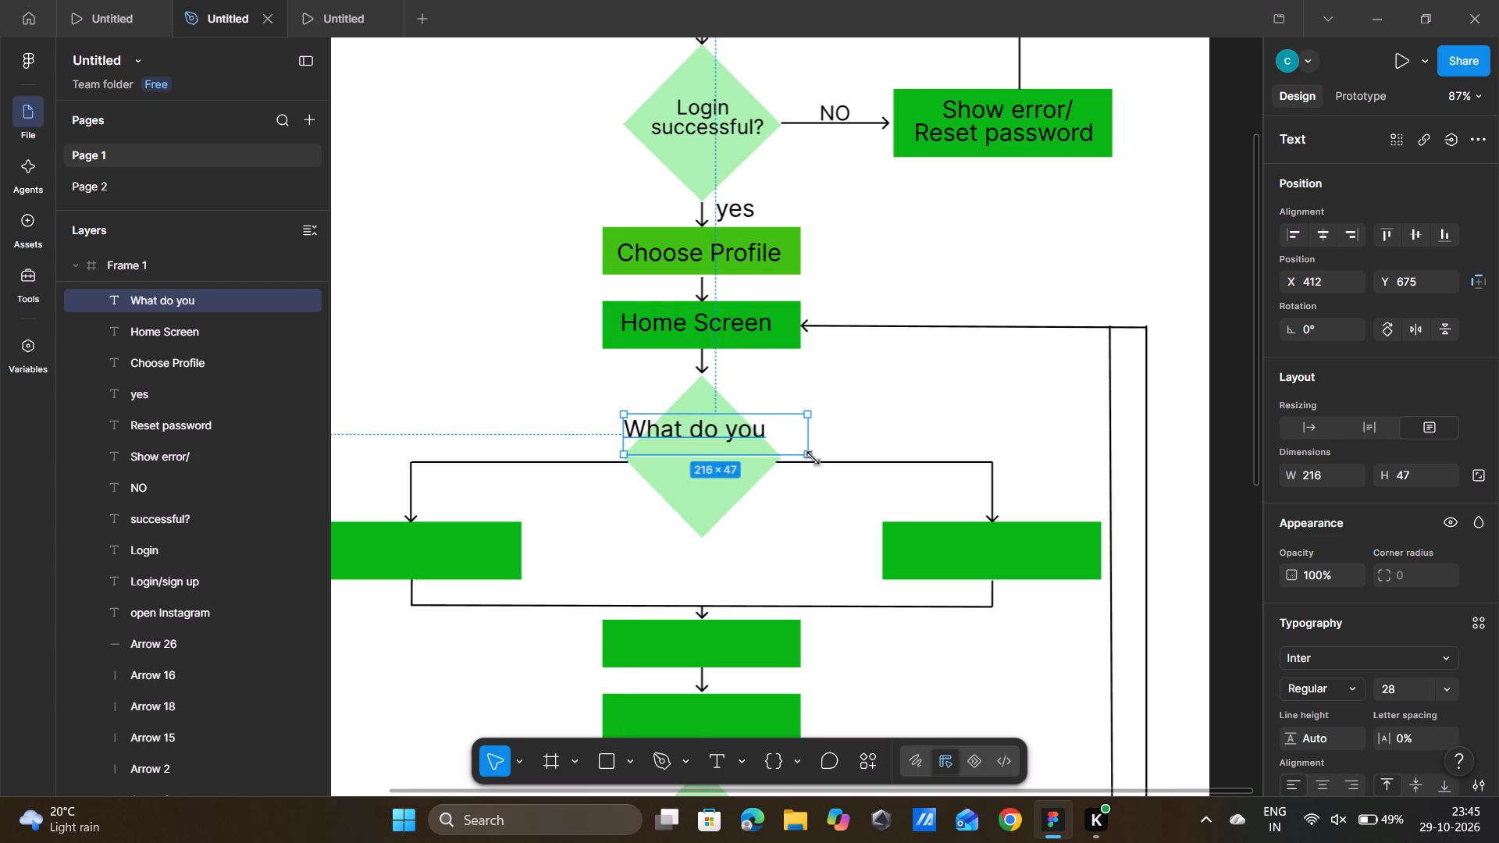
Shrink the What do you text box to about 174 × 34.
left_click_drag(813, 458, 783, 448)
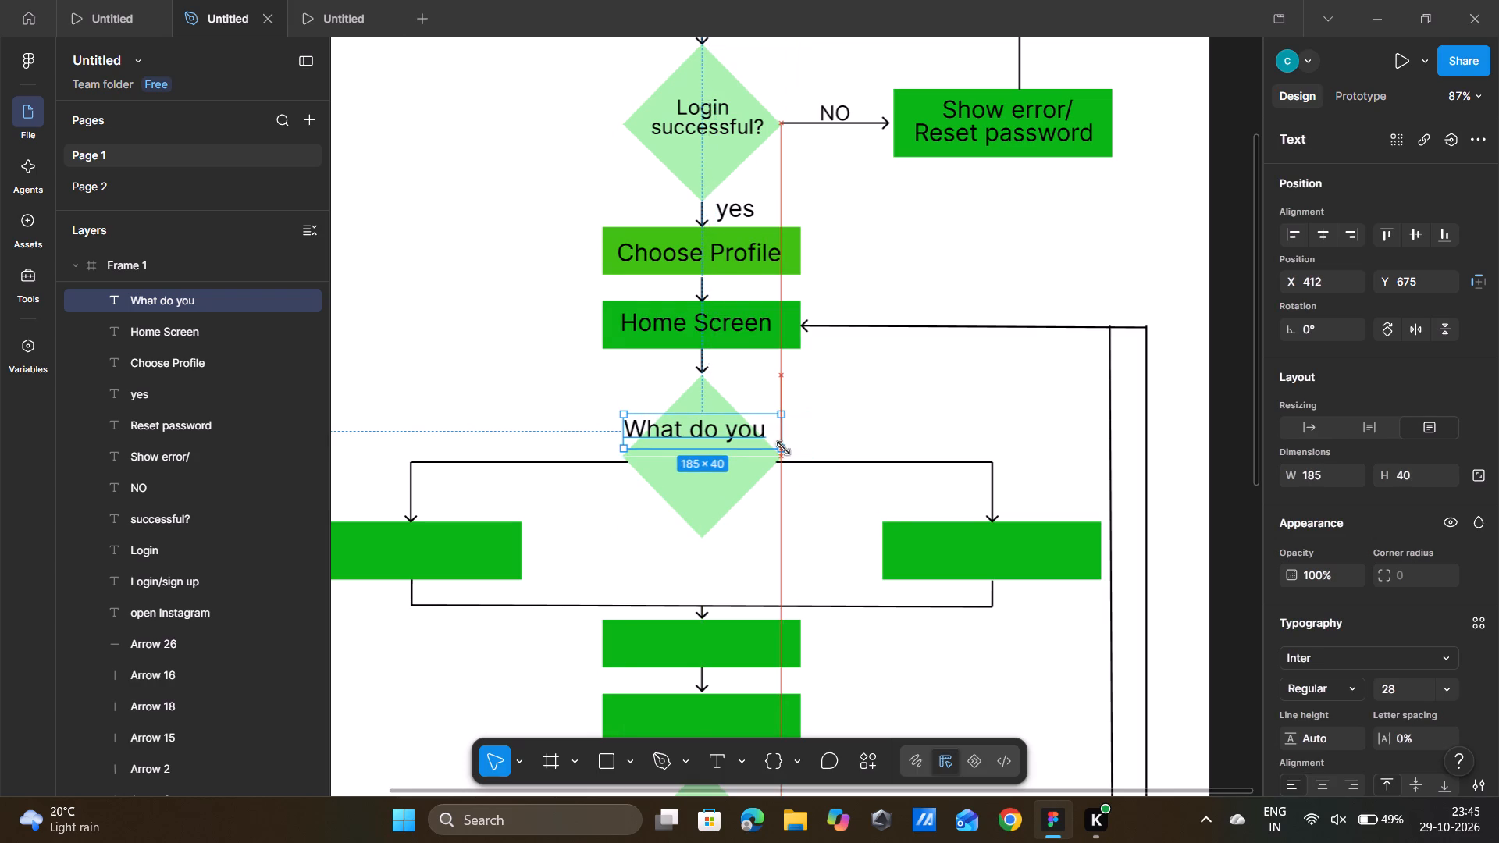
left_click_drag(783, 448, 769, 443)
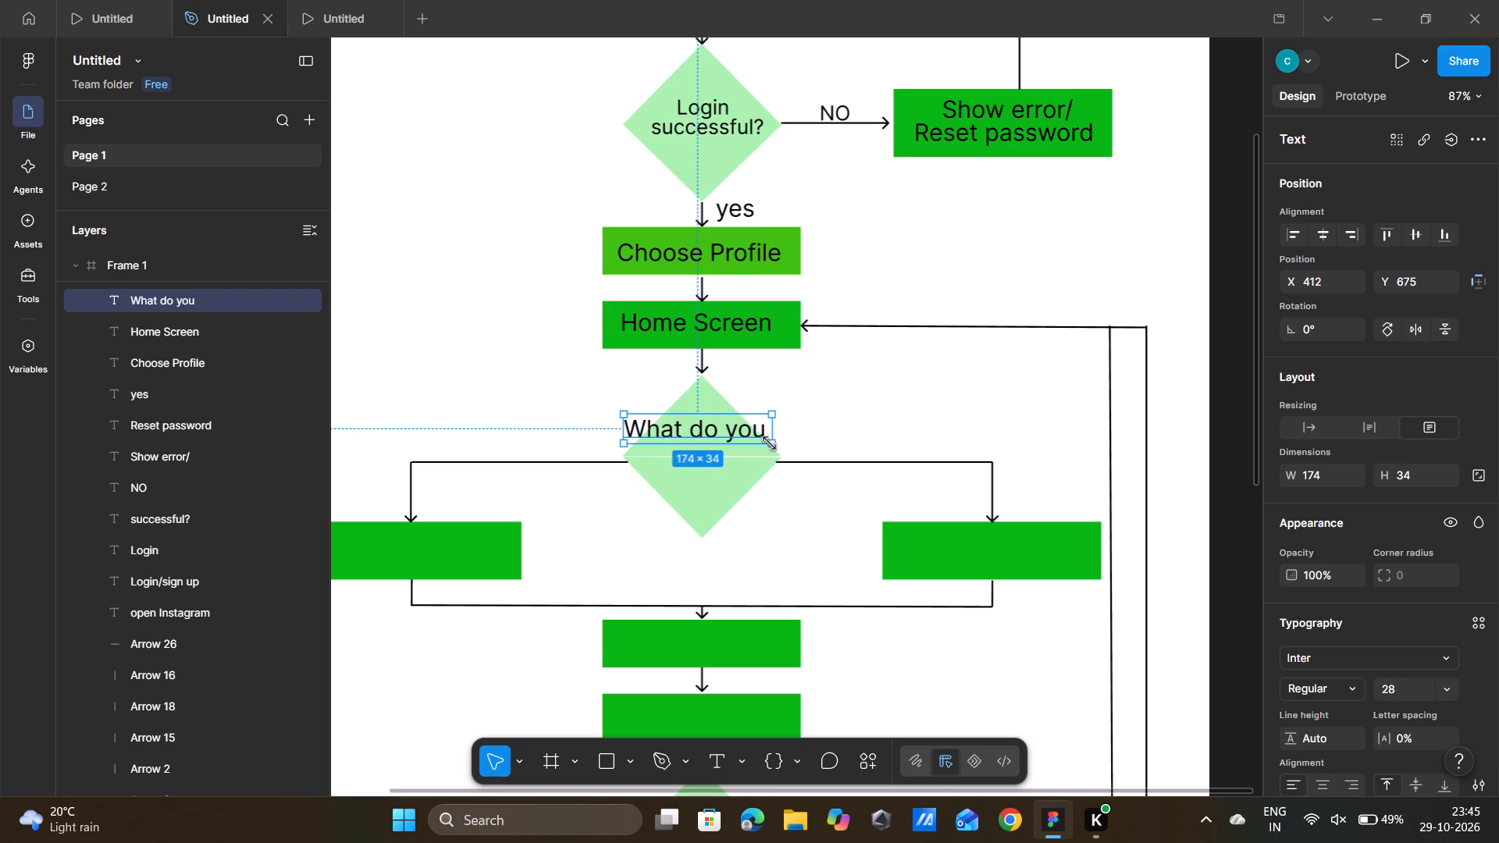
Set the font size of the What do you text to 20.
left_click(1408, 689)
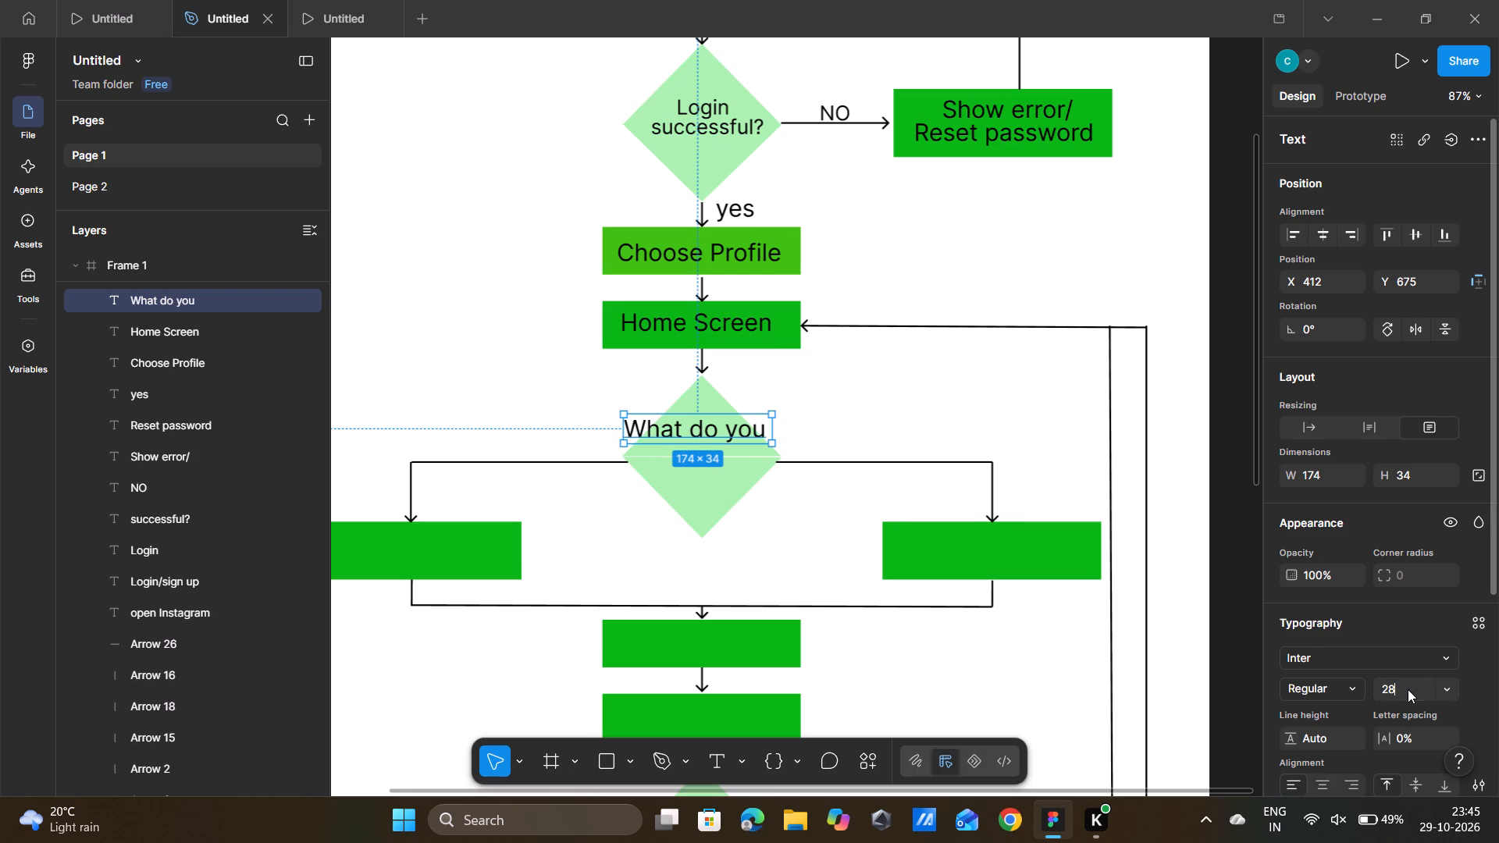
key("BackSpace")
type("20")
key("Return")
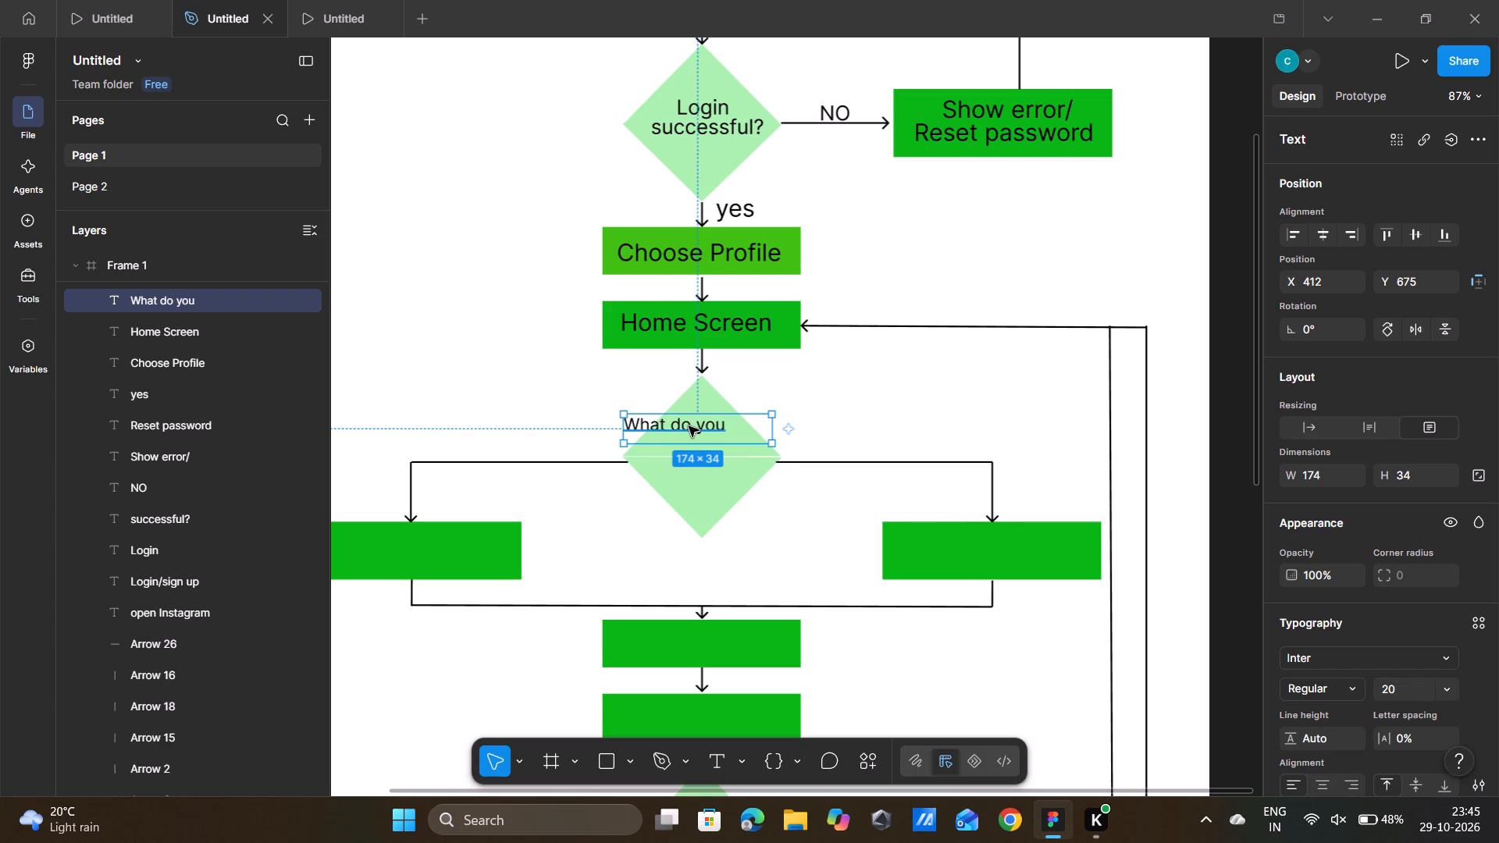
Reposition the What do you text inside the upper half of the diamond, at about X 444, Y 693.
left_click_drag(689, 426, 713, 439)
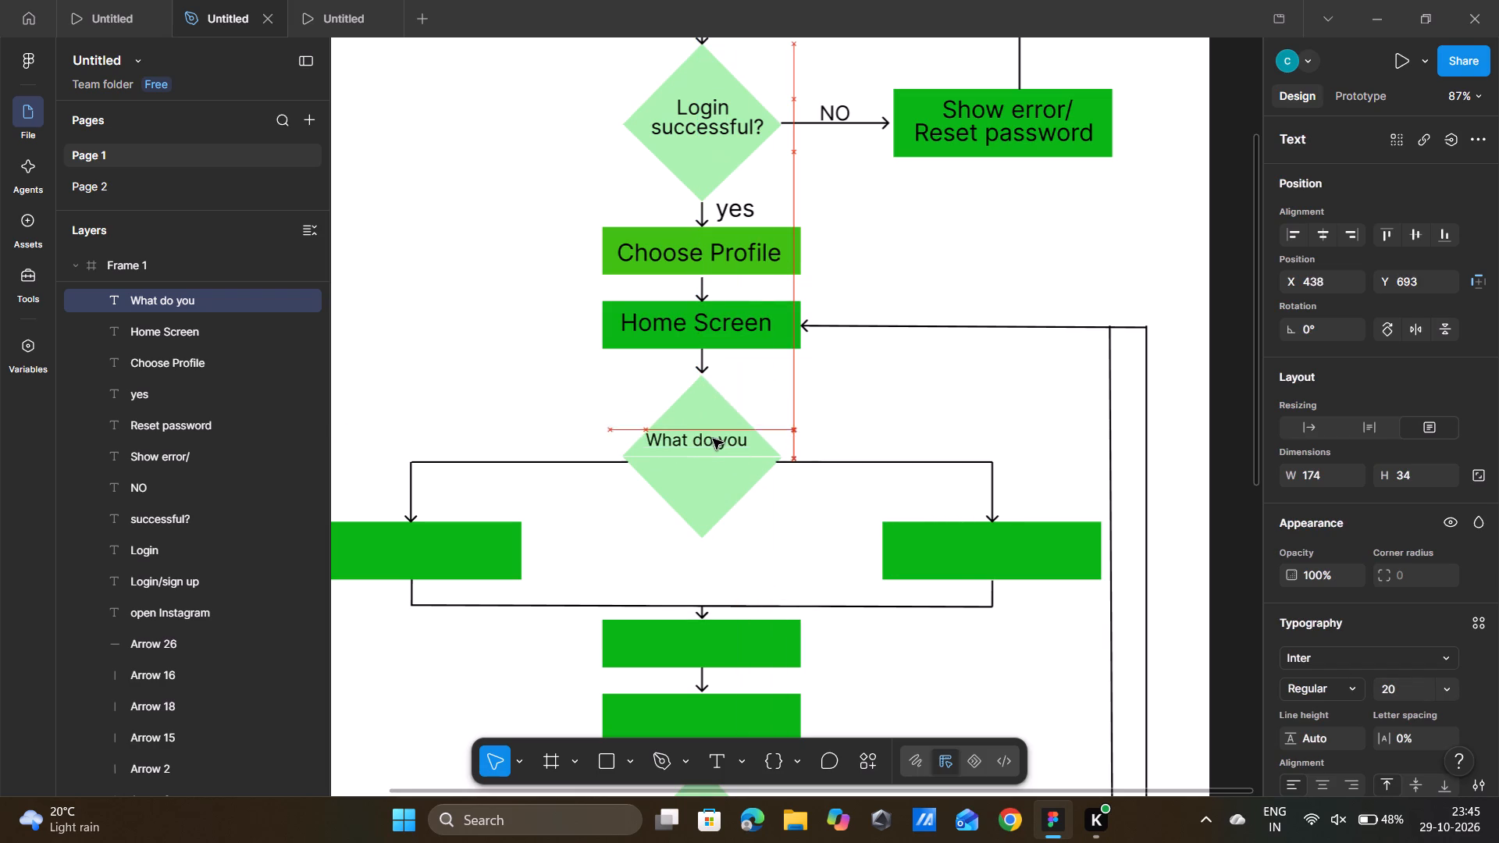
left_click_drag(713, 439, 714, 441)
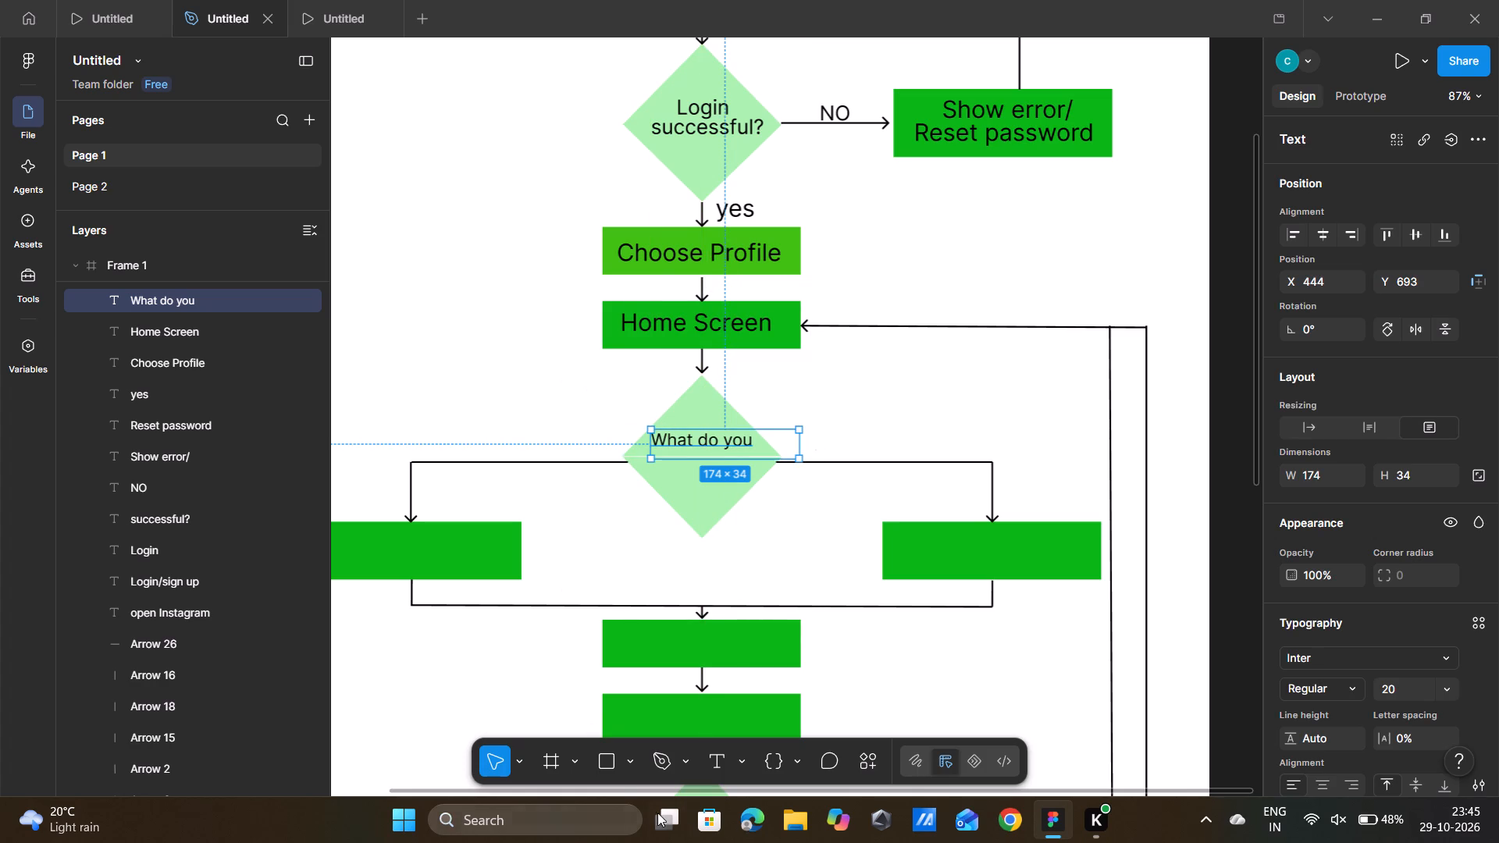
Draw a text box about 186 × 32 in the empty area beside the Home Screen box and enter want to do?
left_click(718, 756)
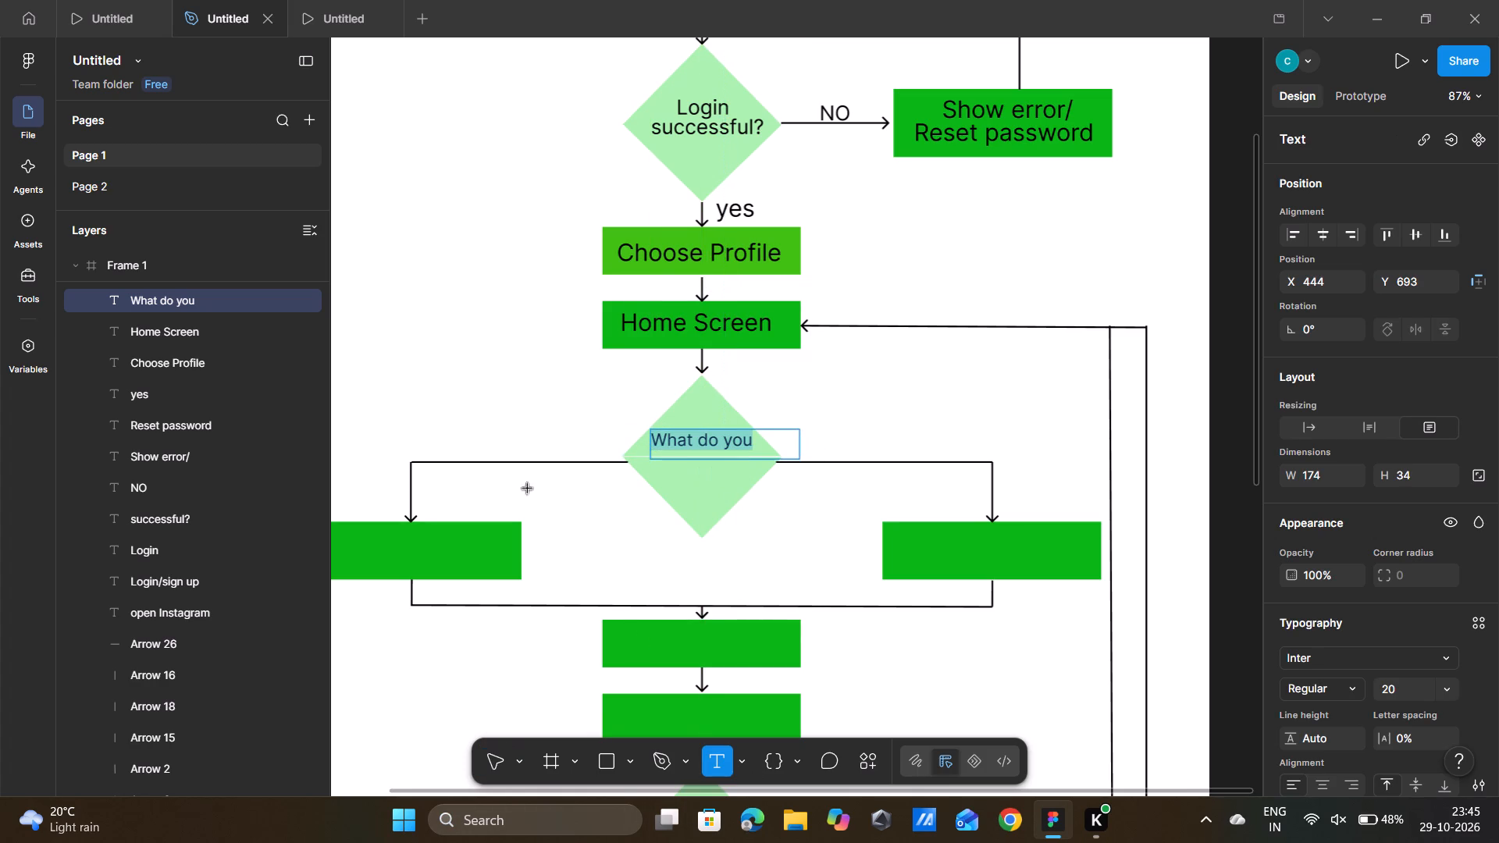
left_click_drag(444, 315, 615, 329)
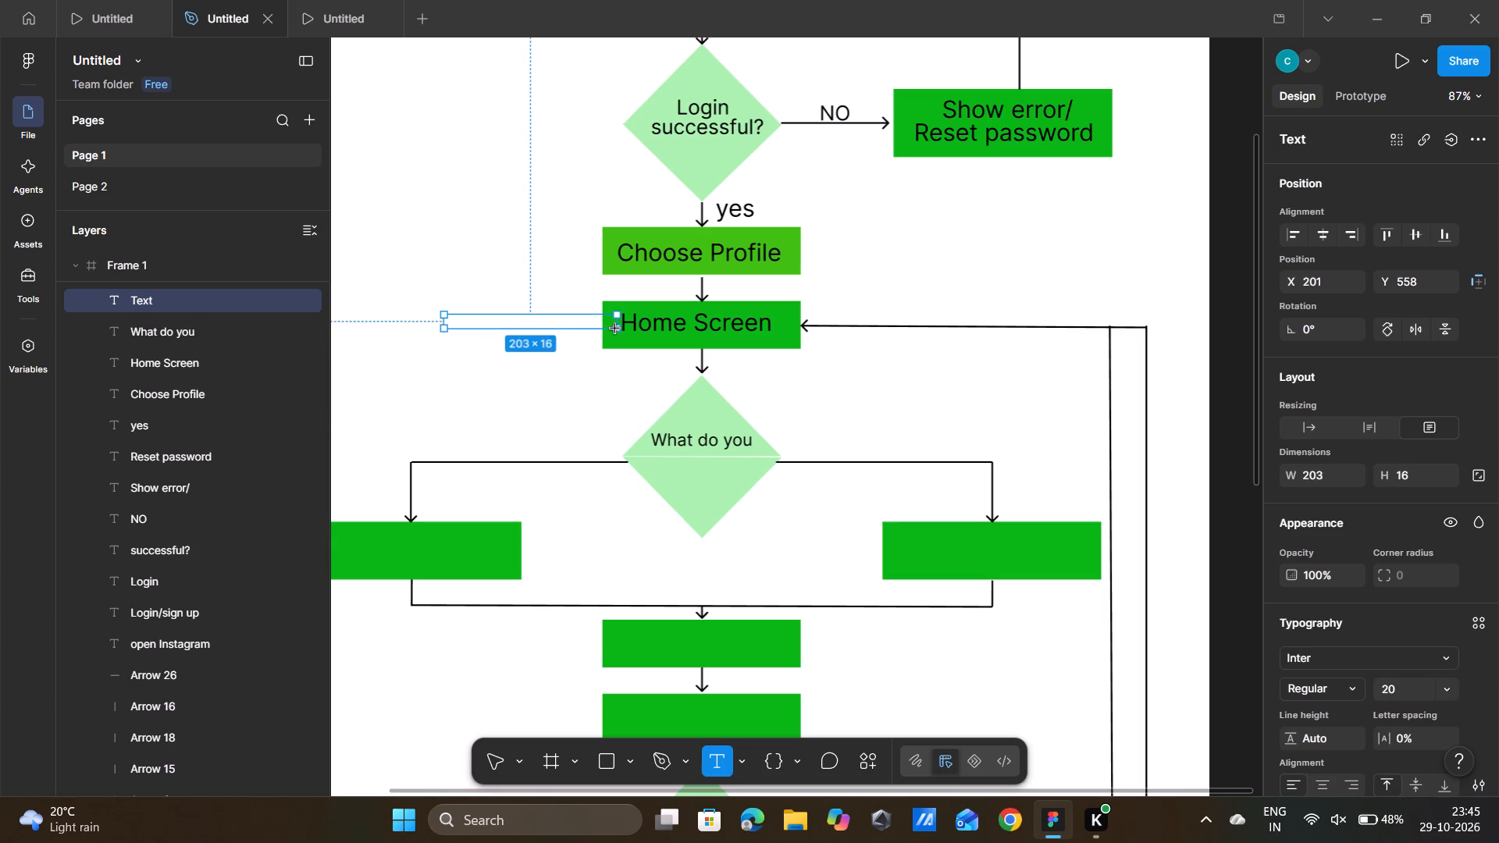
left_click_drag(615, 329, 602, 342)
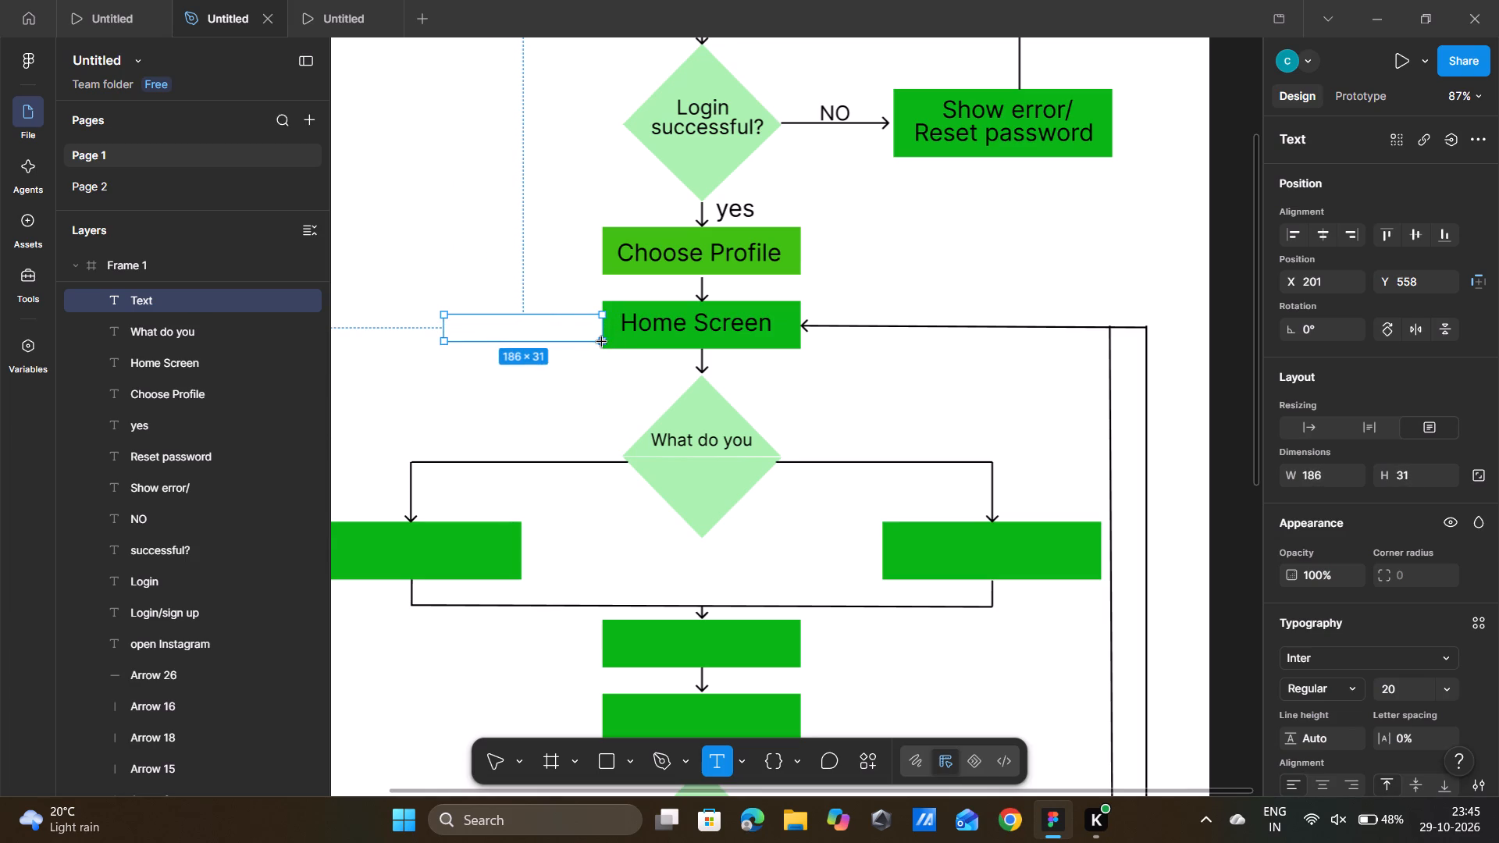
left_click_drag(602, 342, 601, 341)
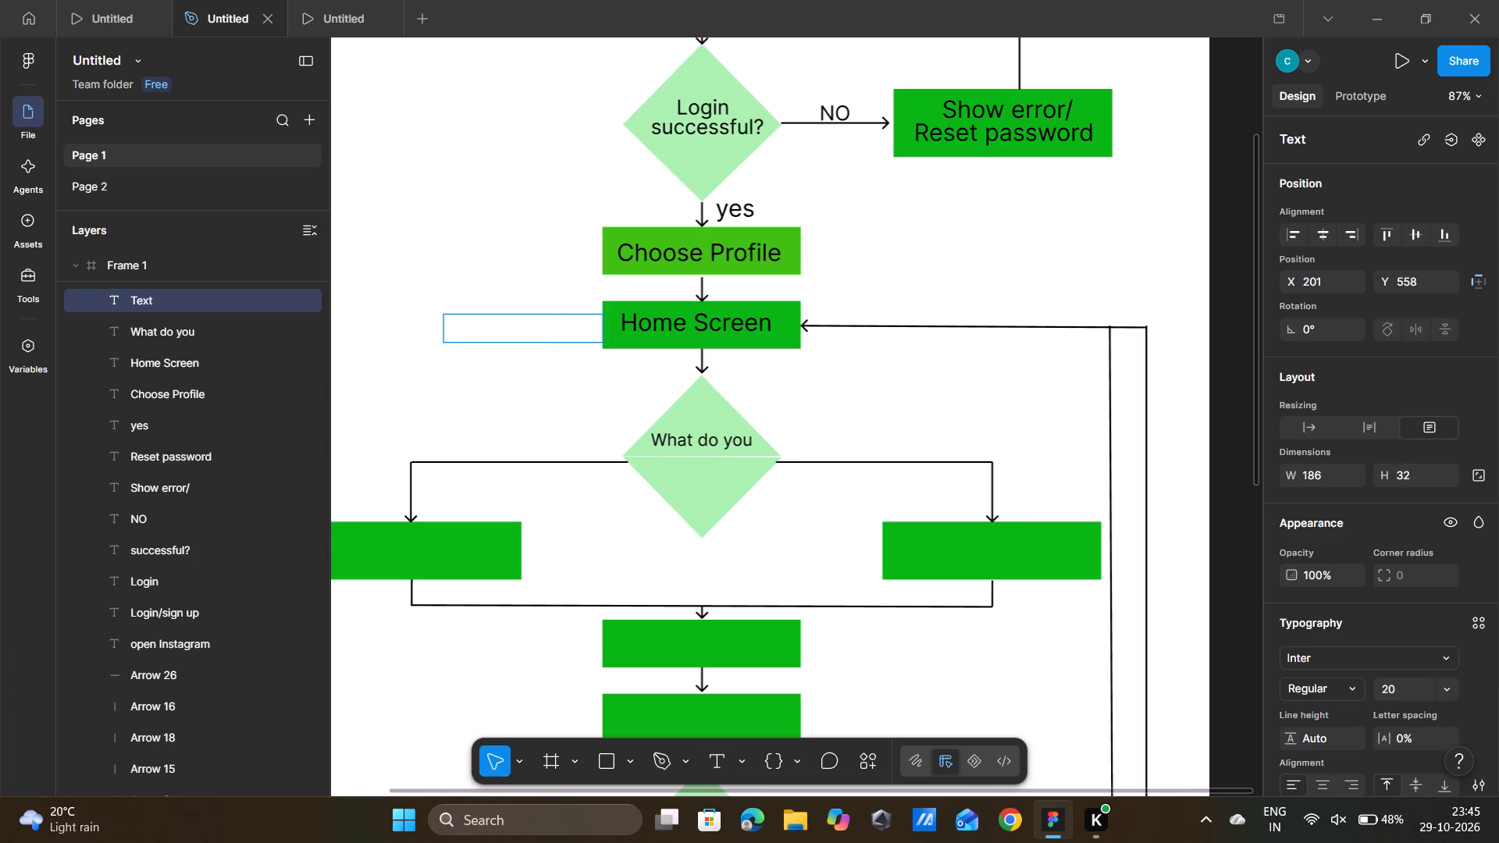
key("w")
type("ant to")
key("space")
type("do")
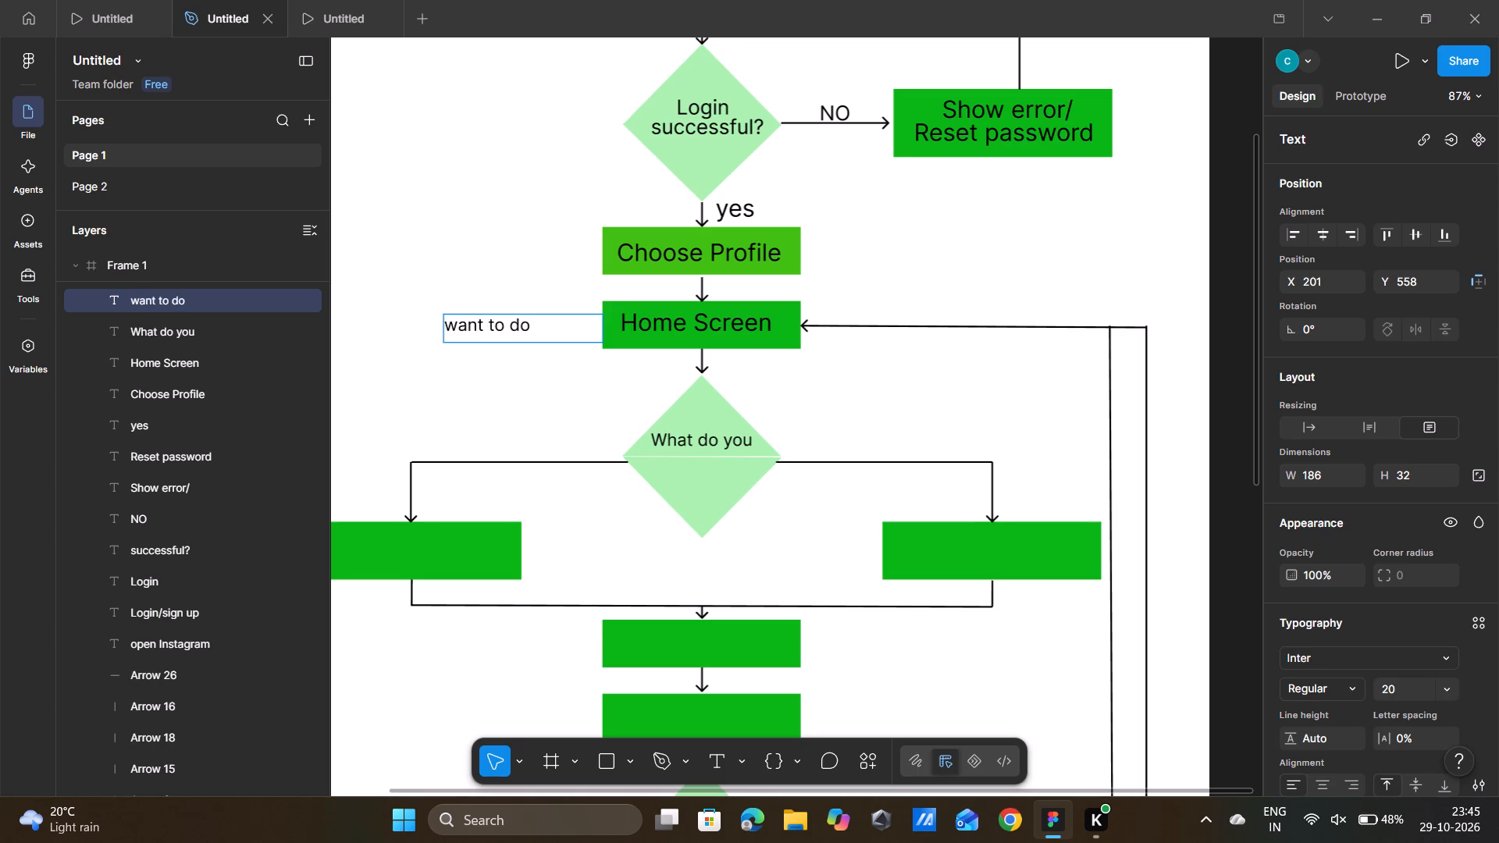
key("shift+question")
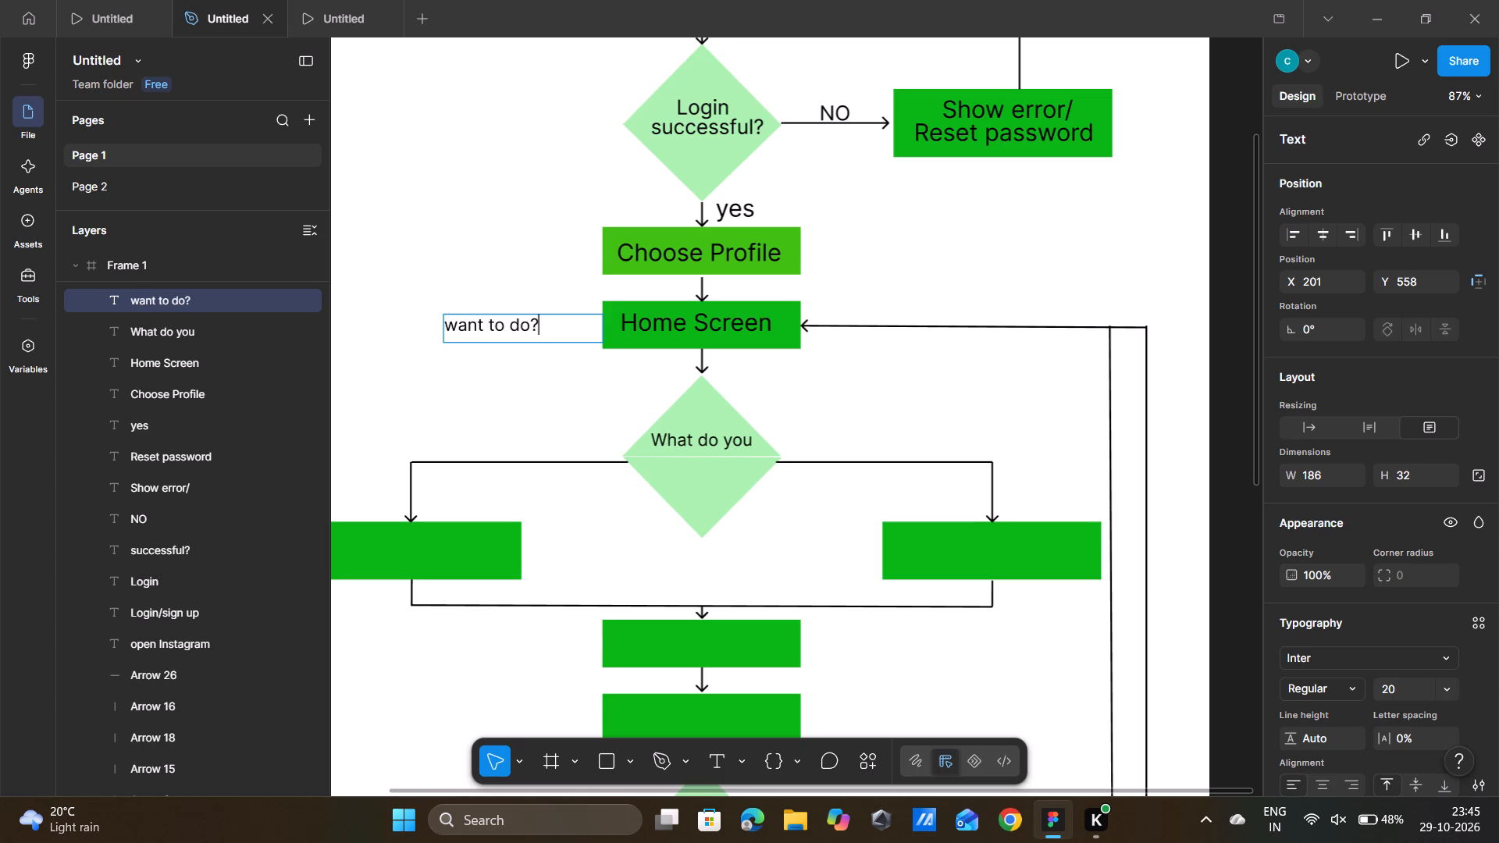
double_click(555, 335)
double_click(503, 421)
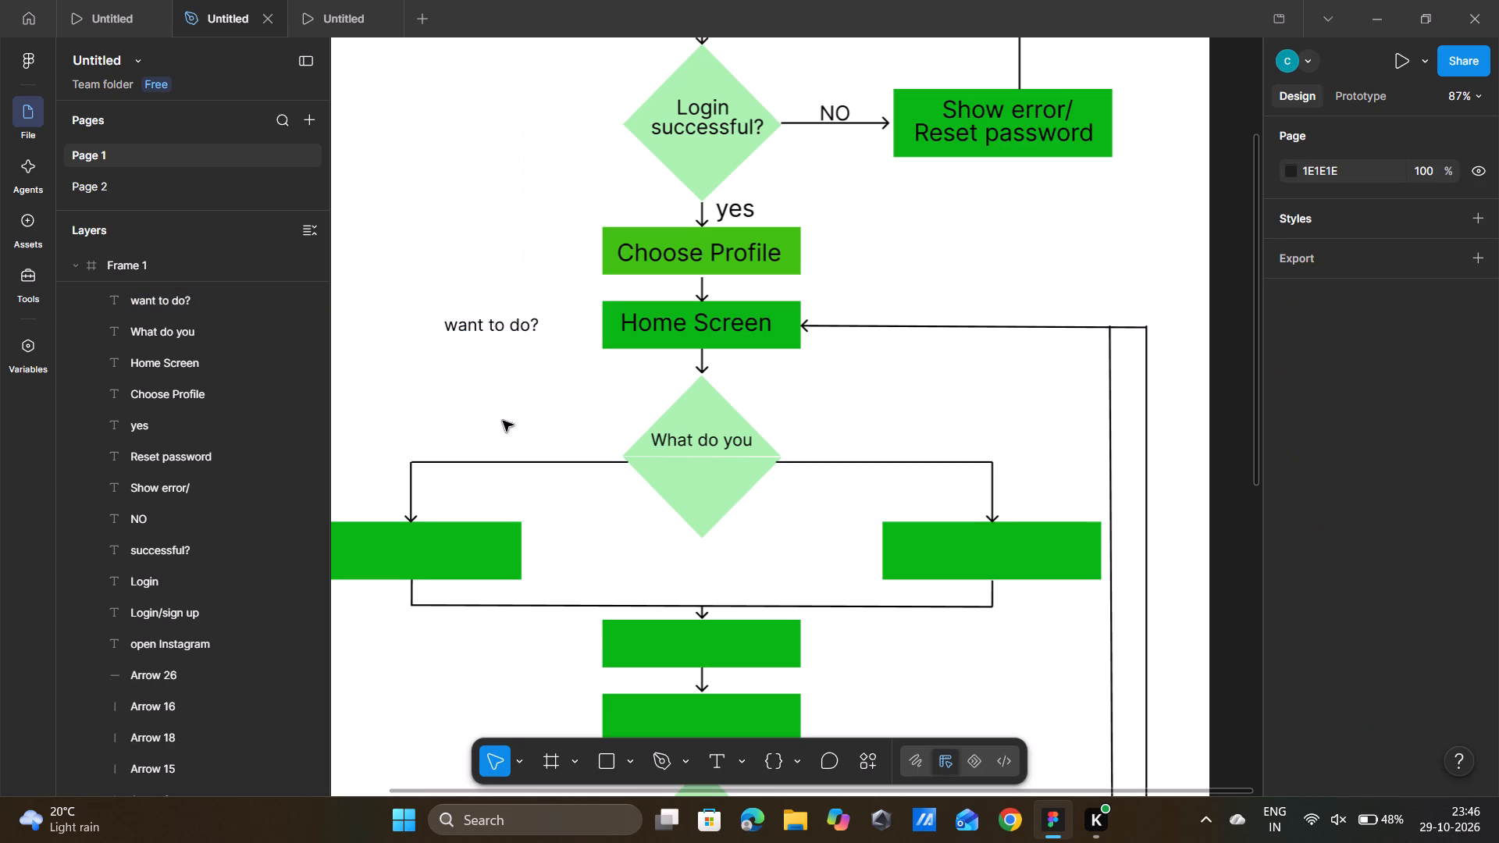
Move the want to do? text into the diamond, directly below What do you, at about X 444, Y 724.
left_click_drag(475, 334, 643, 468)
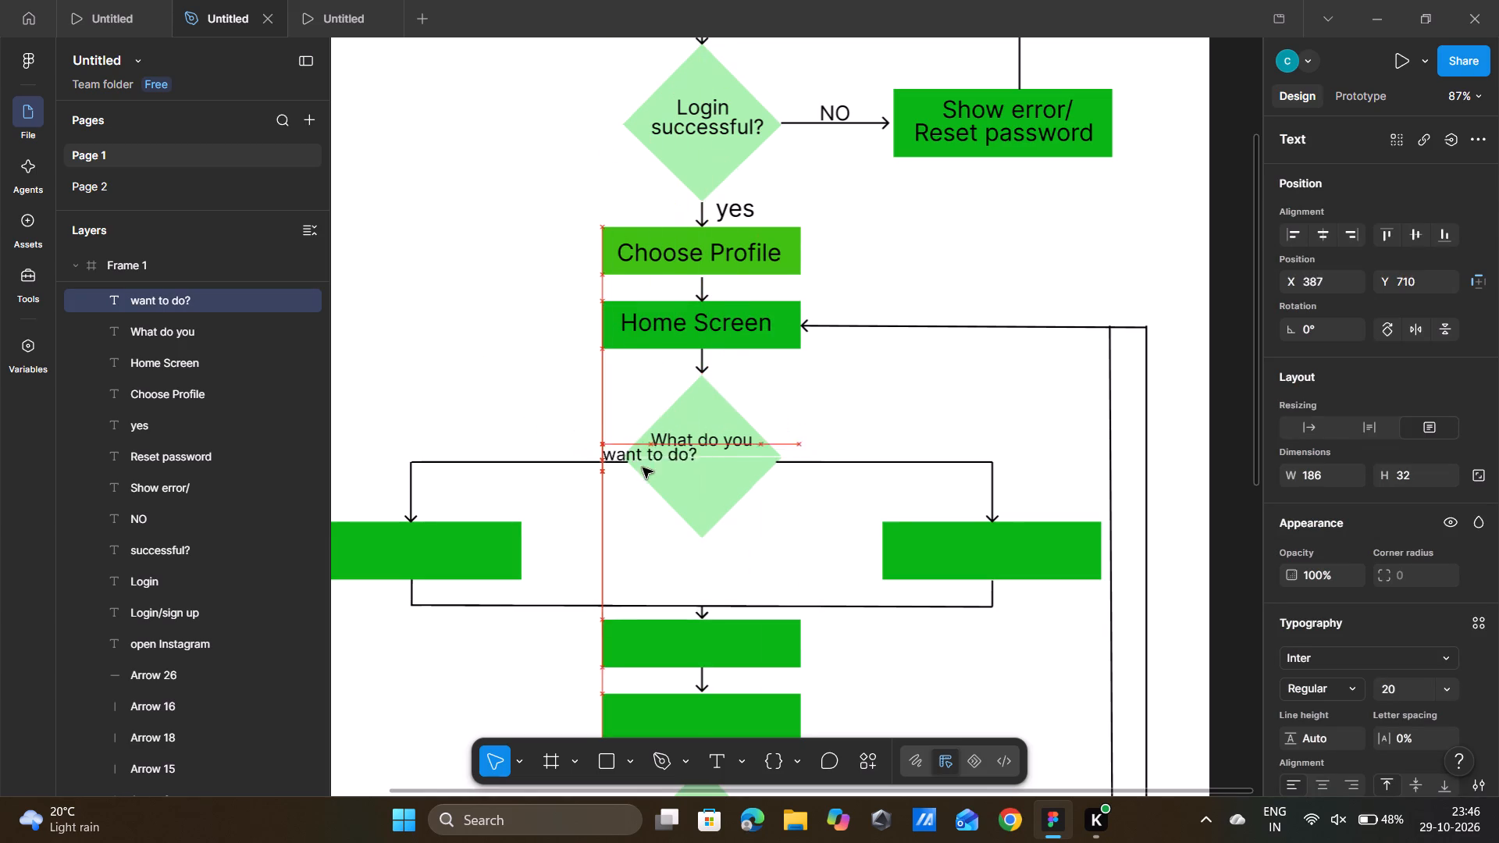
left_click_drag(643, 468, 672, 476)
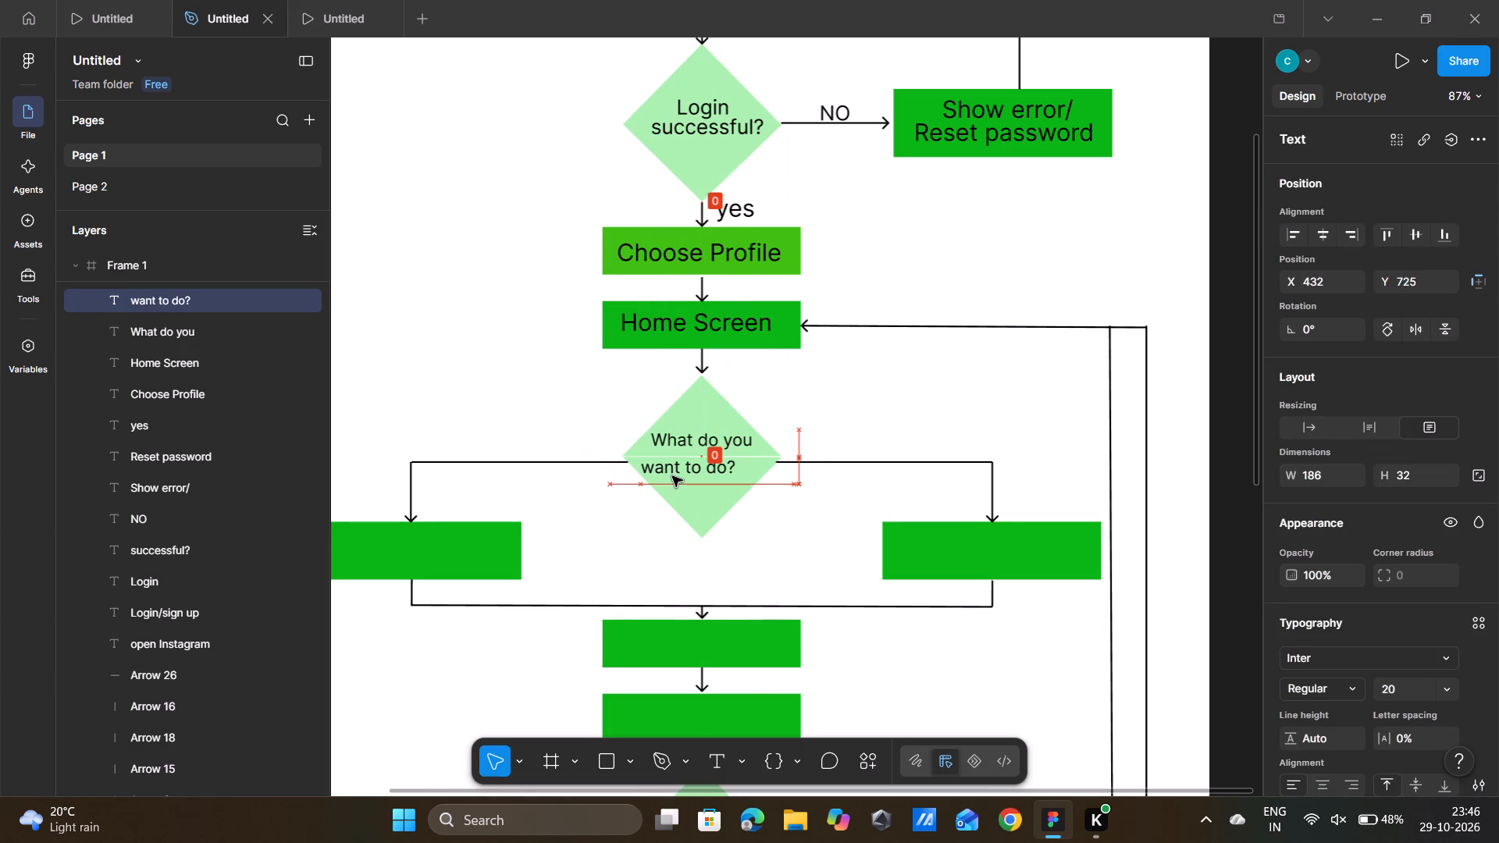
left_click_drag(672, 476, 686, 474)
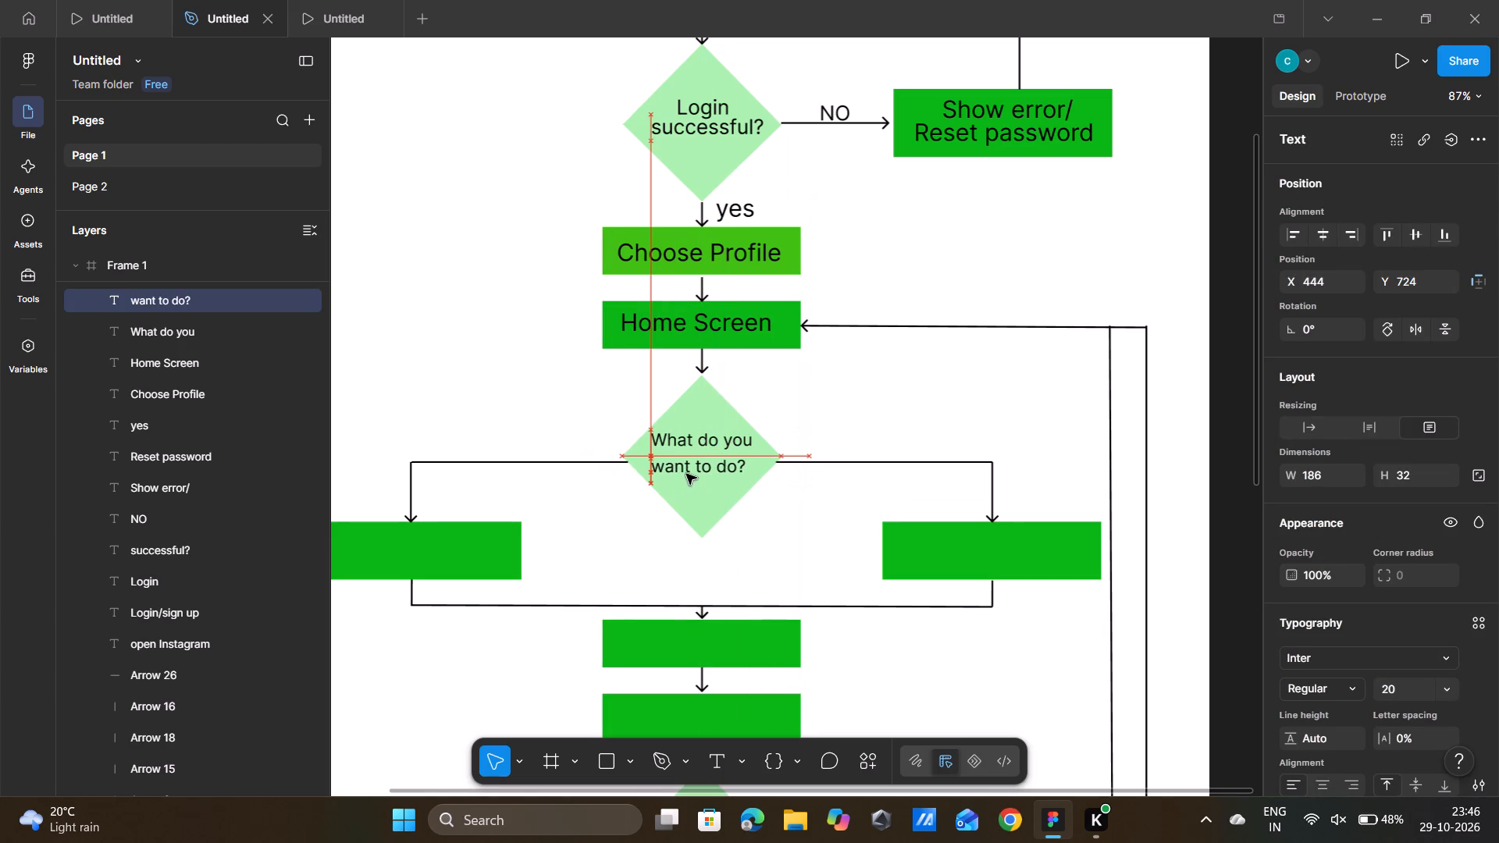
left_click_drag(686, 474, 685, 475)
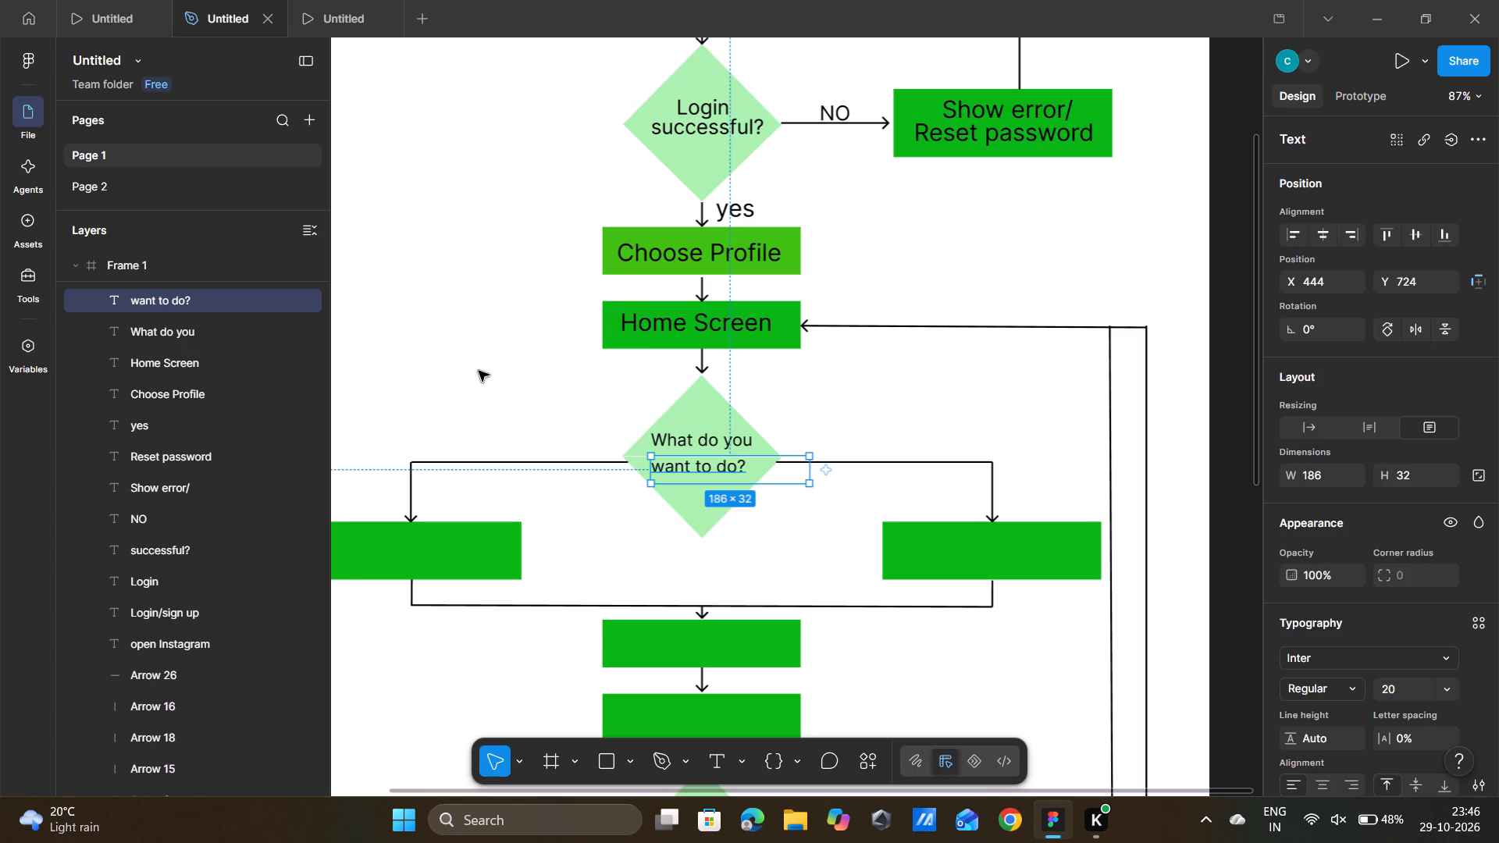
double_click(479, 371)
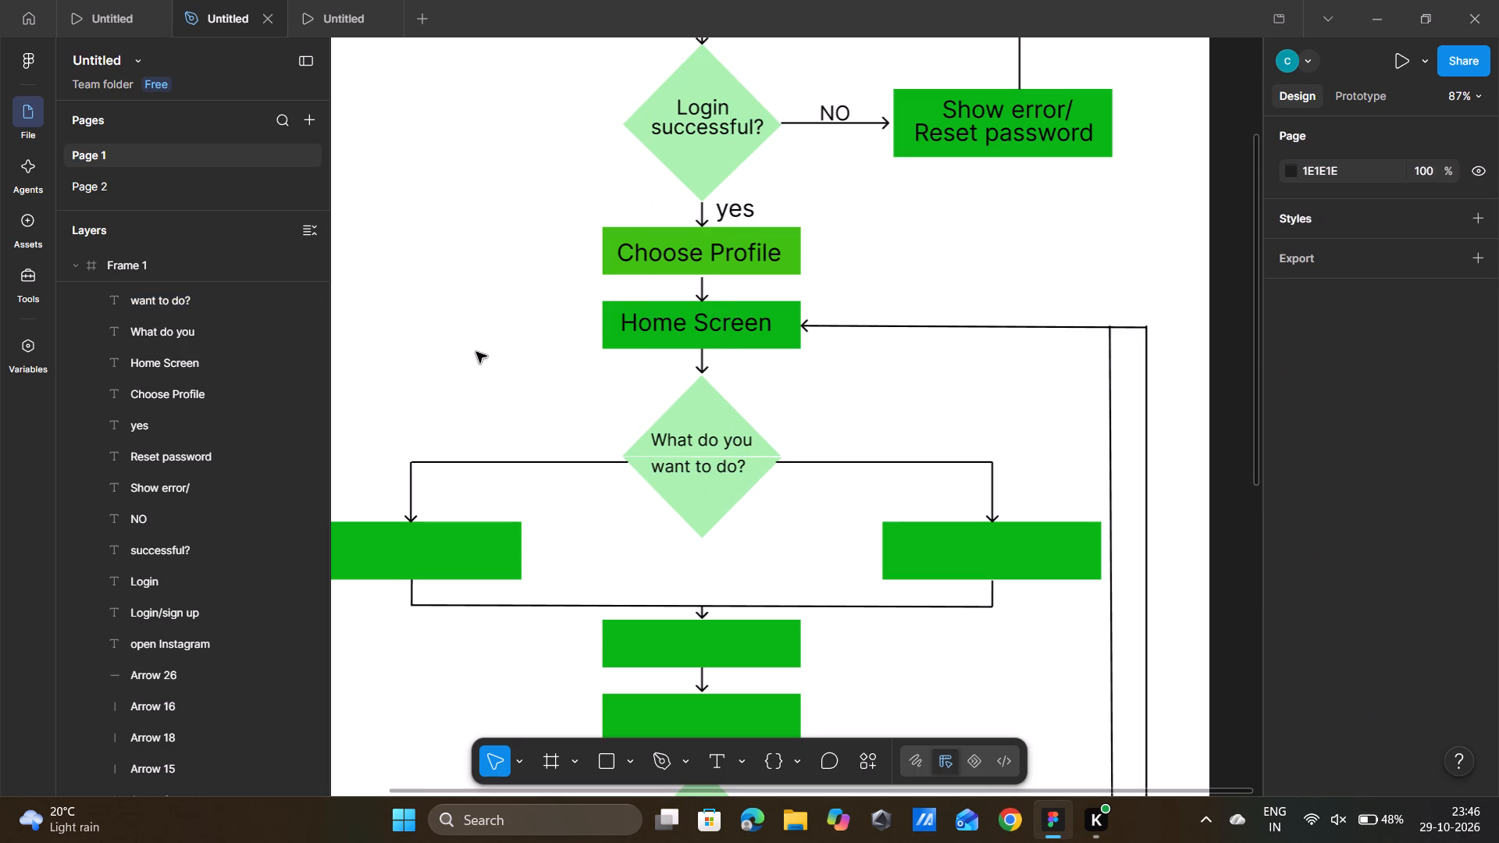
Draw a text box about 169 × 30 in the empty area beside the Choose Profile box and enter Search.
left_click(715, 764)
left_click_drag(419, 263, 437, 267)
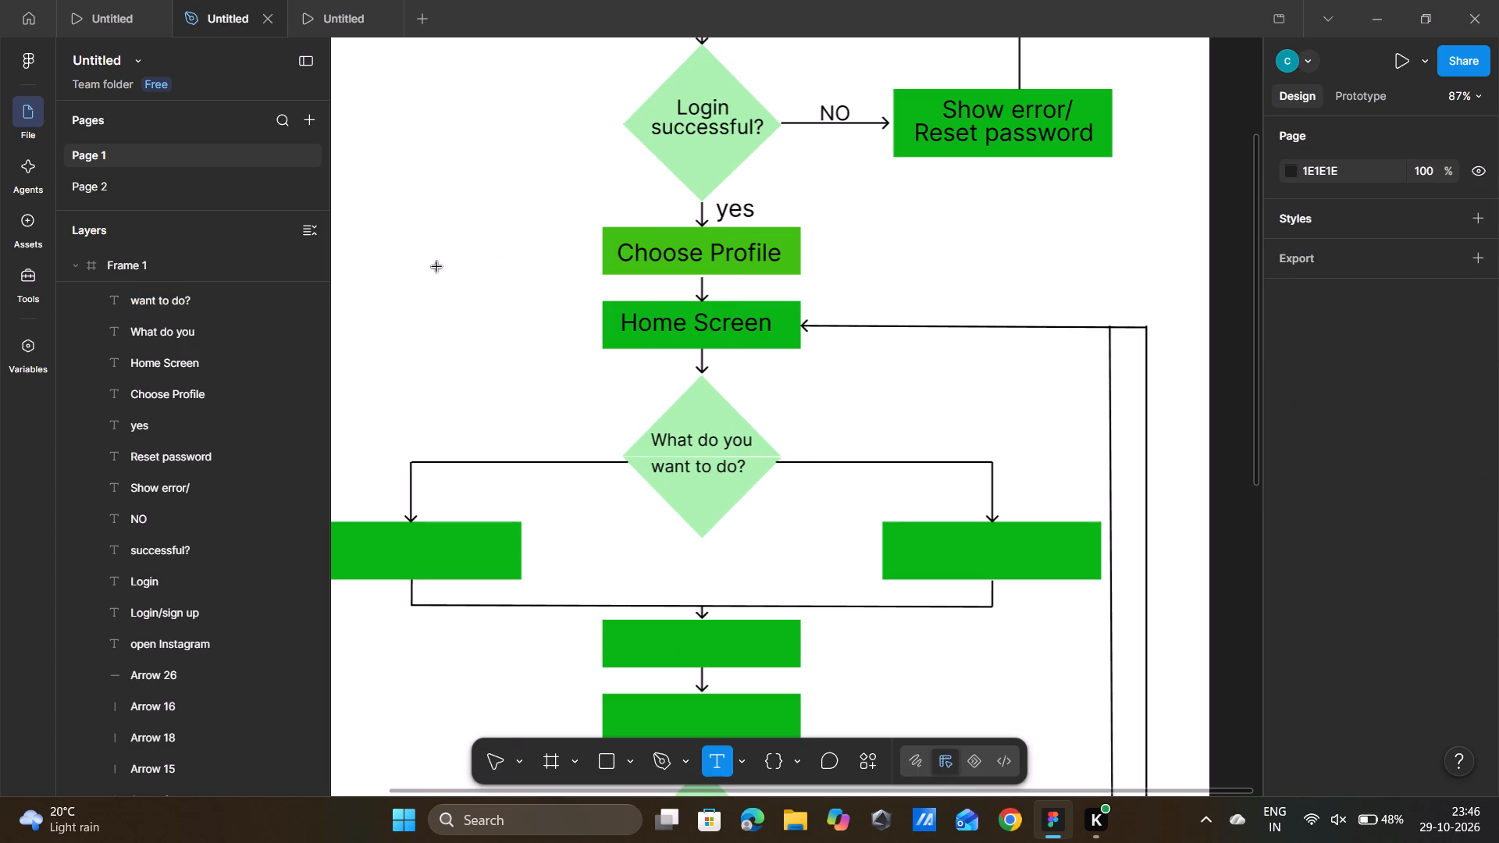
left_click_drag(437, 267, 532, 287)
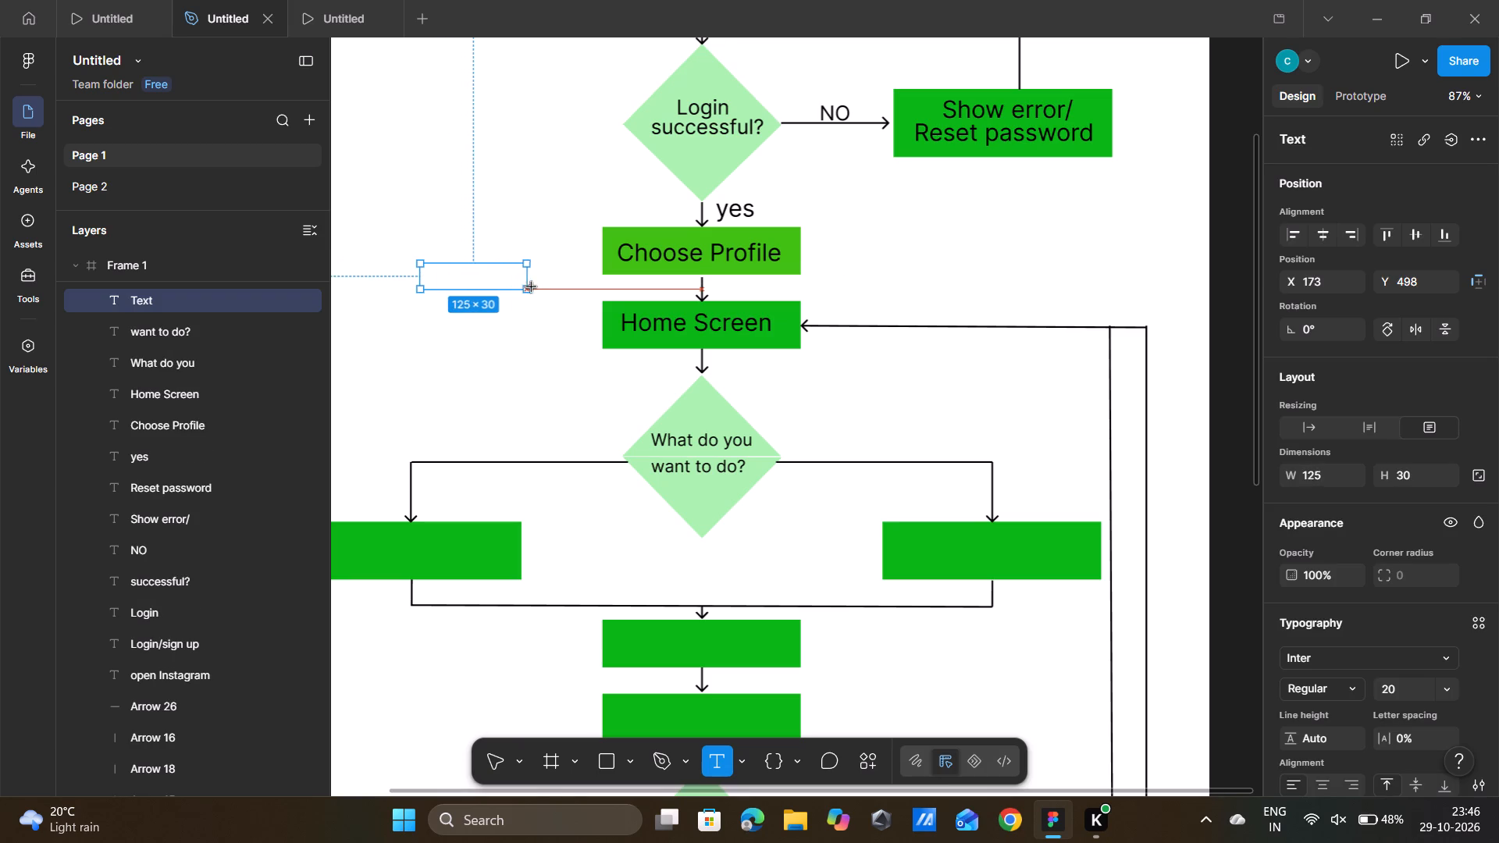
left_click_drag(532, 287, 565, 289)
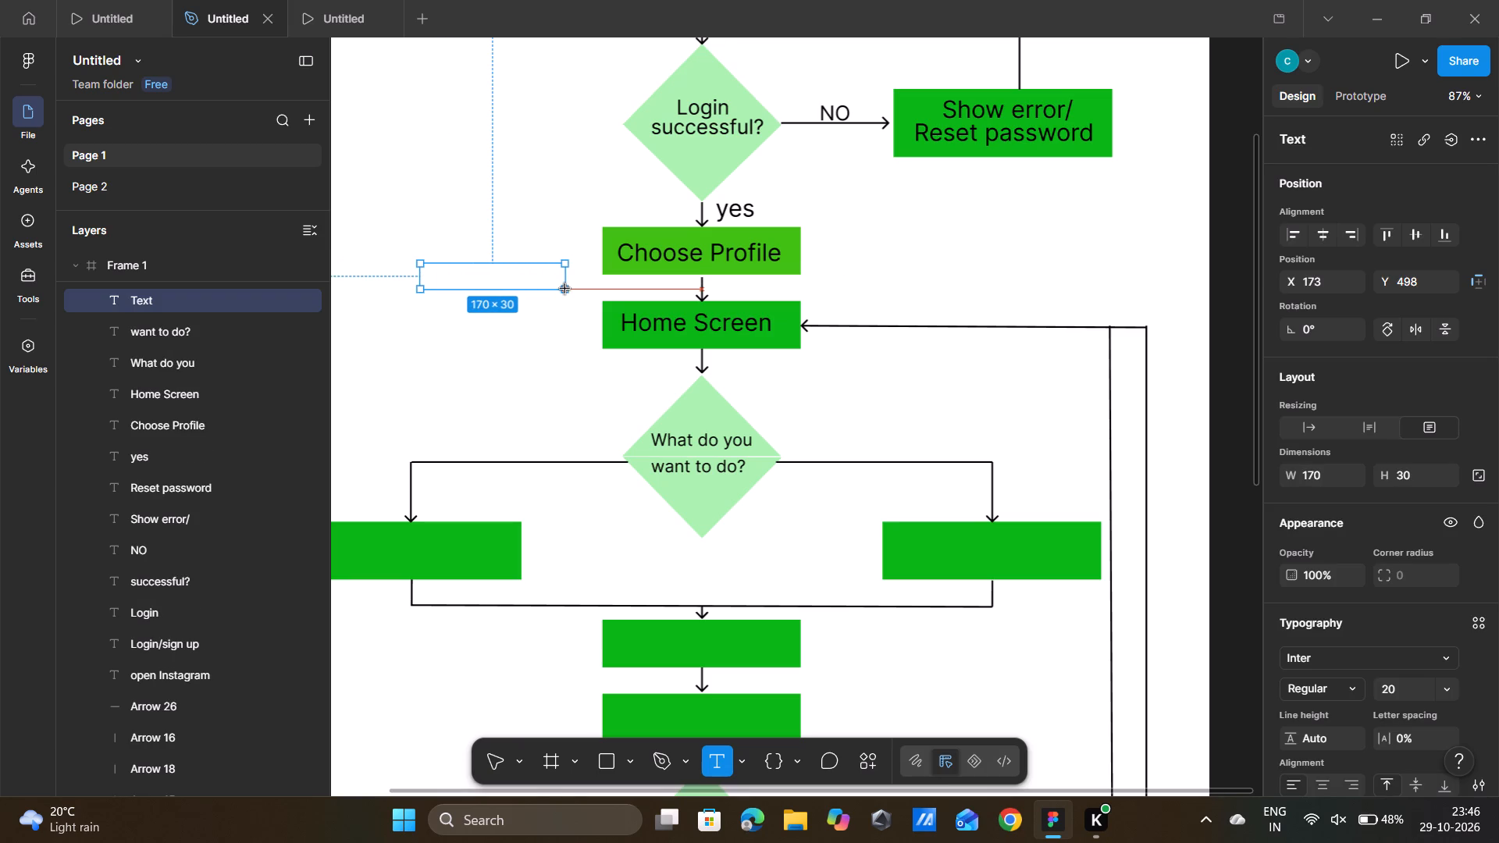
left_click_drag(565, 289, 564, 287)
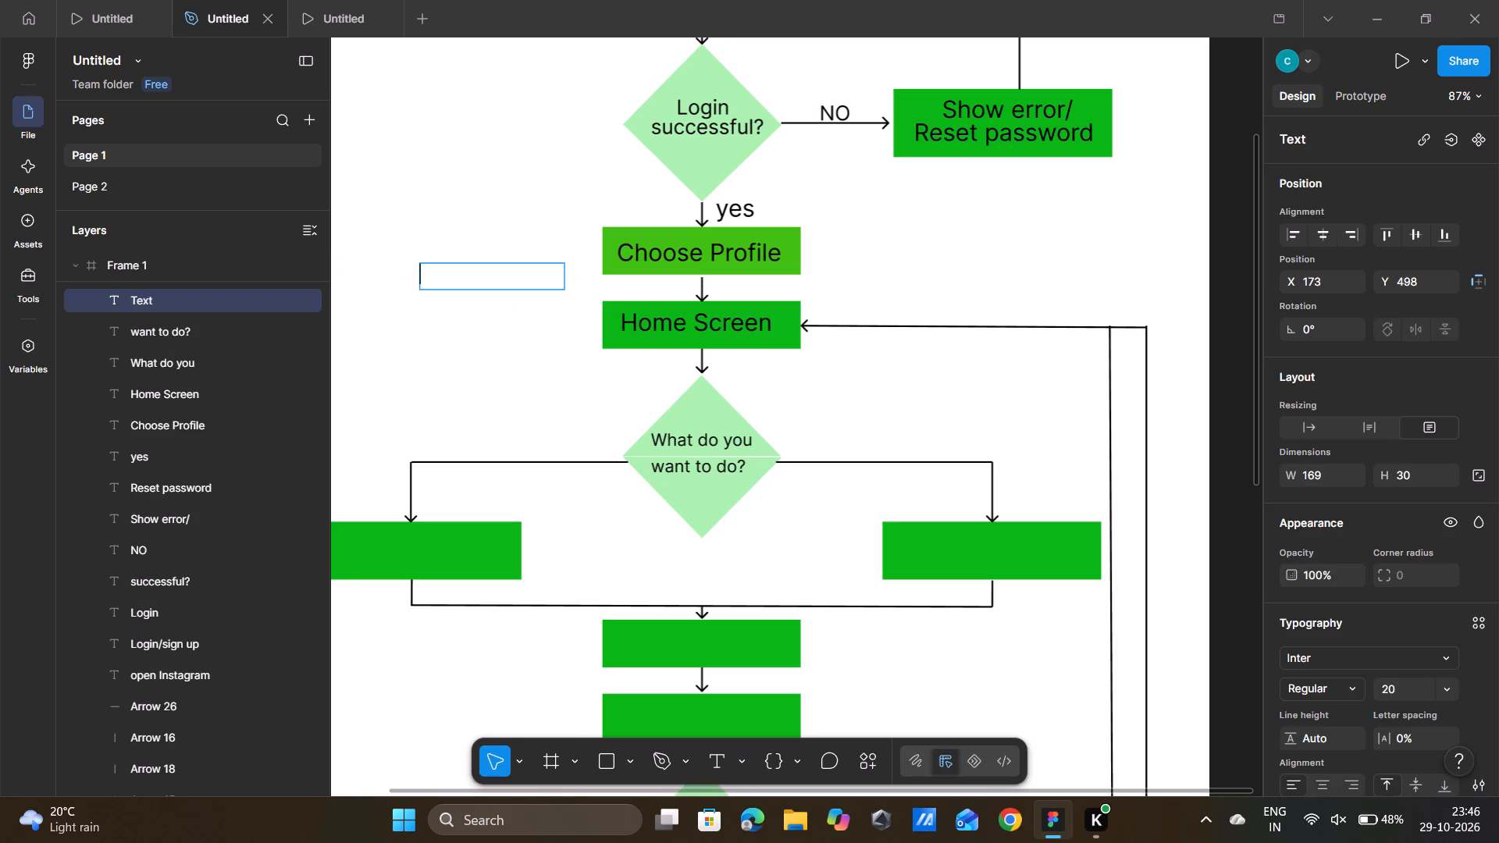
type("Search")
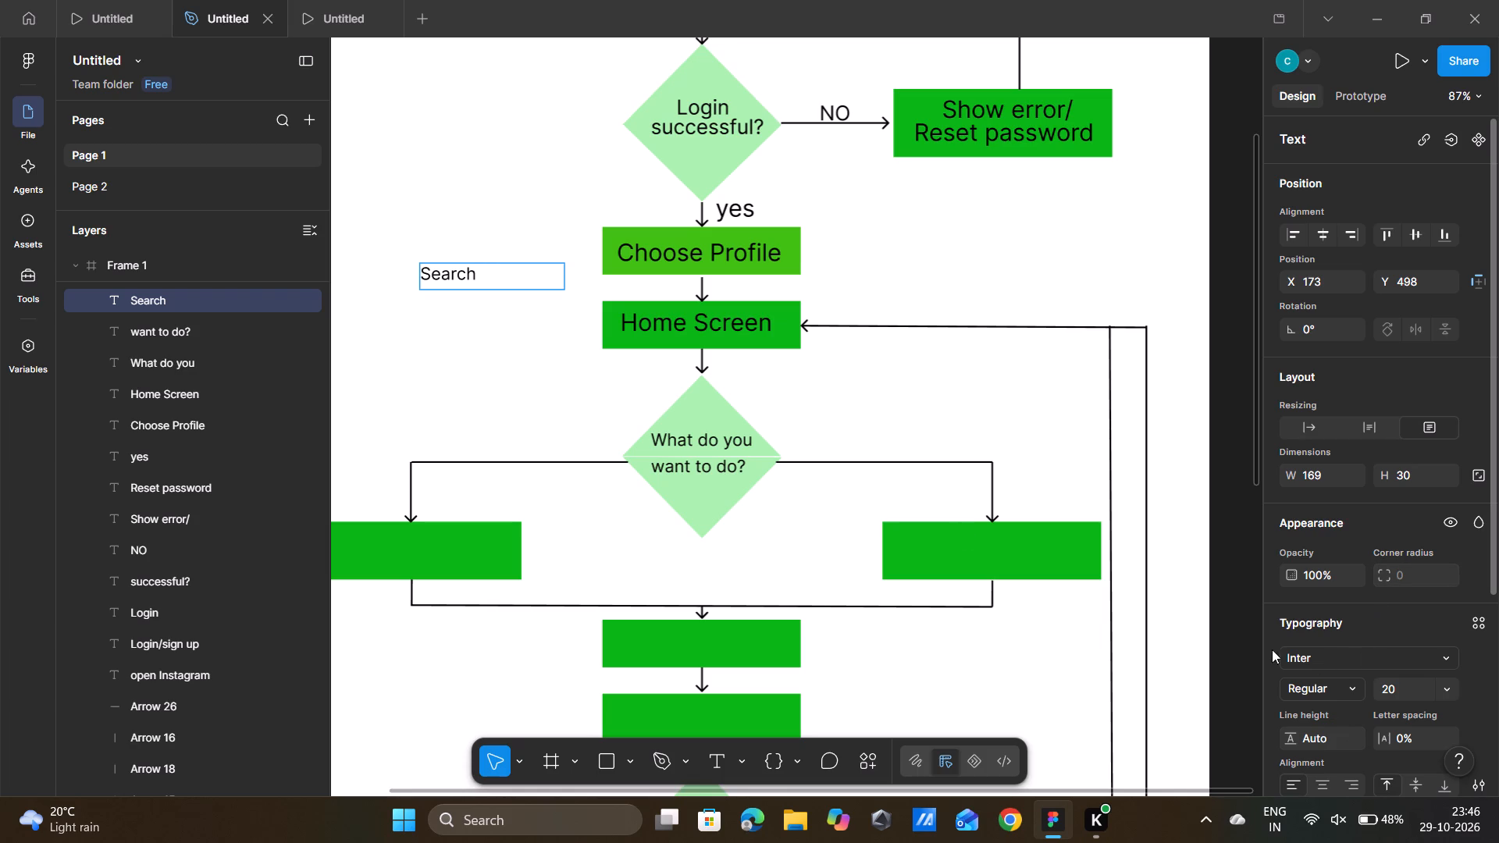
double_click(529, 387)
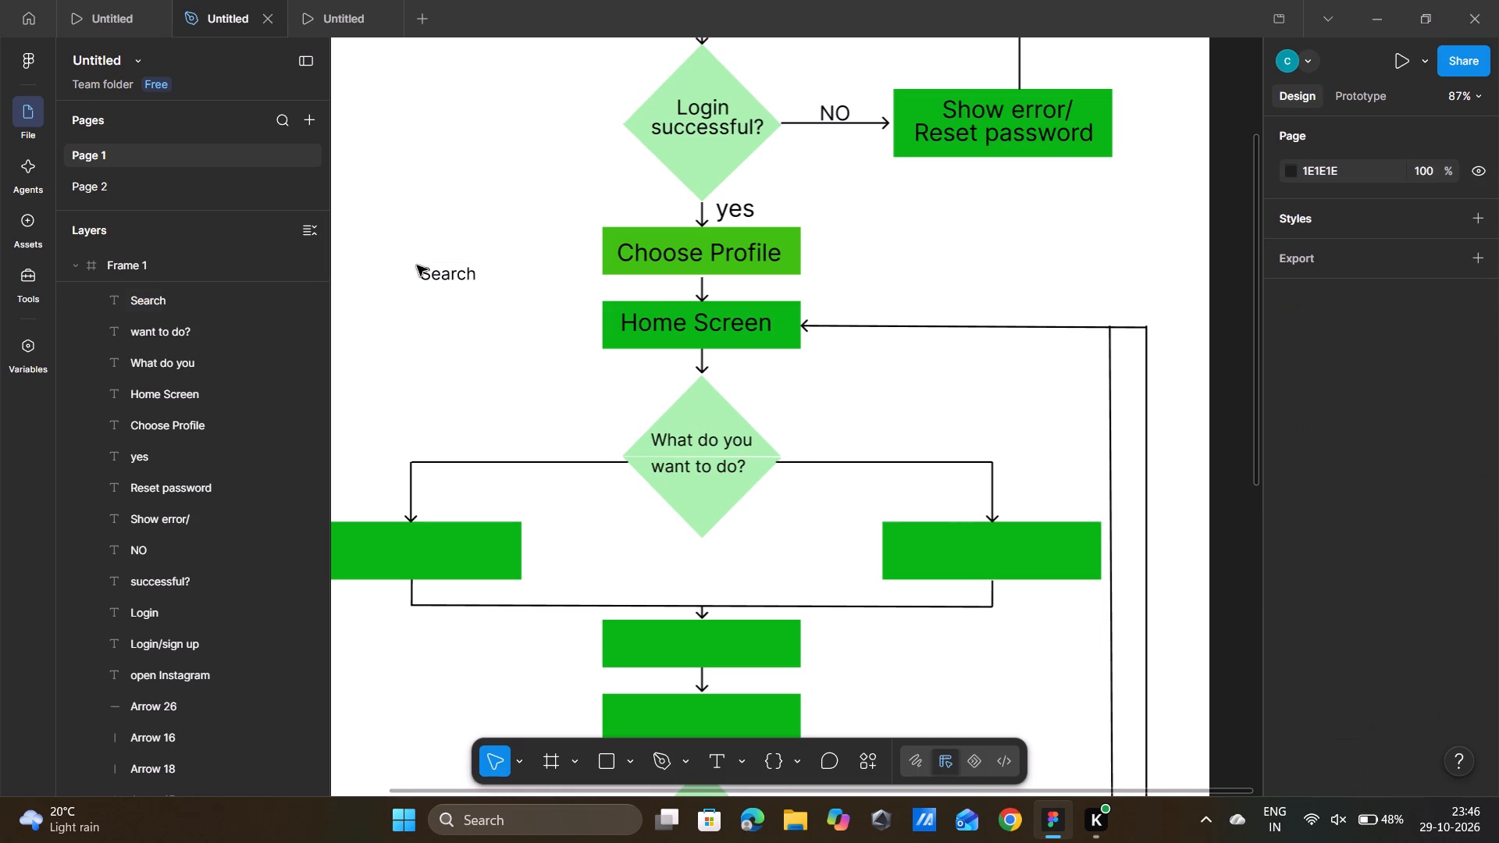
Move the Search text just above the diamond's left branch line, at about X 207, Y 705.
left_click_drag(457, 275, 479, 363)
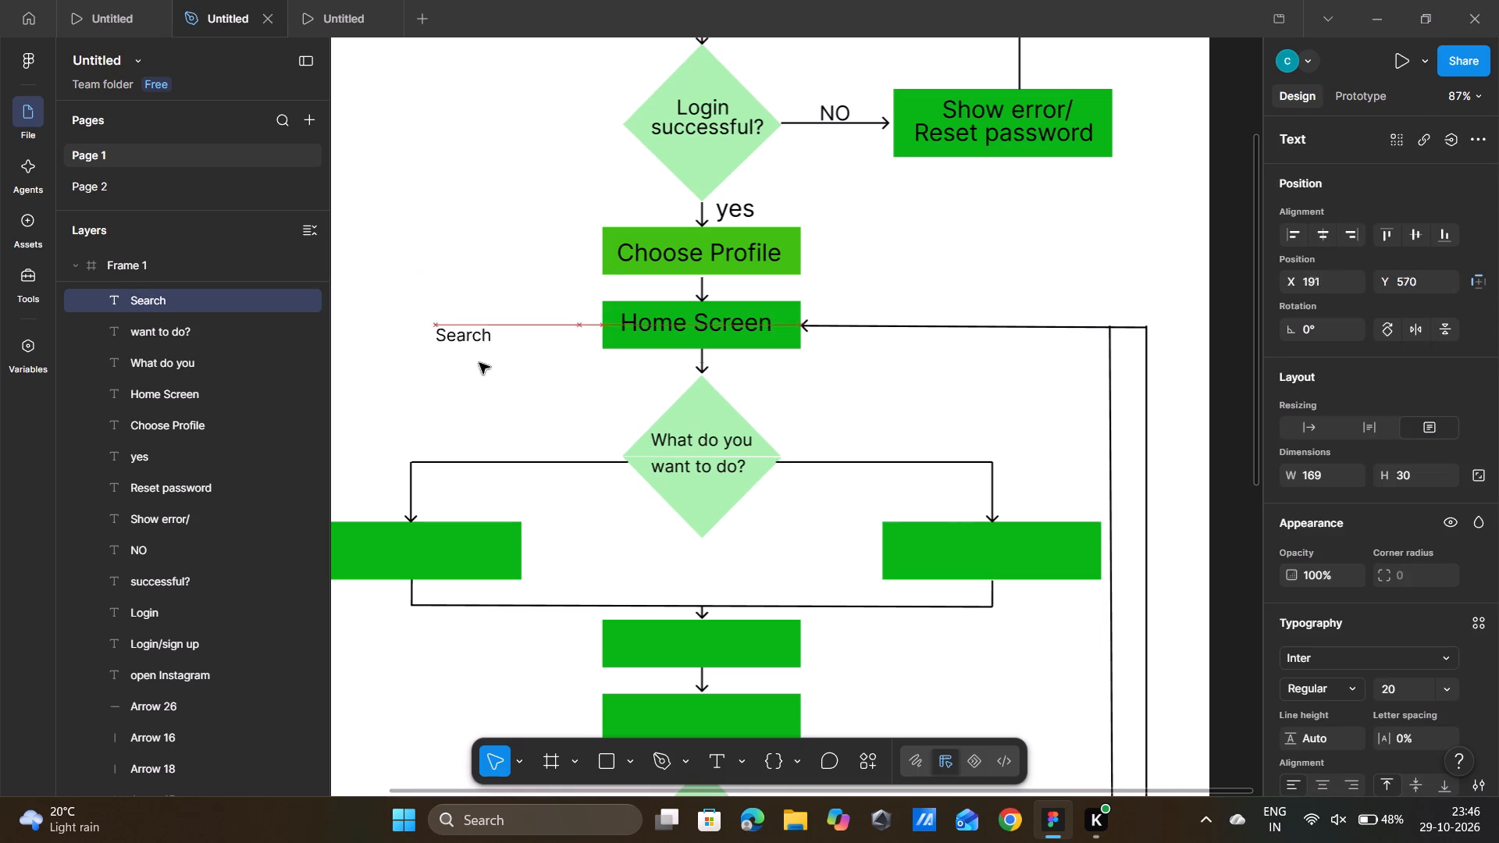
left_click_drag(479, 363, 461, 444)
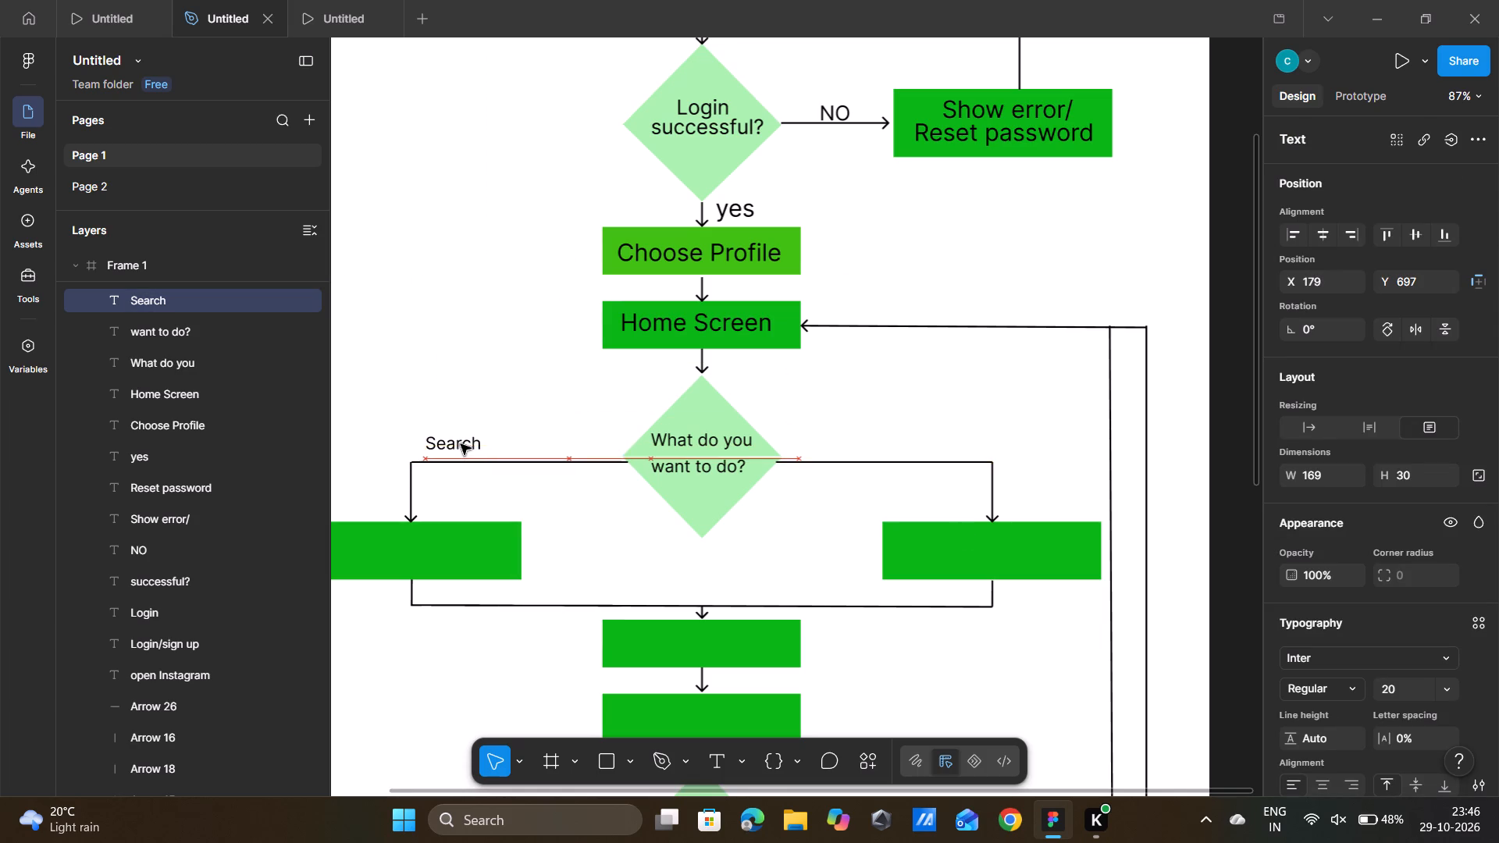
left_click_drag(461, 444, 472, 442)
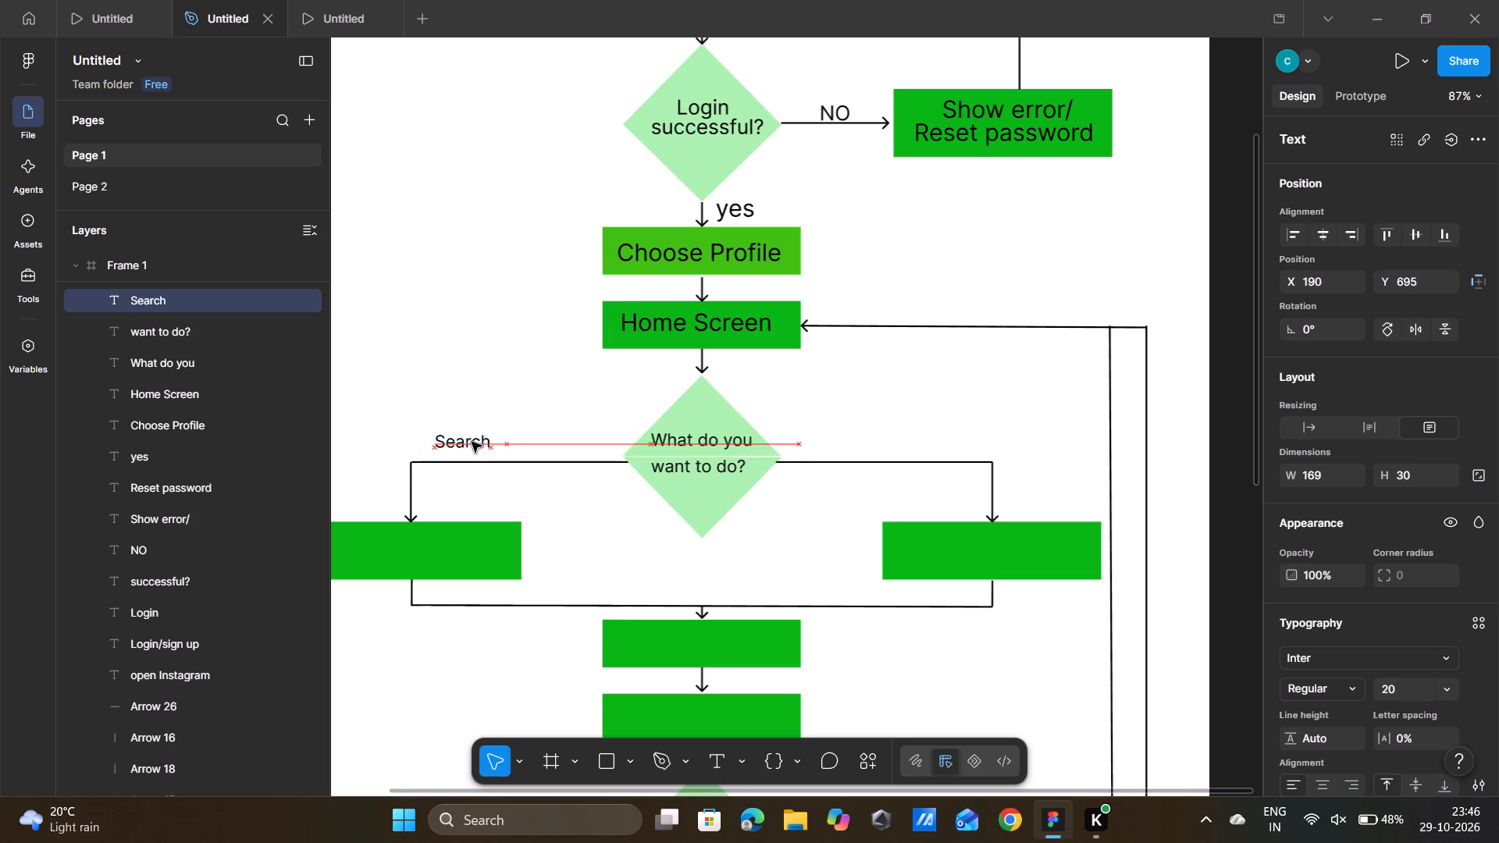
left_click_drag(472, 442, 475, 450)
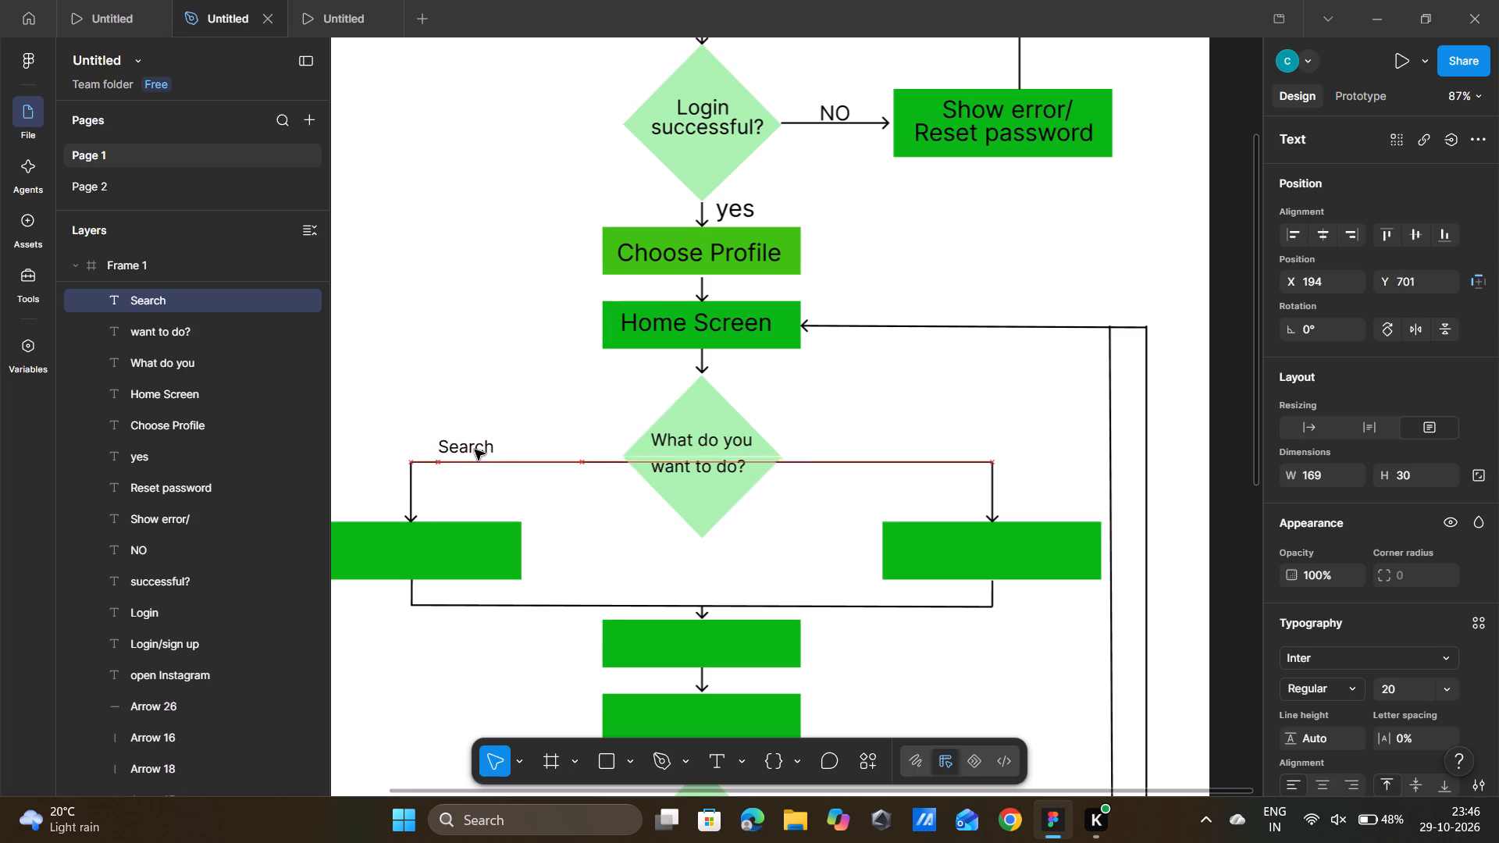
left_click_drag(475, 450, 817, 448)
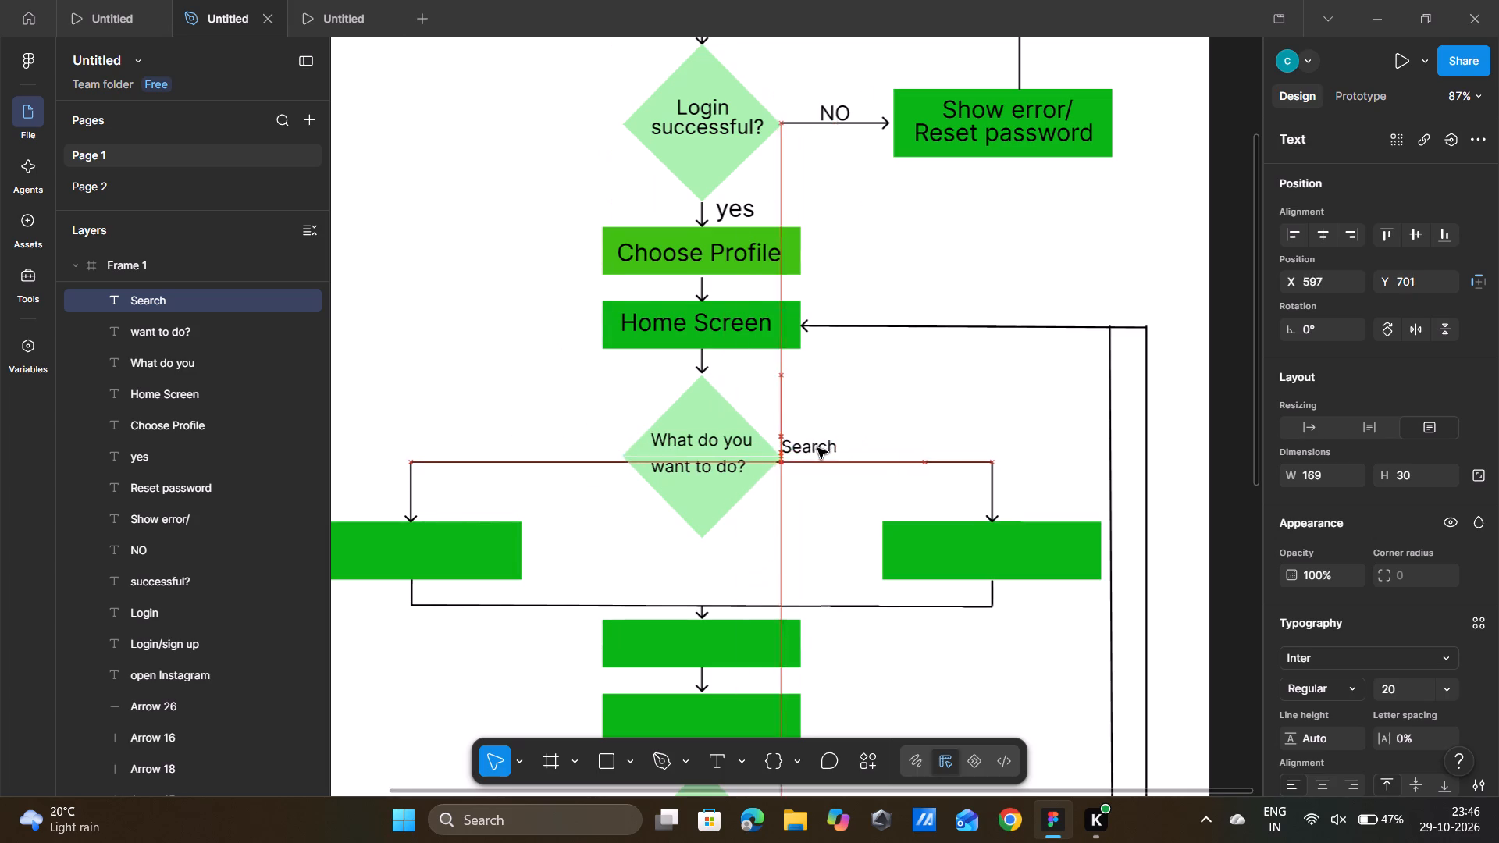
left_click_drag(817, 448, 517, 450)
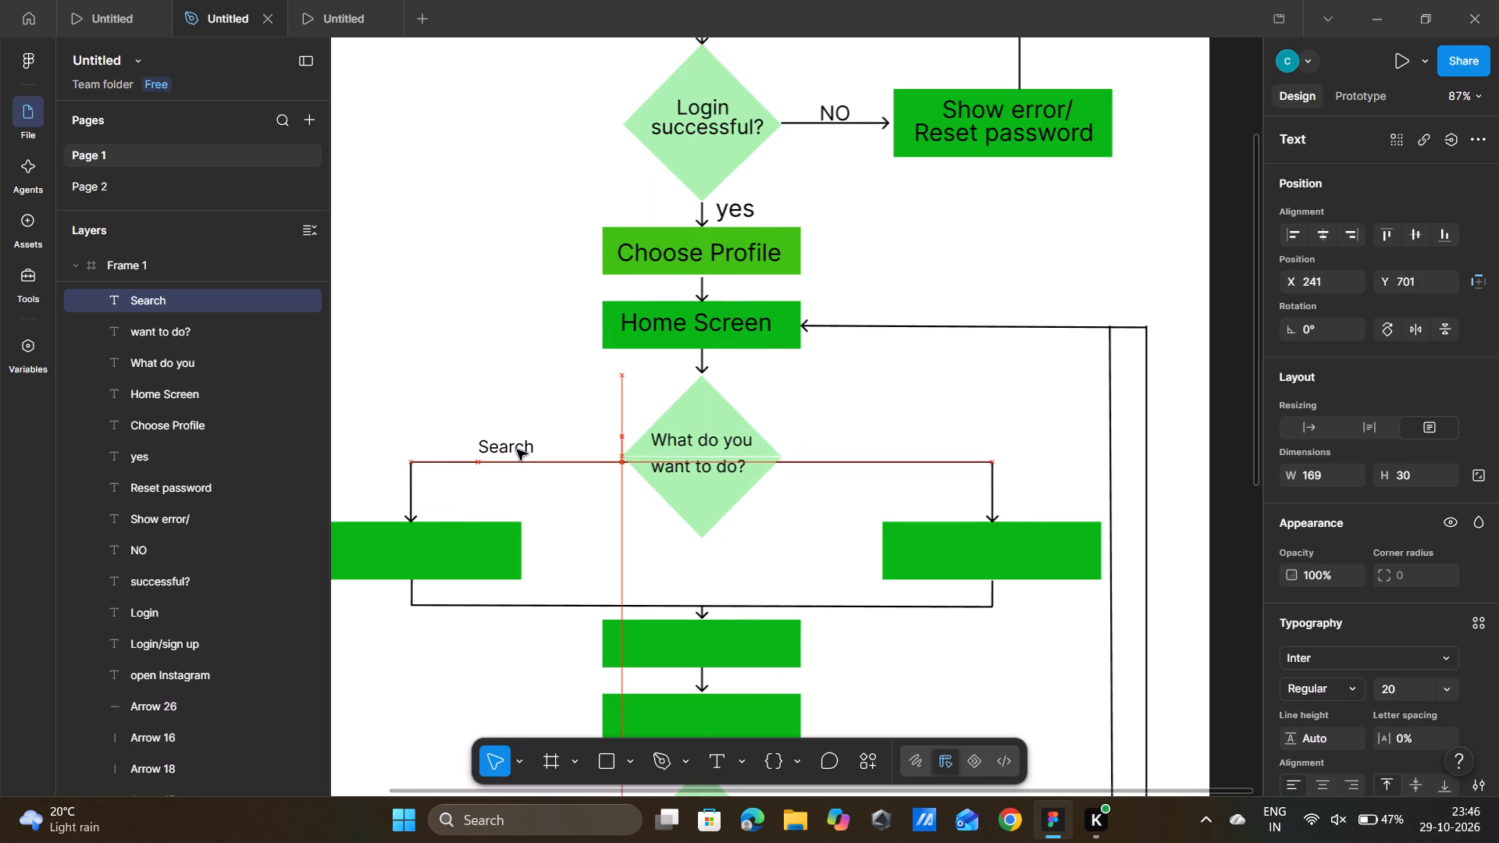
left_click_drag(517, 450, 487, 447)
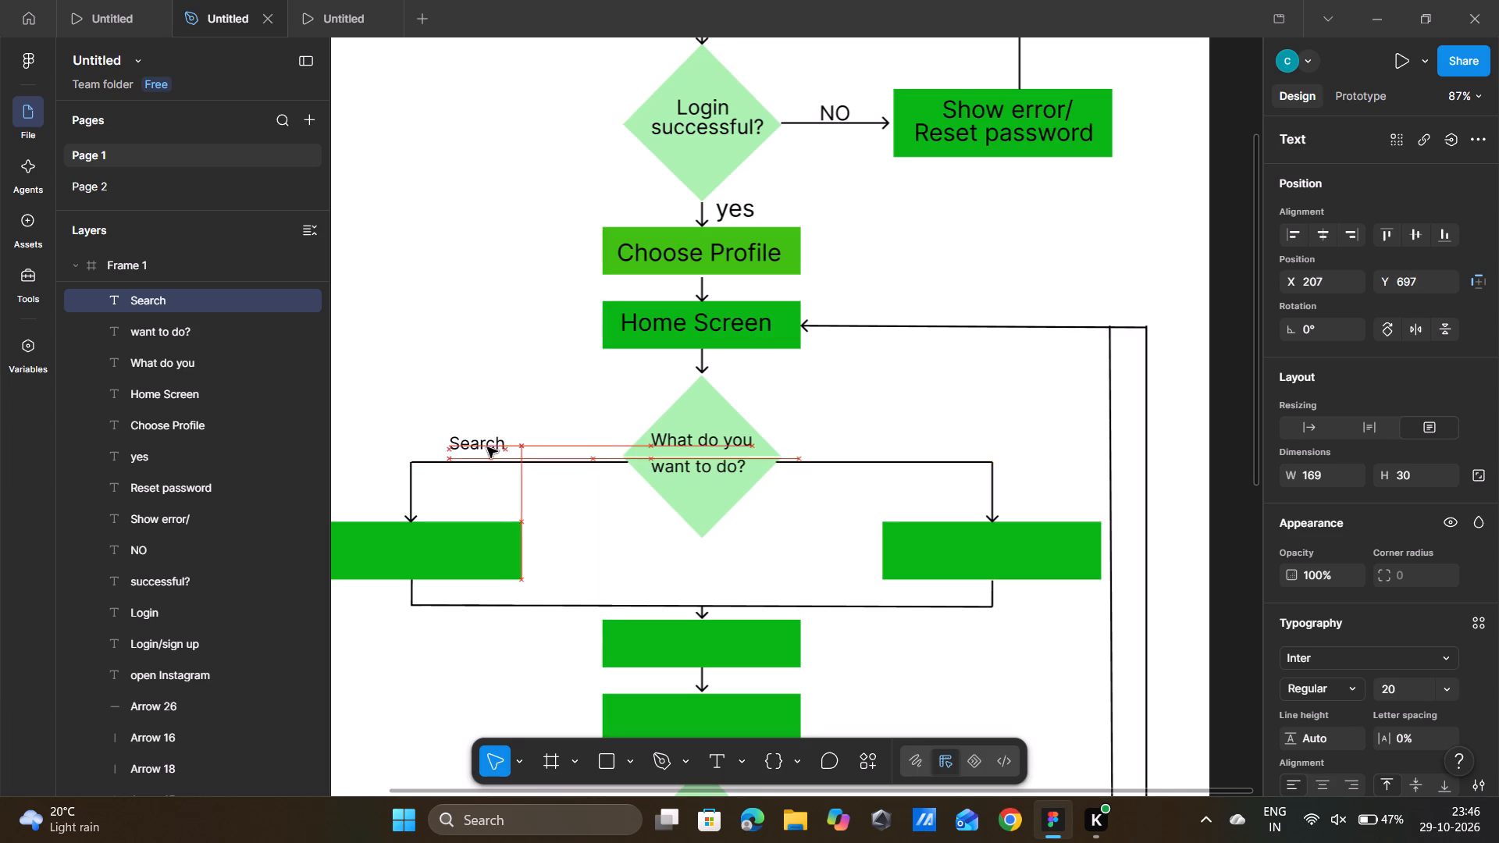
left_click_drag(487, 447, 488, 451)
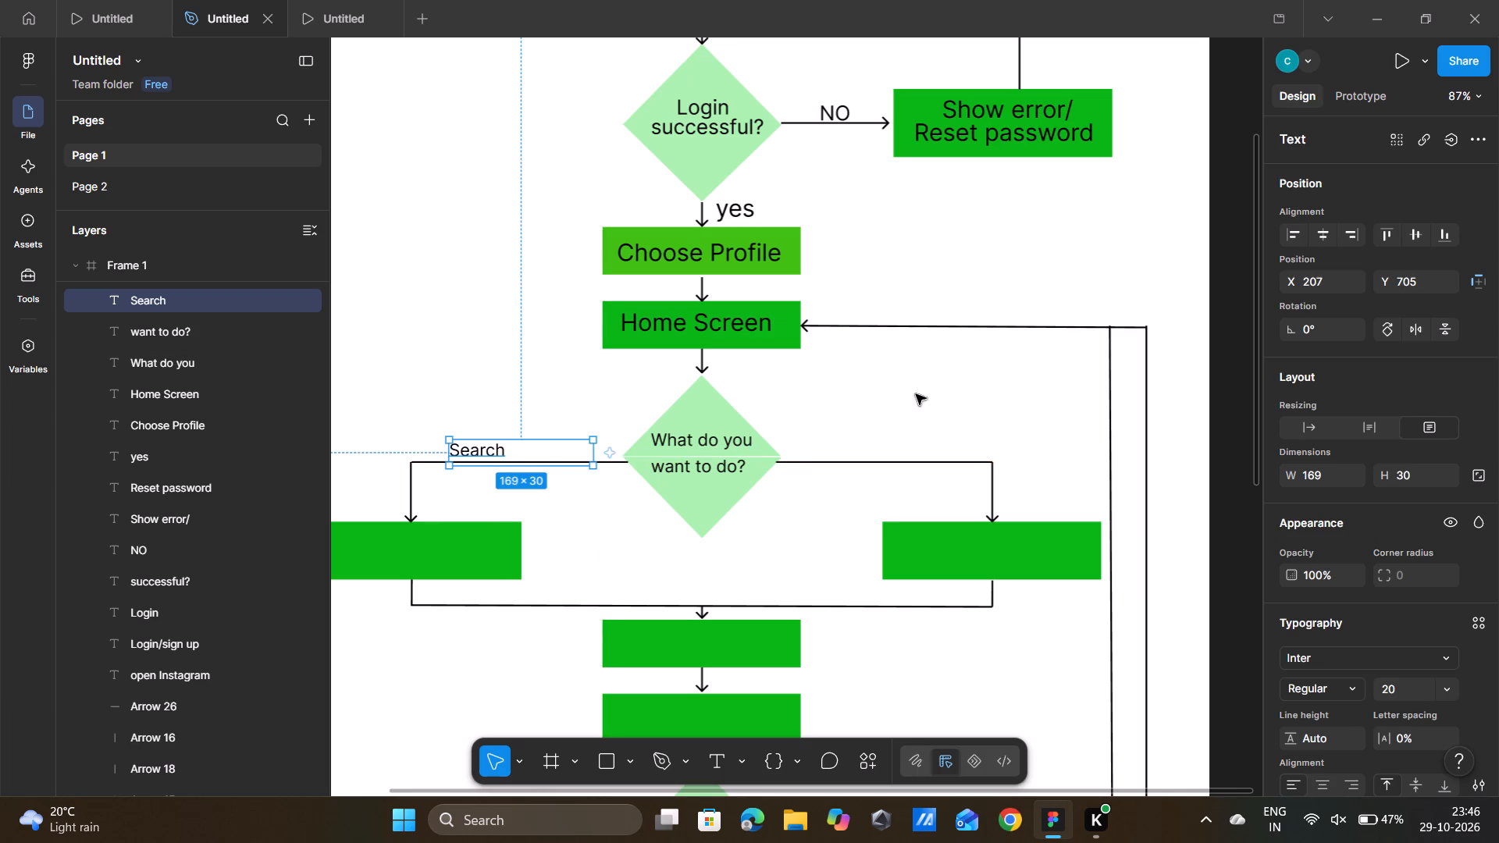
double_click(347, 272)
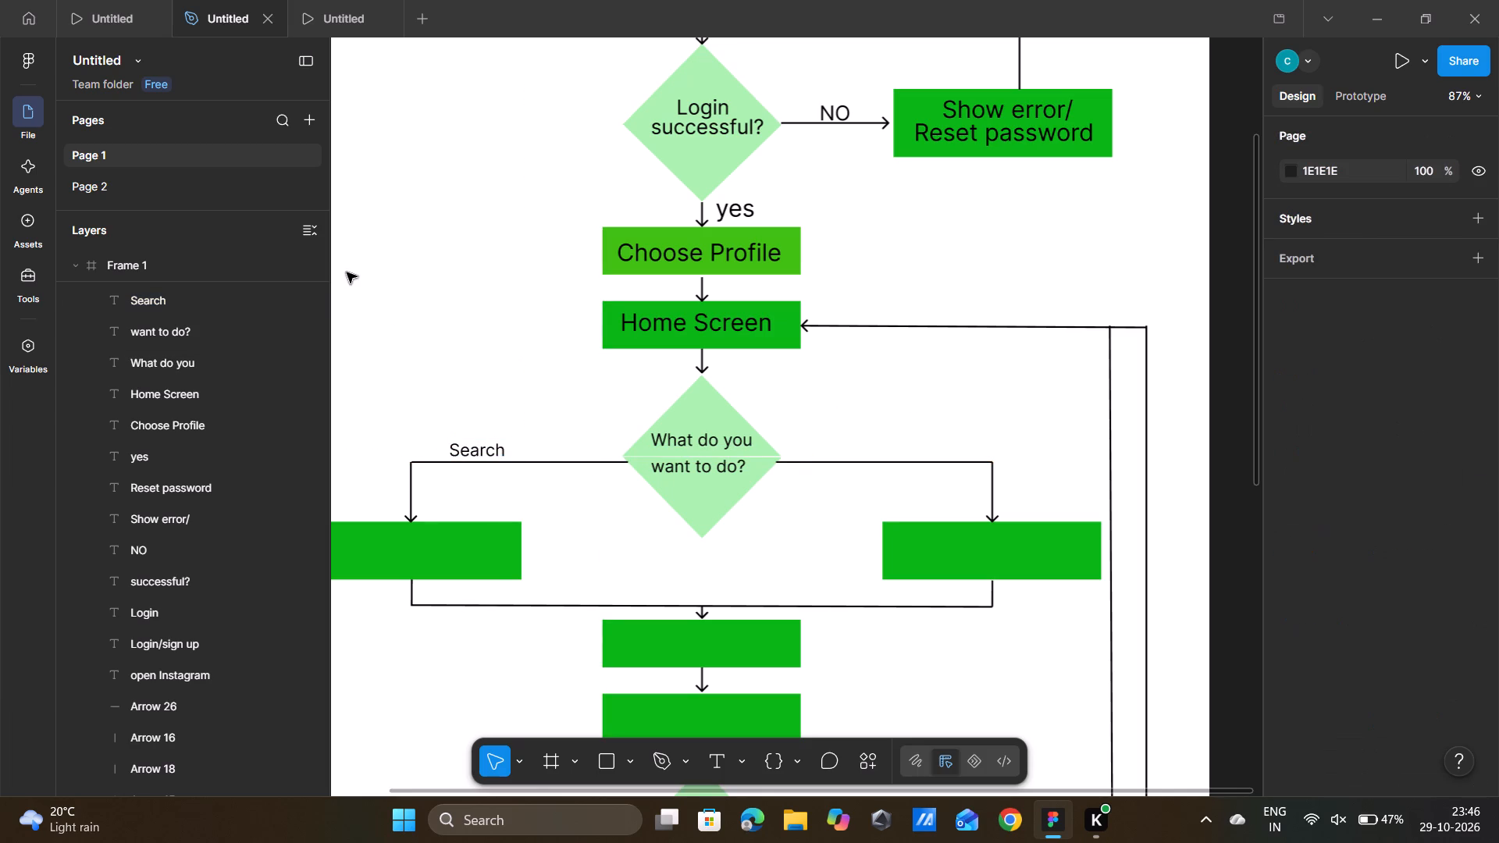
Draw a text box about 193 × 30 in the empty area beside the Choose Profile box and enter Browse.
left_click(710, 756)
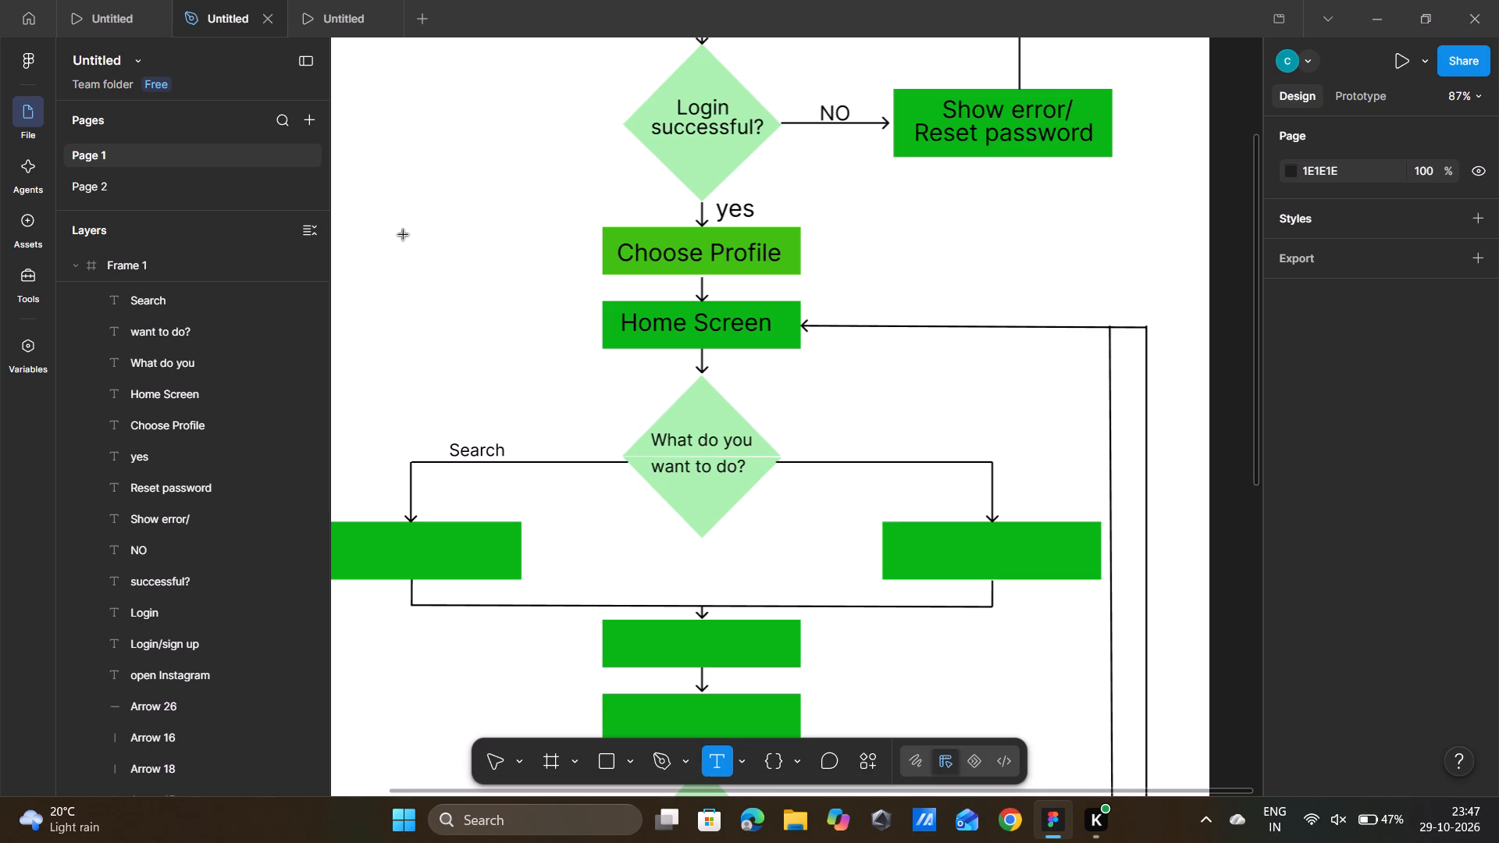
left_click_drag(404, 235, 576, 262)
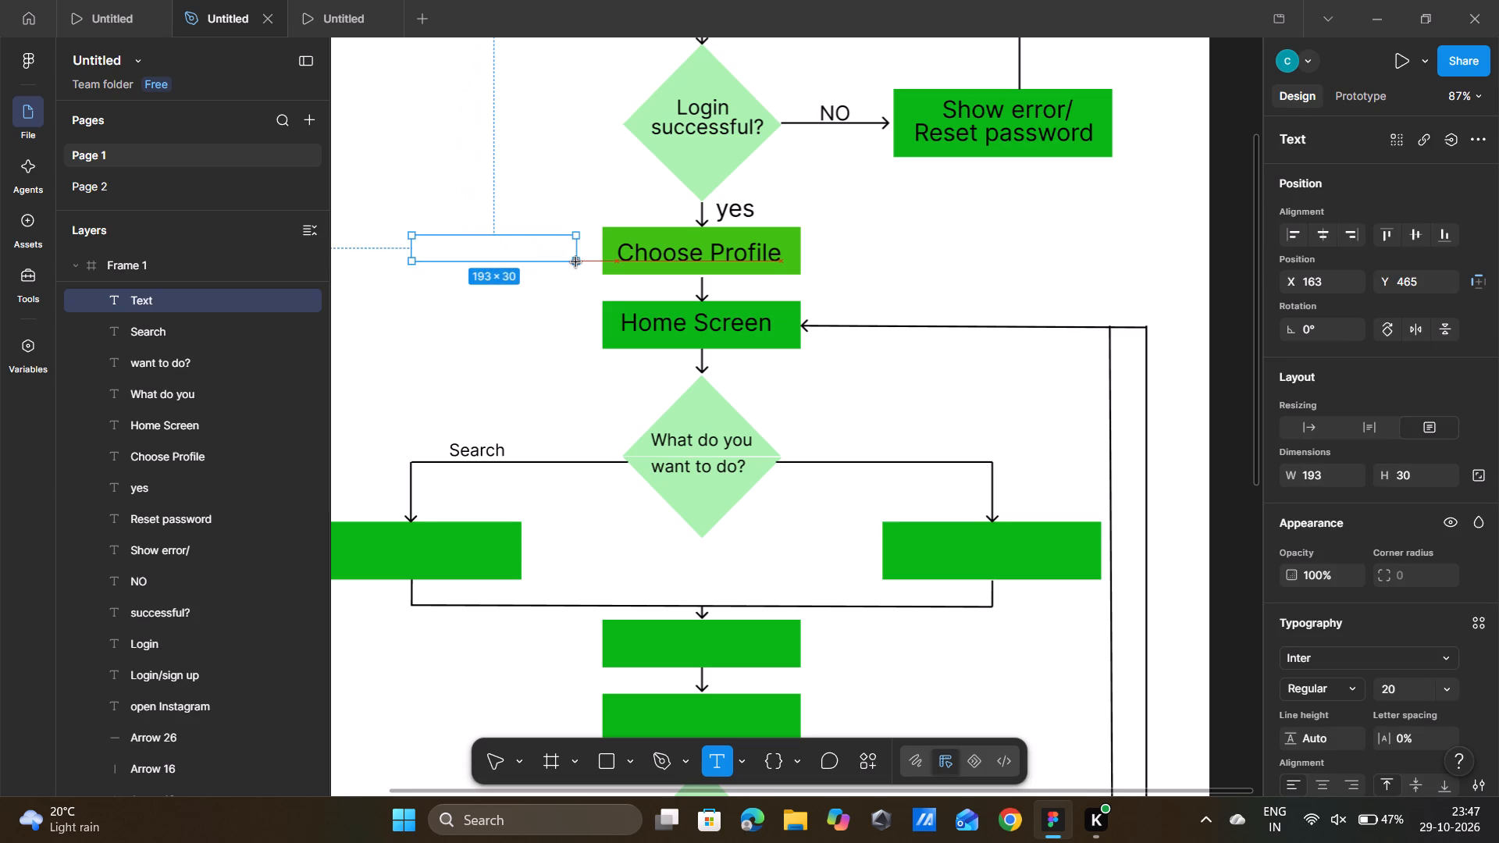
left_click_drag(576, 262, 576, 264)
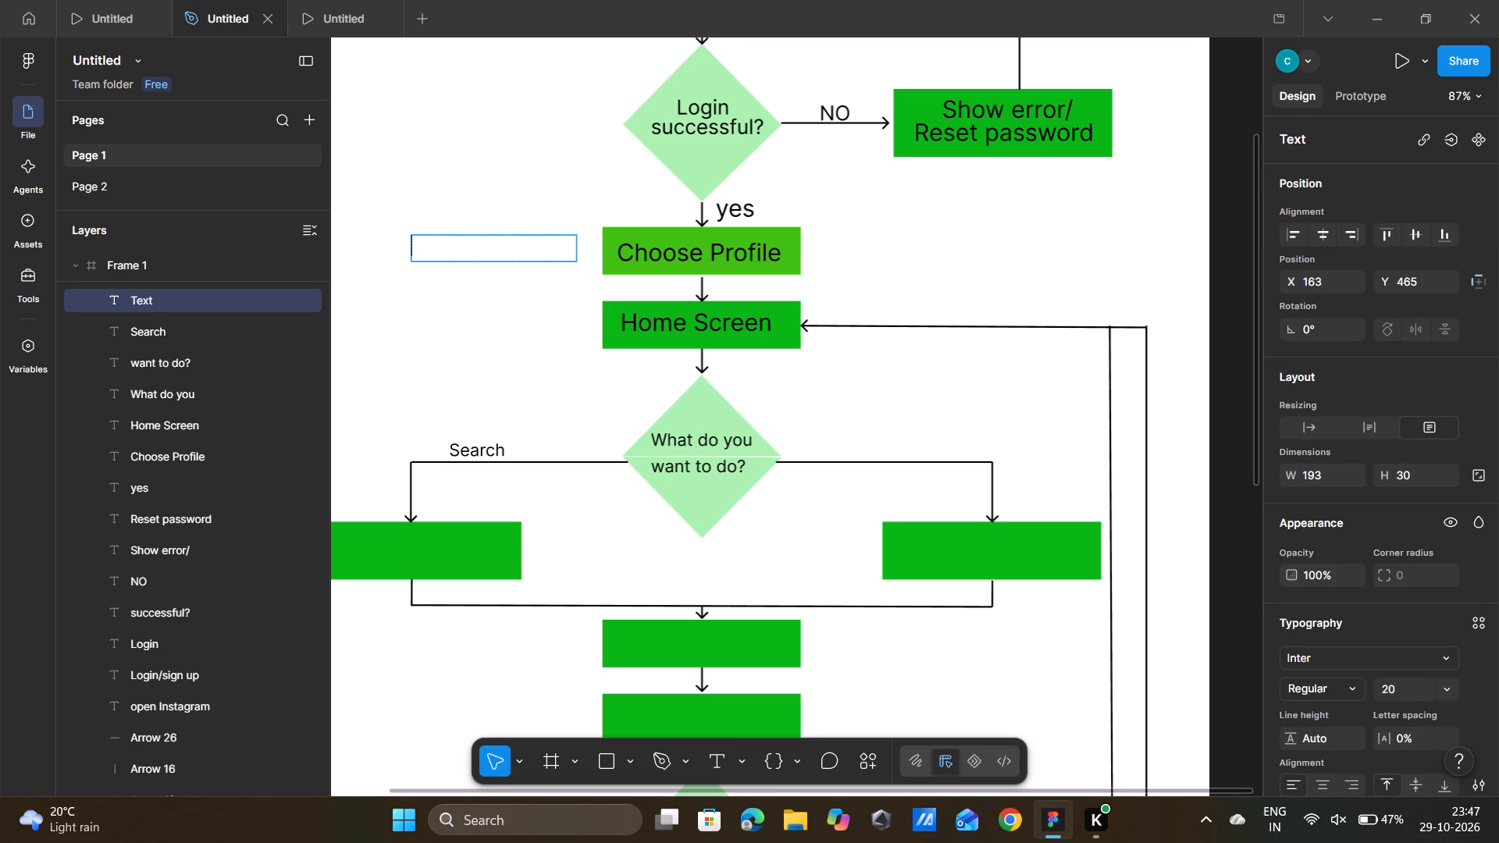
type("Bro")
type("wse")
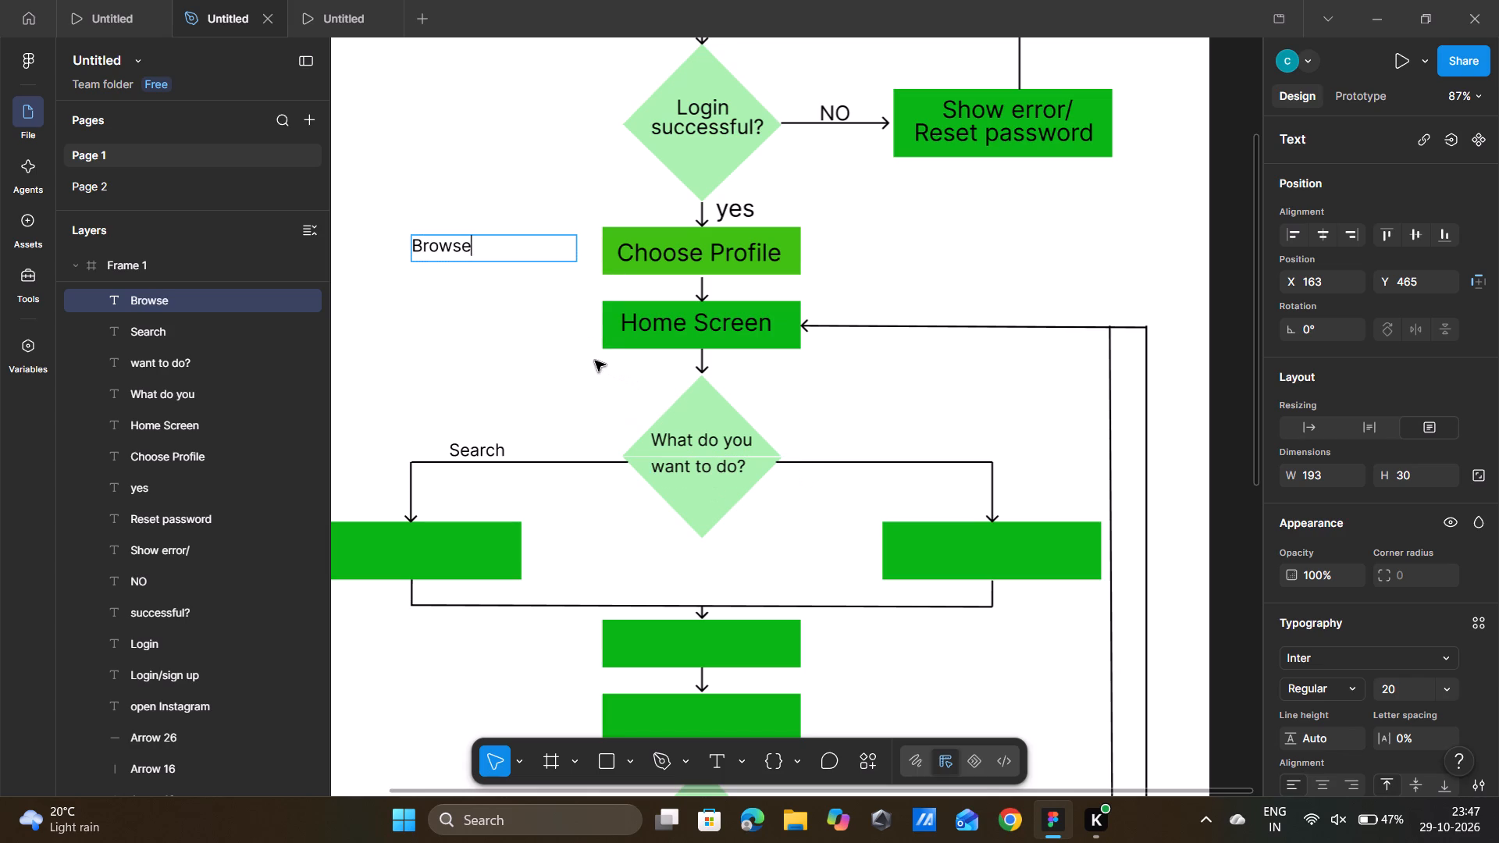
double_click(538, 336)
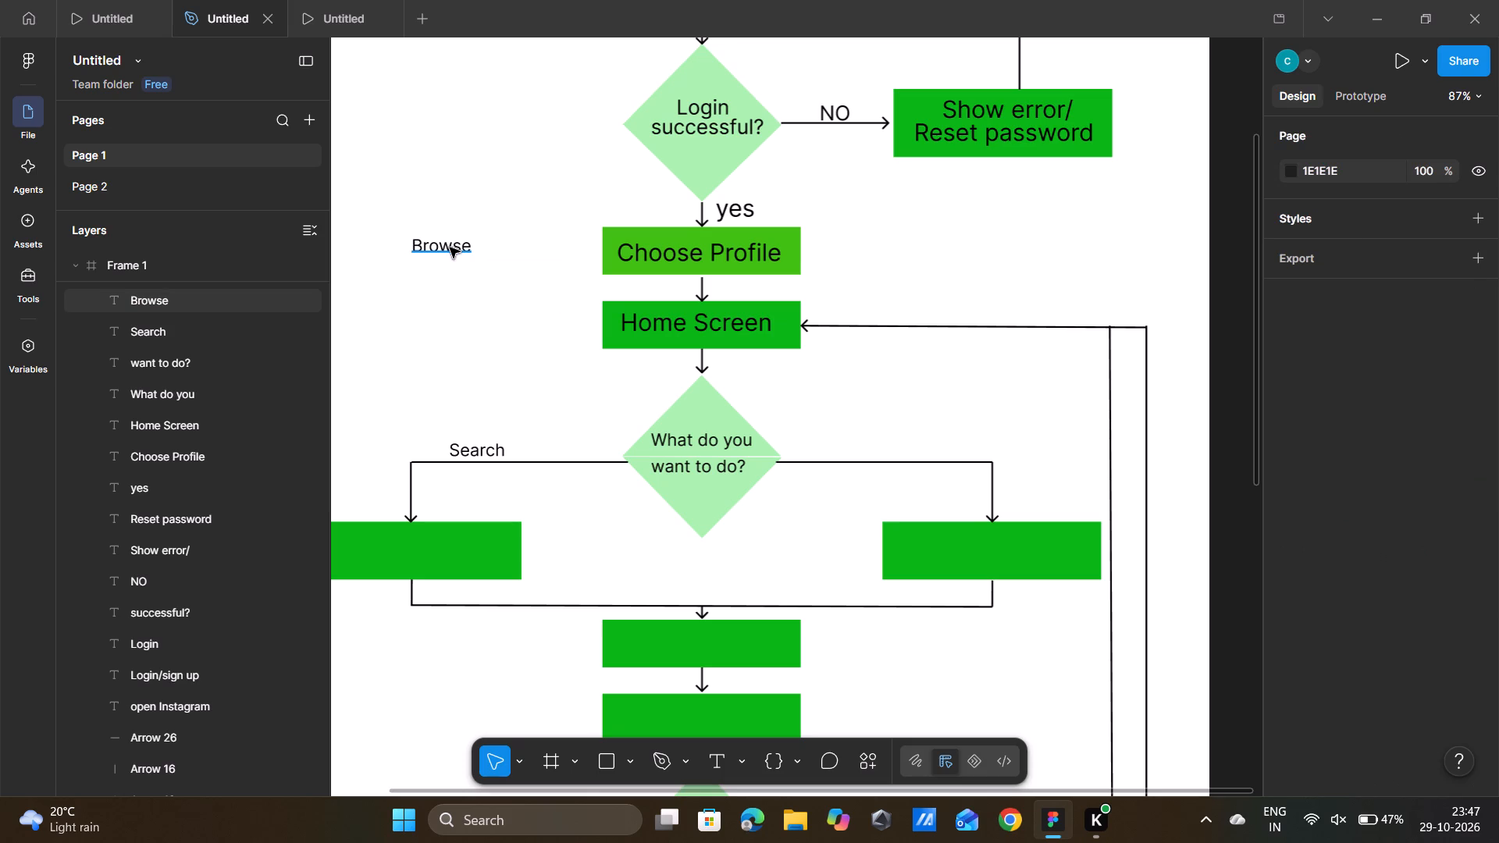
Move the Browse text just above the diamond's right branch line, at about X 709, Y 708.
left_click_drag(450, 247, 783, 388)
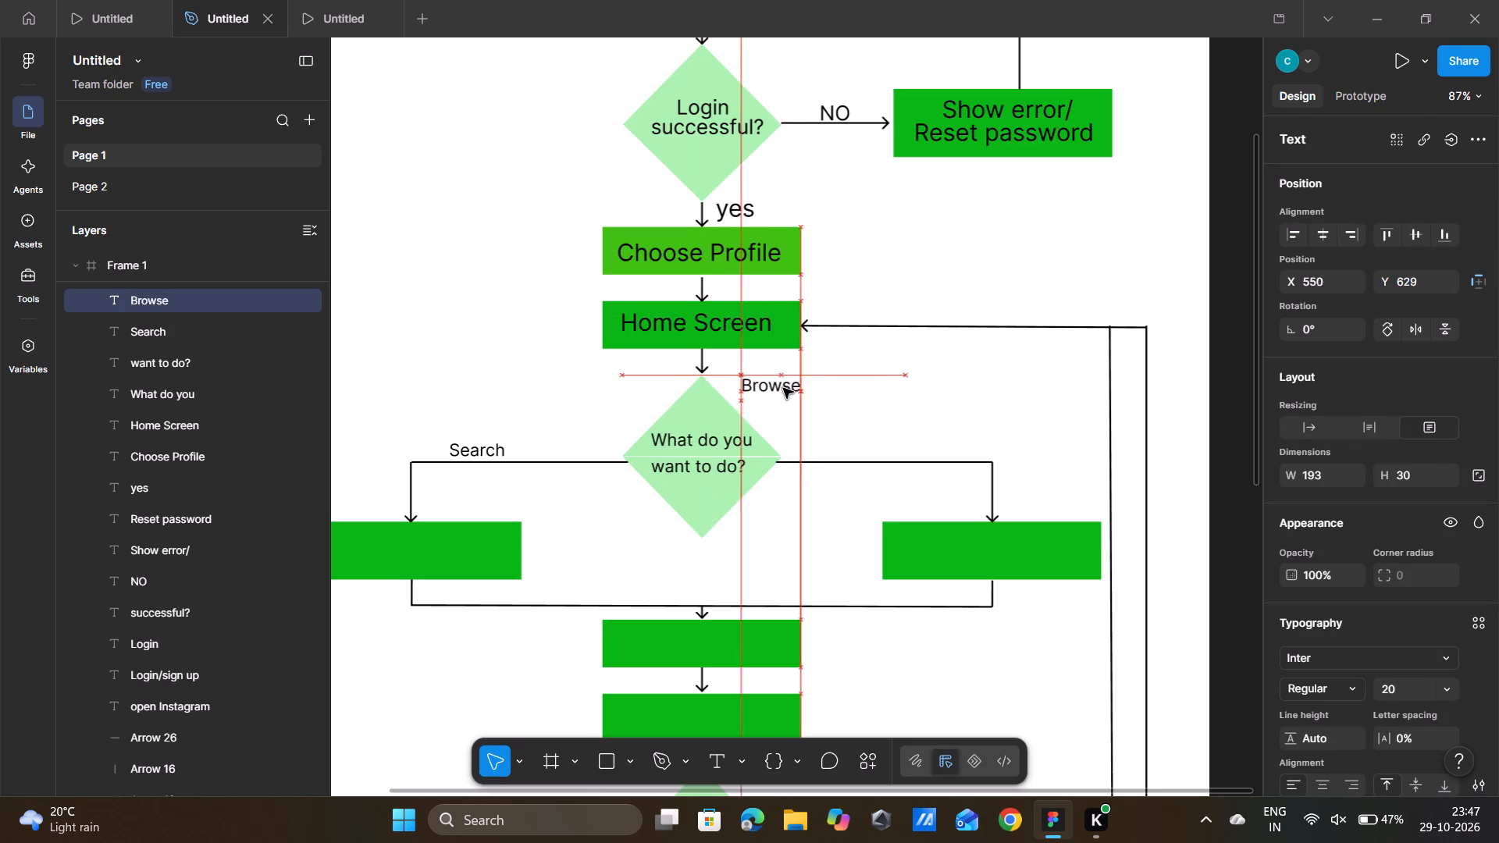
left_click_drag(783, 388, 893, 442)
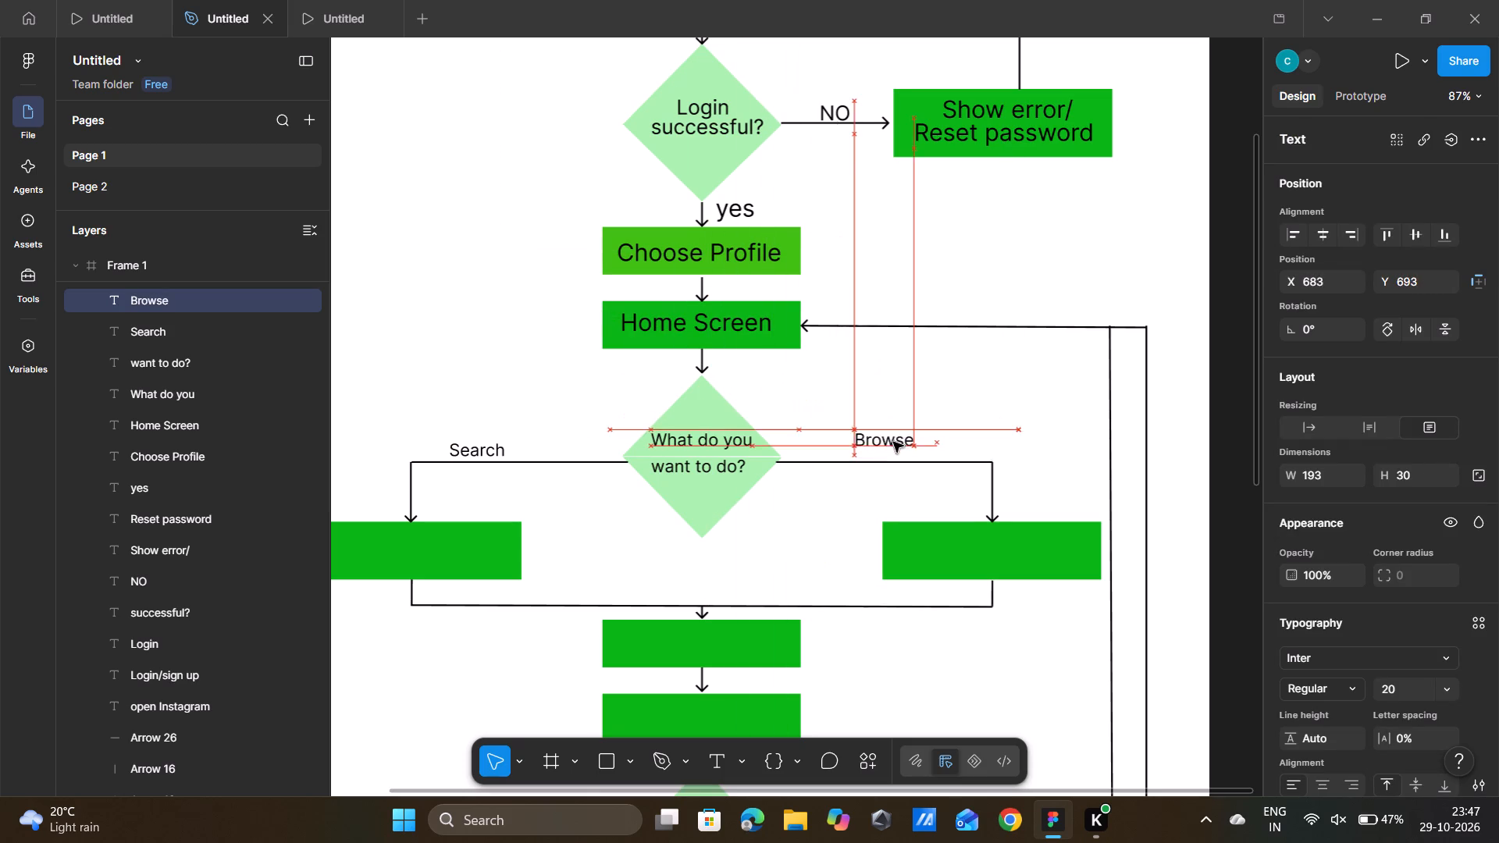
left_click_drag(893, 442, 917, 455)
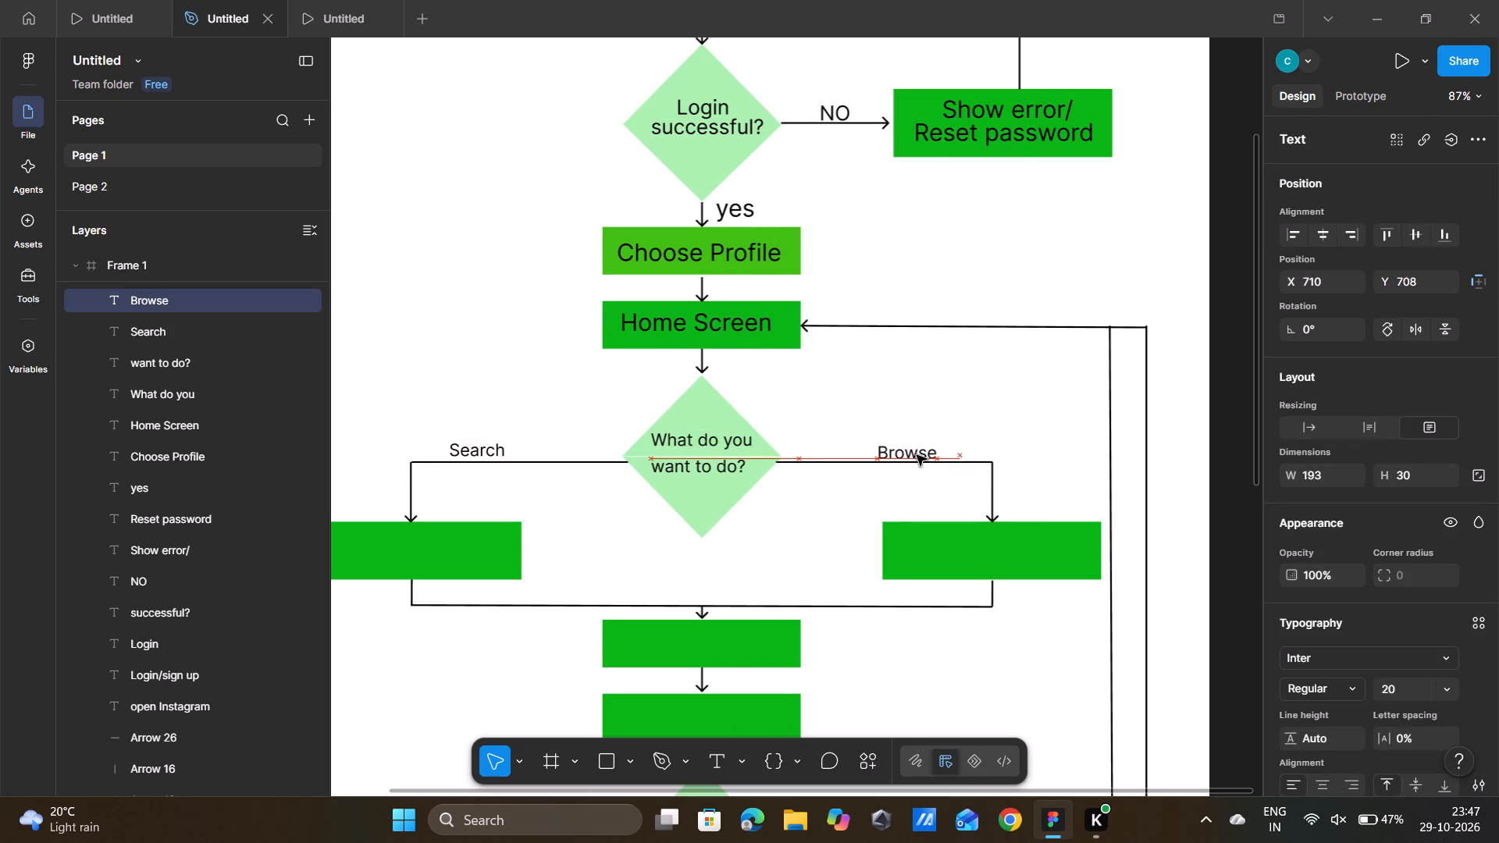
left_click_drag(917, 455, 916, 454)
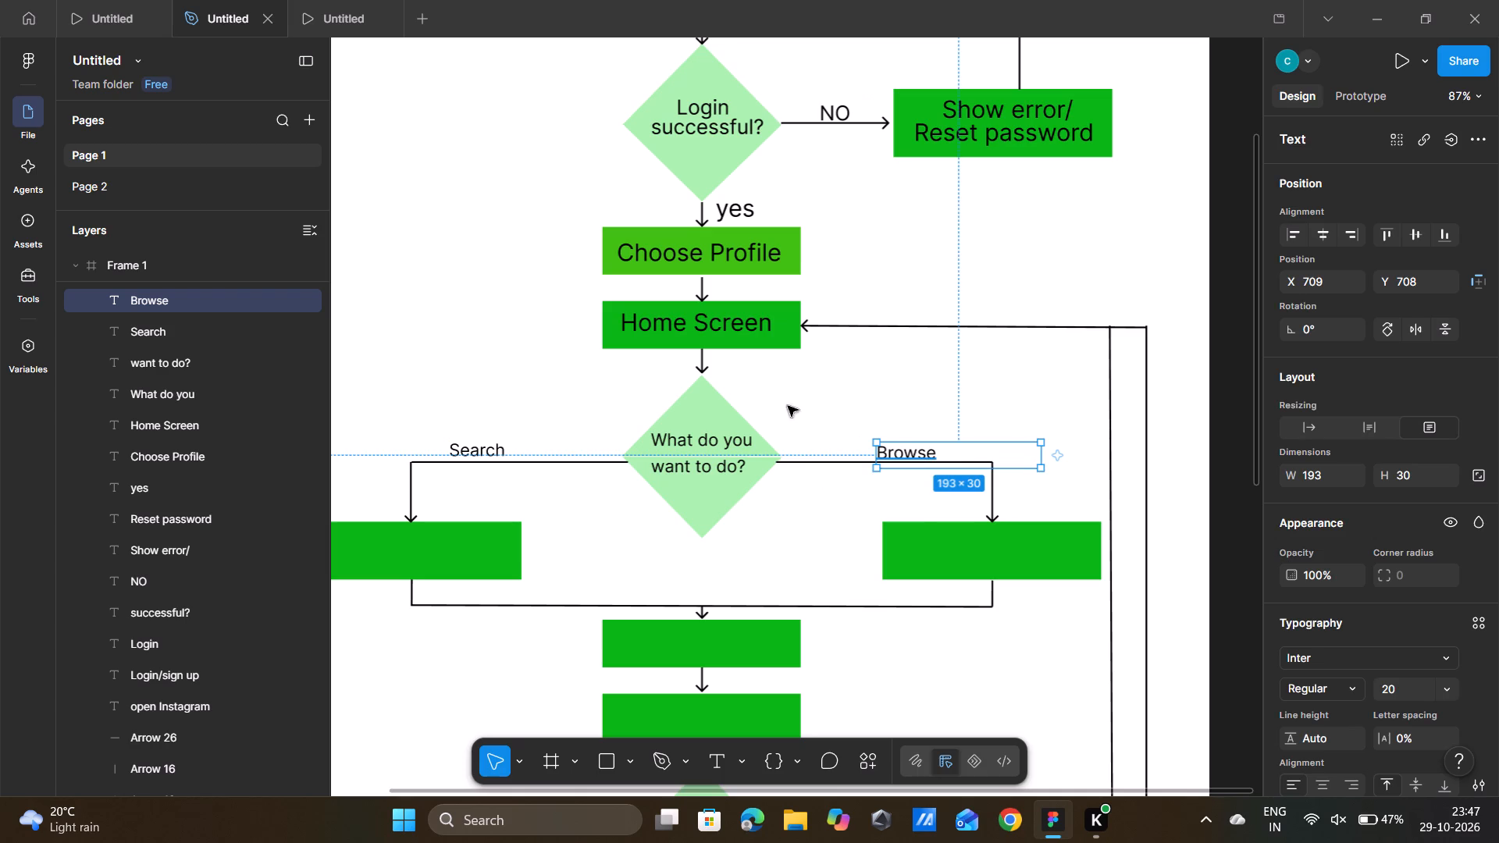
left_click(372, 202)
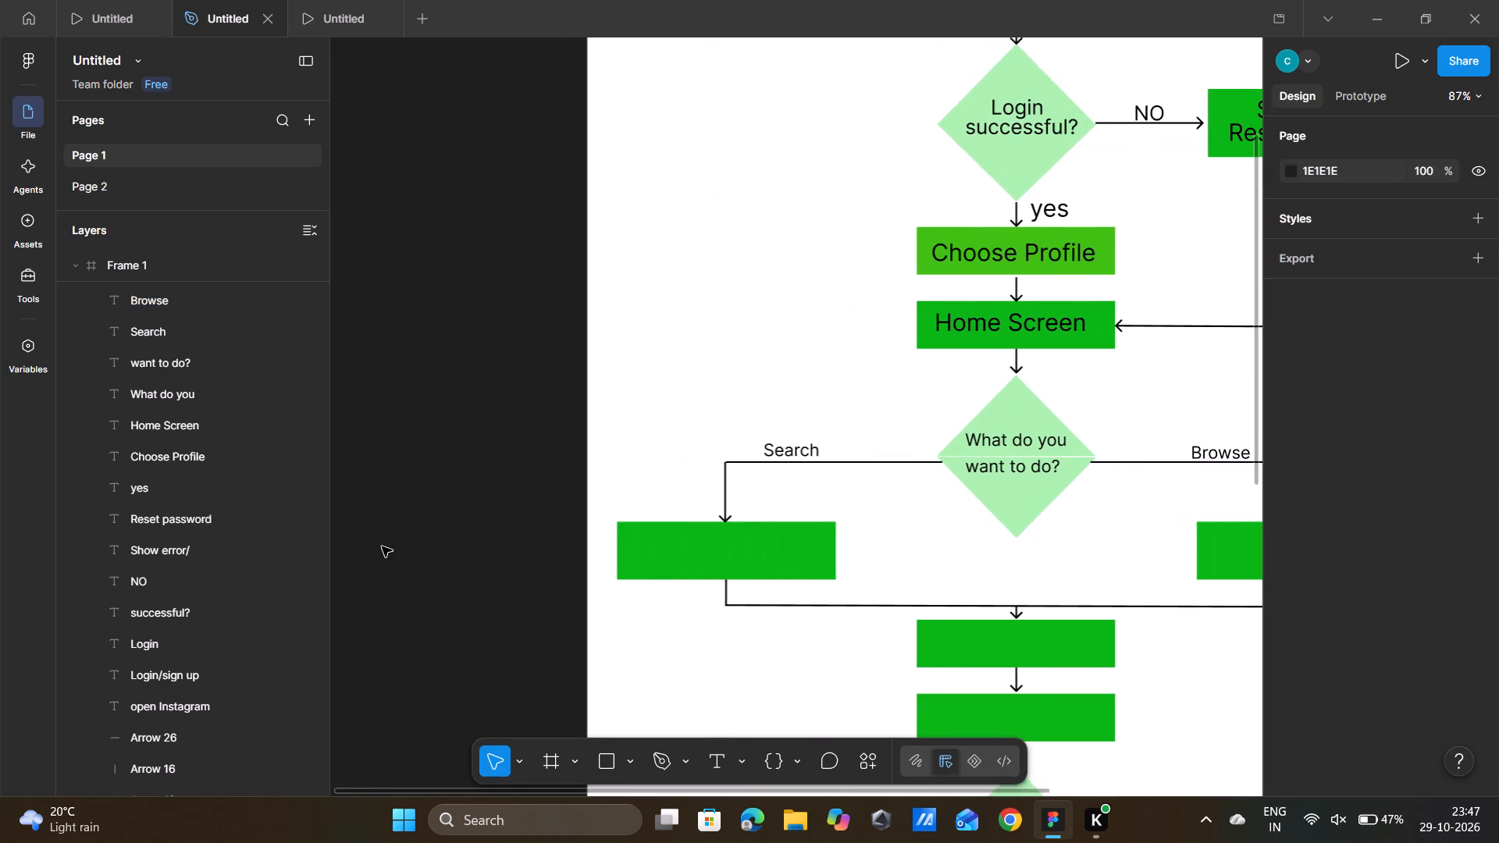
Draw a text box about 239 × 44 in the empty area beside the Home Screen box and set its font size to 25.
scroll(493, 437, "down", 1)
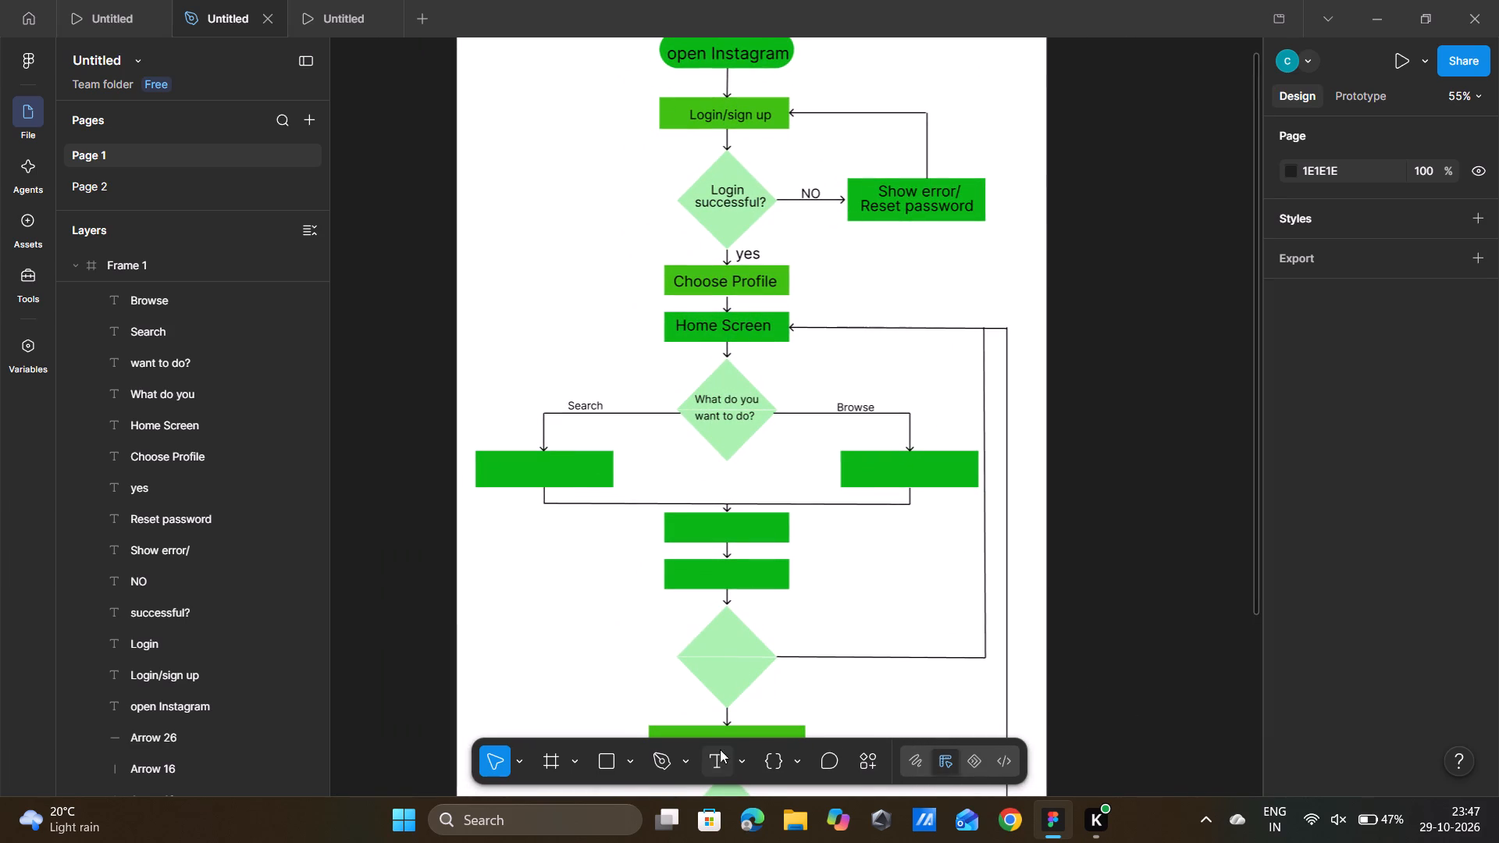
left_click(718, 764)
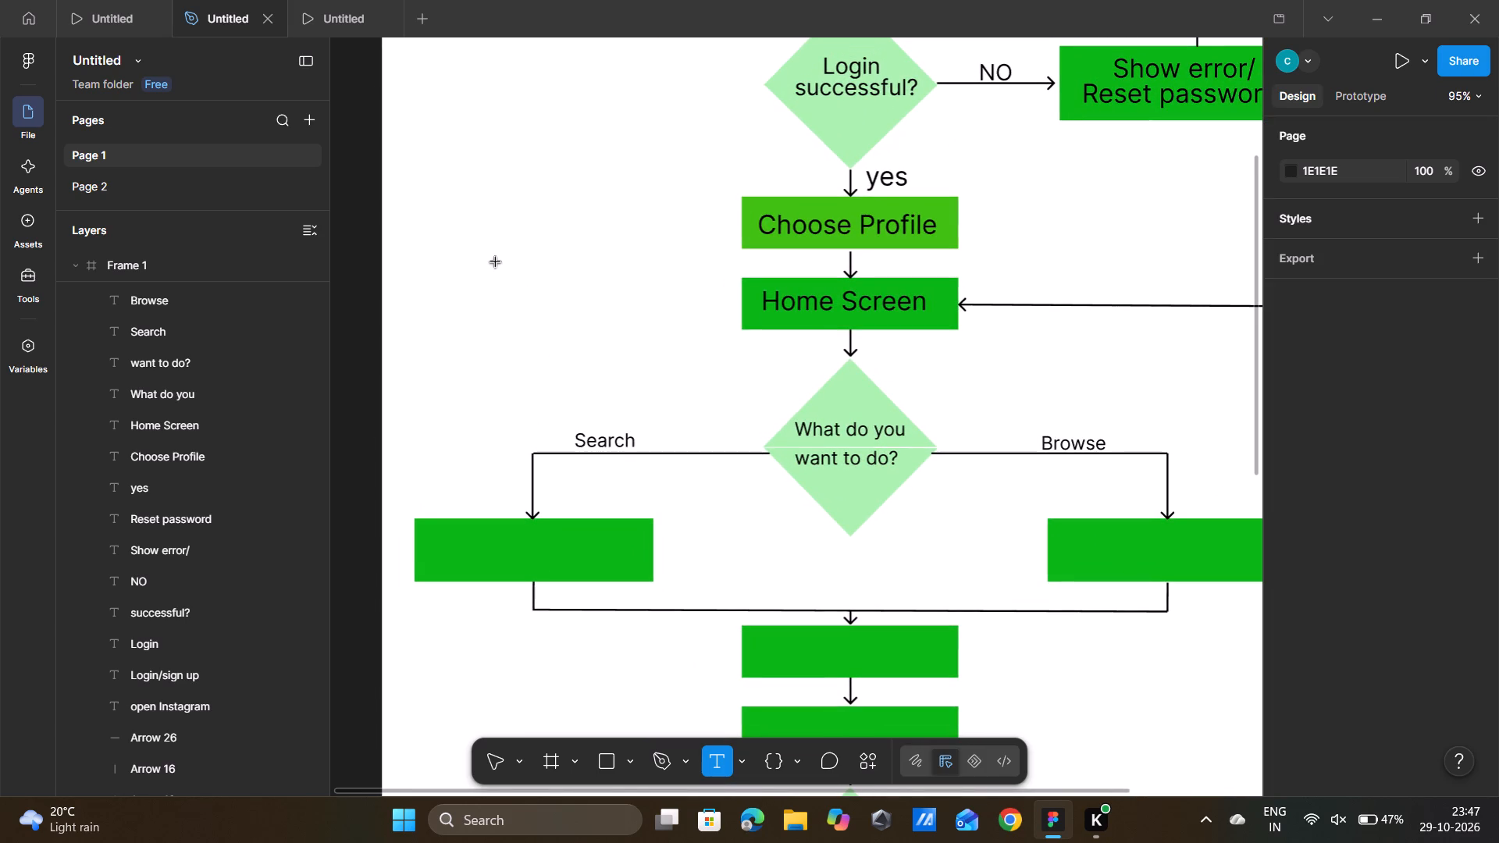
left_click_drag(496, 262, 607, 305)
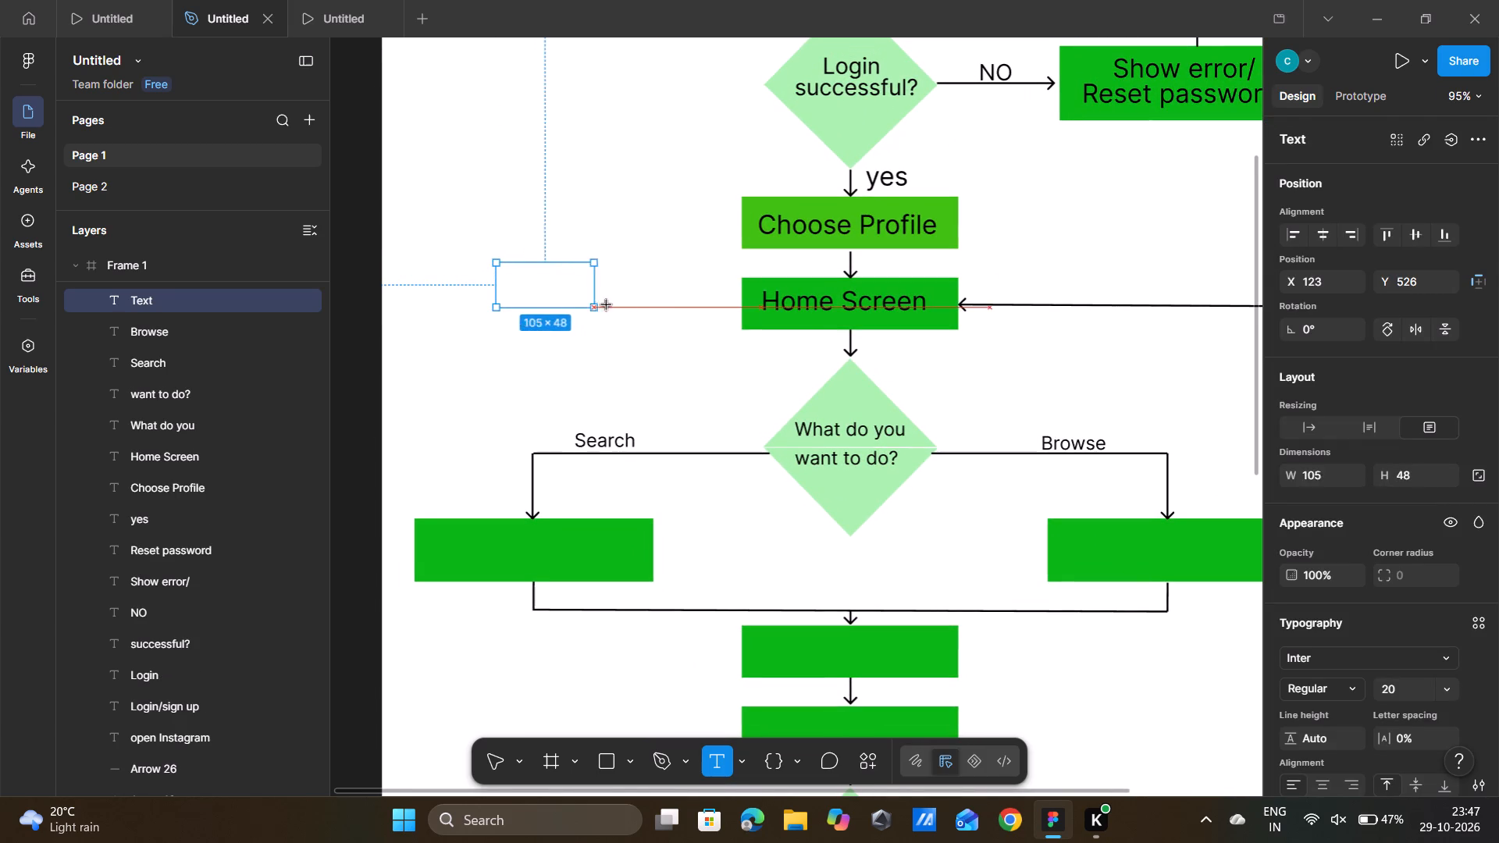
left_click_drag(607, 305, 708, 301)
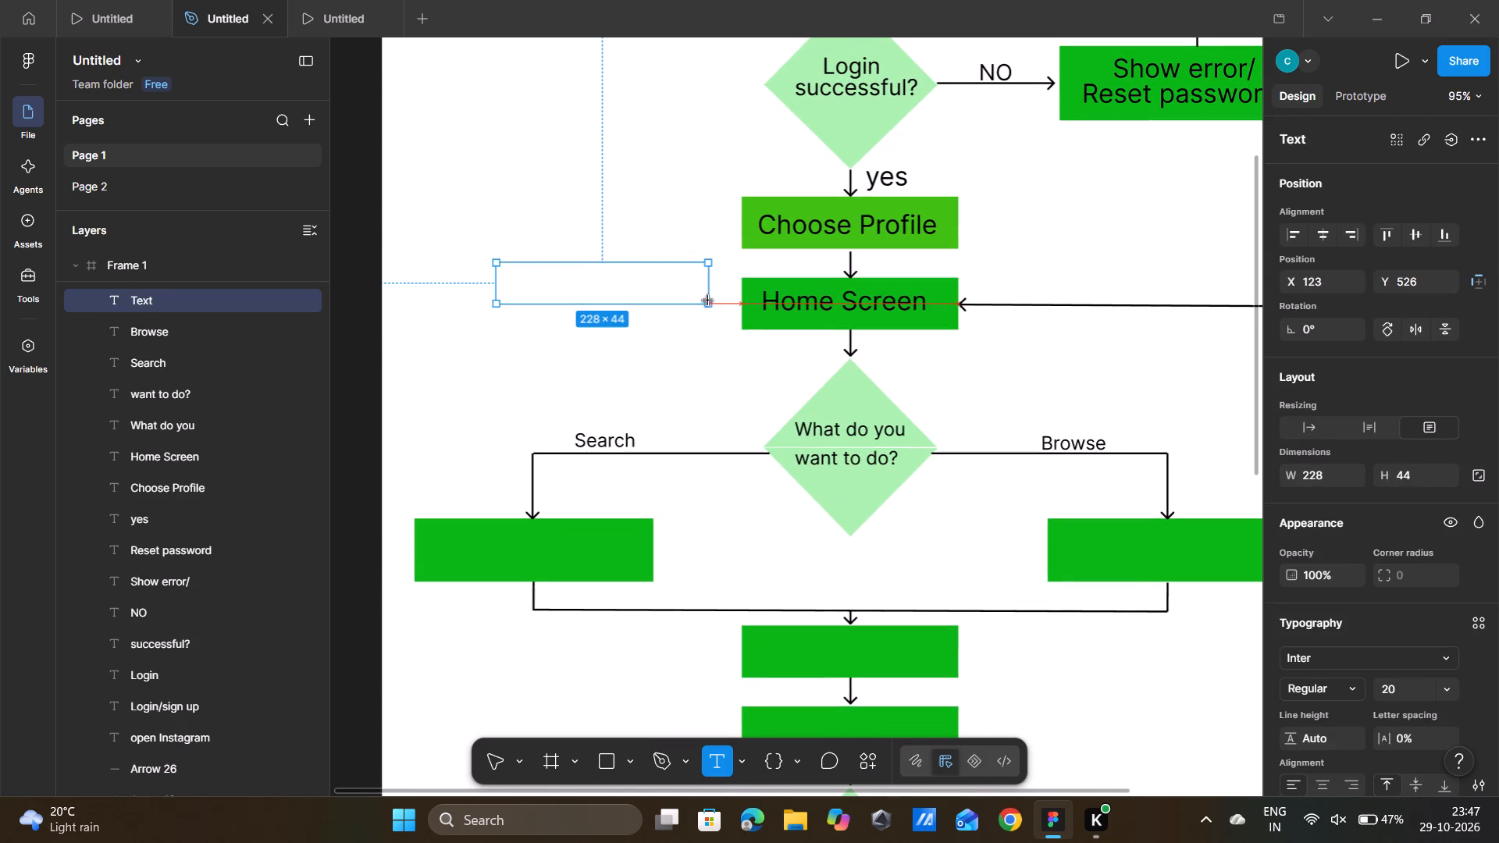
left_click_drag(708, 301, 714, 296)
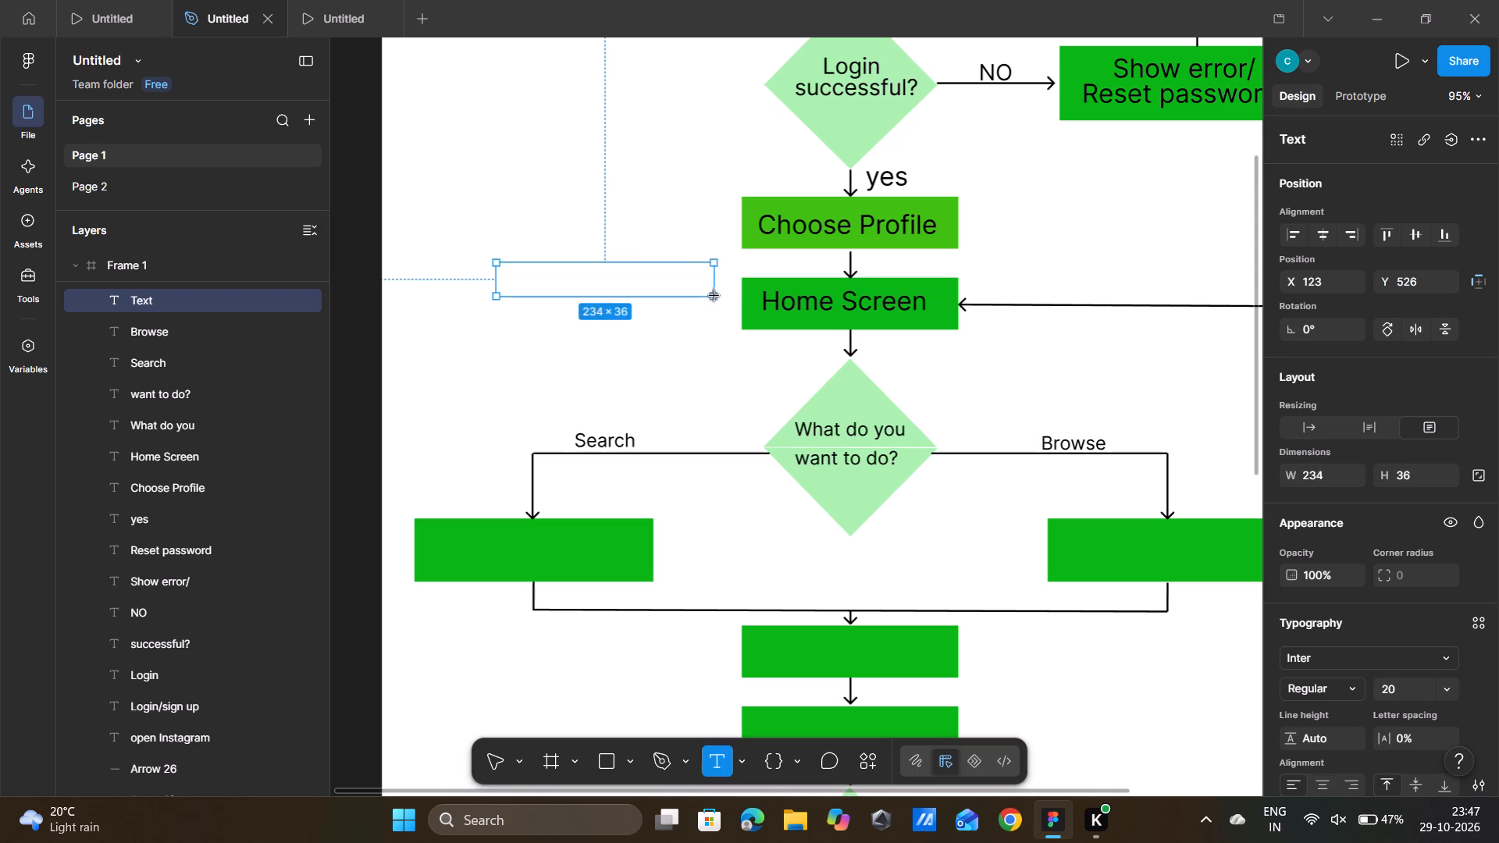
left_click_drag(714, 296, 718, 298)
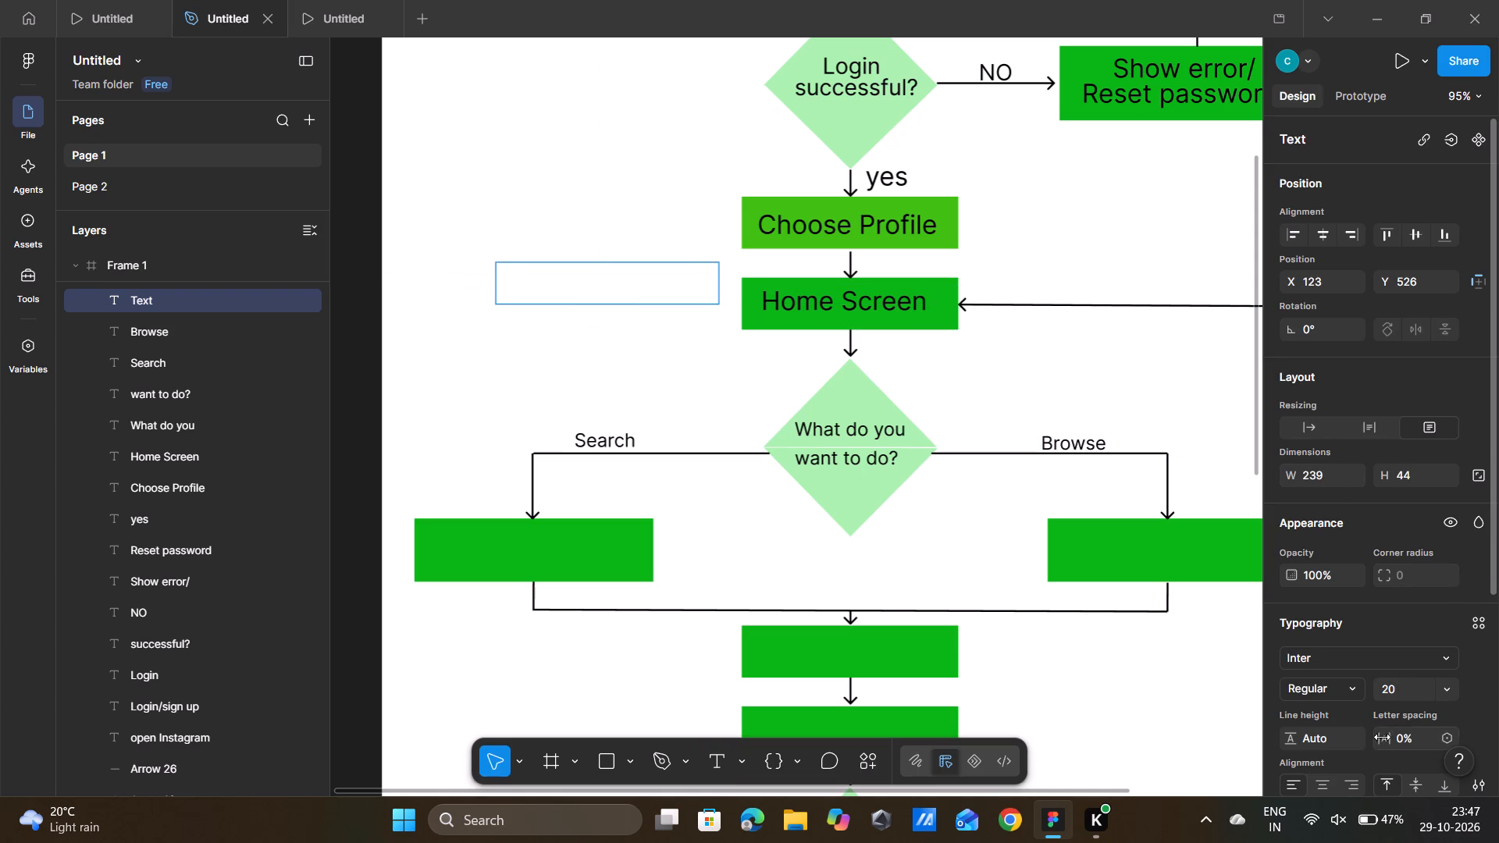
left_click(1399, 689)
key("BackSpace")
key("8")
key("BackSpace")
key("2")
key("5")
left_click(523, 273)
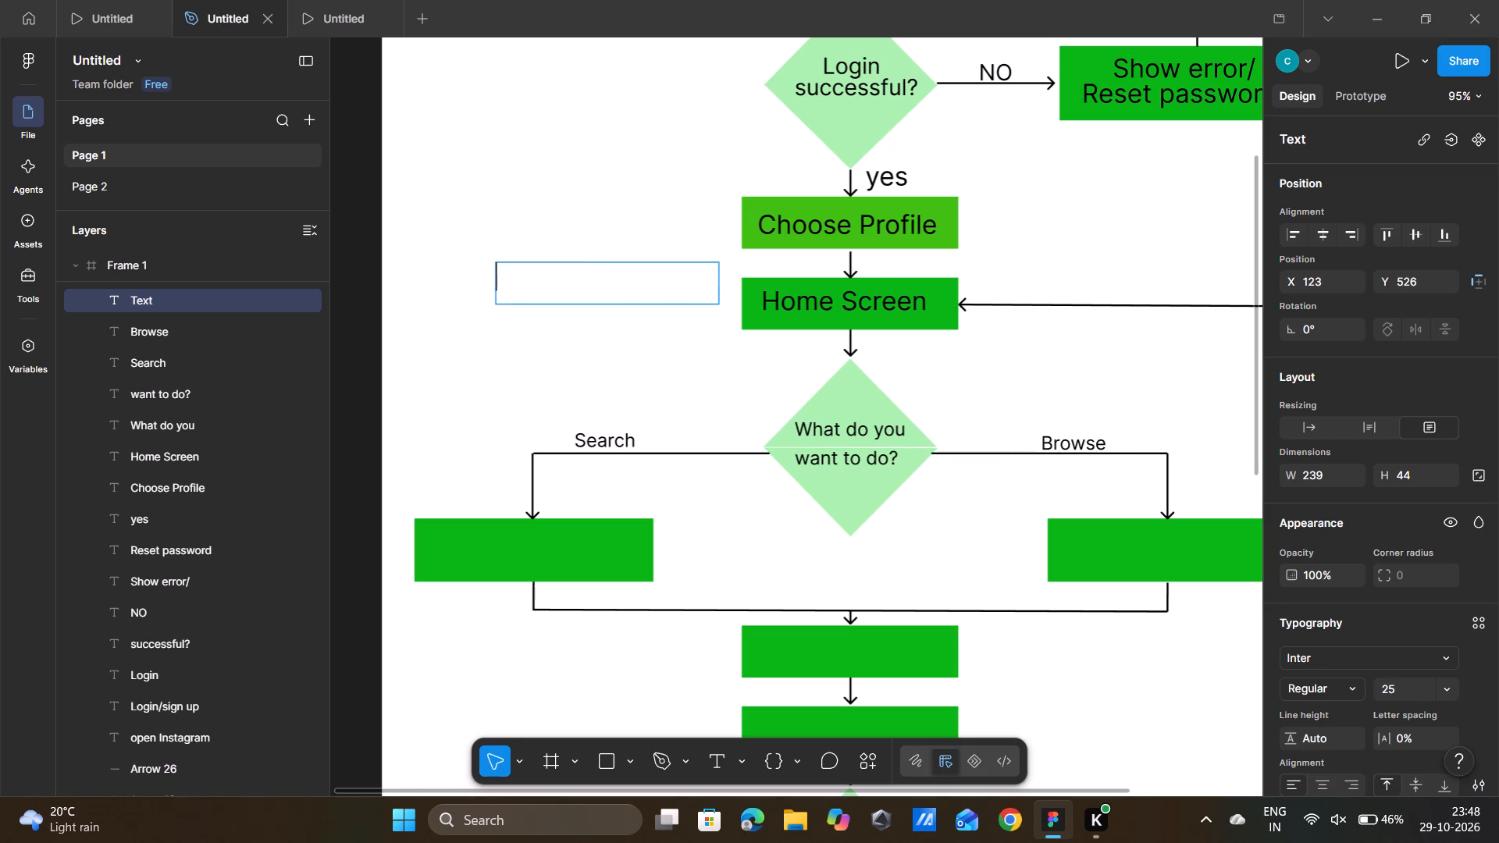
Enter the text Enter username or hashtag in the new text box, breaking the line before or.
type("Enter")
key("space")
type("username")
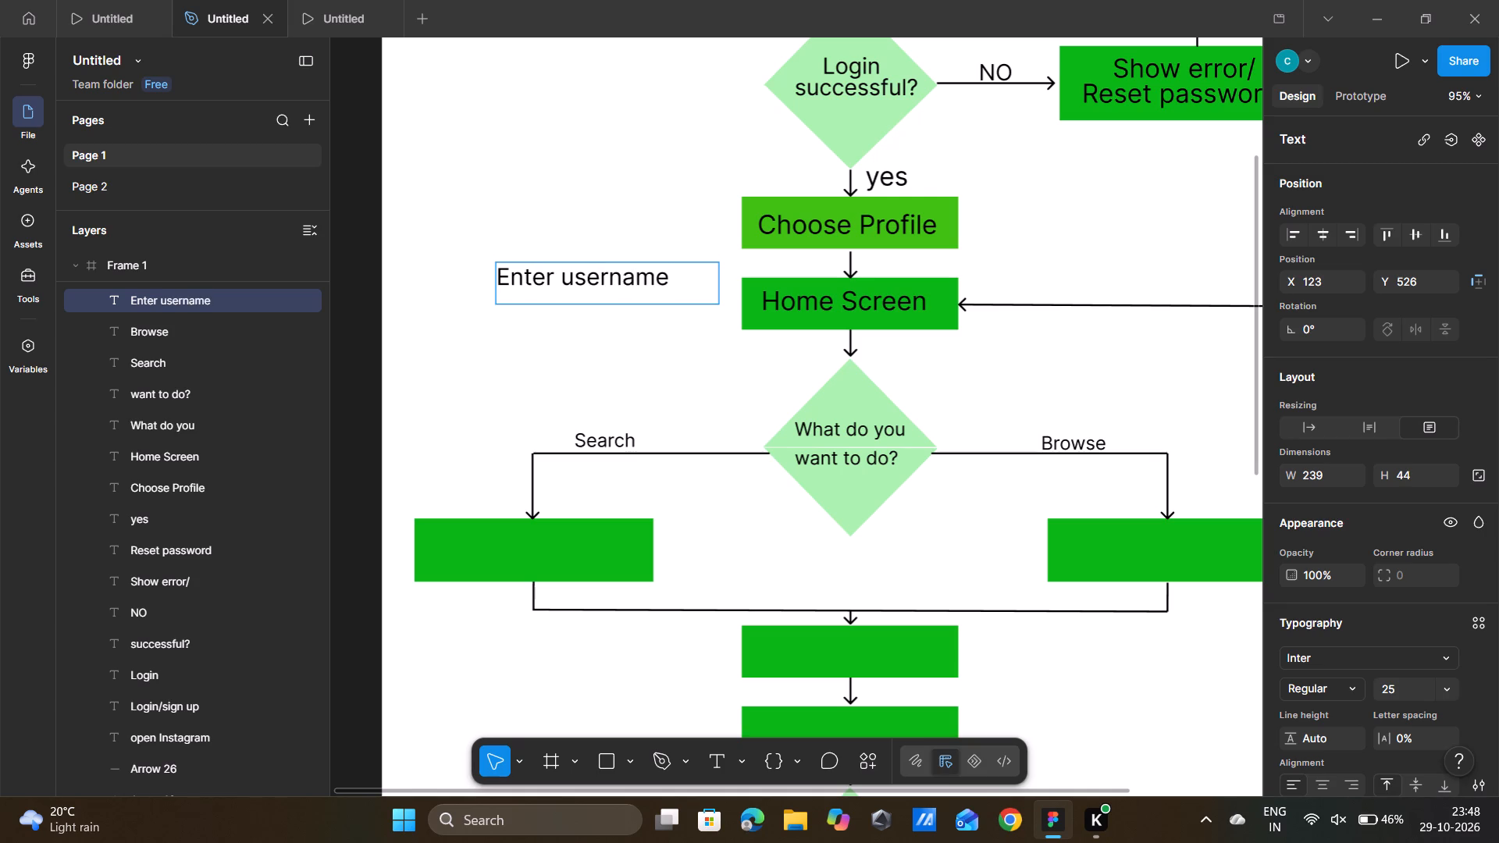
key("Return")
type("or")
key("space")
type("ha")
type("shtag")
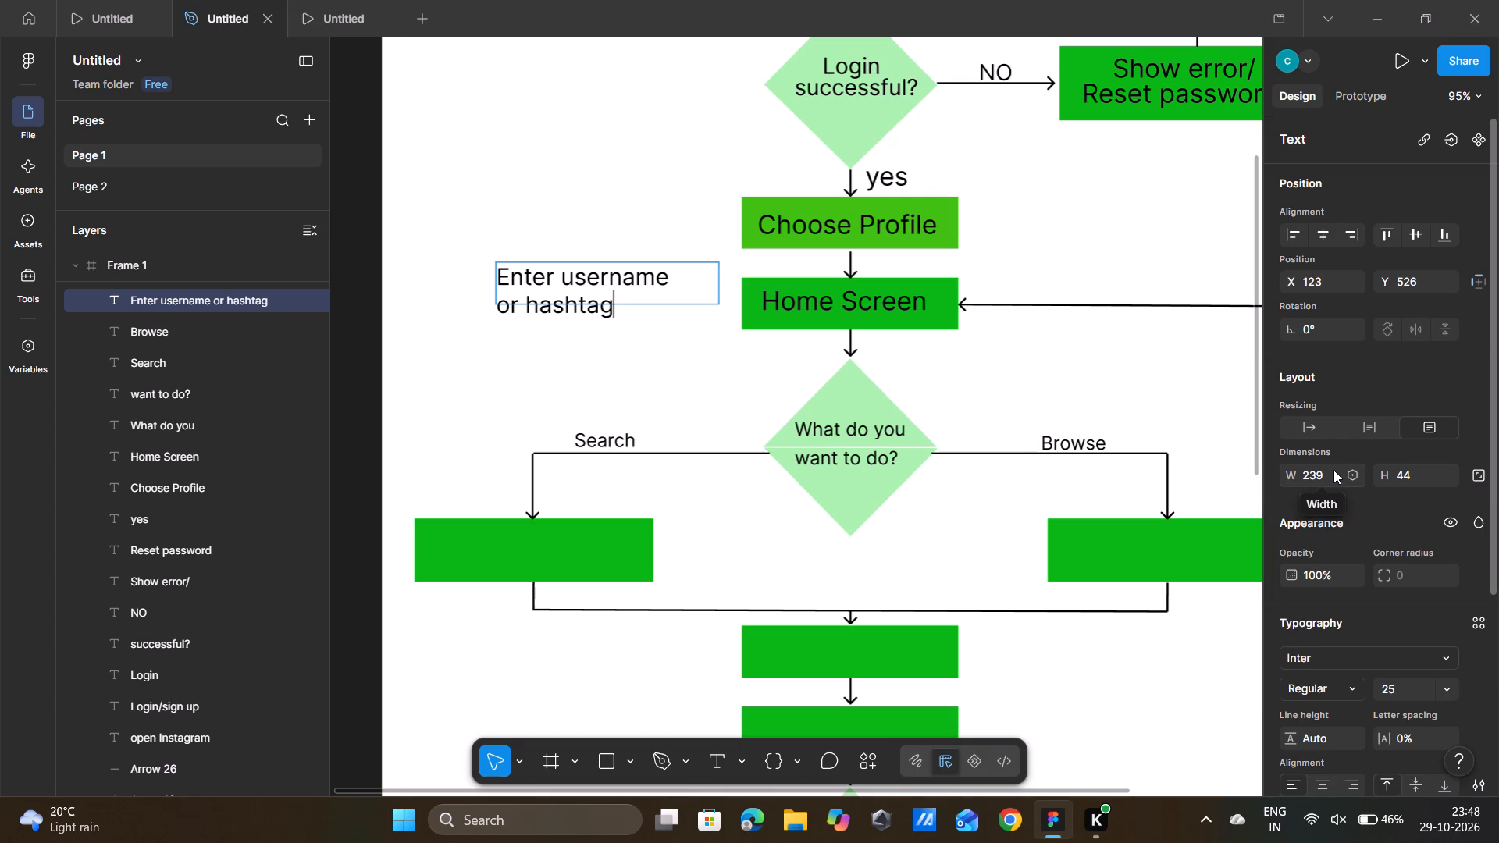
Set the height of the Enter username or hashtag text box to 55.
left_click(1441, 475)
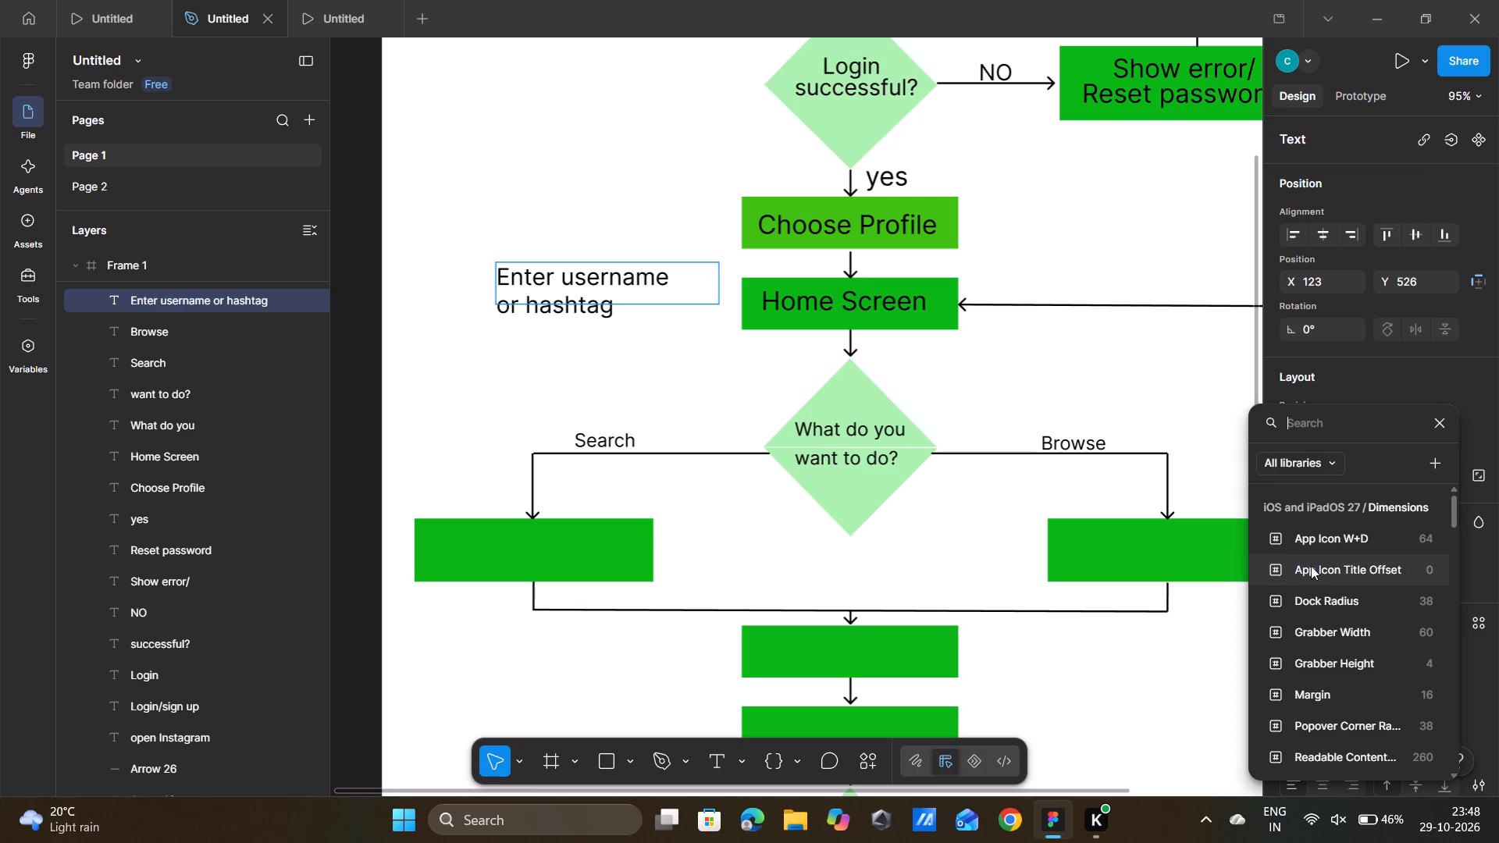
left_click(1434, 418)
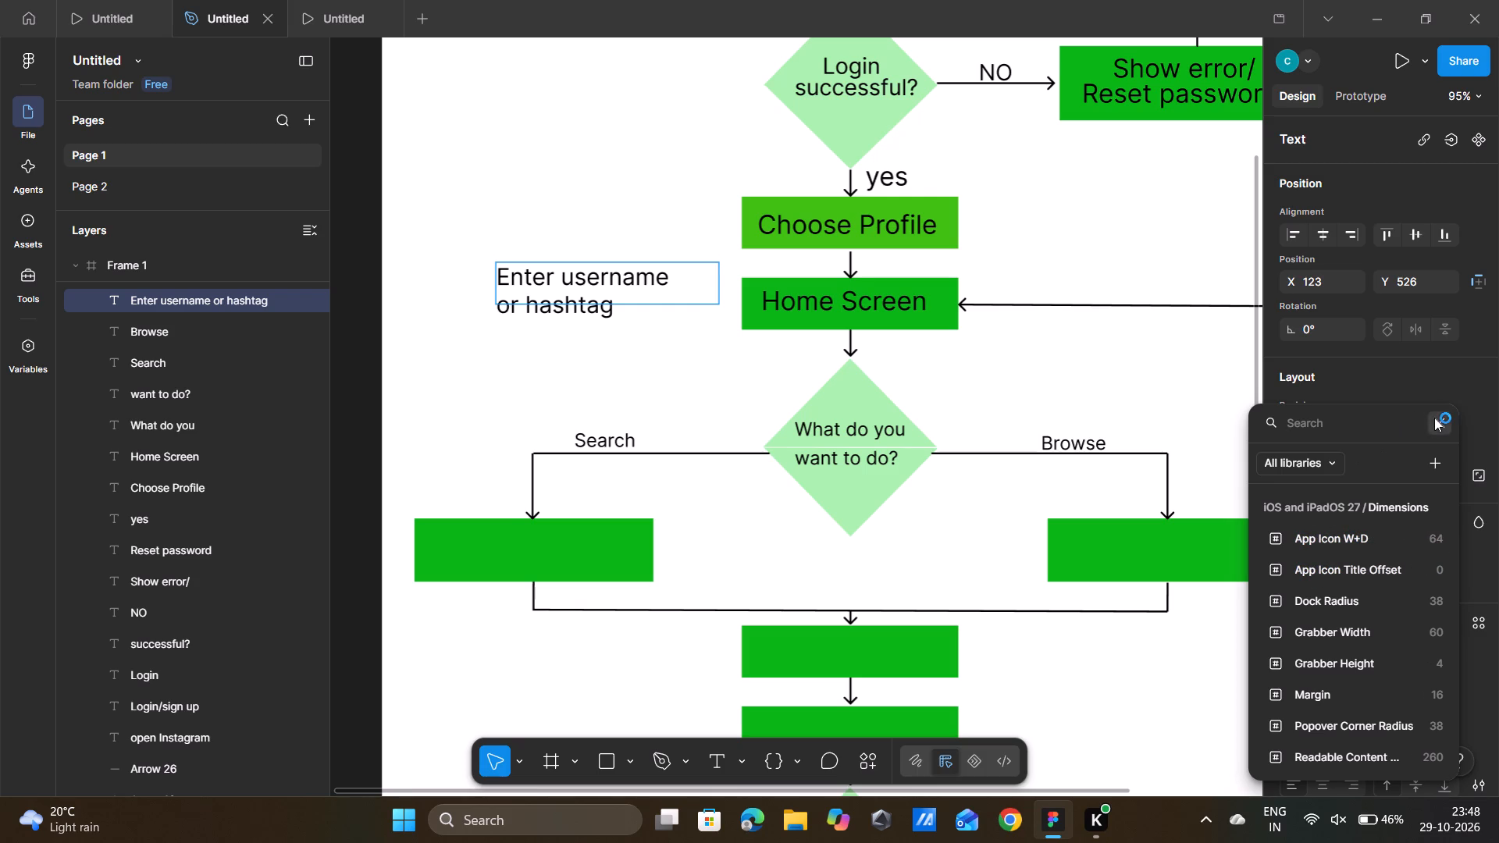
double_click(1412, 472)
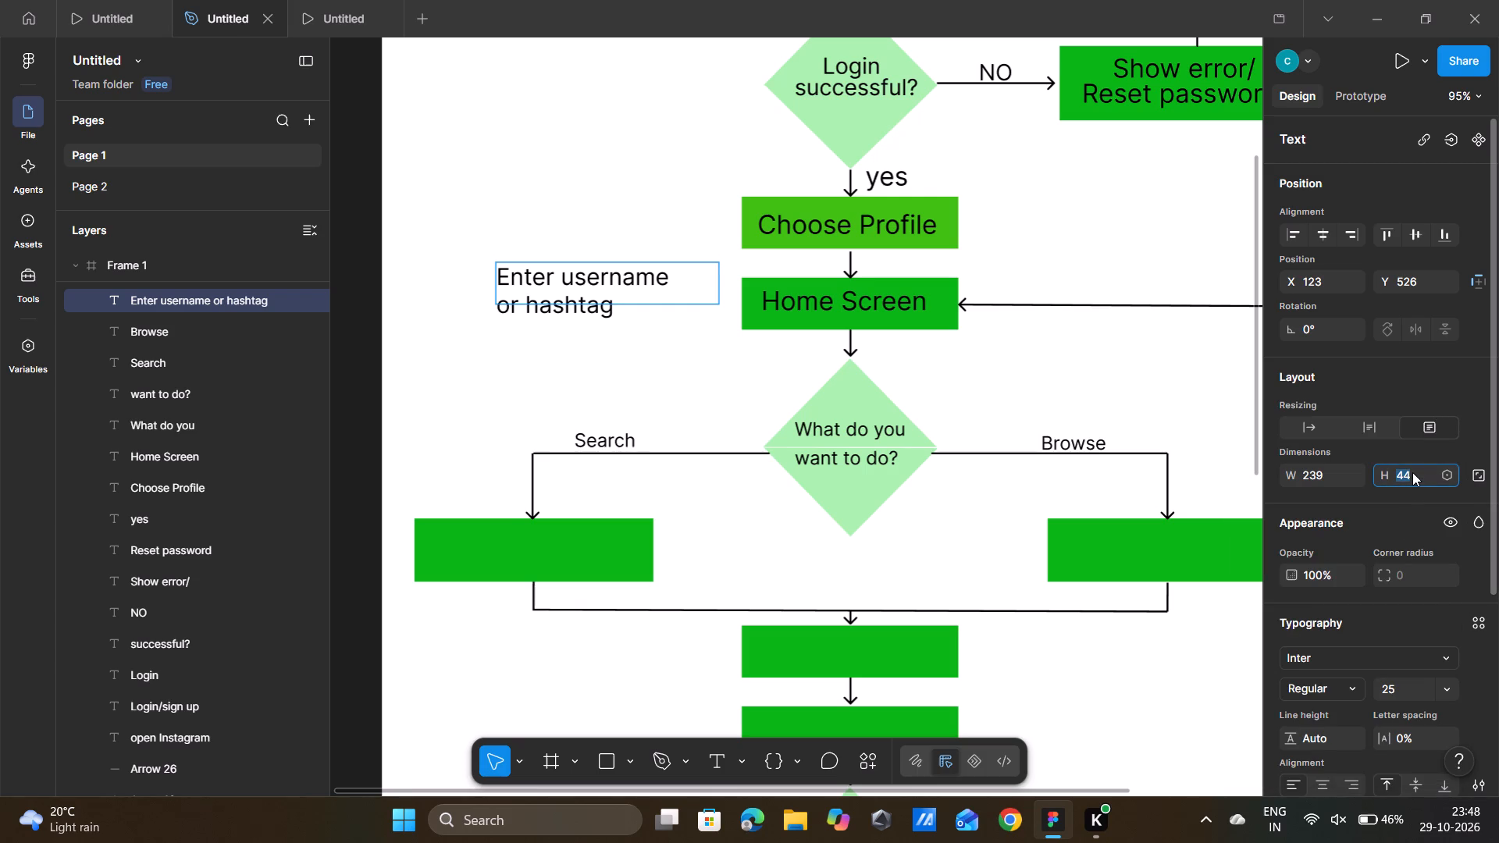
key("BackSpace")
type("55")
key("Return")
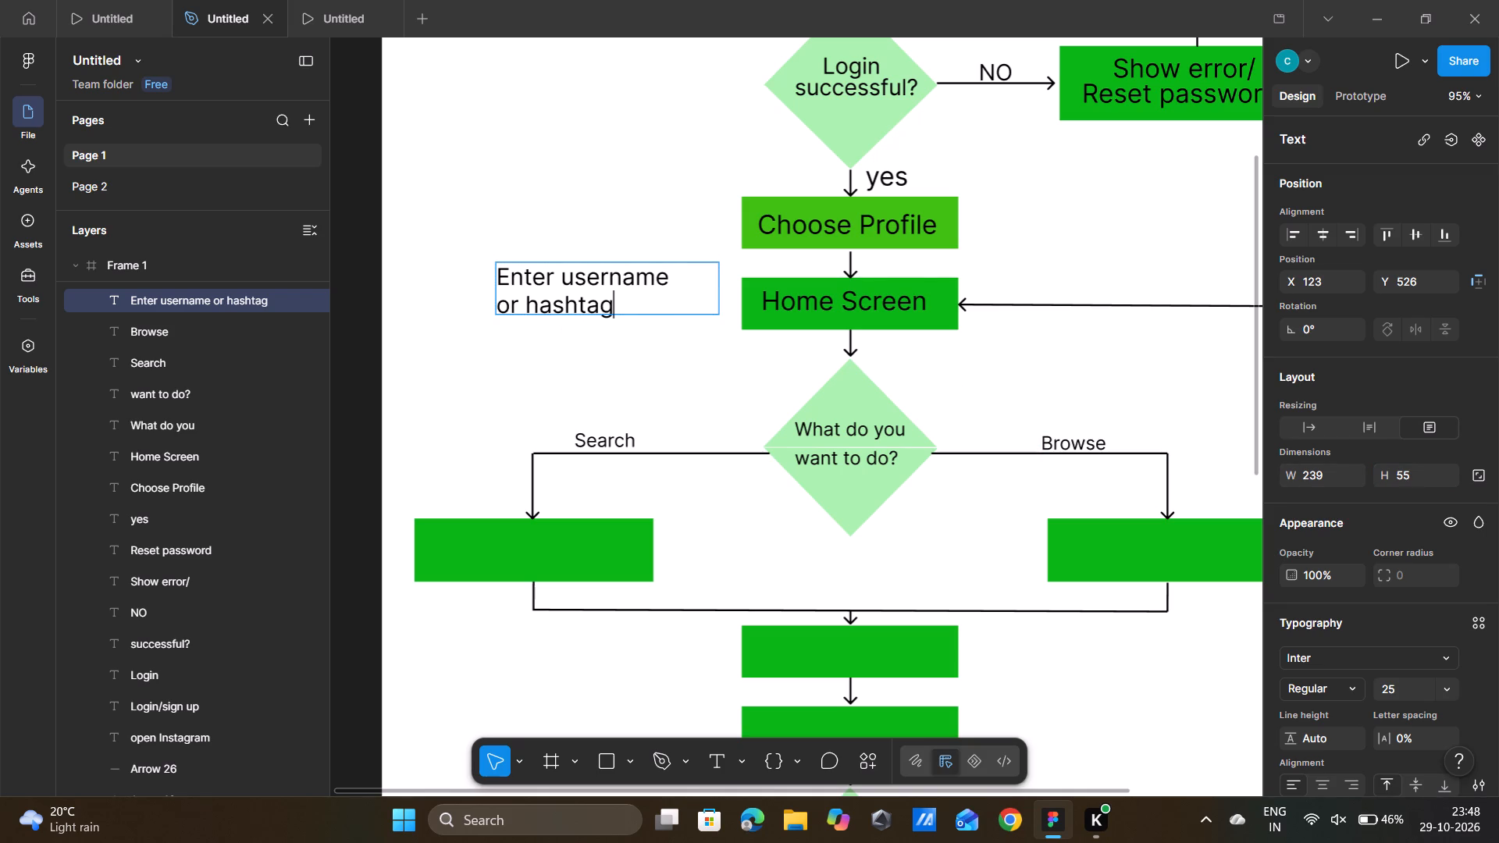
Indent the line or hashtag by four spaces so it sits centred under Enter username.
left_click(501, 304)
key("space")
key("space")
key("space")
key("space")
left_click(496, 275)
key("space")
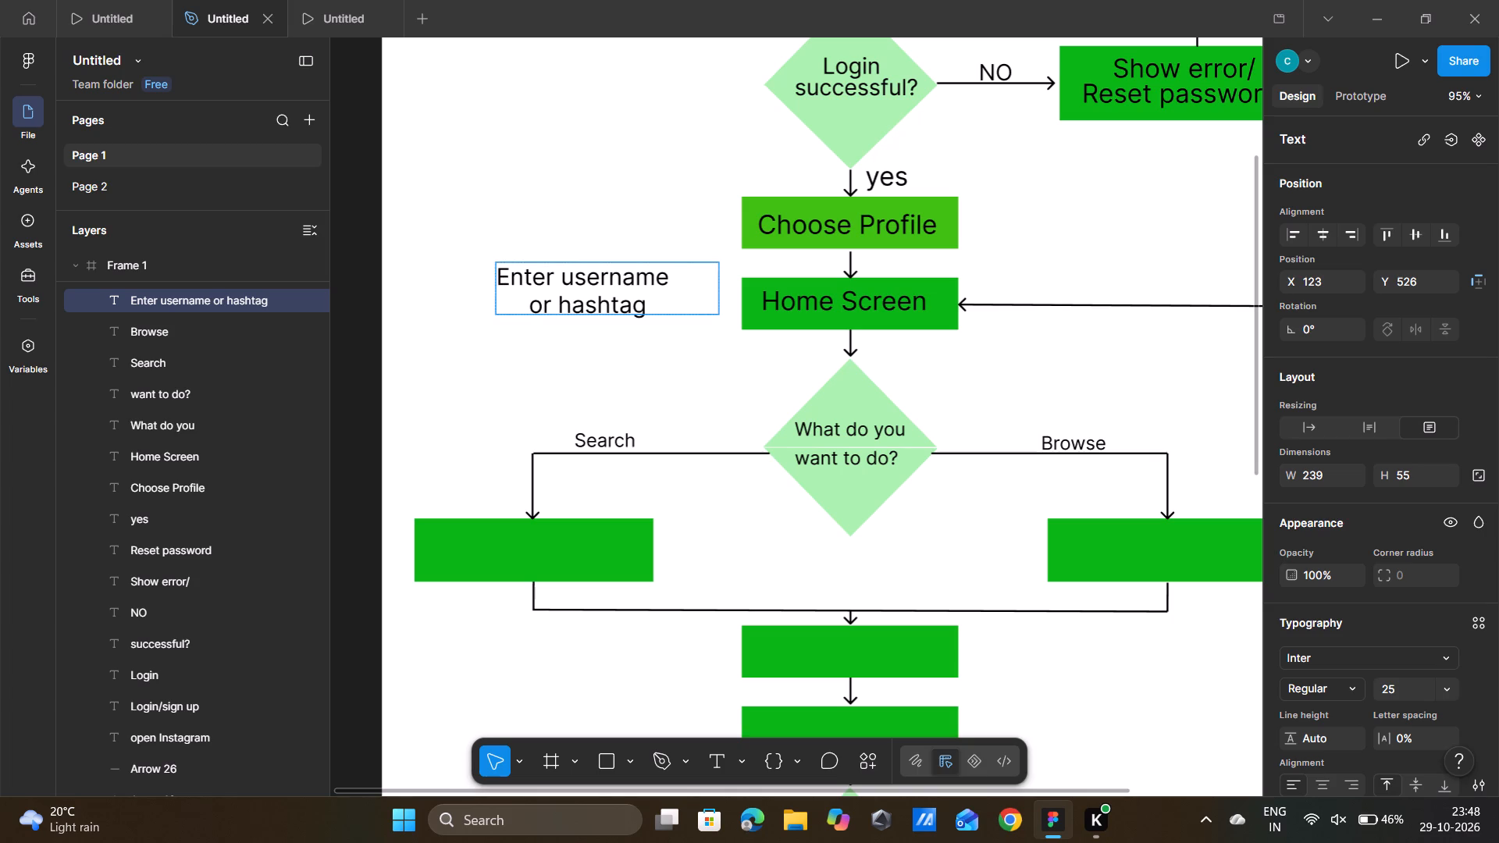
key("BackSpace")
left_click(496, 275)
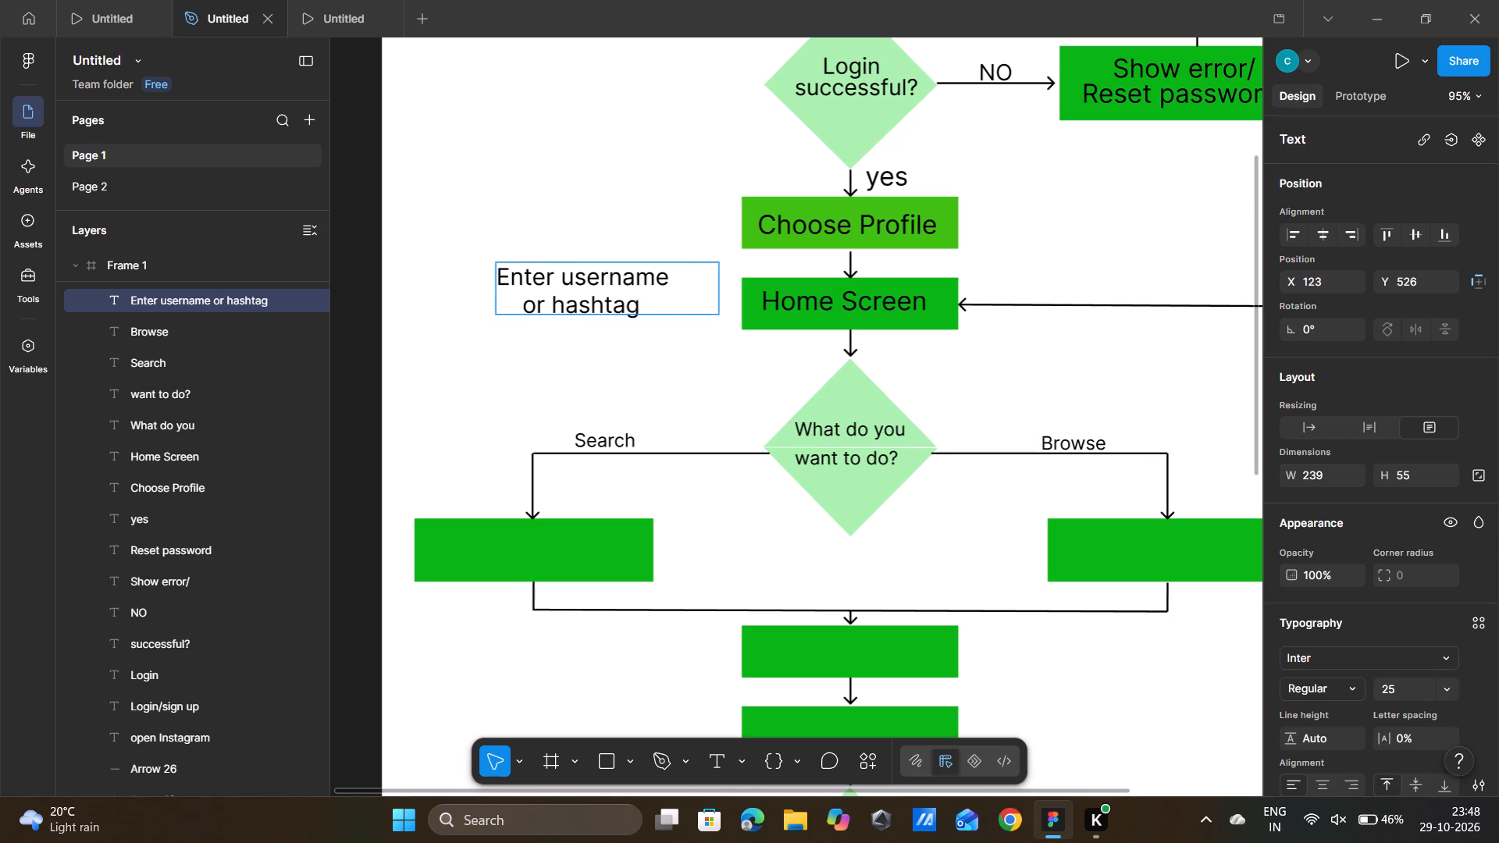
double_click(496, 275)
left_click(513, 279)
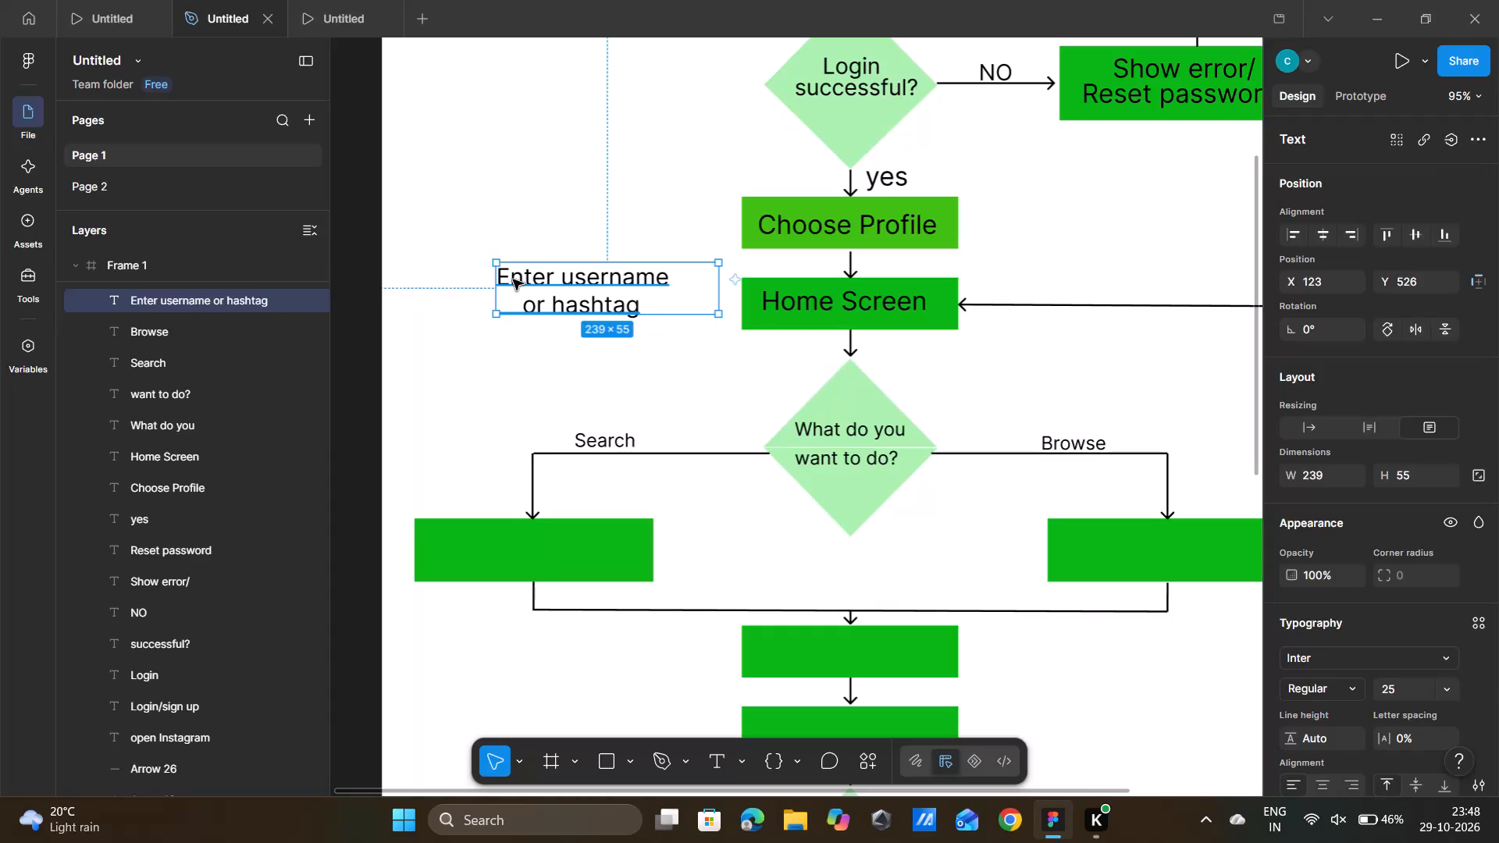
double_click(497, 199)
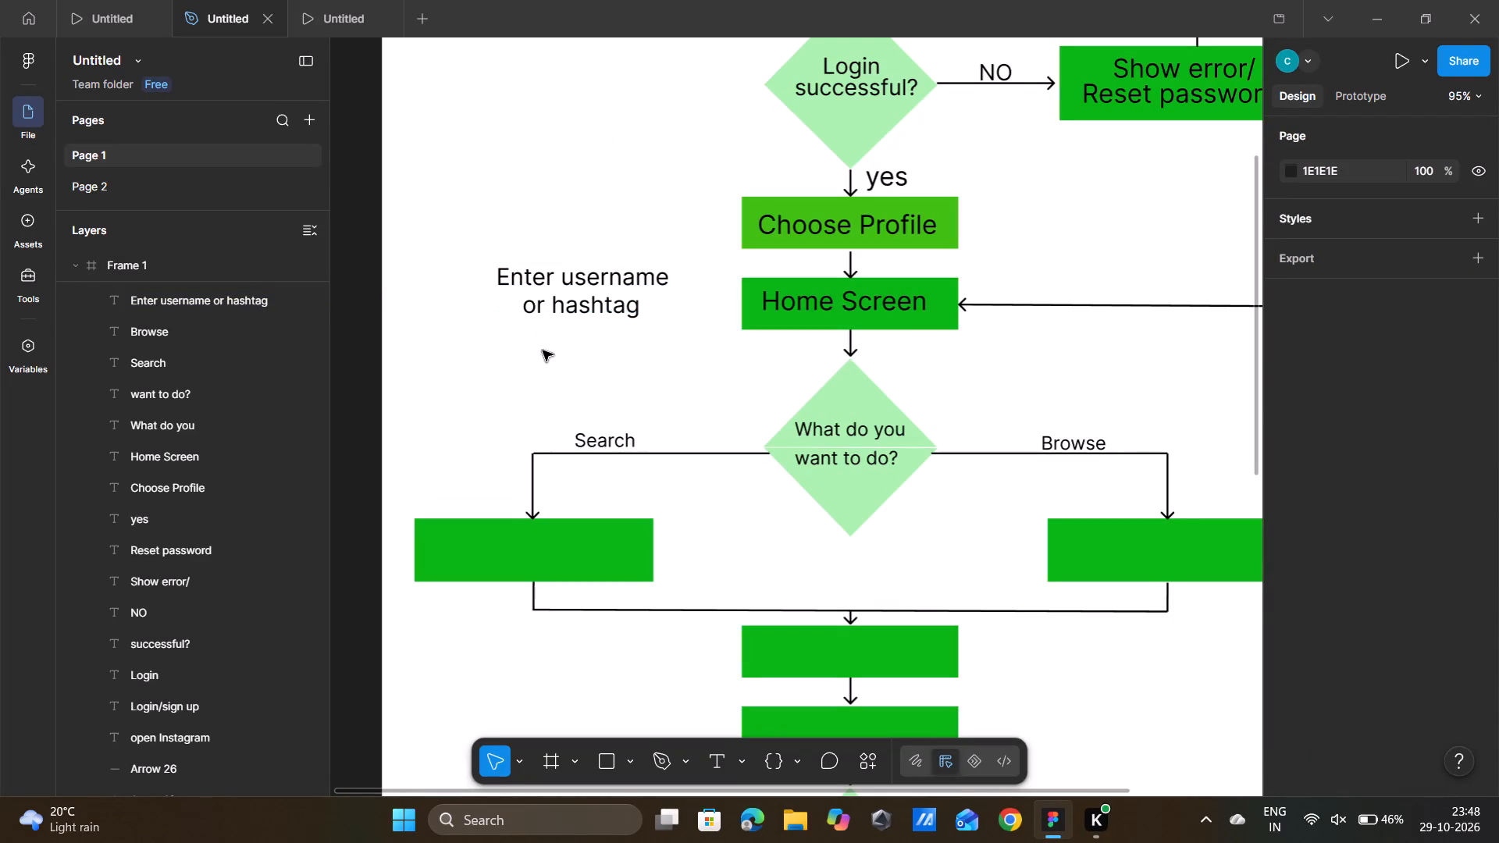
Move the Enter username or hashtag text onto the green box under the Search branch.
left_click_drag(548, 304, 507, 390)
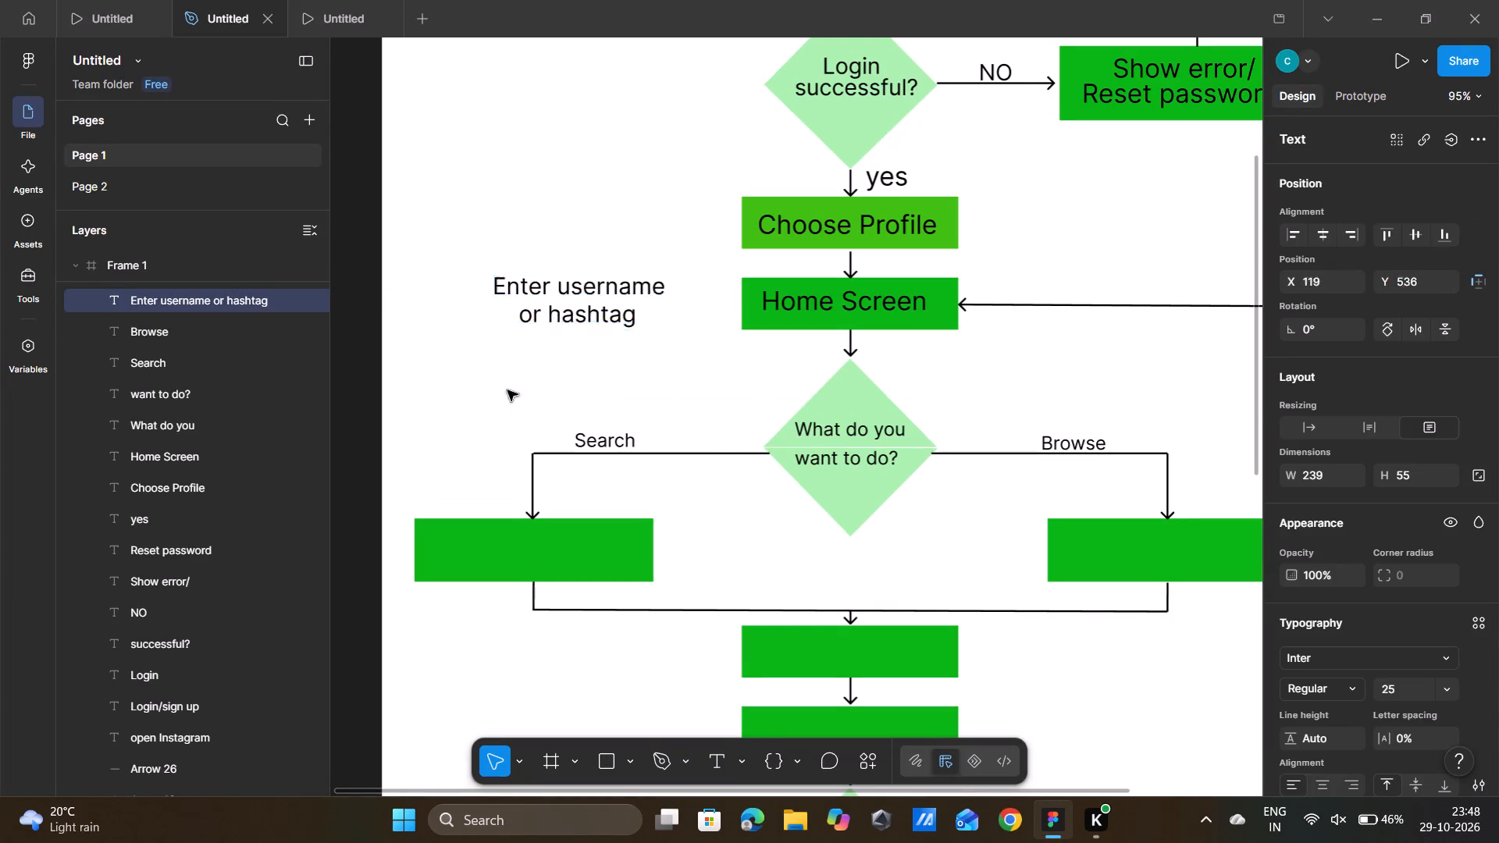
left_click_drag(507, 390, 492, 558)
double_click(457, 344)
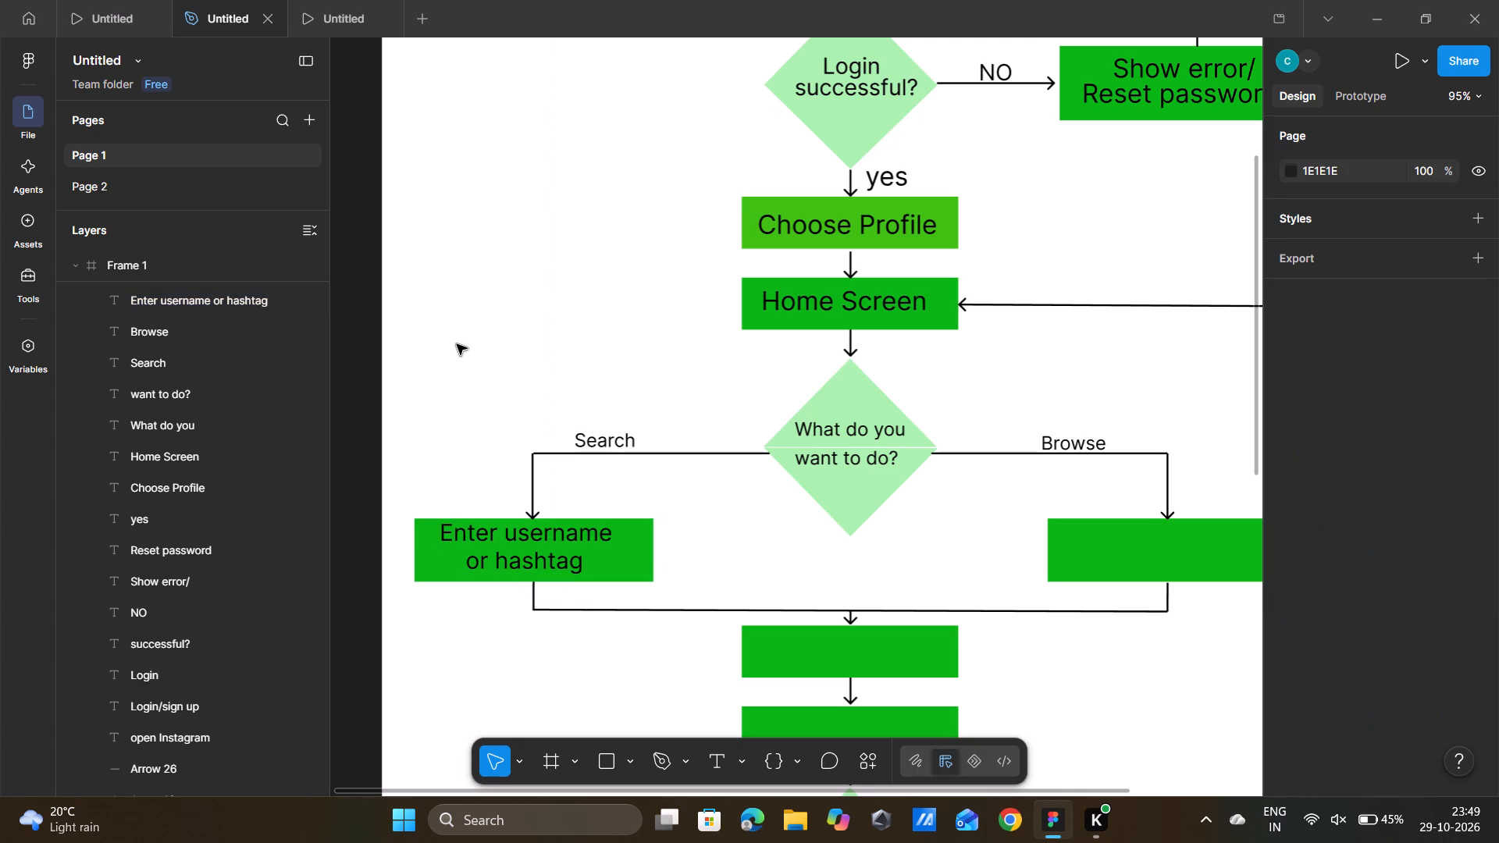
Draw a text box about 226 × 61 in the empty area beside the Choose Profile and Home Screen boxes.
scroll(756, 604, "down", 1)
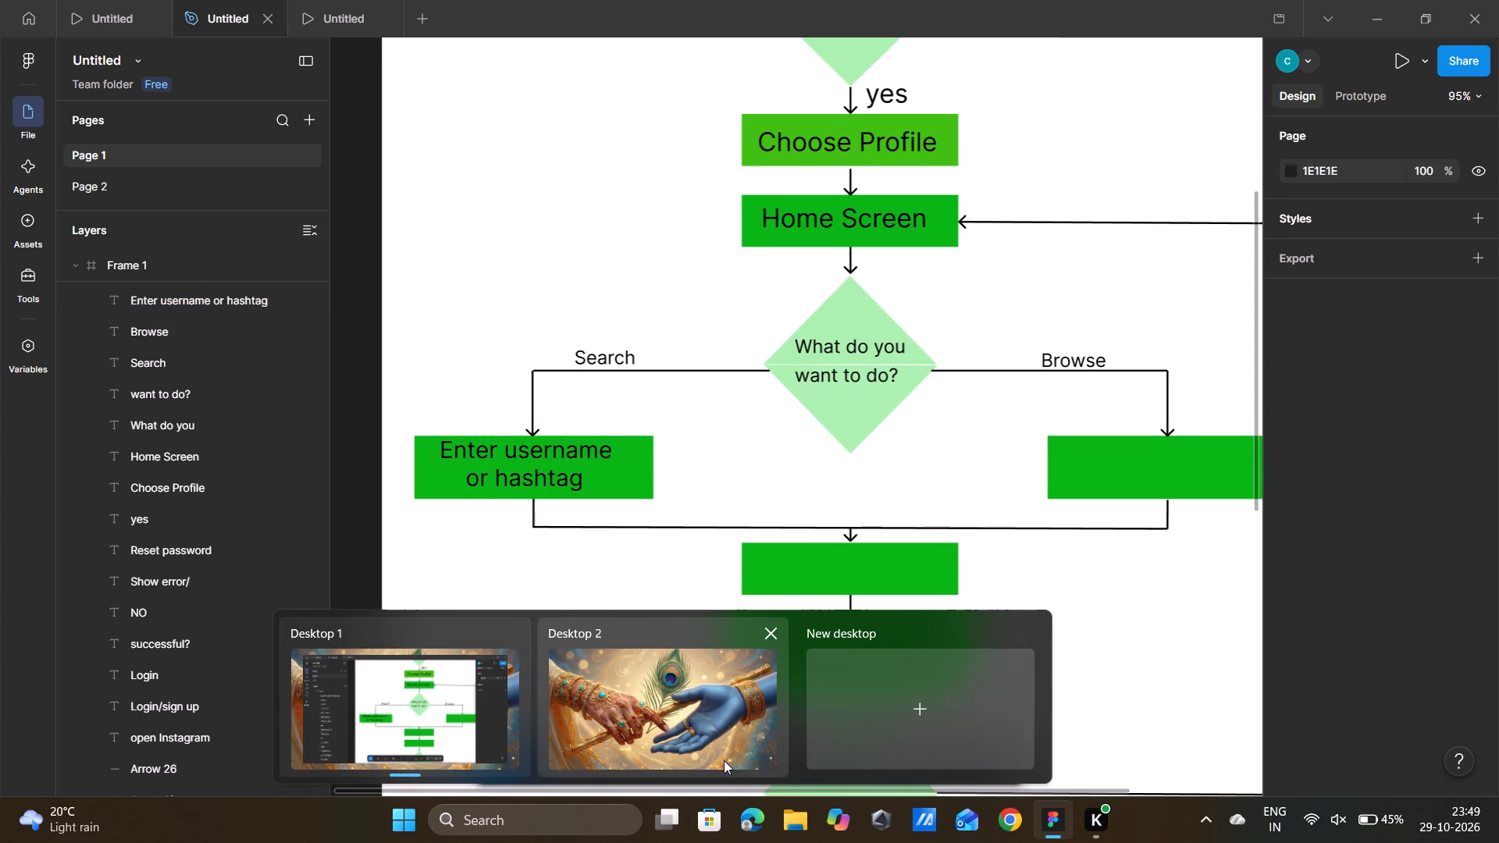
left_click(709, 767)
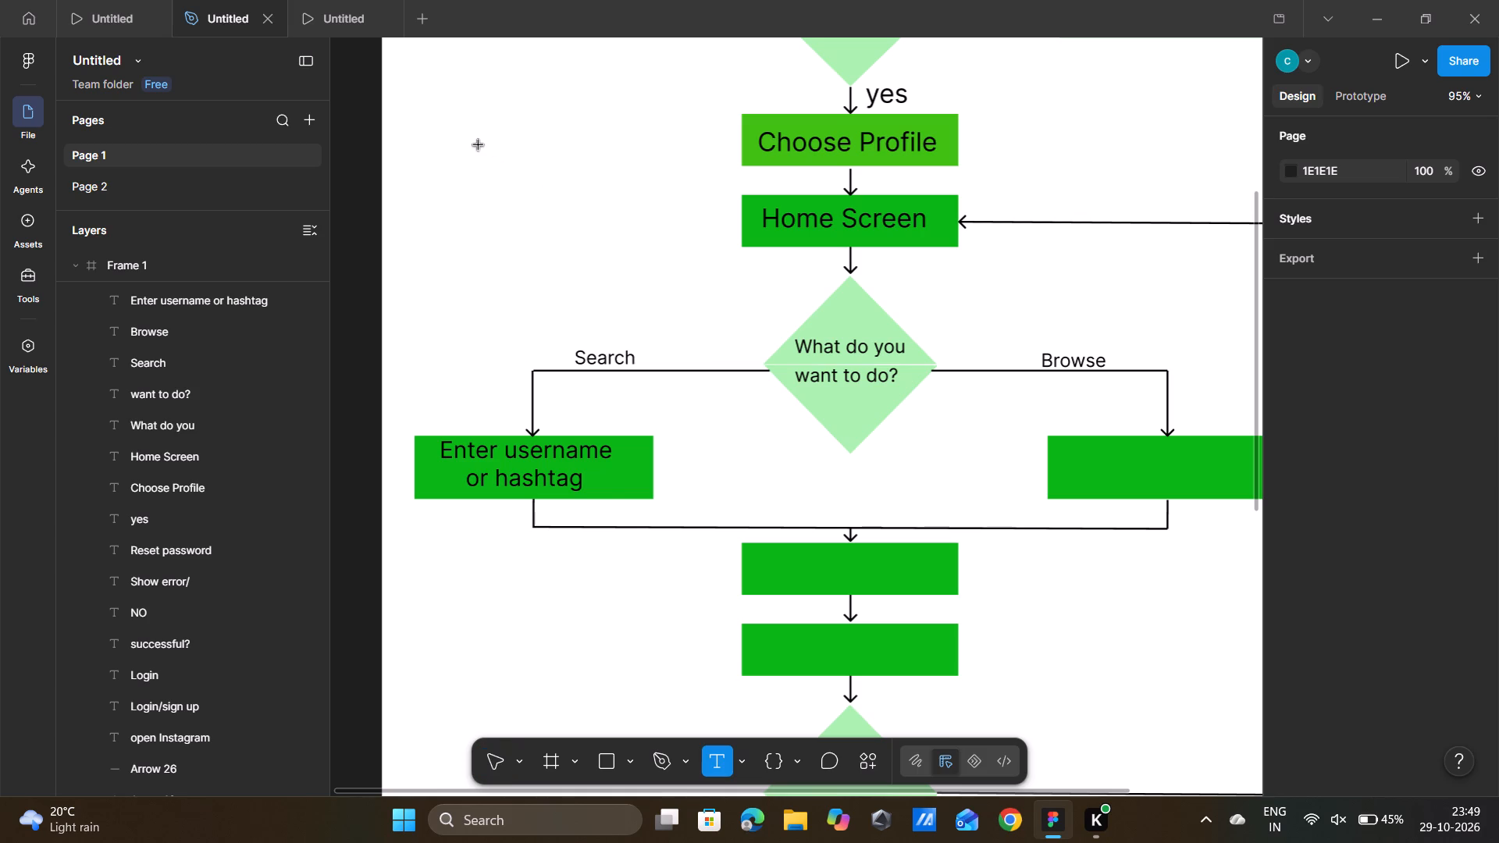
left_click_drag(479, 145, 663, 202)
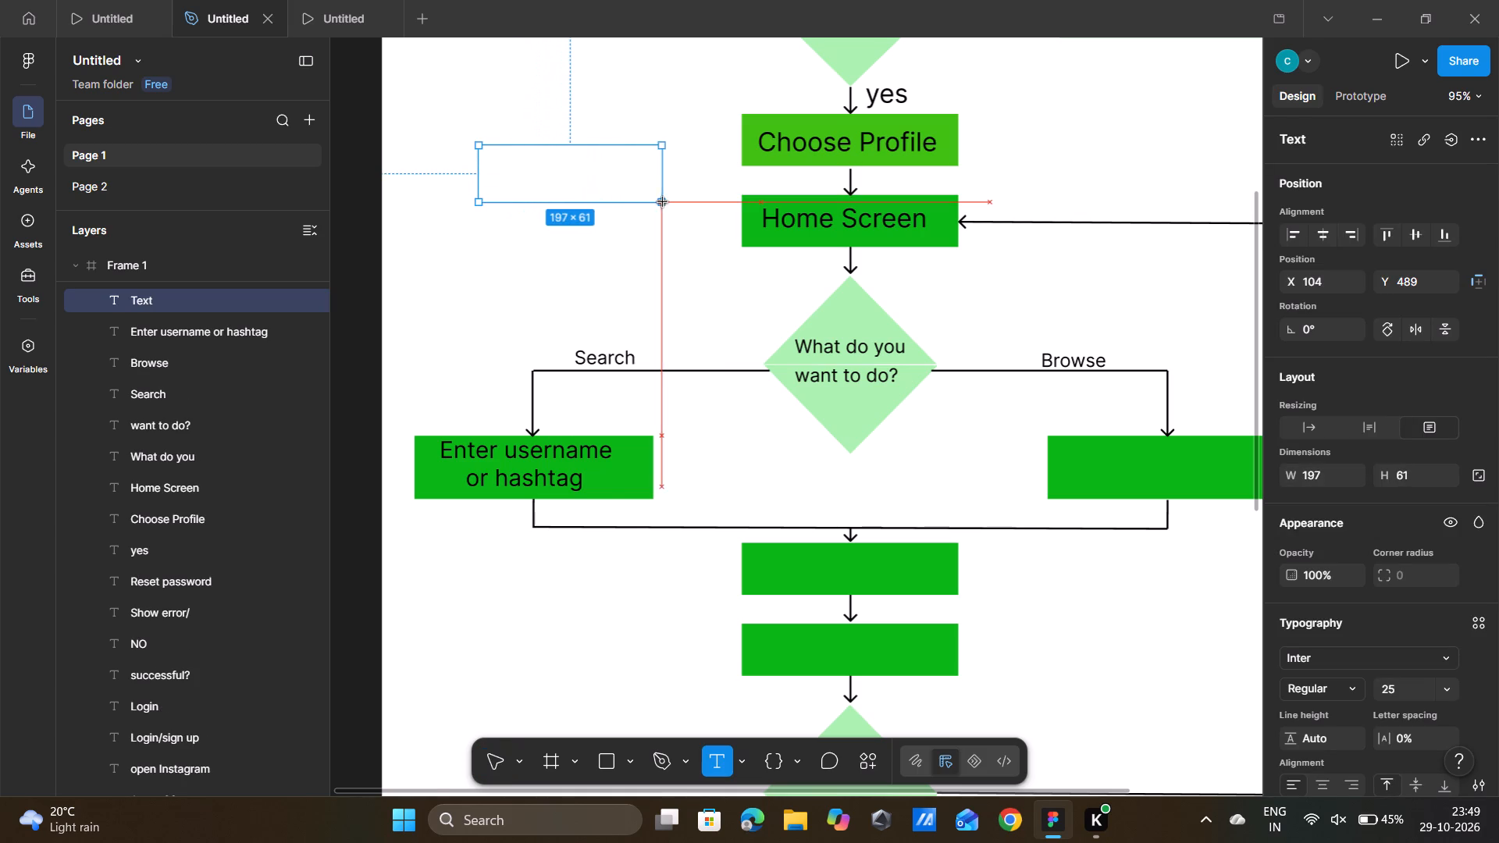
left_click_drag(663, 202, 689, 203)
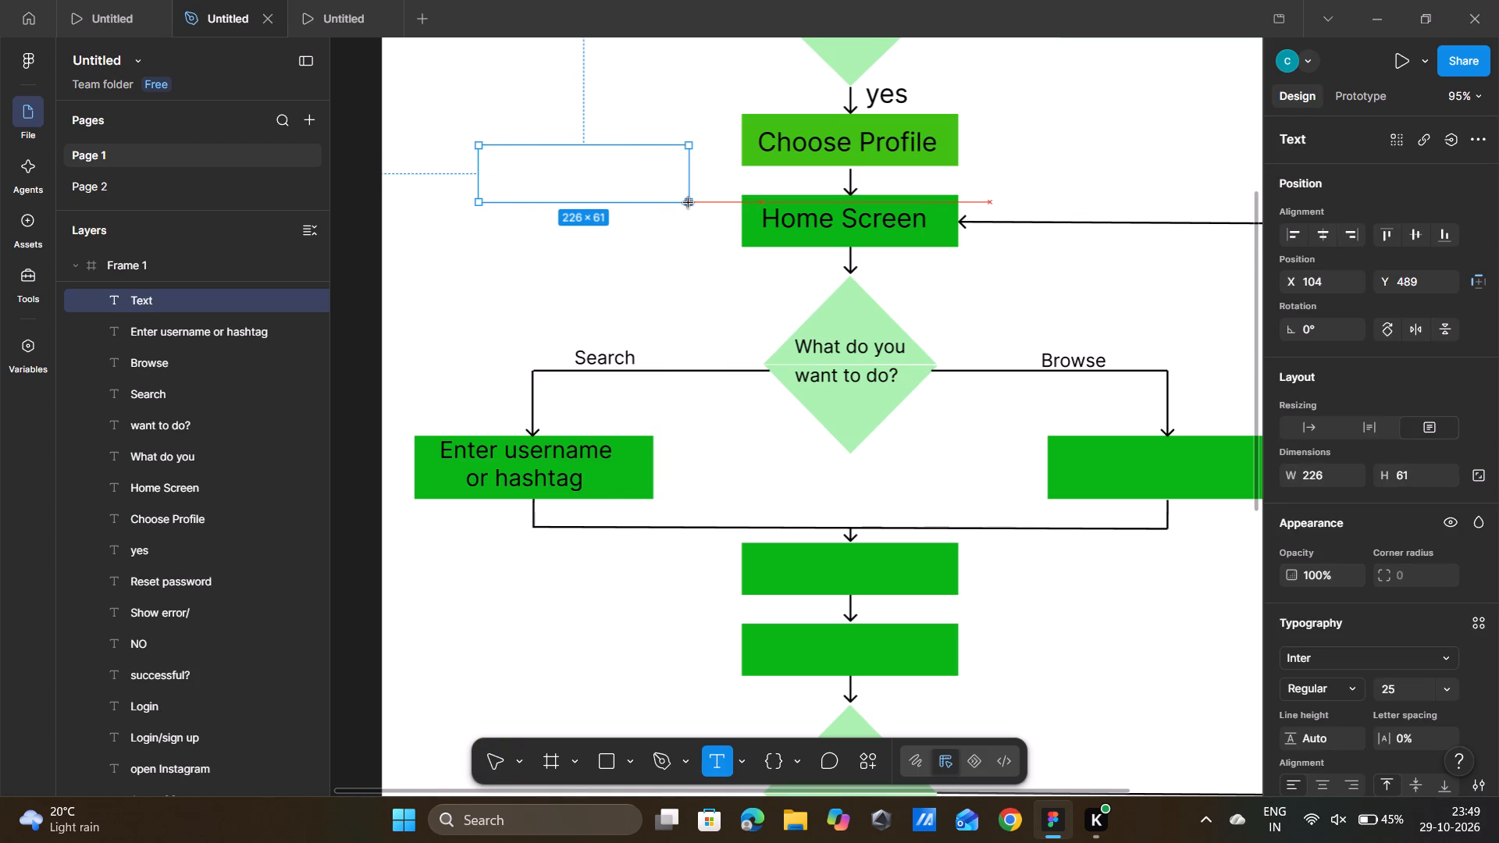
left_click_drag(689, 203, 689, 201)
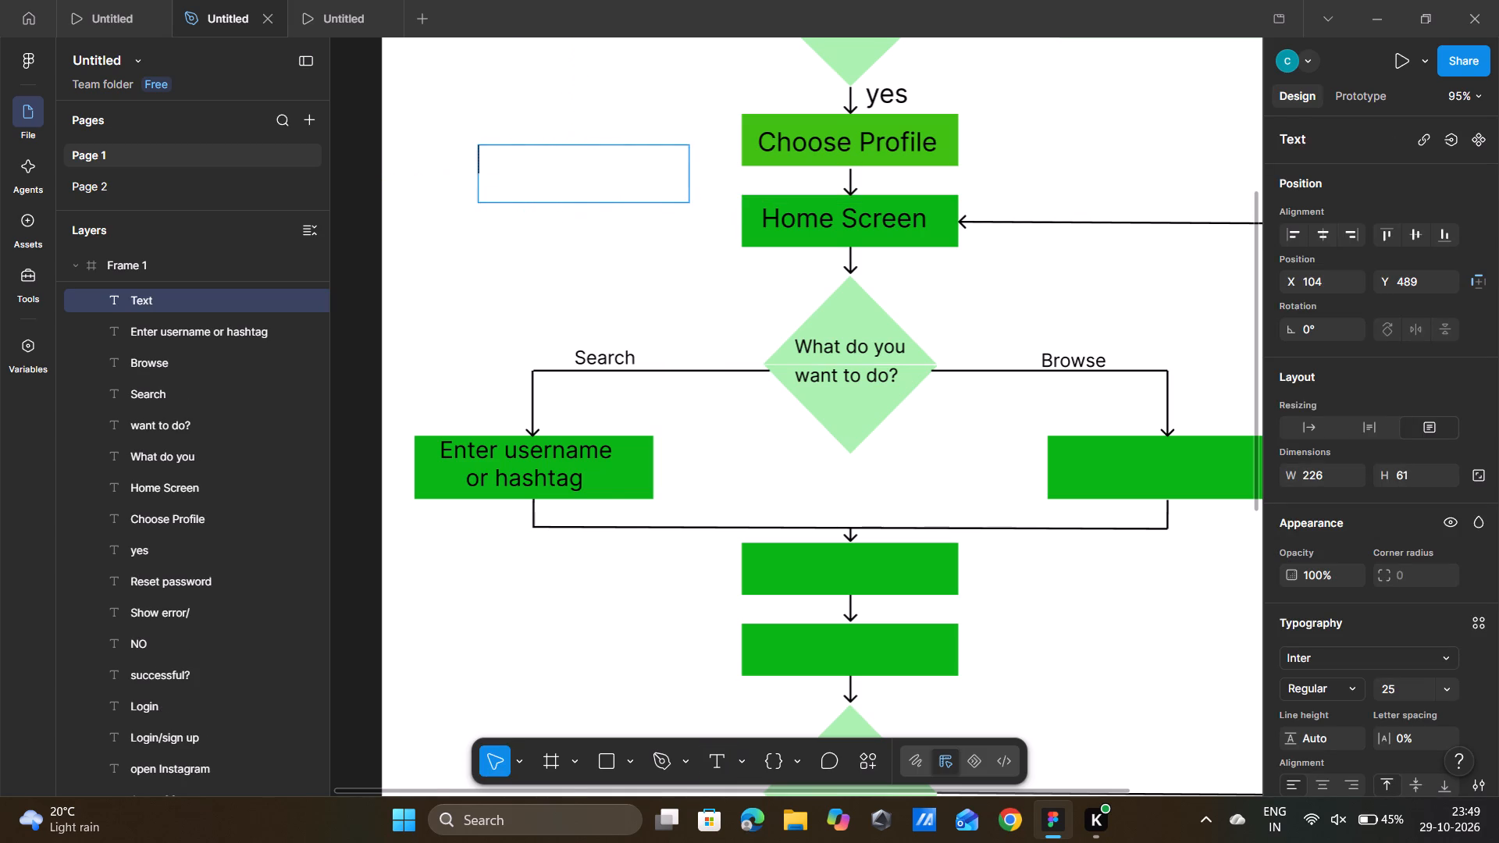
Enter Explore posts and Reels in the new text box, breaking the line before and, with the second line indented by three spaces.
type("Expla")
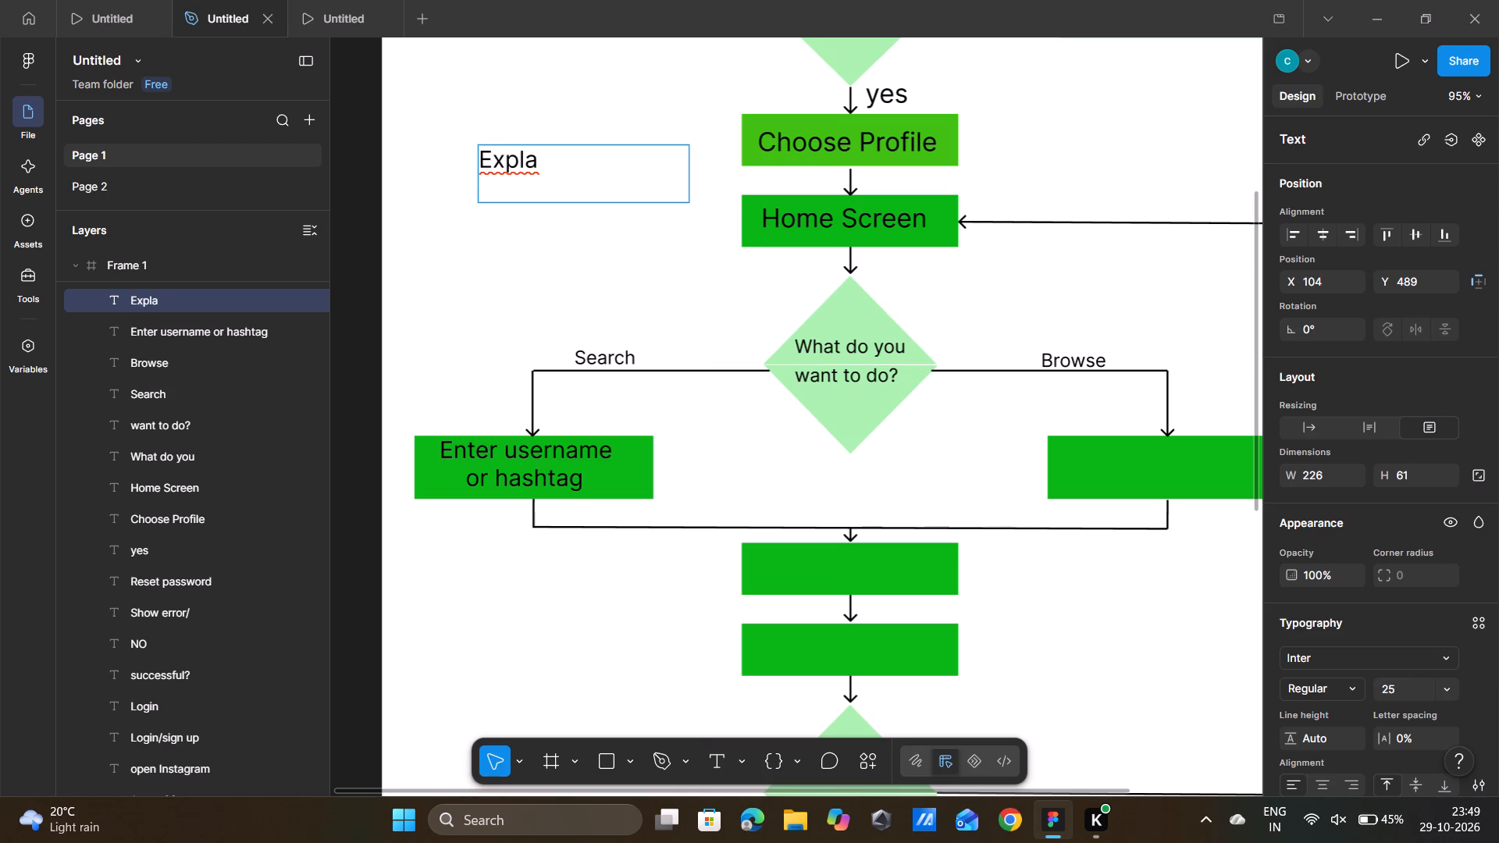
key("BackSpace")
type("ore")
key("space")
type("posts")
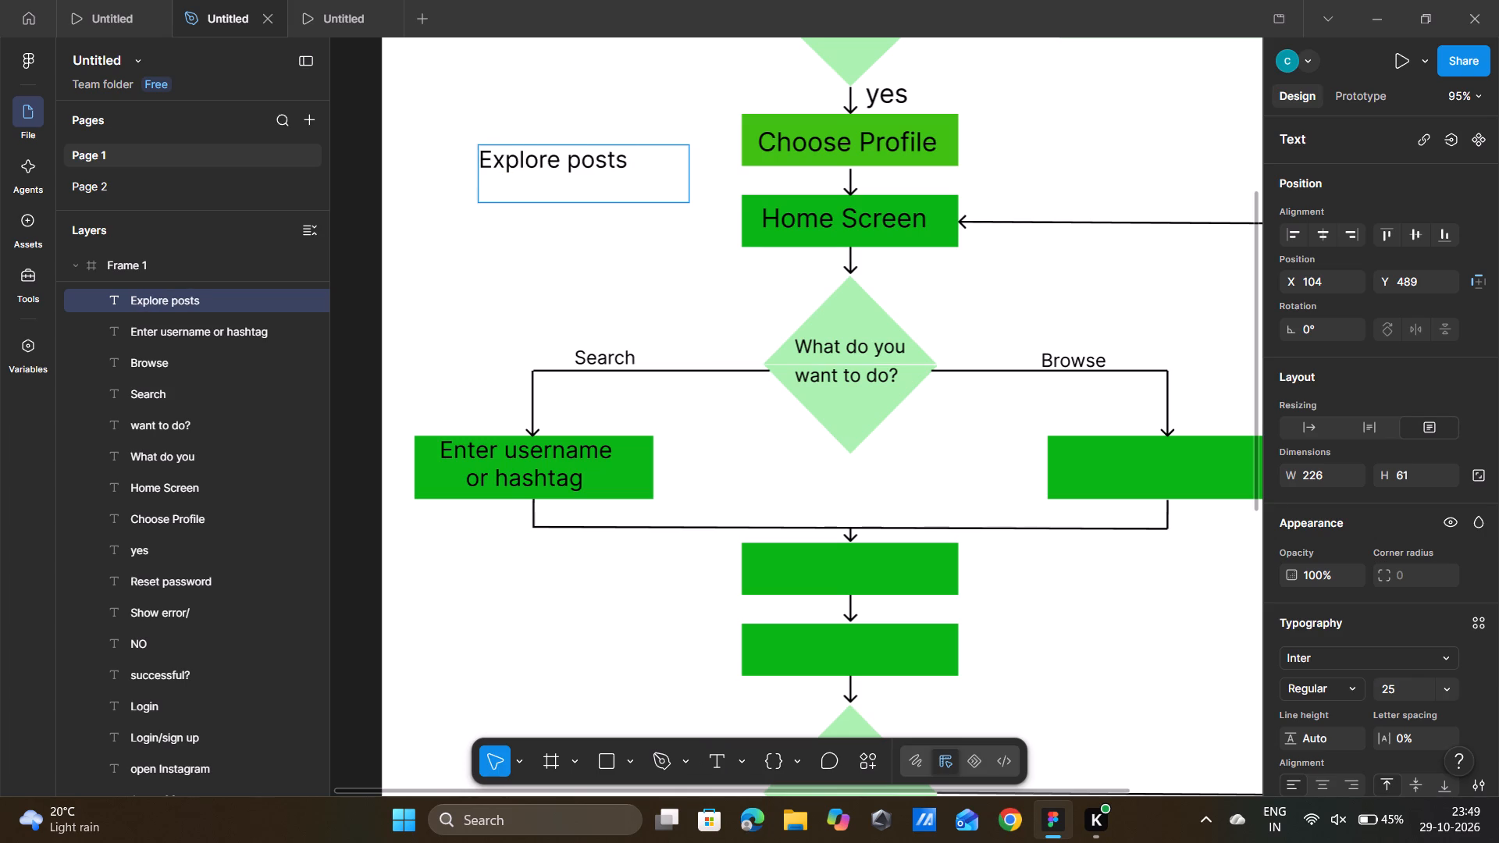
key("Return")
key("space")
key("space")
key("space")
type("and")
key("space")
type("Re")
type("els")
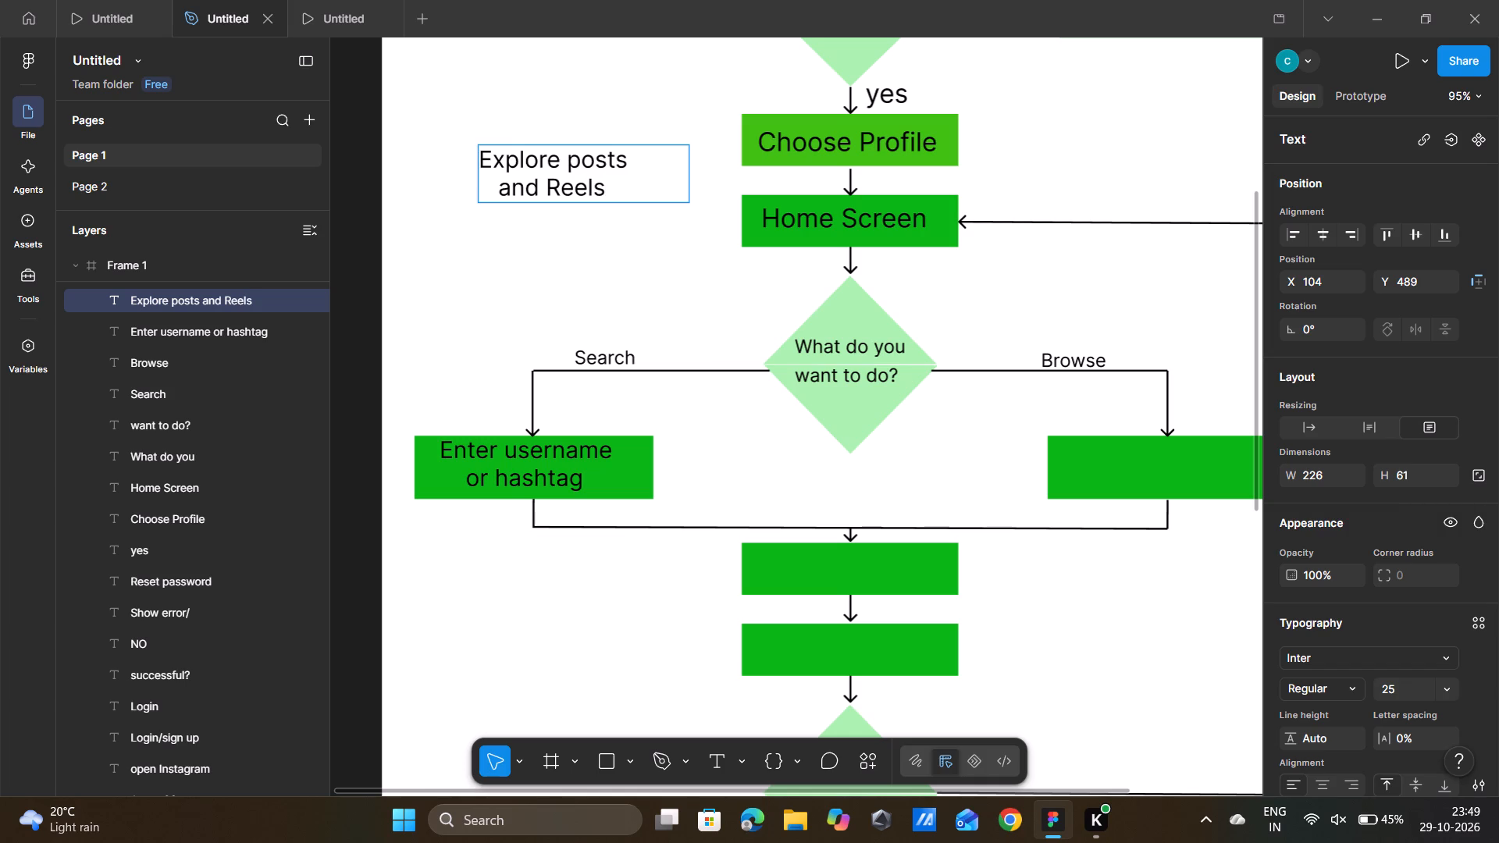
double_click(639, 261)
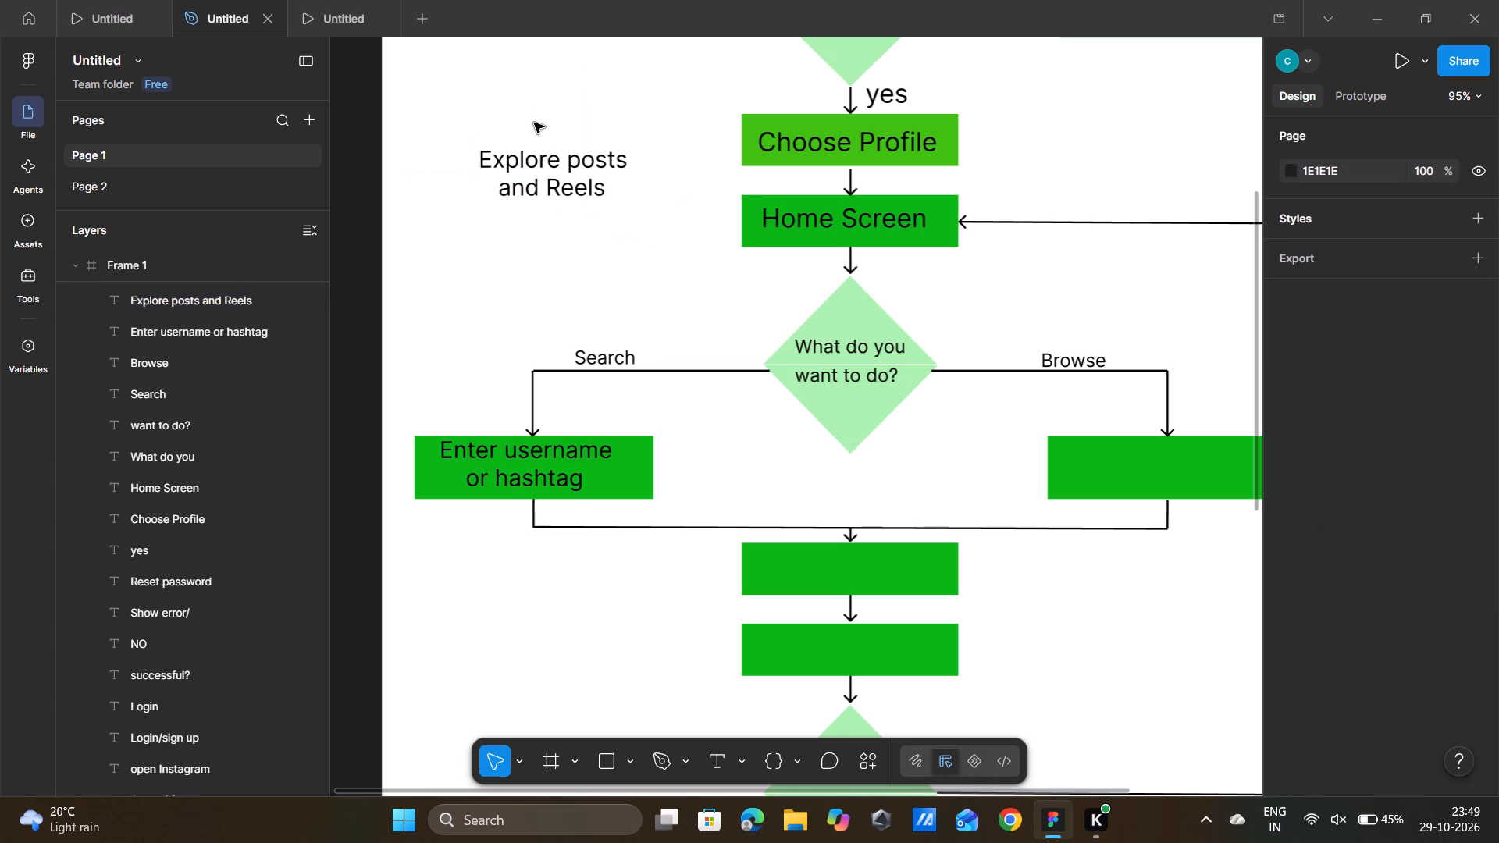
Move the Explore posts and Reels text onto the green box under the Browse branch, at about X 751, Y 804.
left_click_drag(543, 182, 1002, 382)
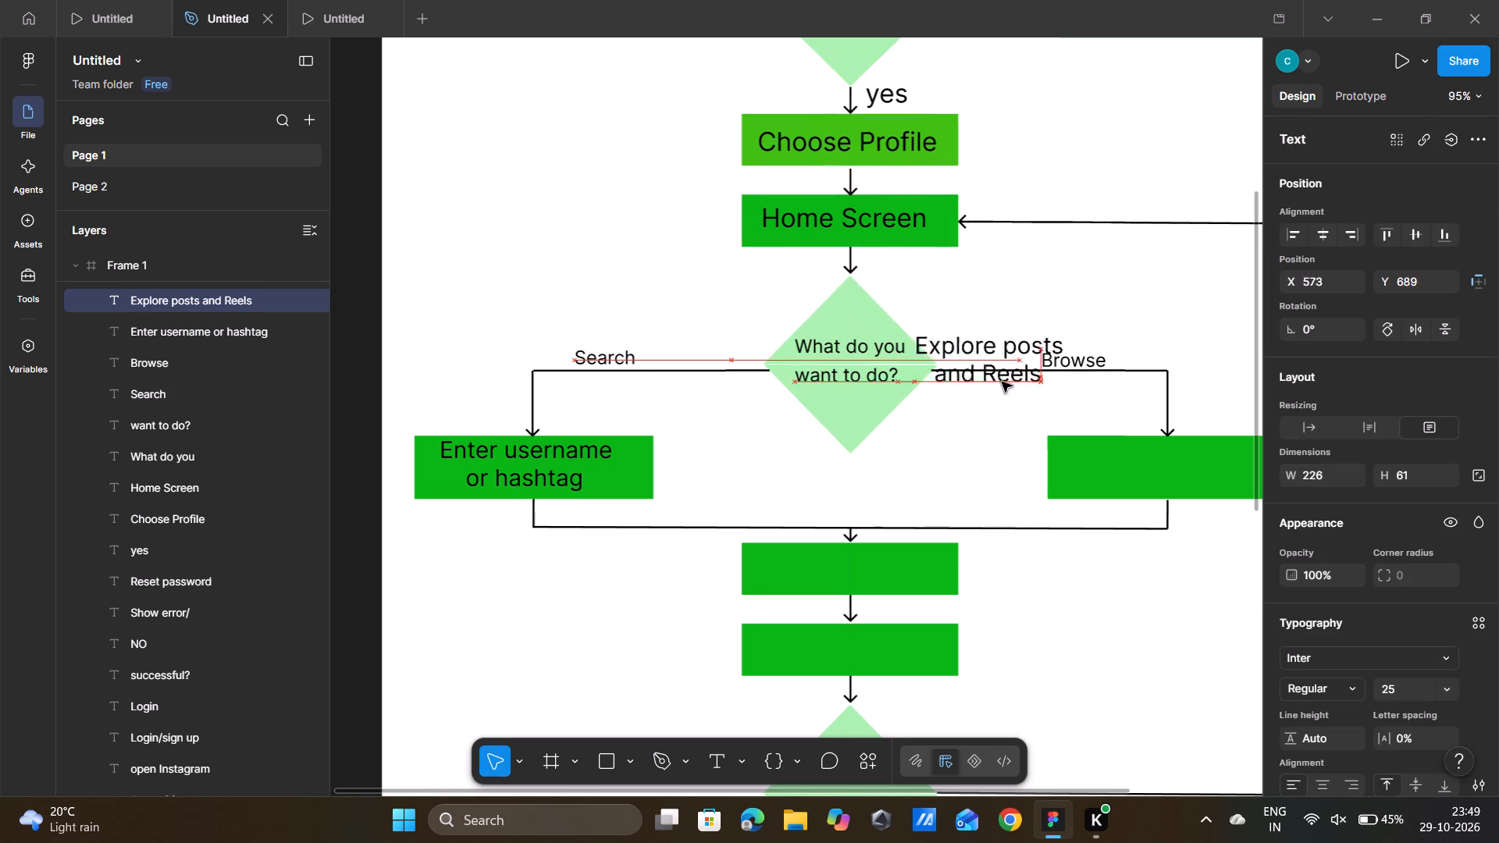
left_click_drag(1002, 382, 1141, 469)
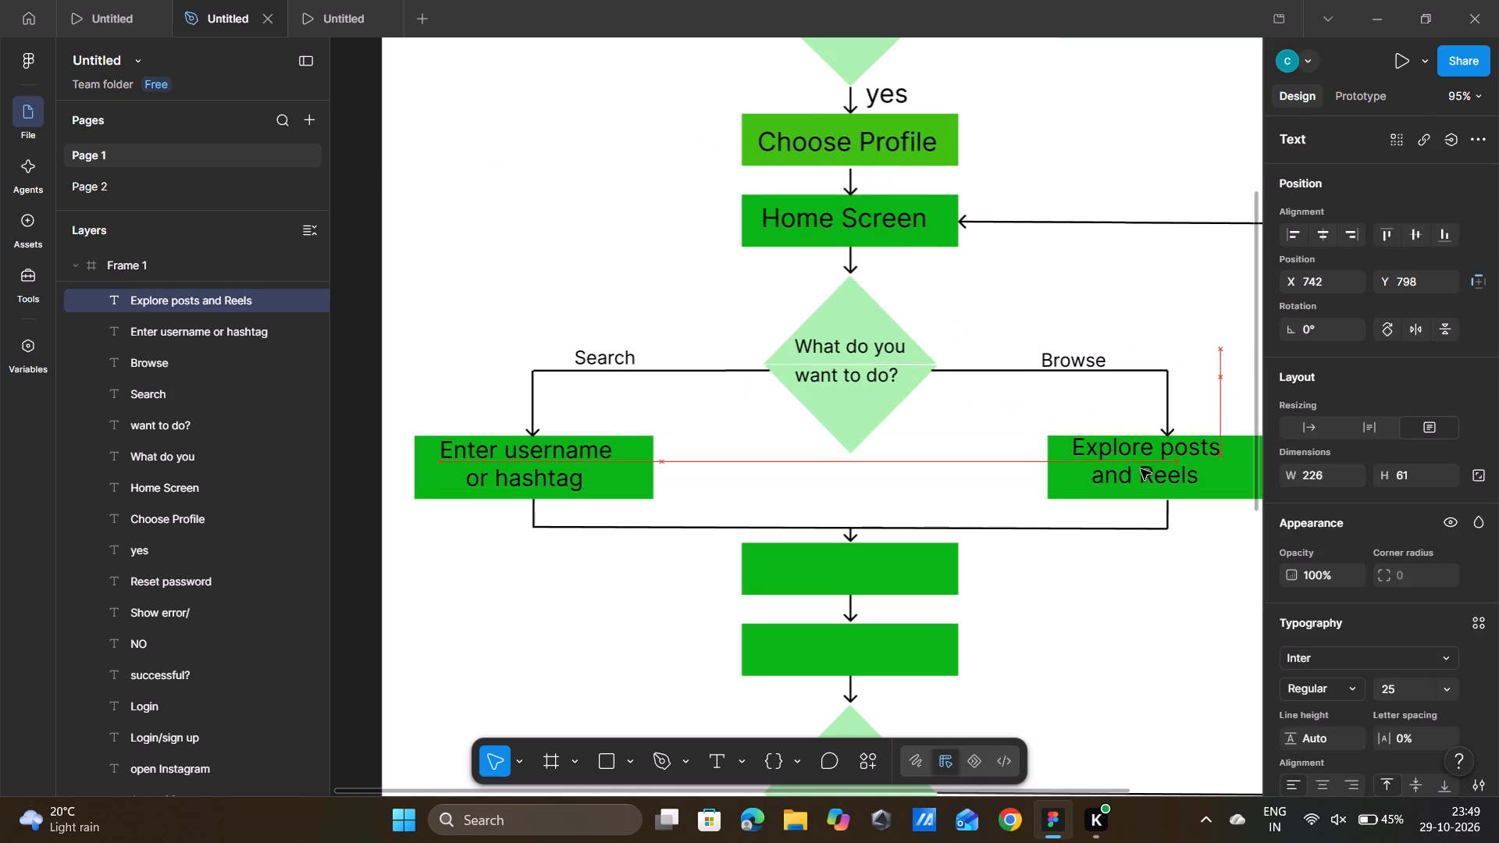
left_click_drag(1141, 469, 1144, 480)
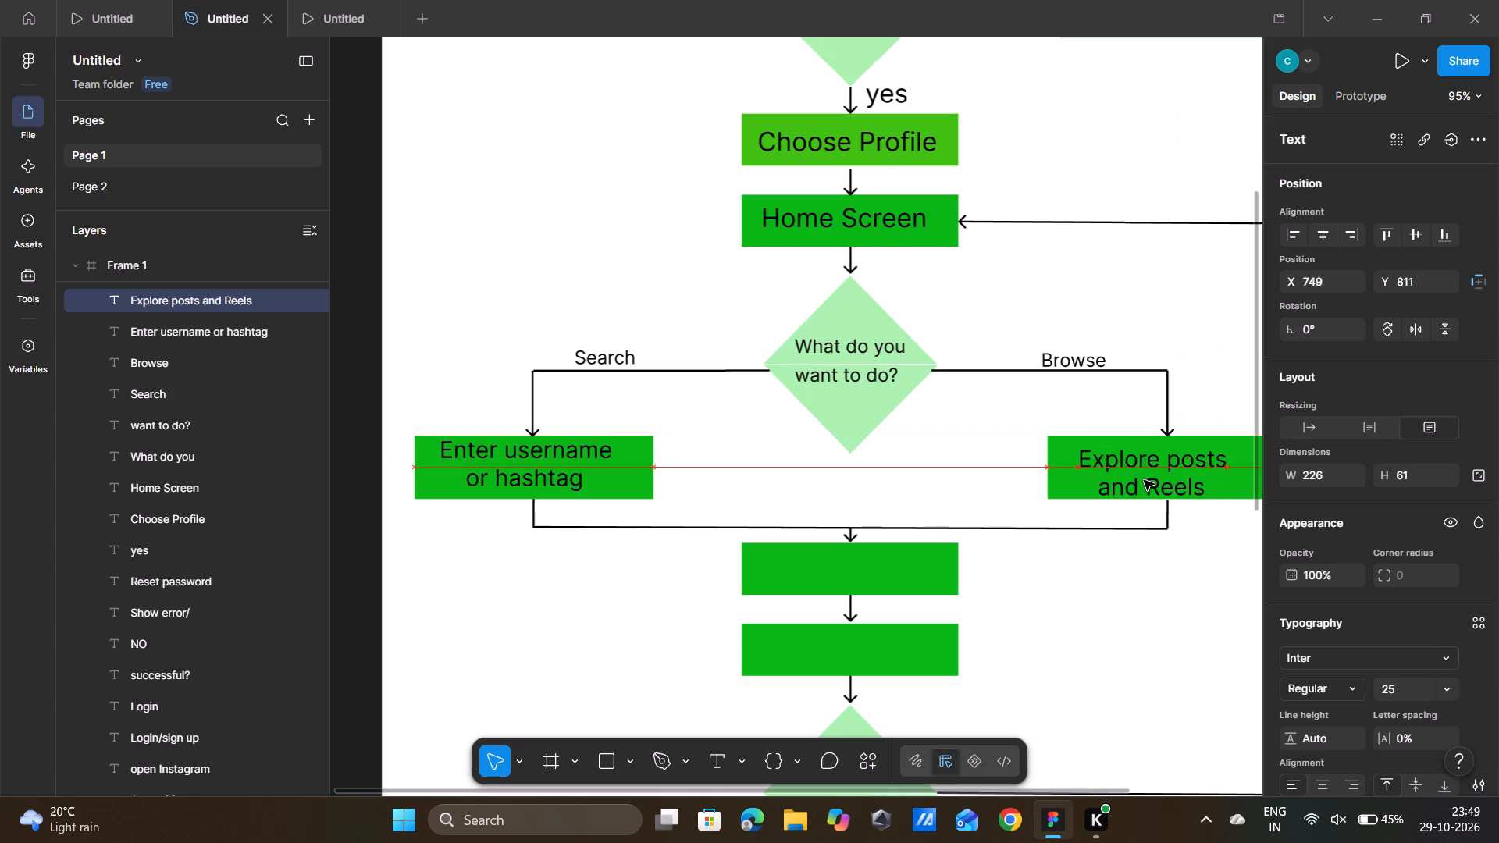
left_click_drag(1144, 480, 1145, 473)
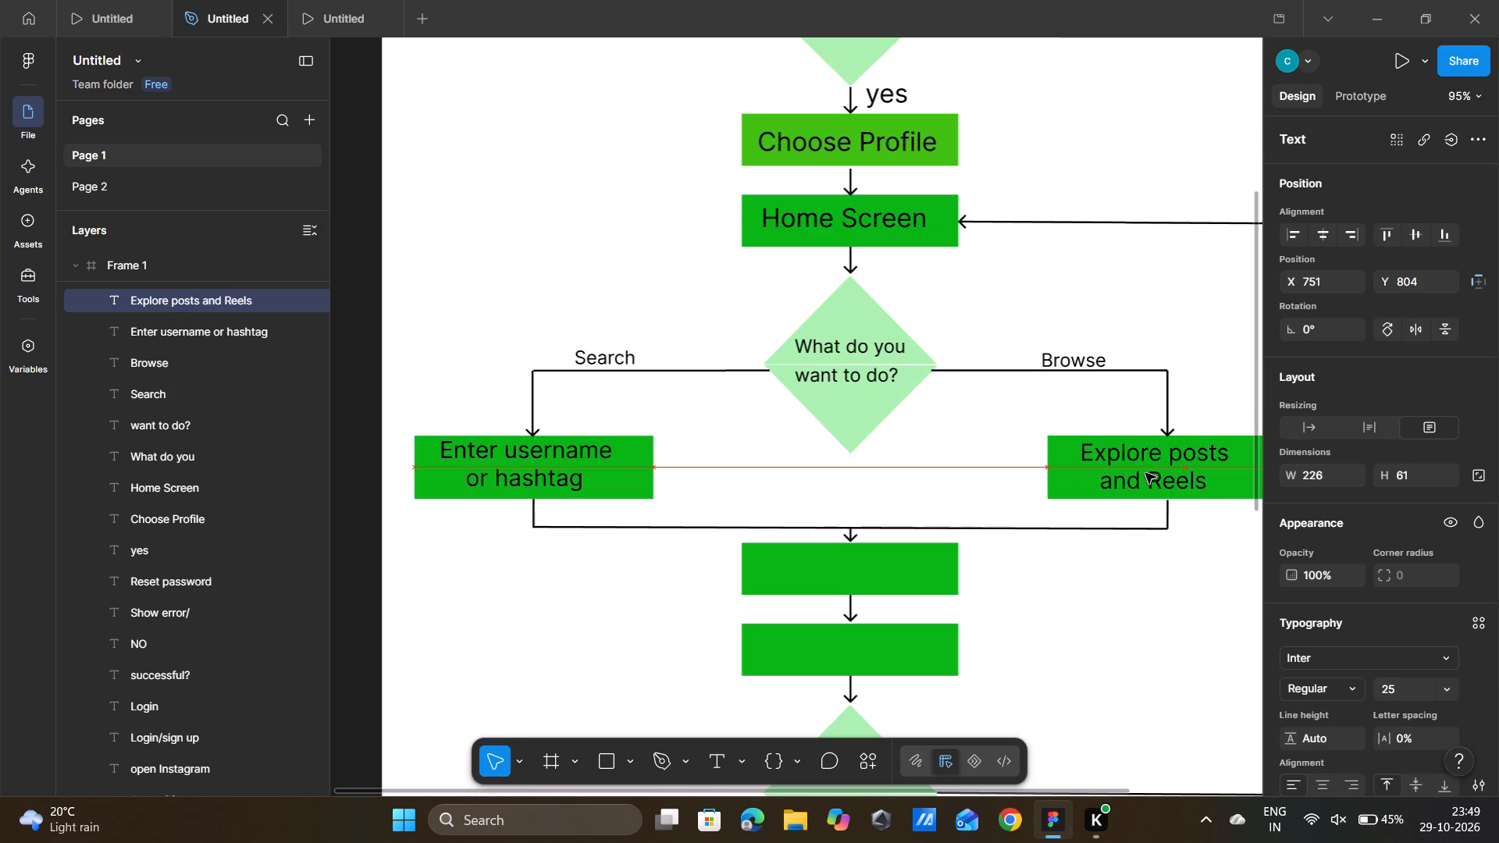
left_click_drag(1145, 473, 1145, 472)
double_click(494, 108)
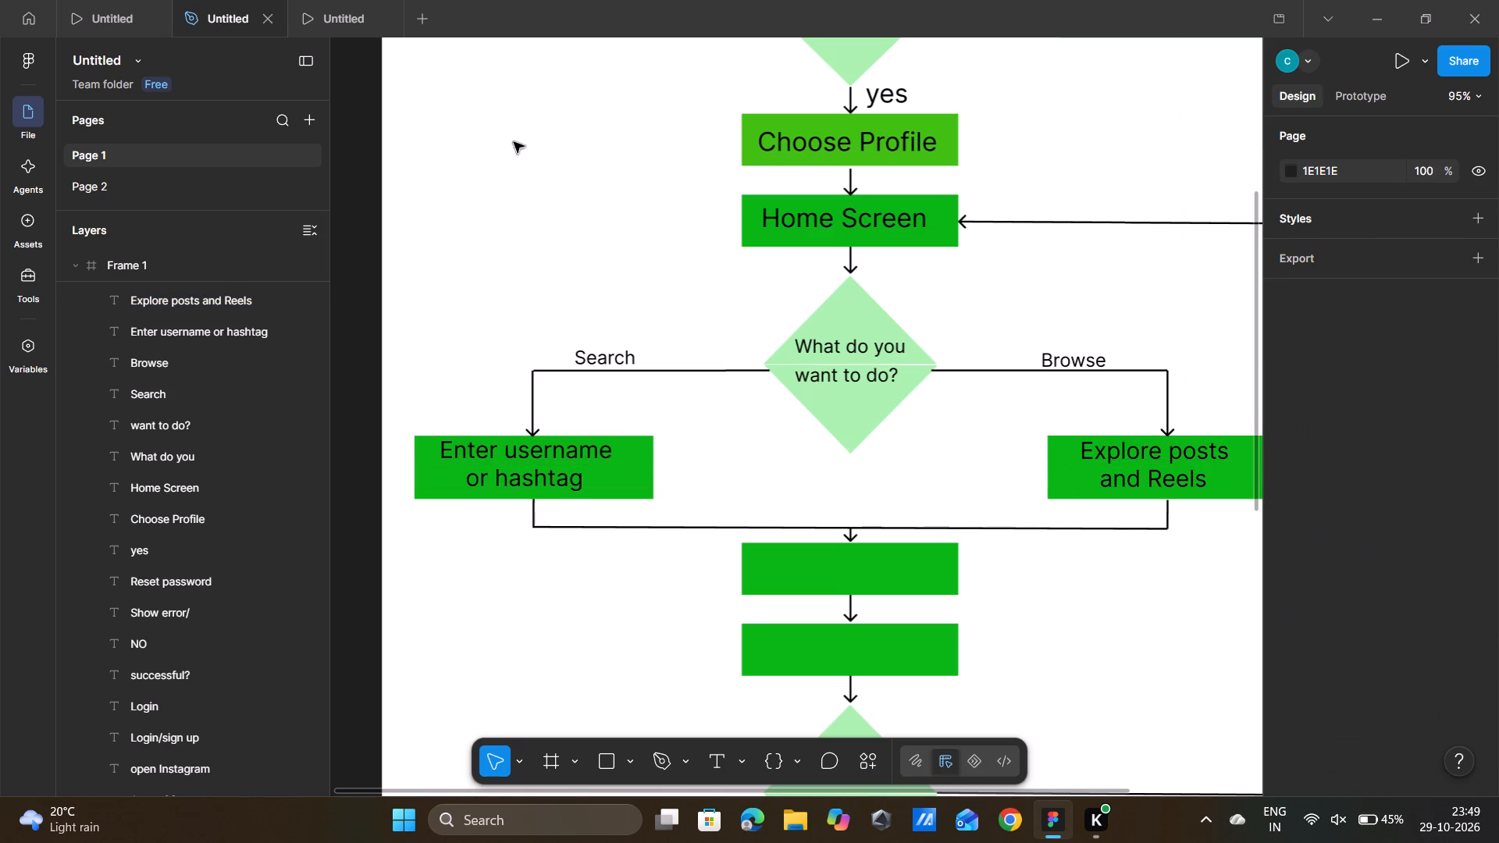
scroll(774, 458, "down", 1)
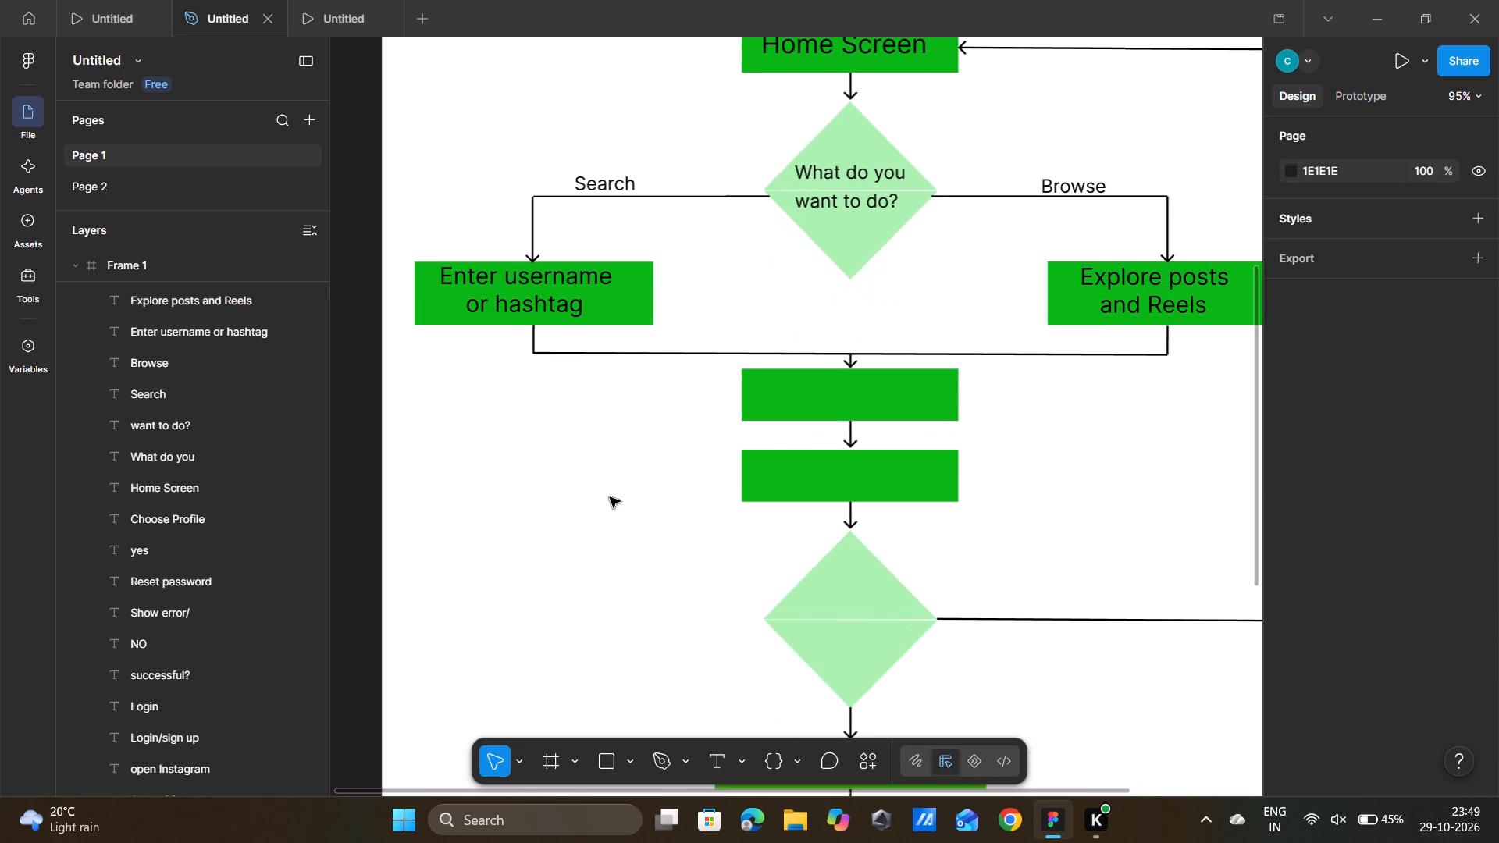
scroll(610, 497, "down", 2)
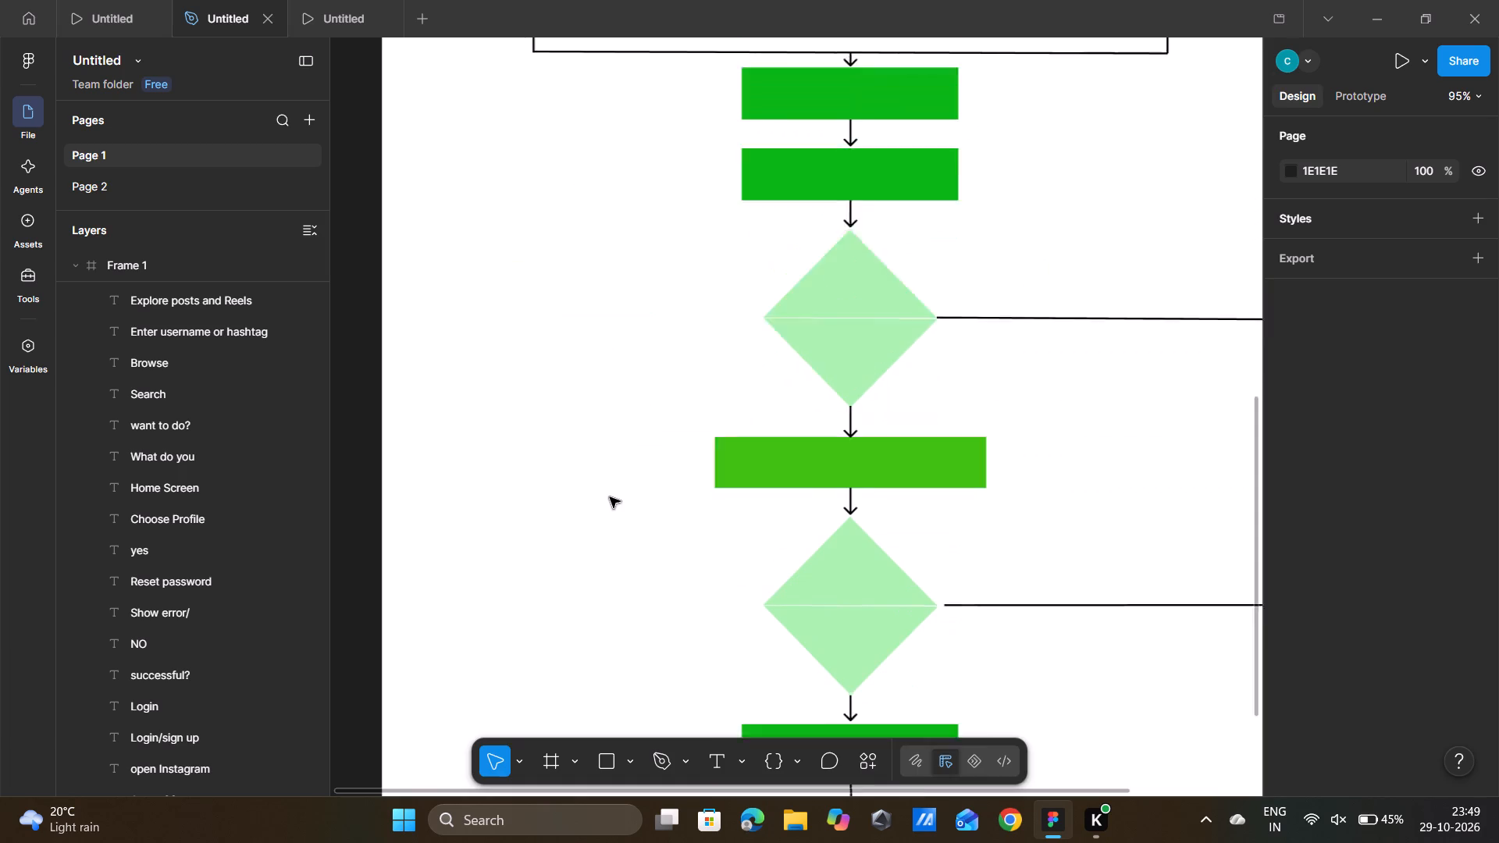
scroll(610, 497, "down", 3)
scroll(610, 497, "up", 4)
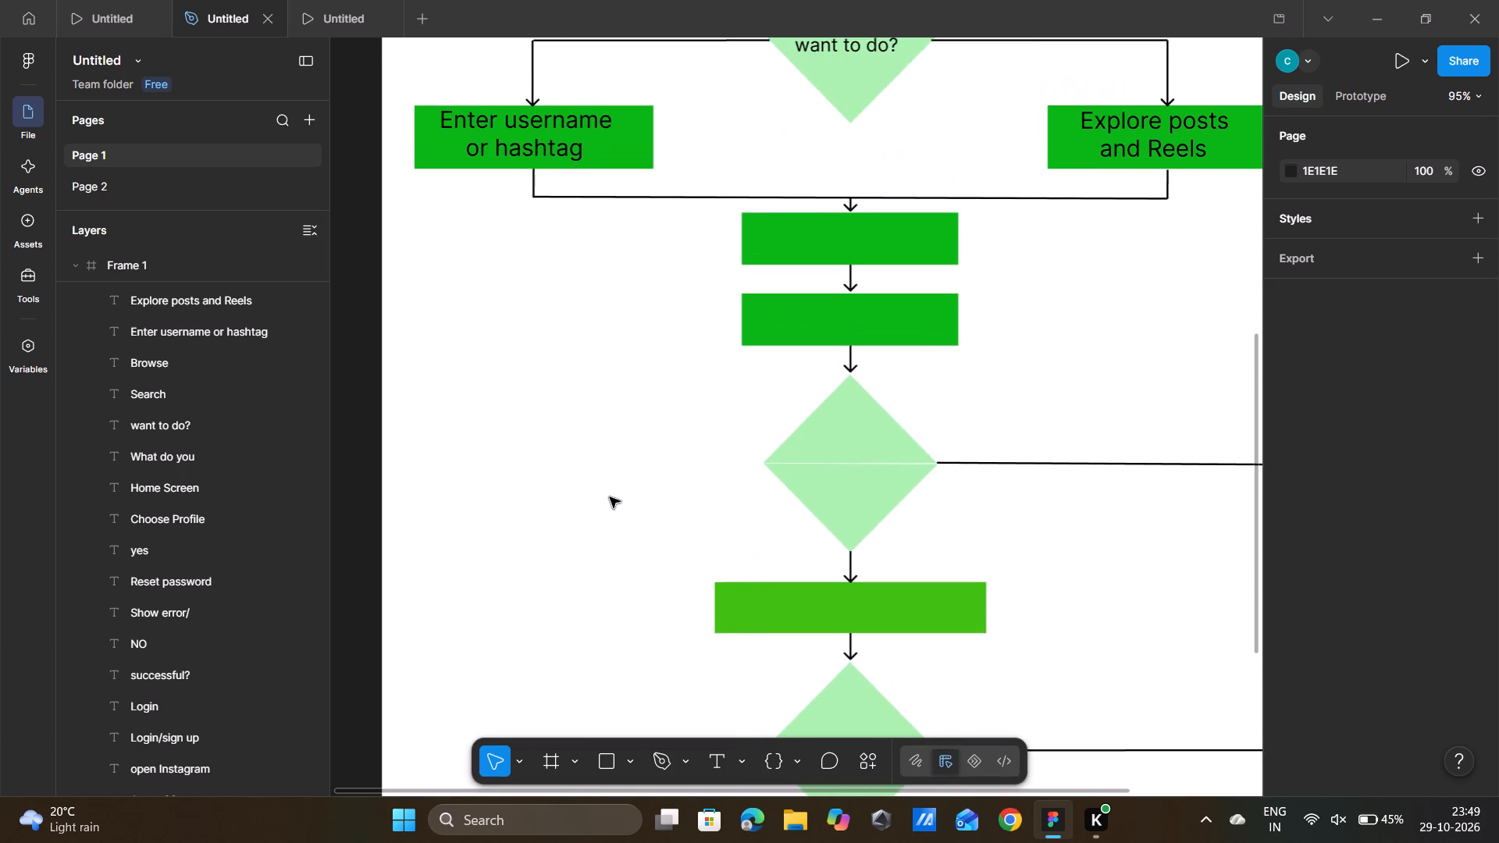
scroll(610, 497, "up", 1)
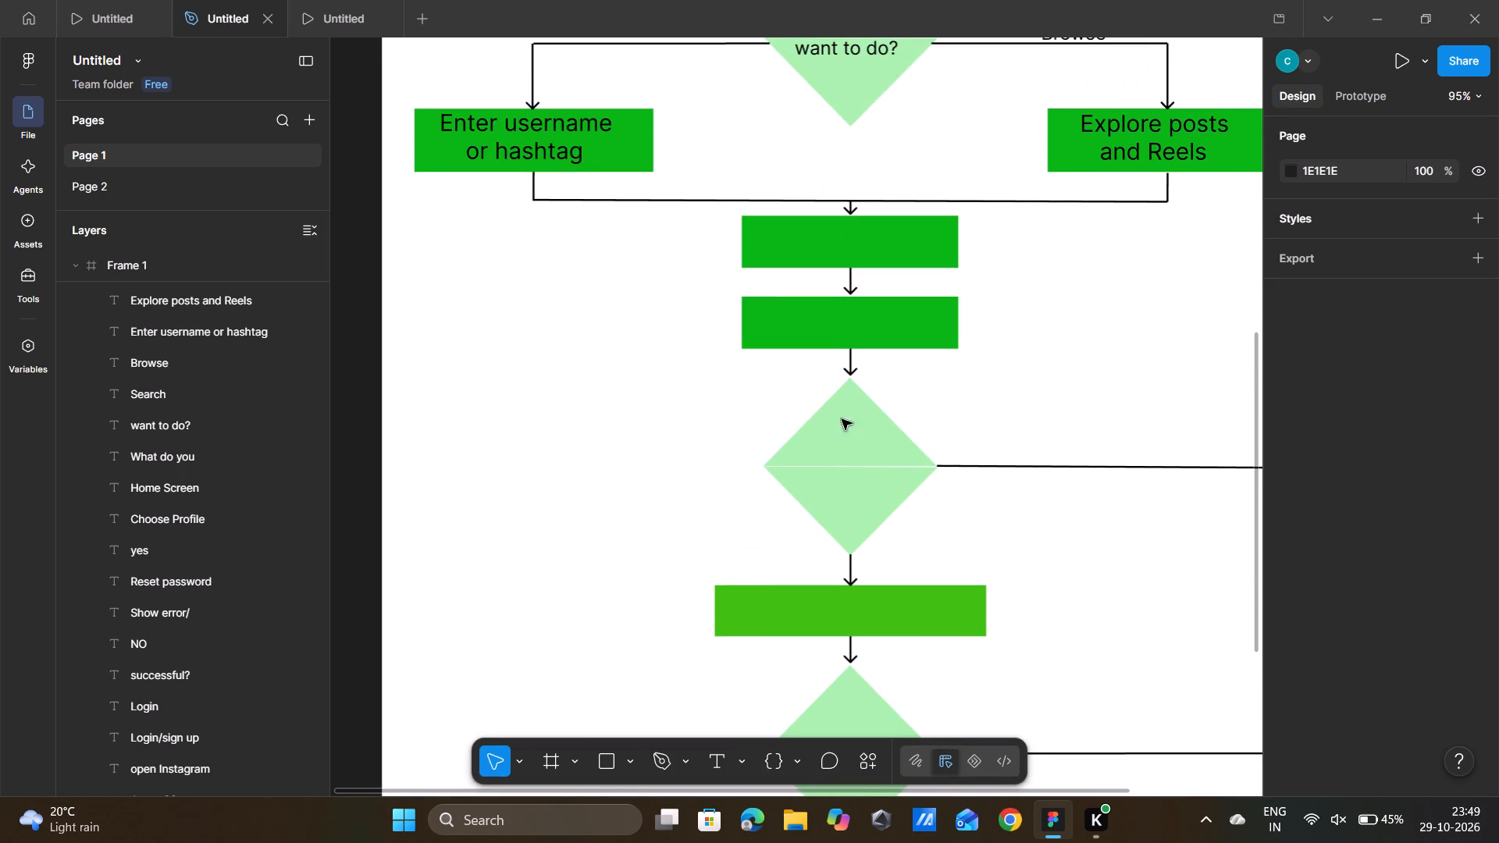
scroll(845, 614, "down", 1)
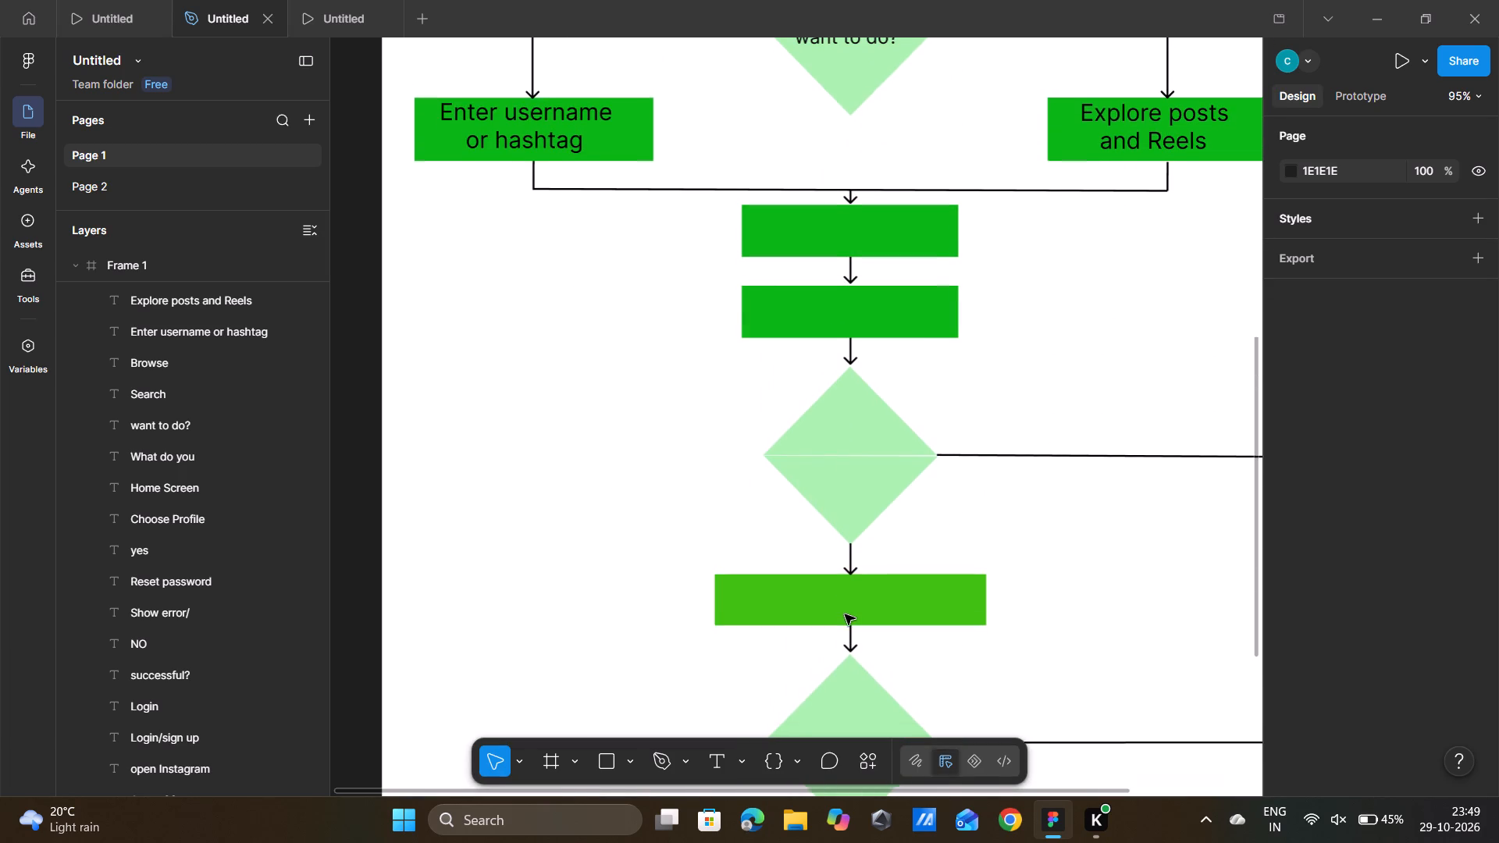
Look over the flowchart from the open Instagram shape down to the last rounded shape to review the unlabelled boxes.
scroll(845, 614, "down", 1)
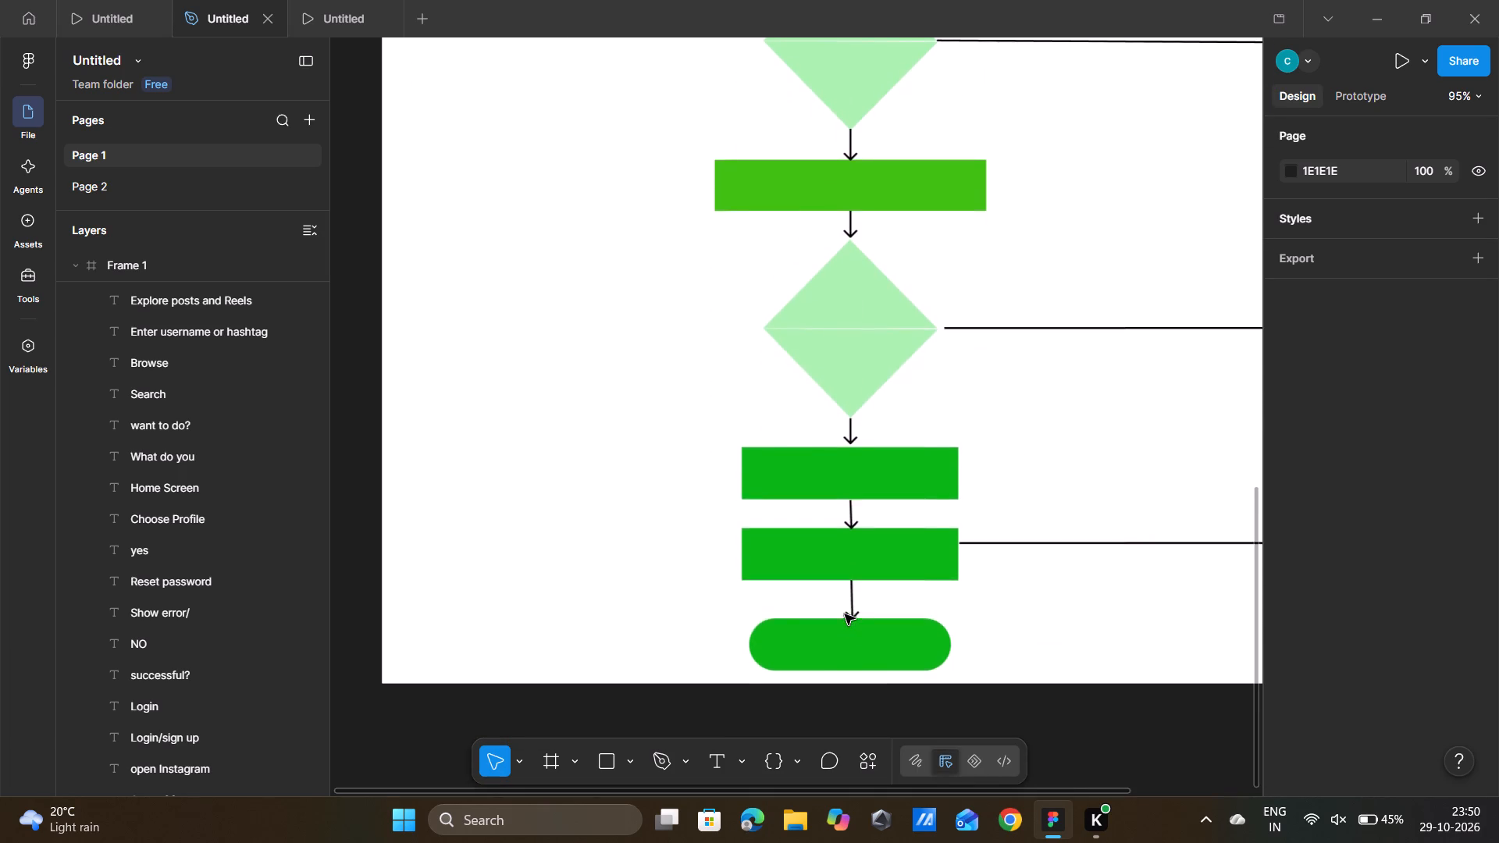
scroll(845, 614, "down", 1)
scroll(845, 614, "up", 1)
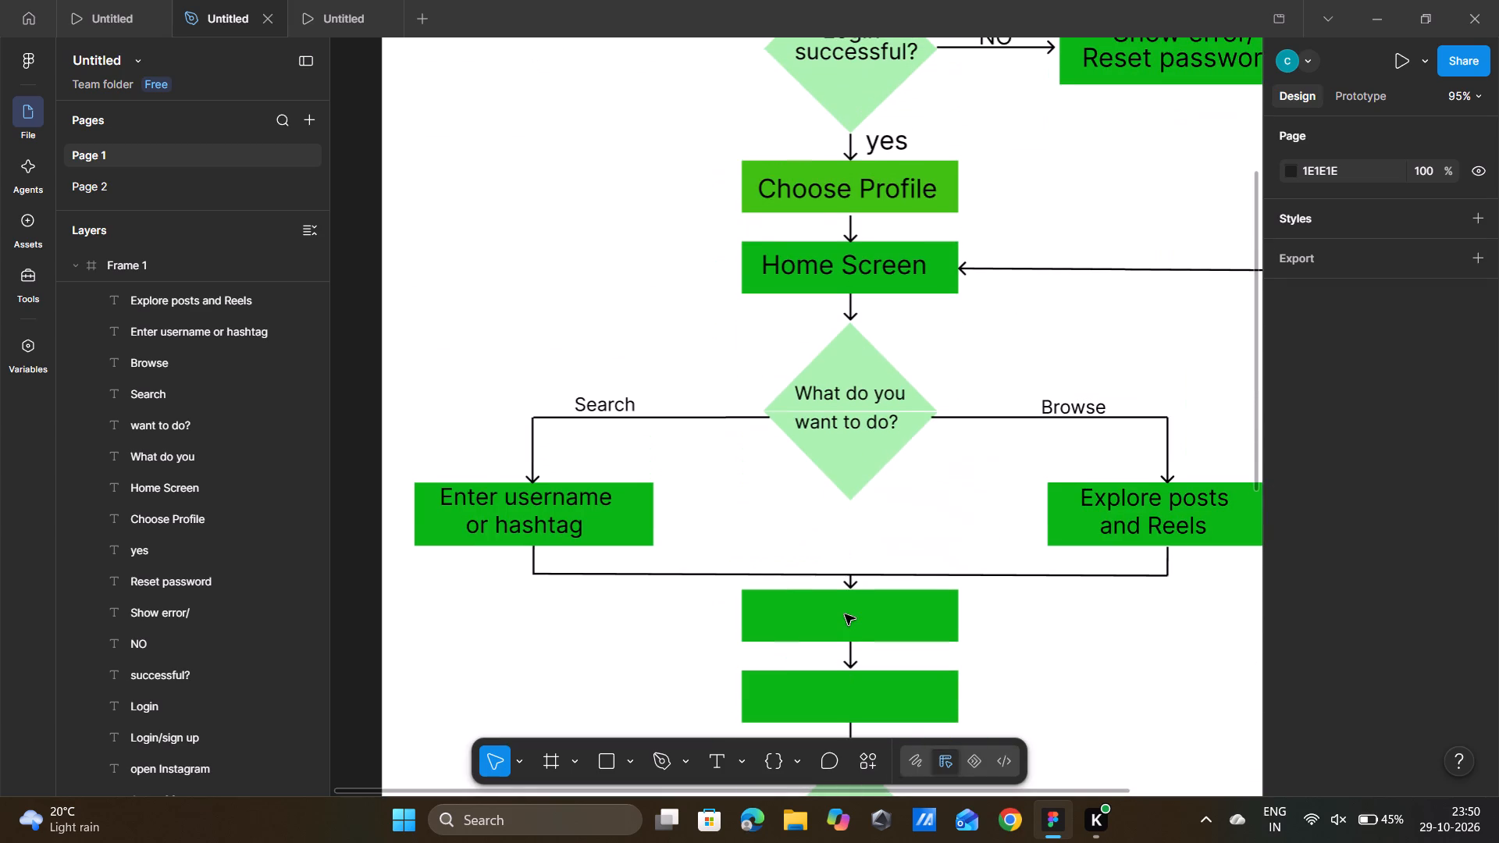
scroll(845, 614, "up", 1)
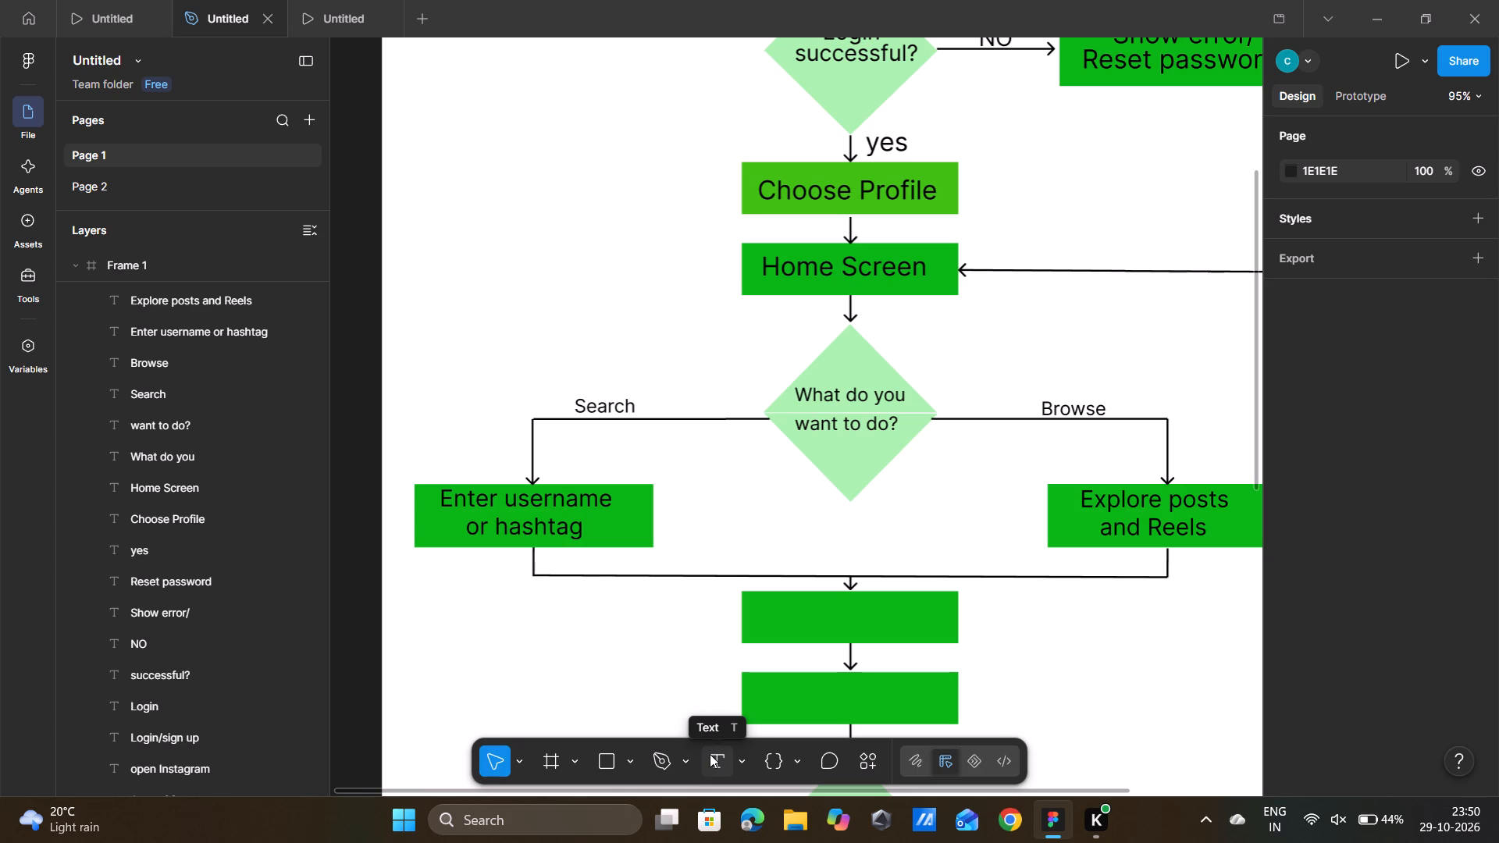
scroll(710, 754, "down", 1)
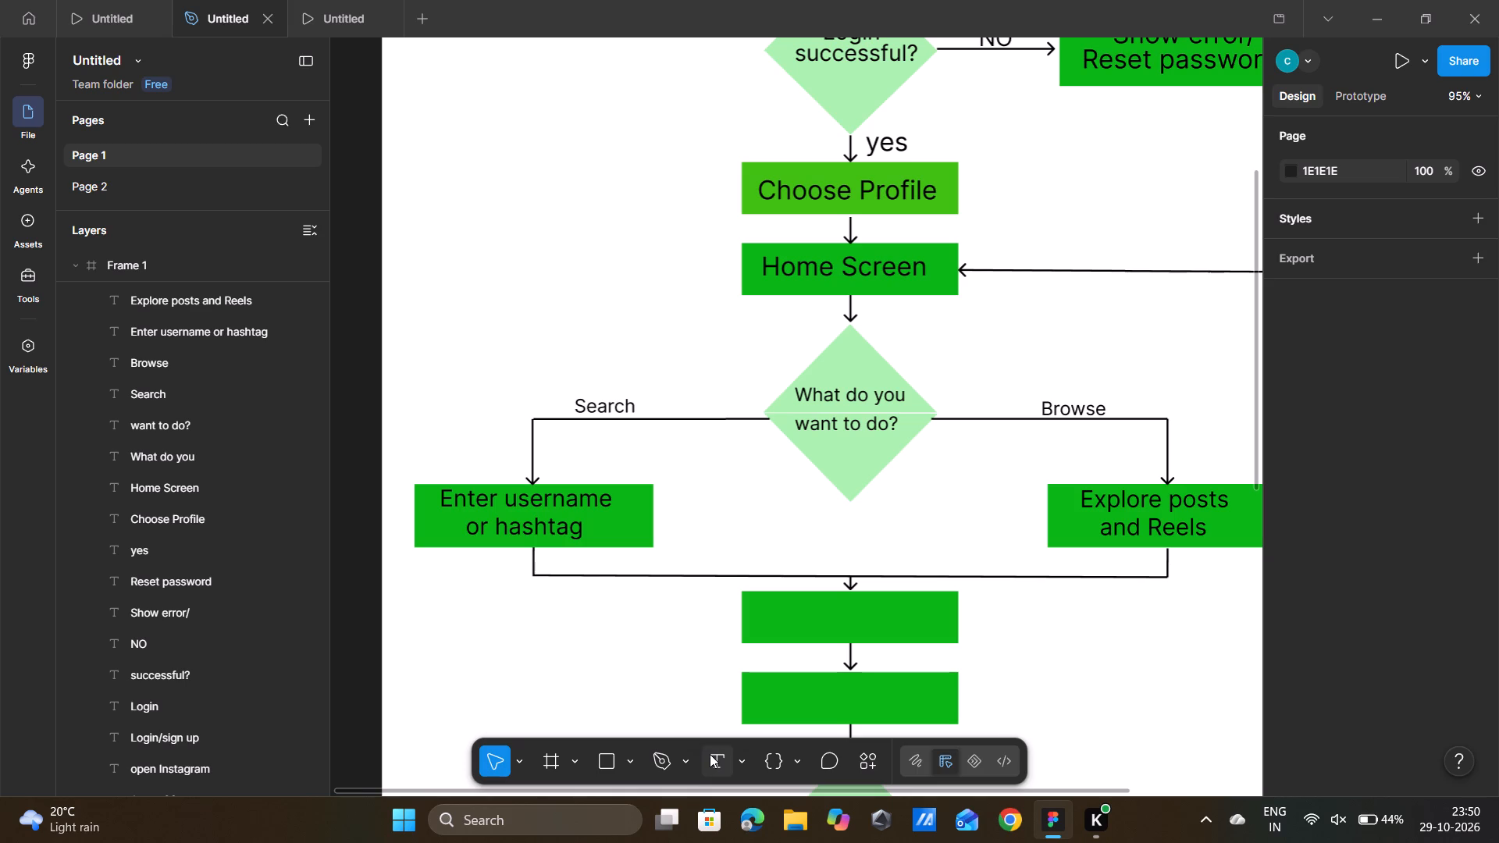
scroll(710, 754, "down", 1)
scroll(758, 491, "down", 1)
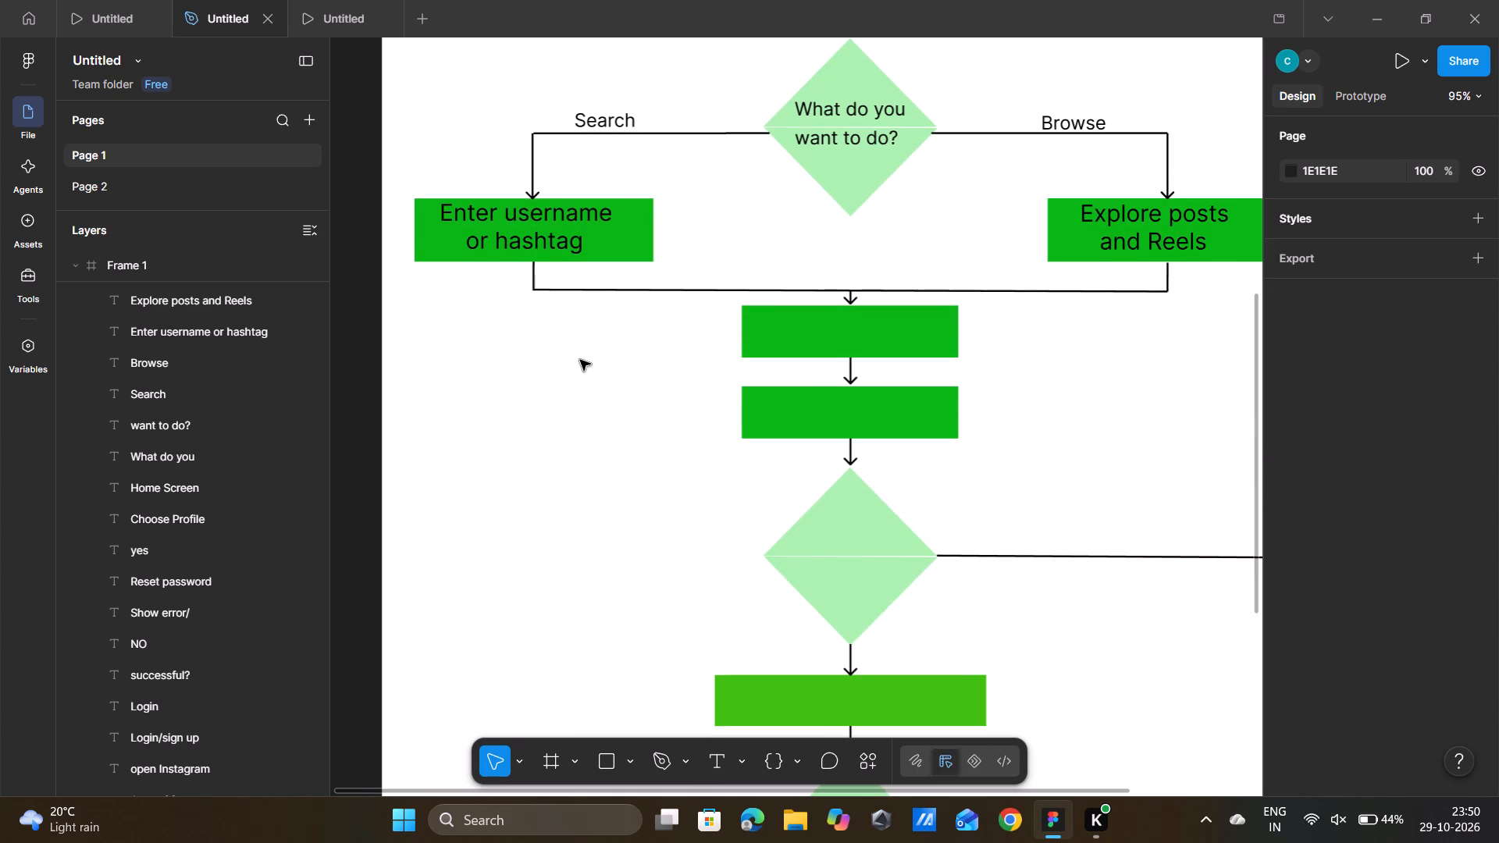
scroll(581, 364, "up", 3)
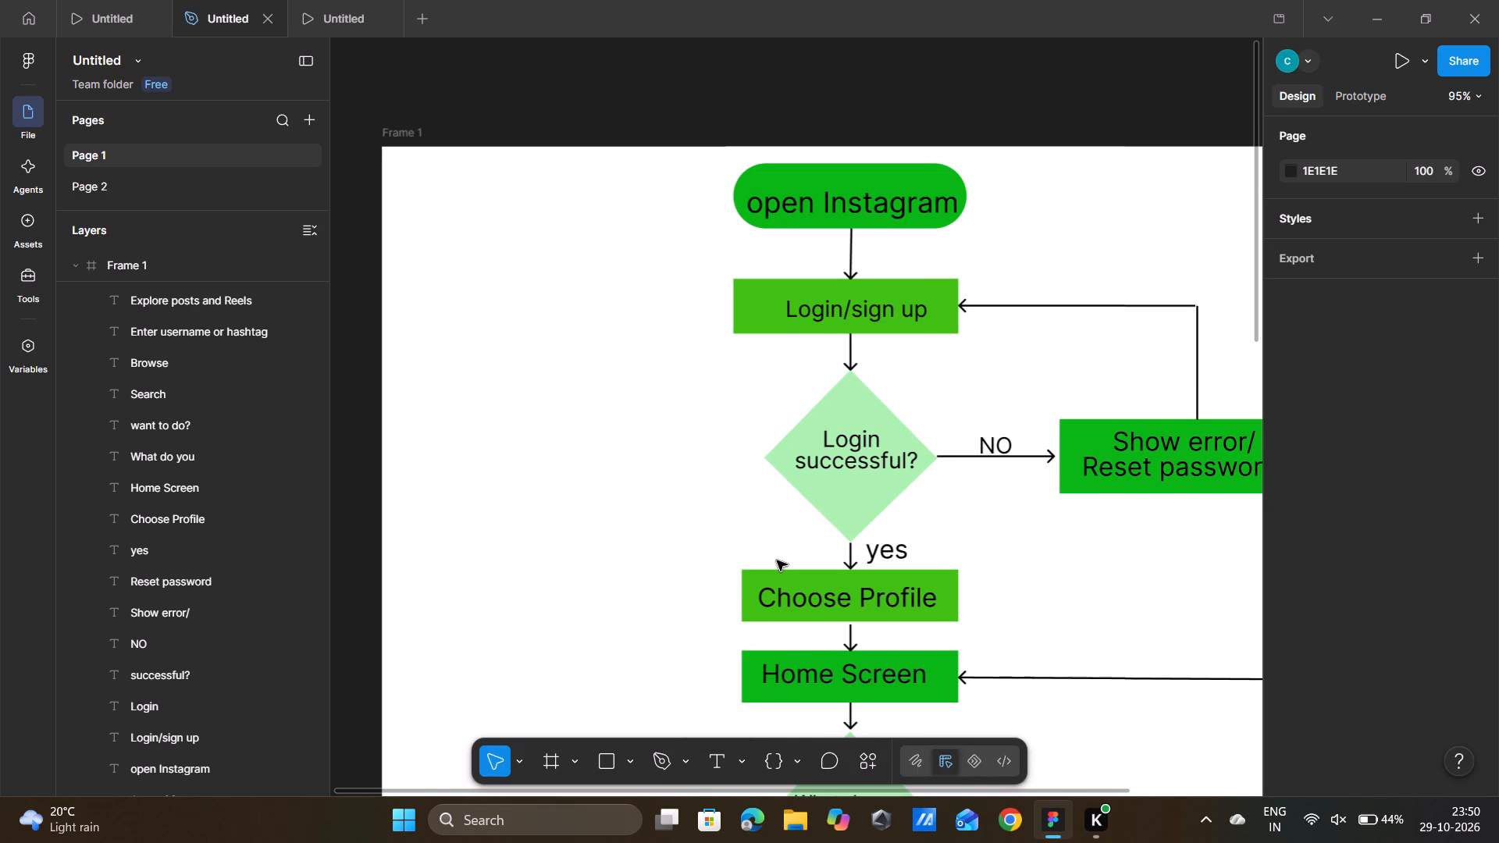
scroll(777, 560, "down", 4)
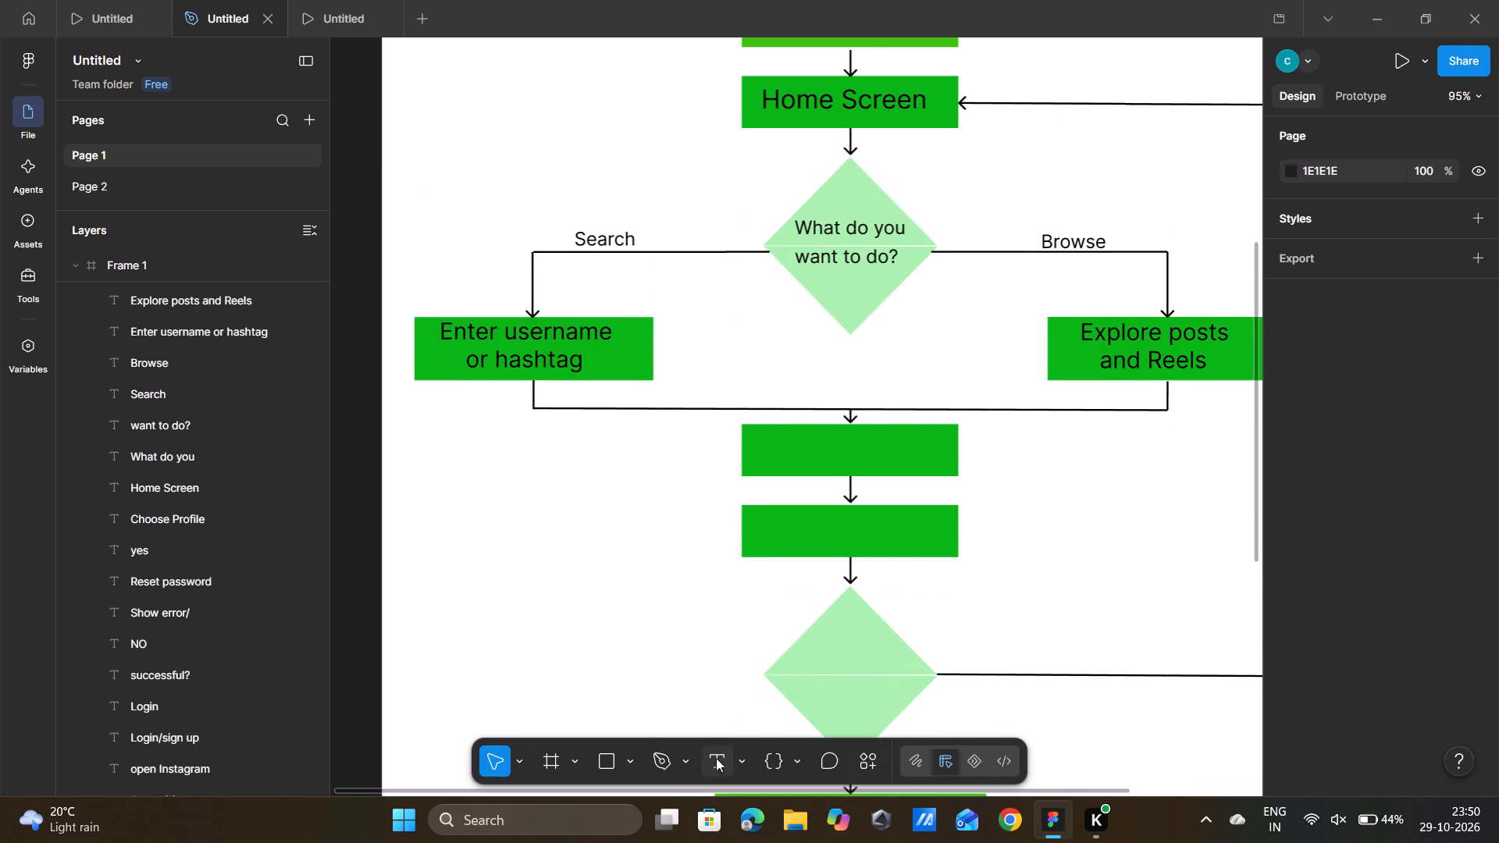
Draw a text box about 241 × 51 in the empty area beside the Choose Profile box.
left_click(714, 768)
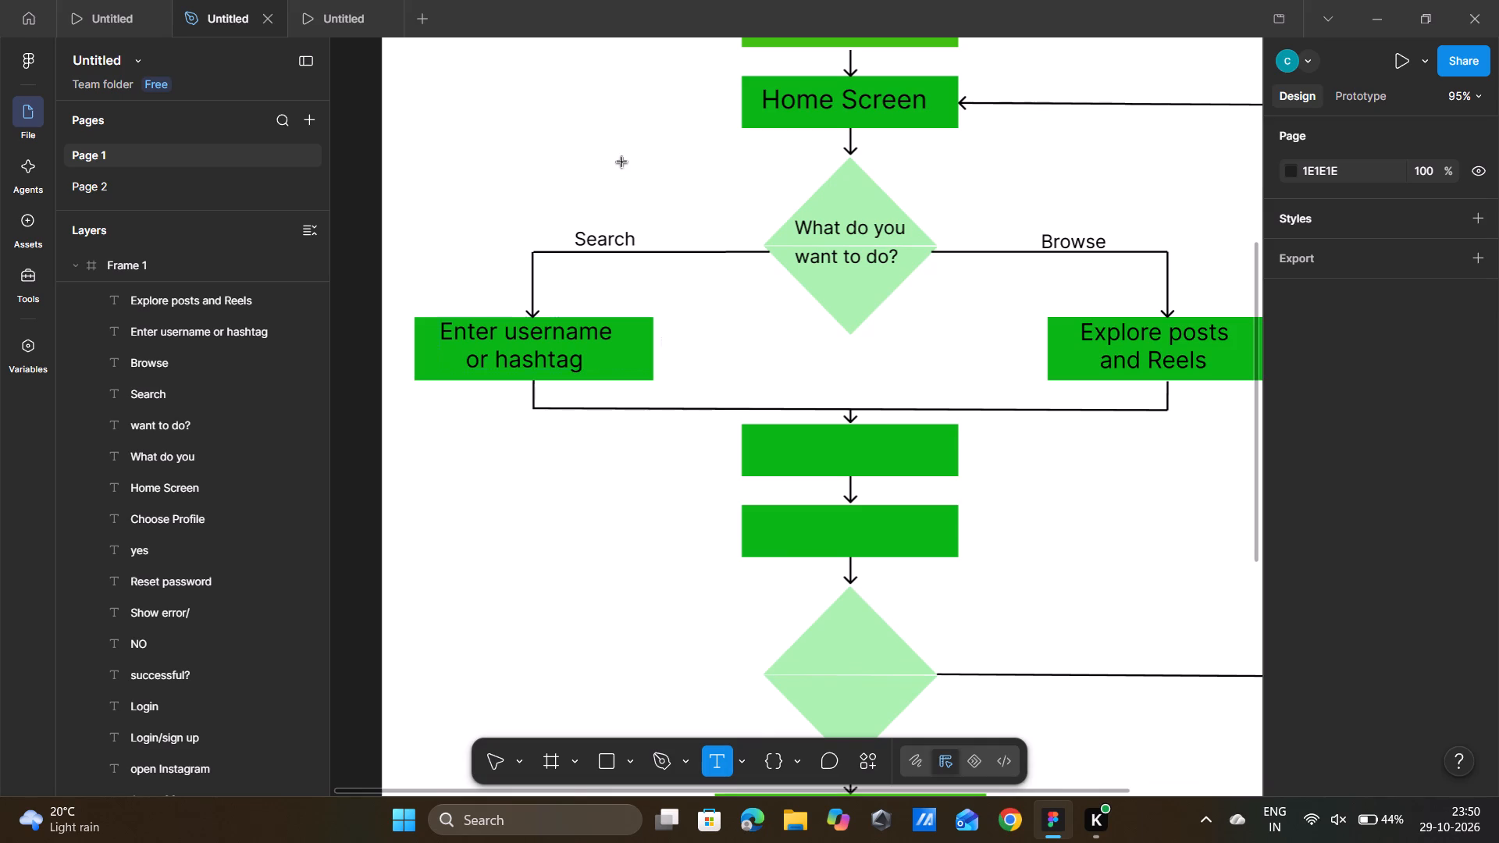
scroll(620, 162, "up", 1)
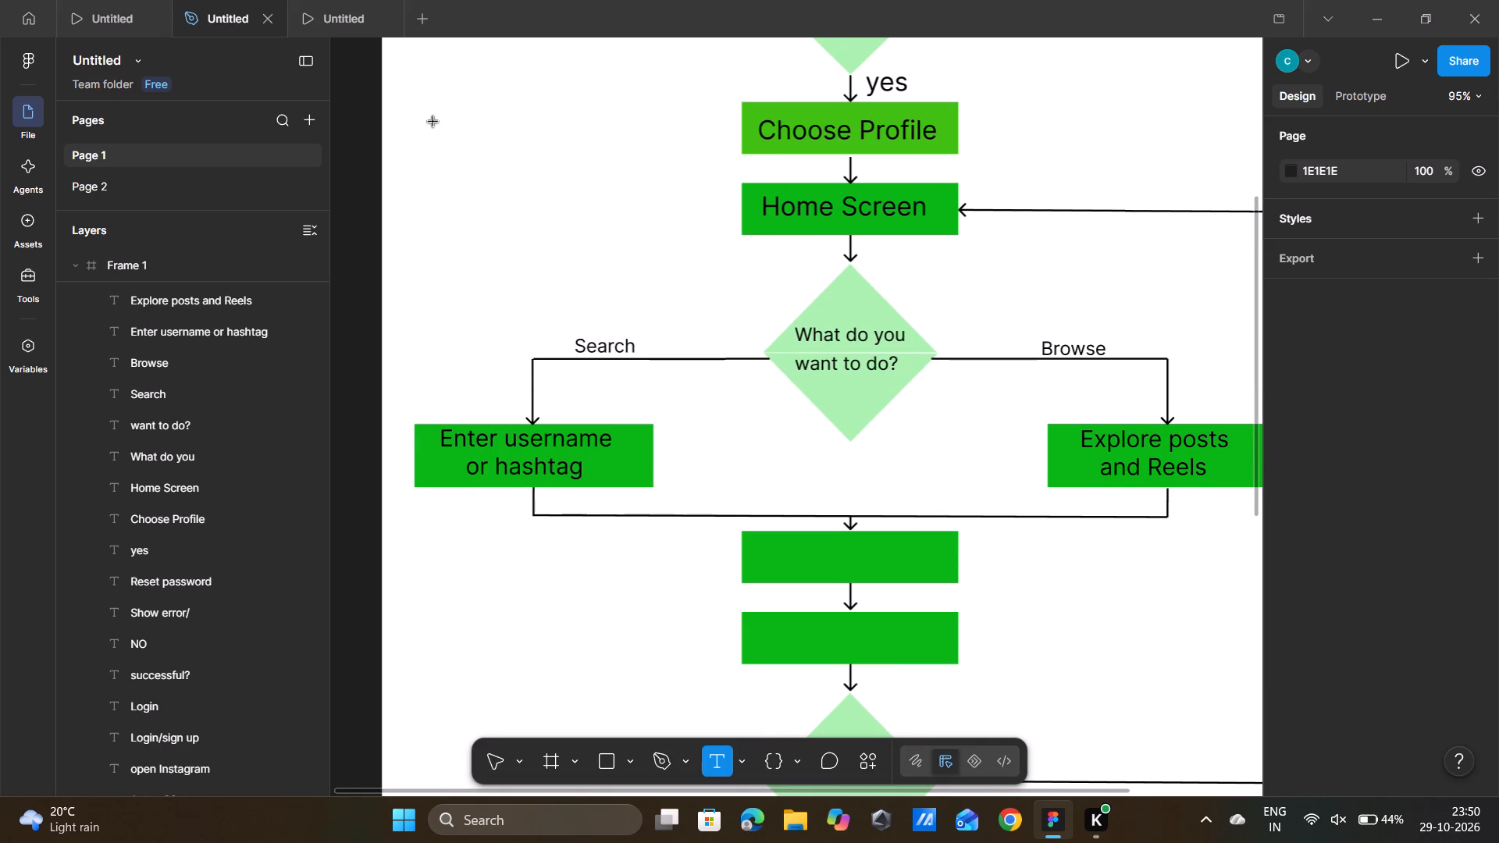
left_click_drag(433, 122, 457, 127)
left_click_drag(457, 127, 648, 156)
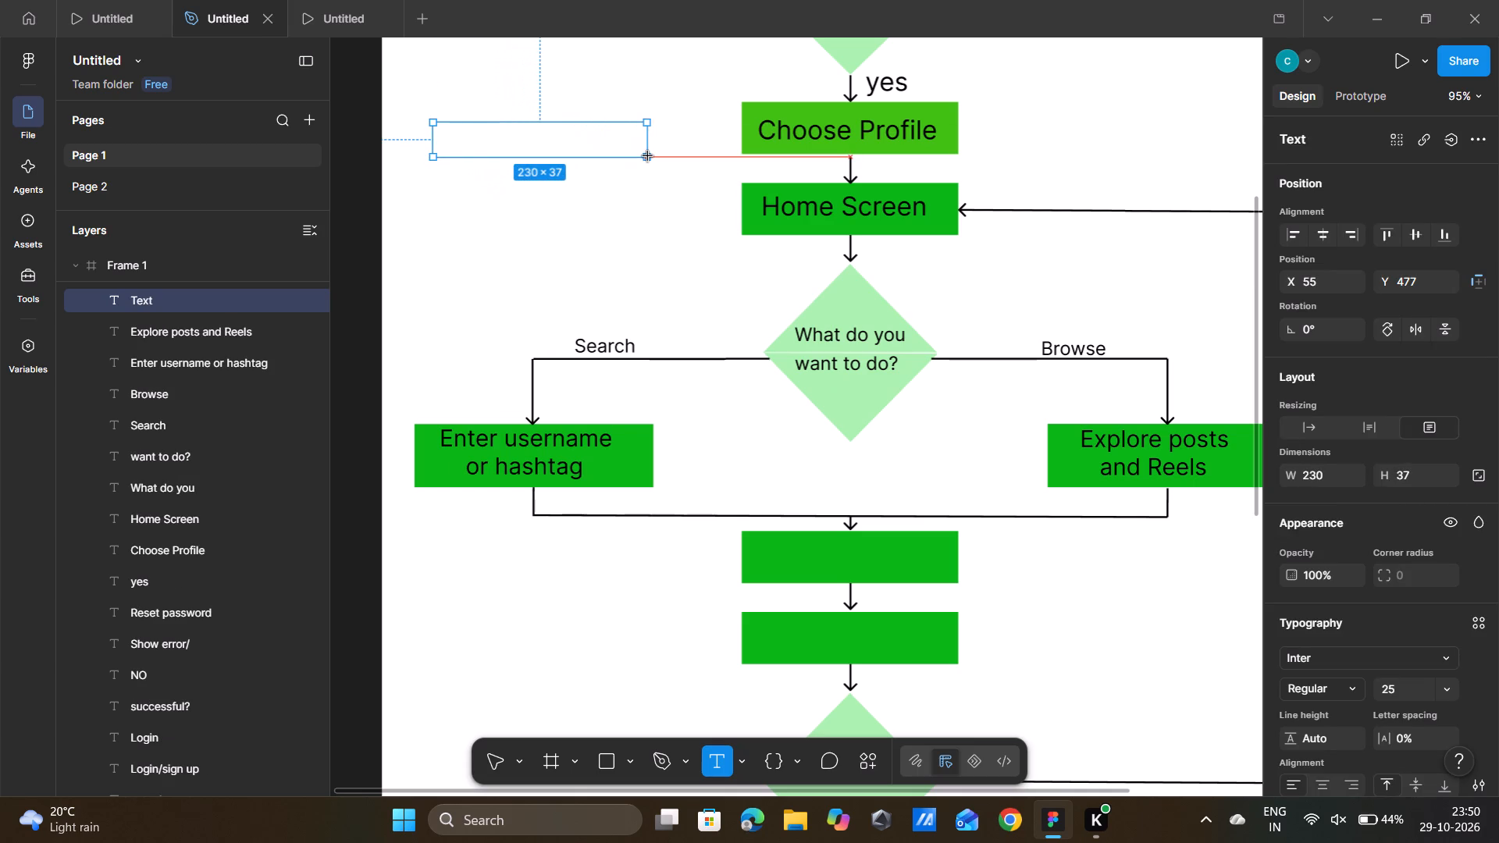
left_click_drag(648, 156, 650, 163)
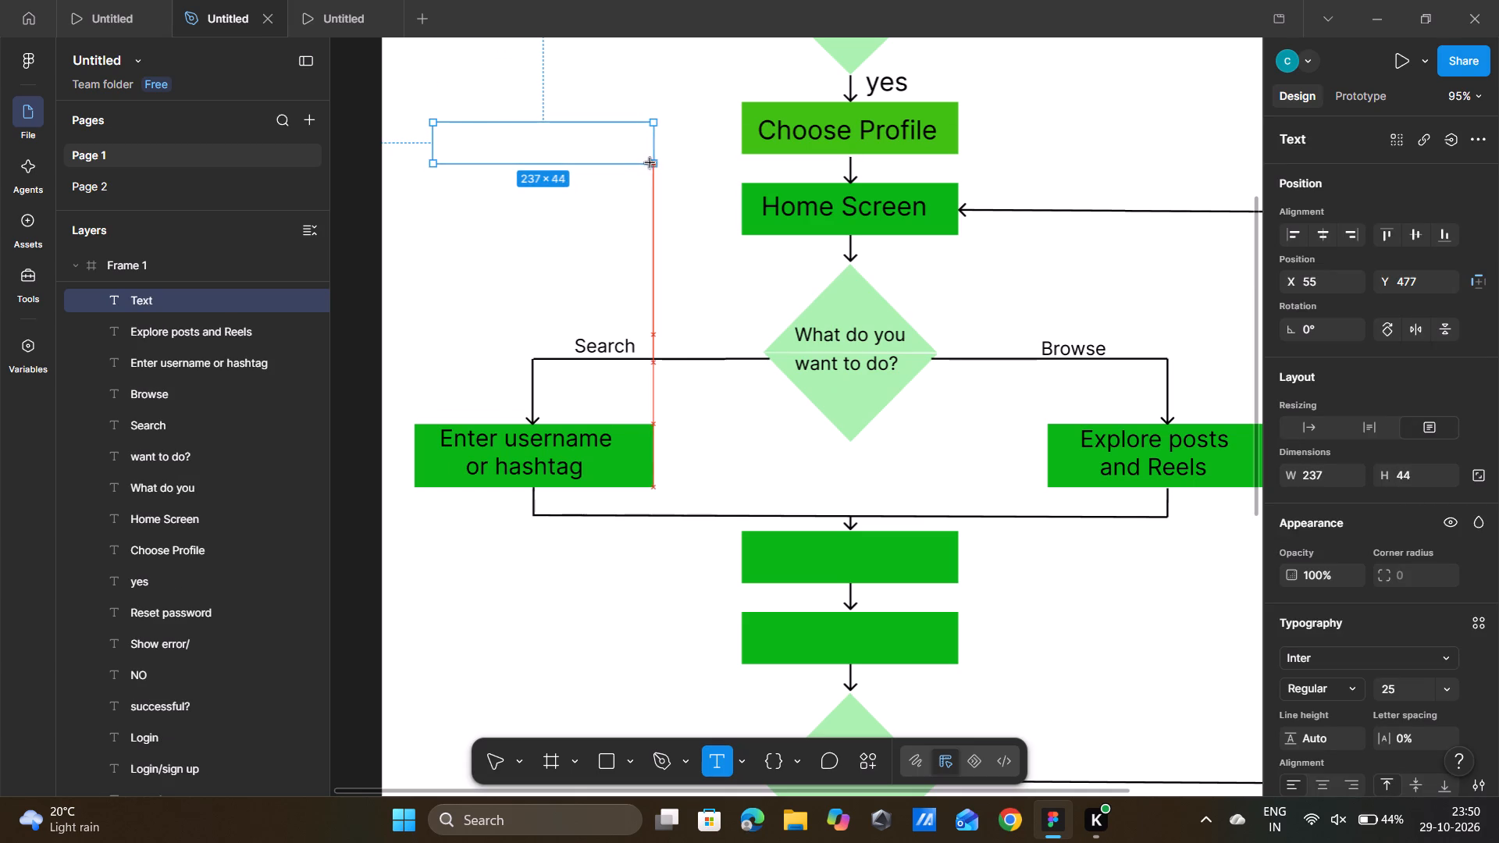
left_click_drag(650, 163, 657, 162)
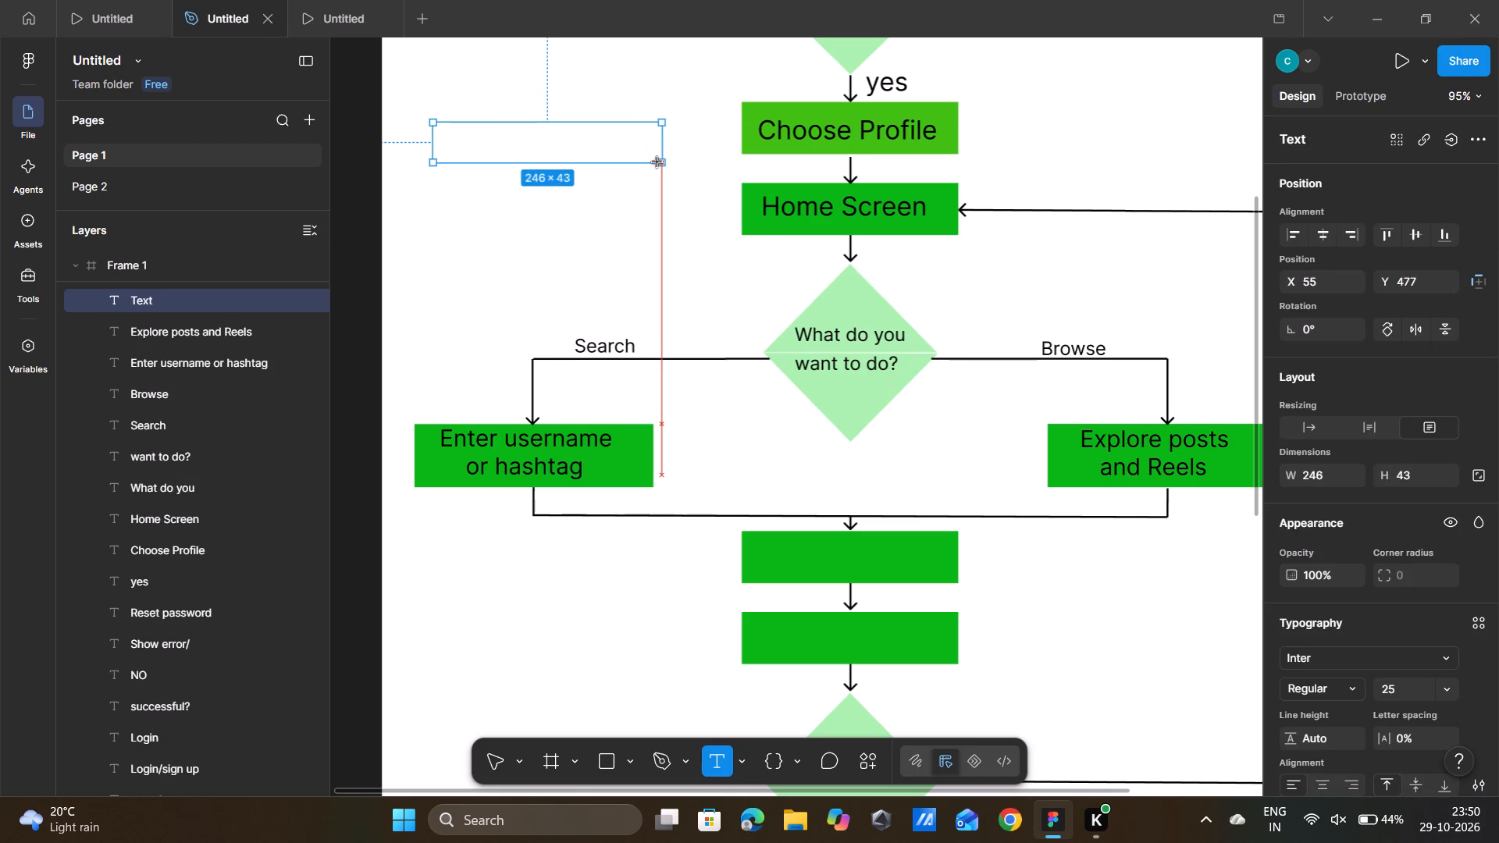
left_click_drag(657, 162, 657, 166)
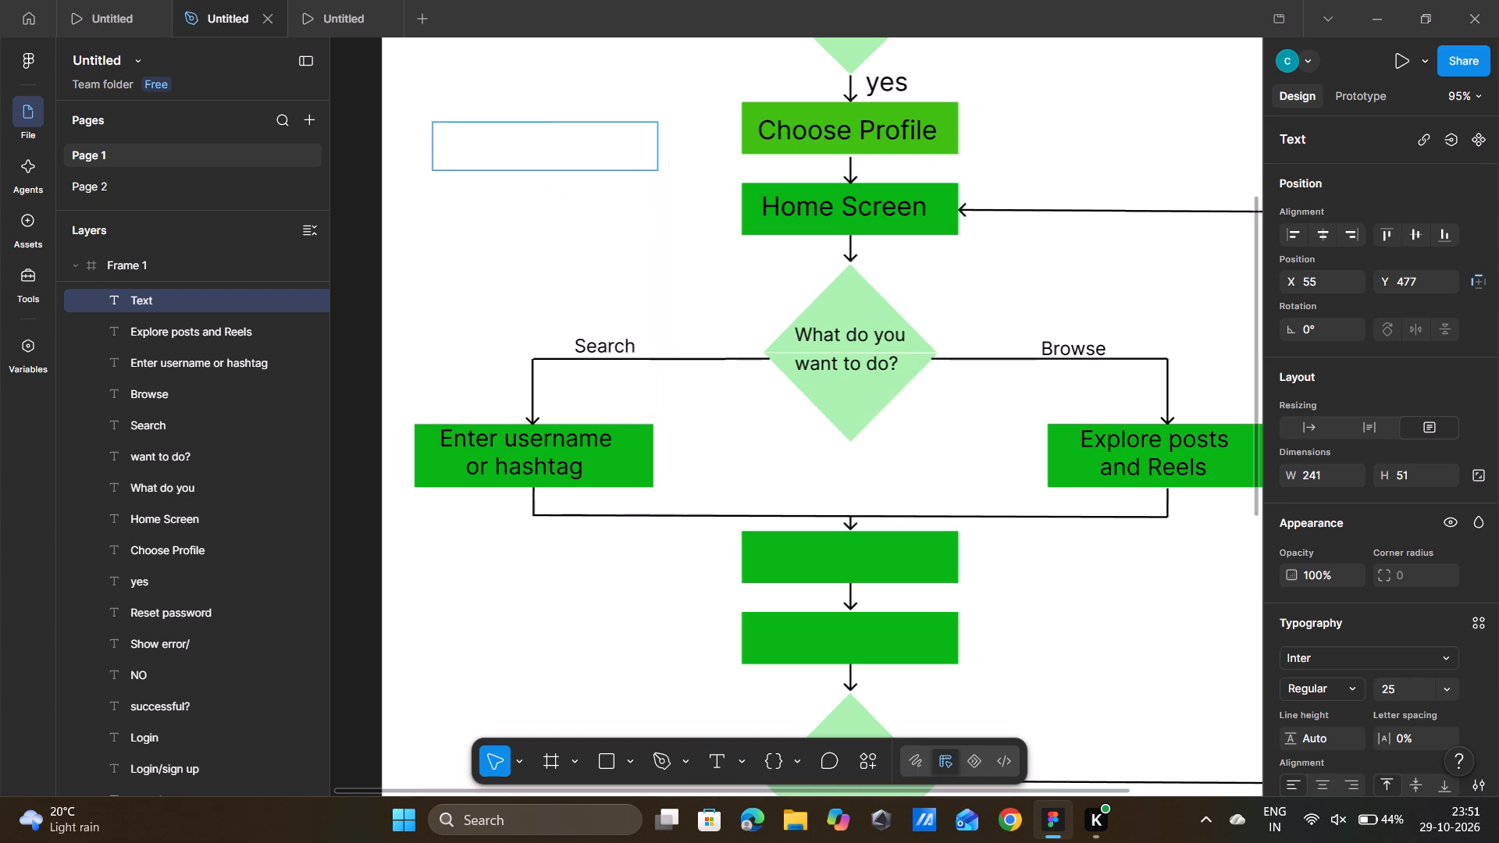
Enter select post/Reel in the new text box, with a capital R in Reel.
type("selec")
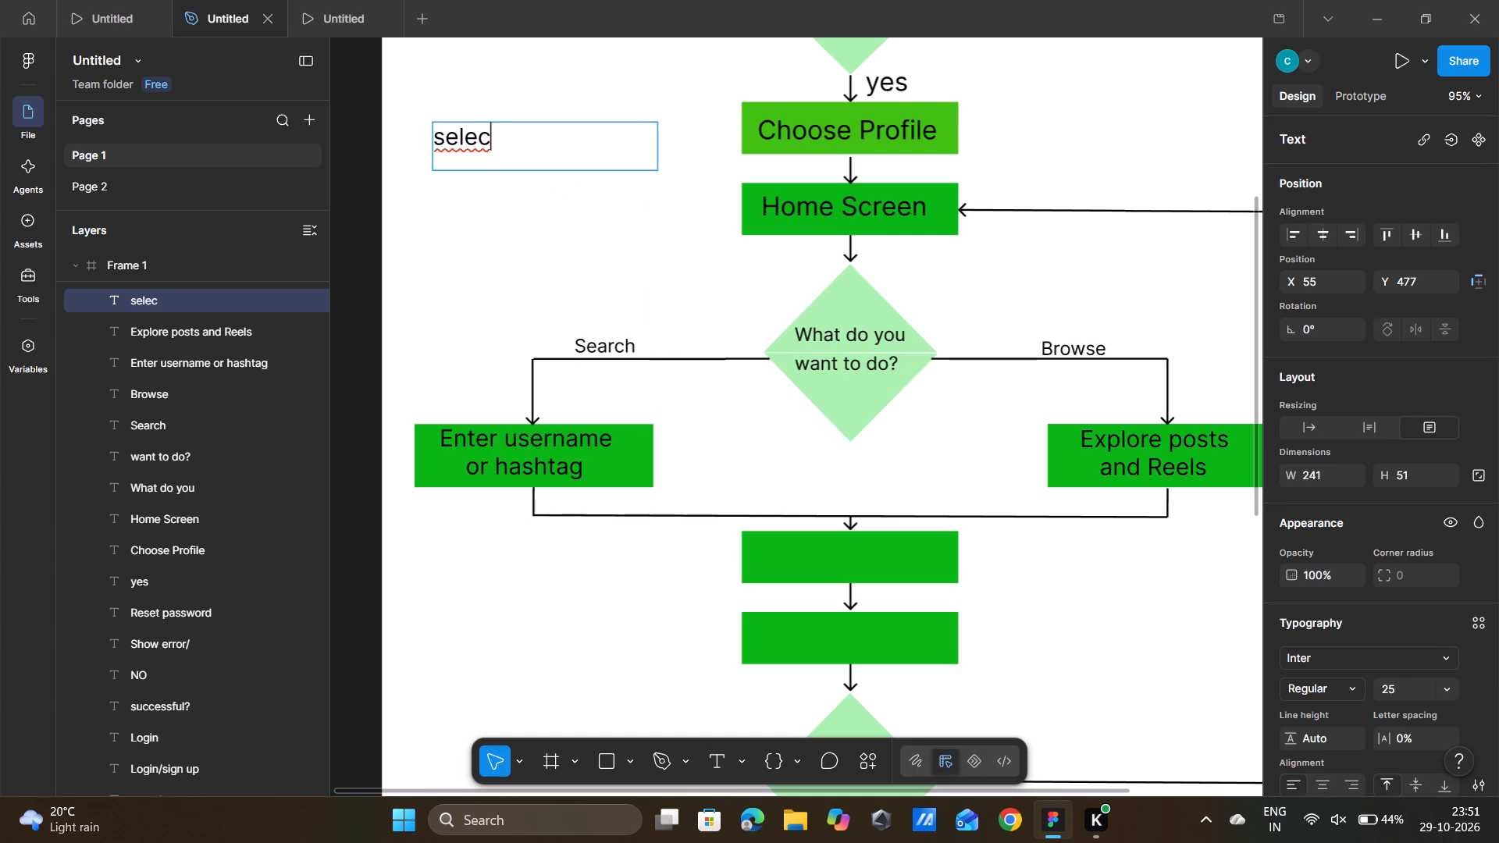
key("t")
key("space")
type("post")
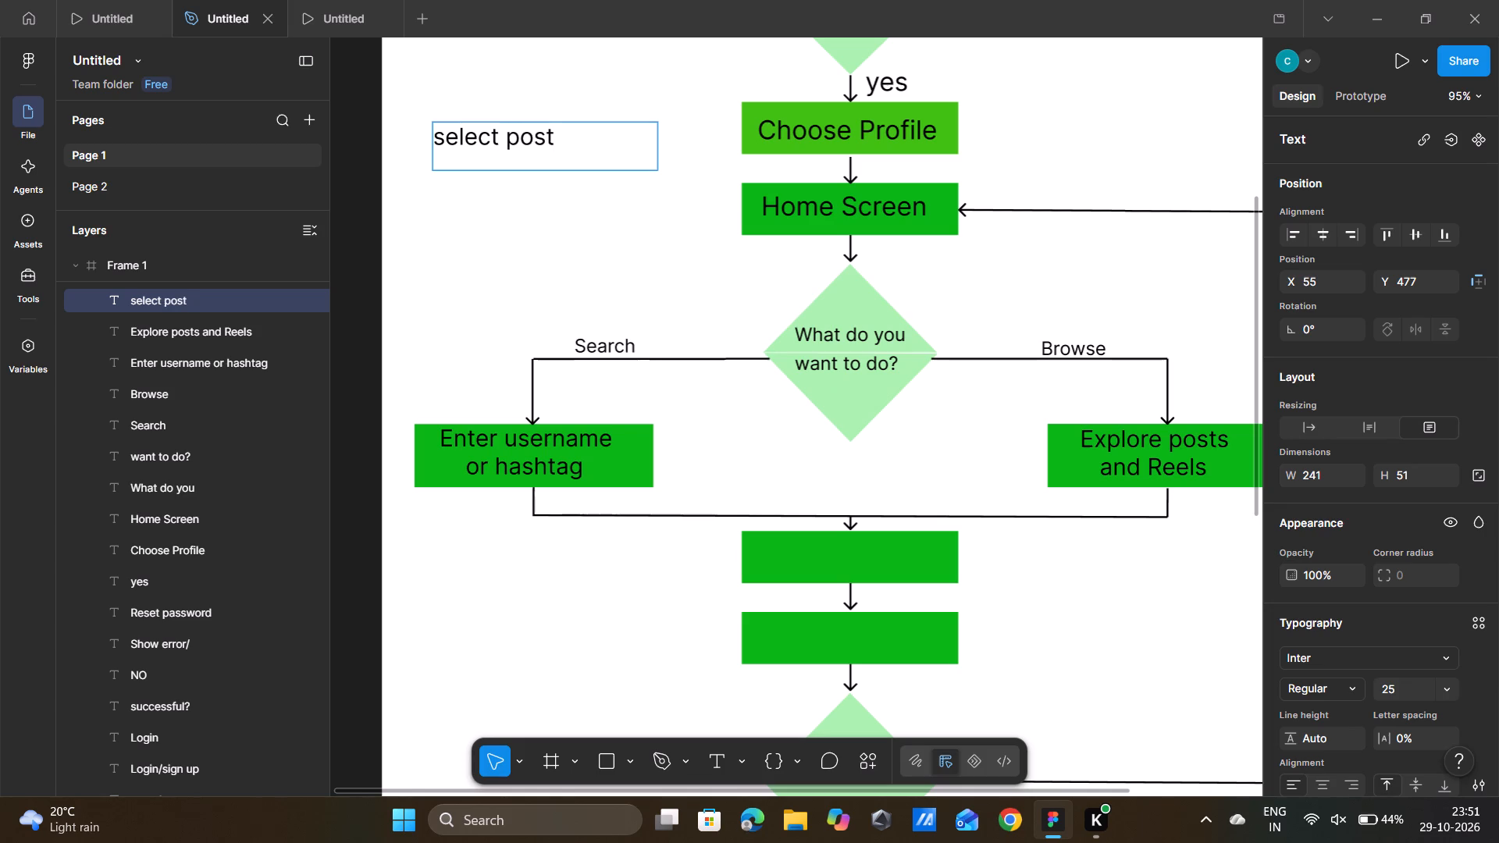
key("slash")
type("reel")
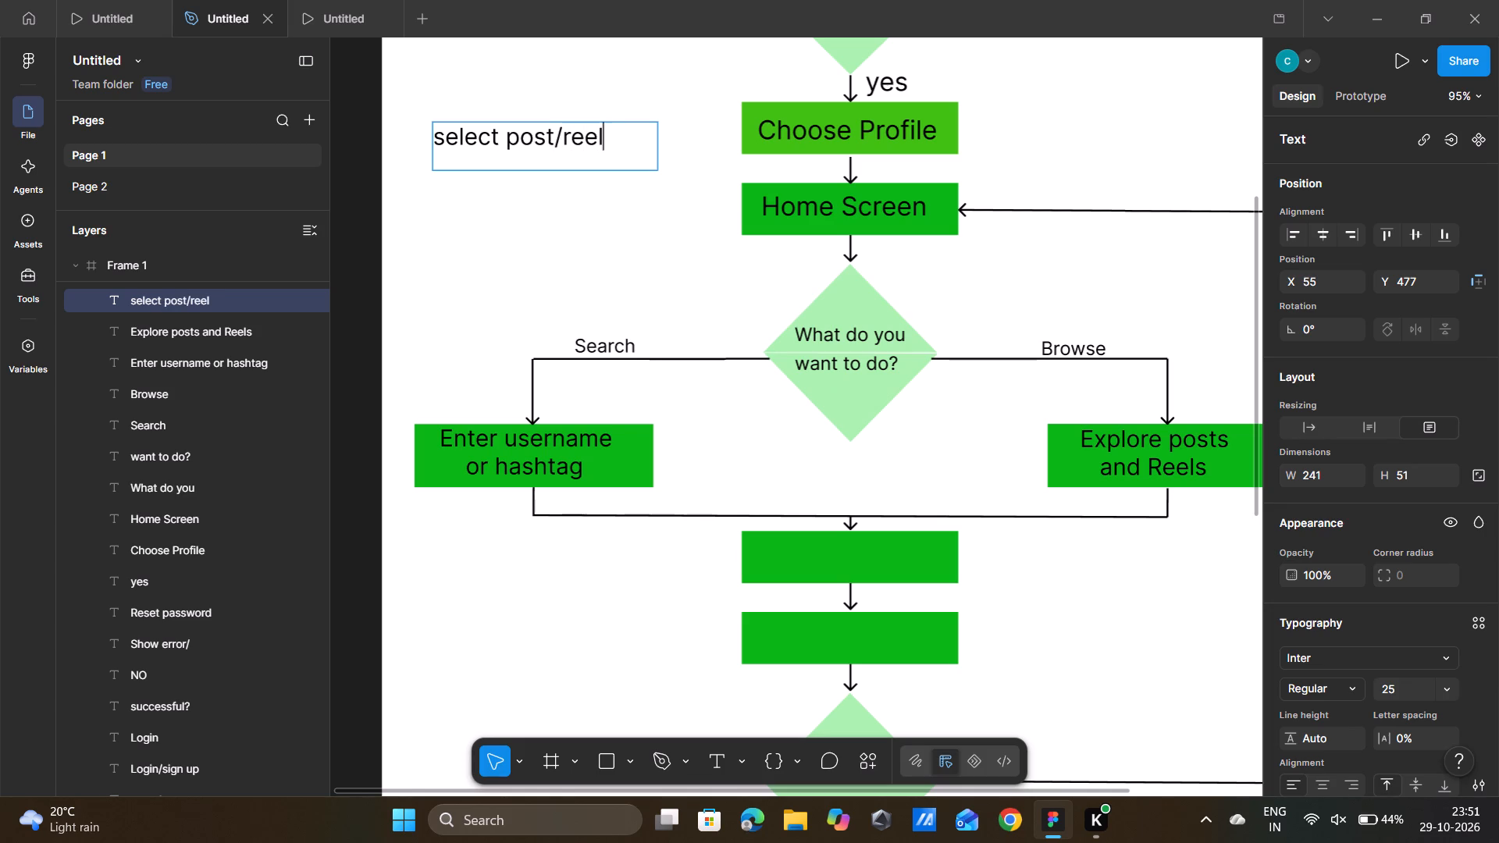
left_click(574, 140)
key("BackSpace")
key("shift+r")
double_click(501, 198)
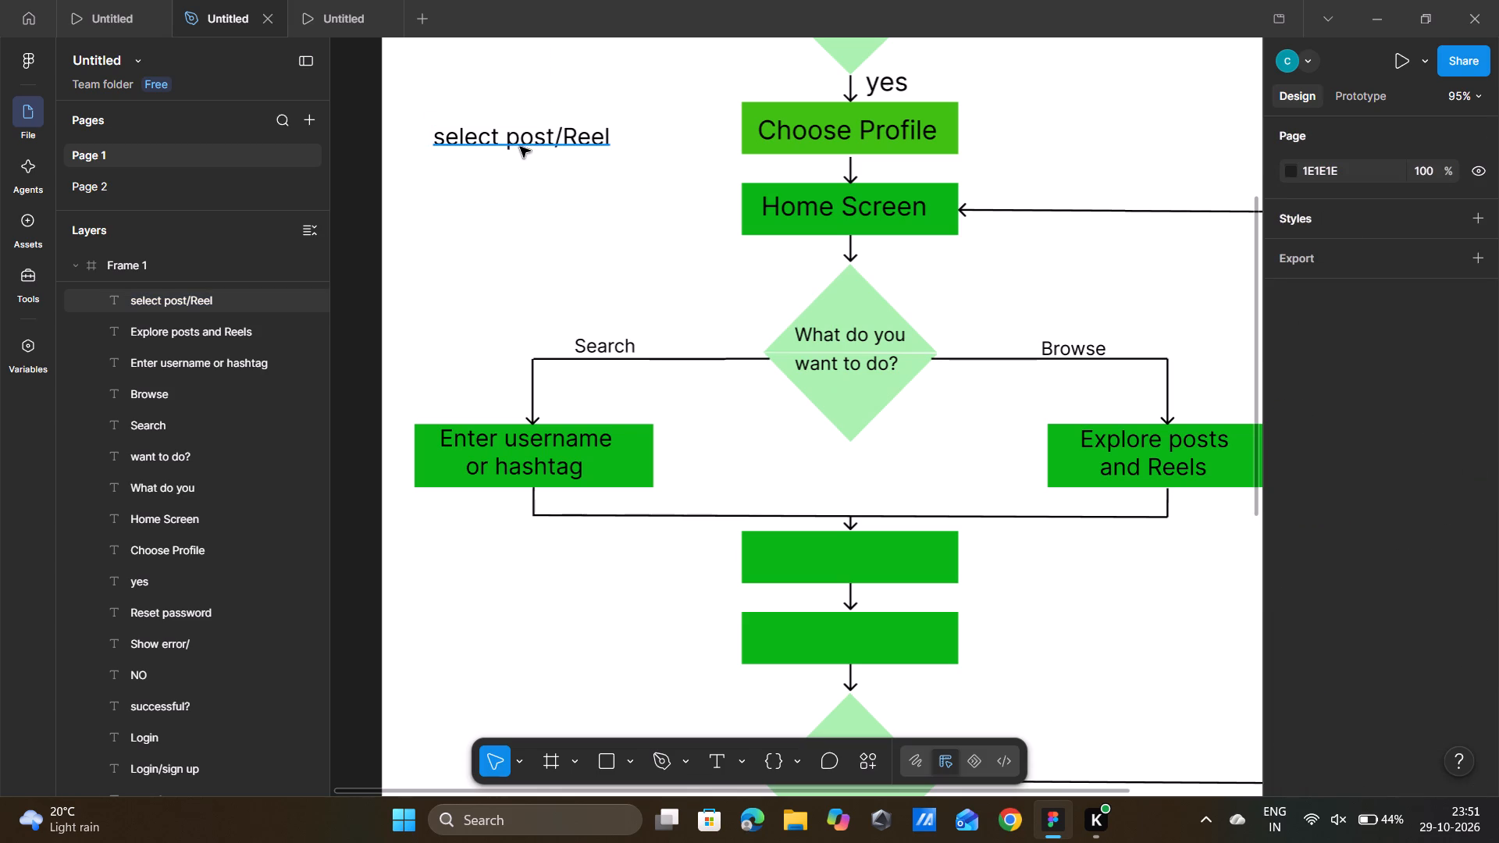
Move the select post/Reel text onto the first empty green box below the merged Search and Browse branches, at about X 404, Y 929.
left_click_drag(517, 137, 805, 535)
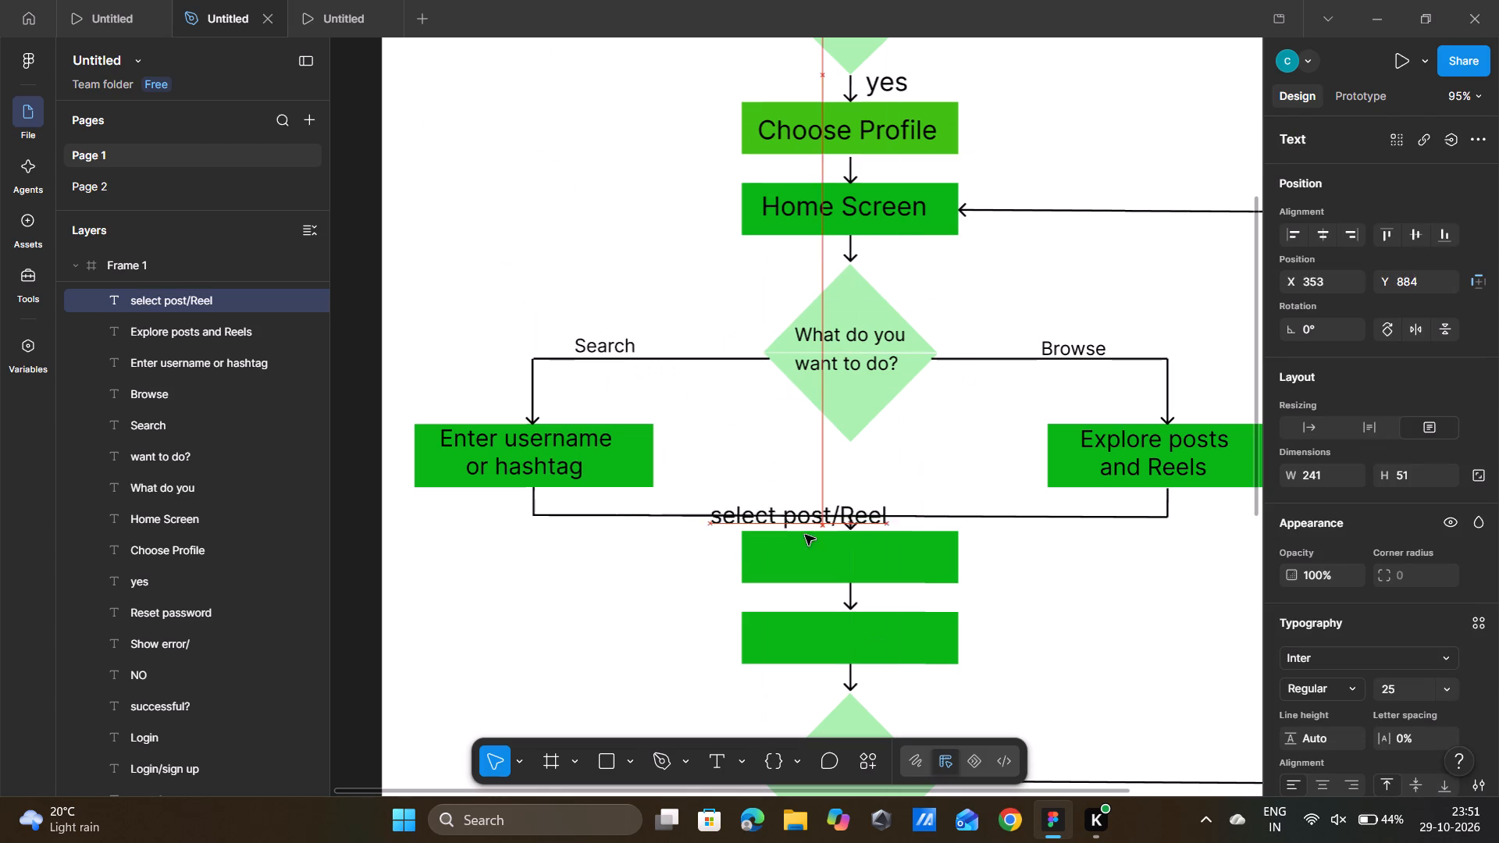
left_click_drag(805, 535, 836, 550)
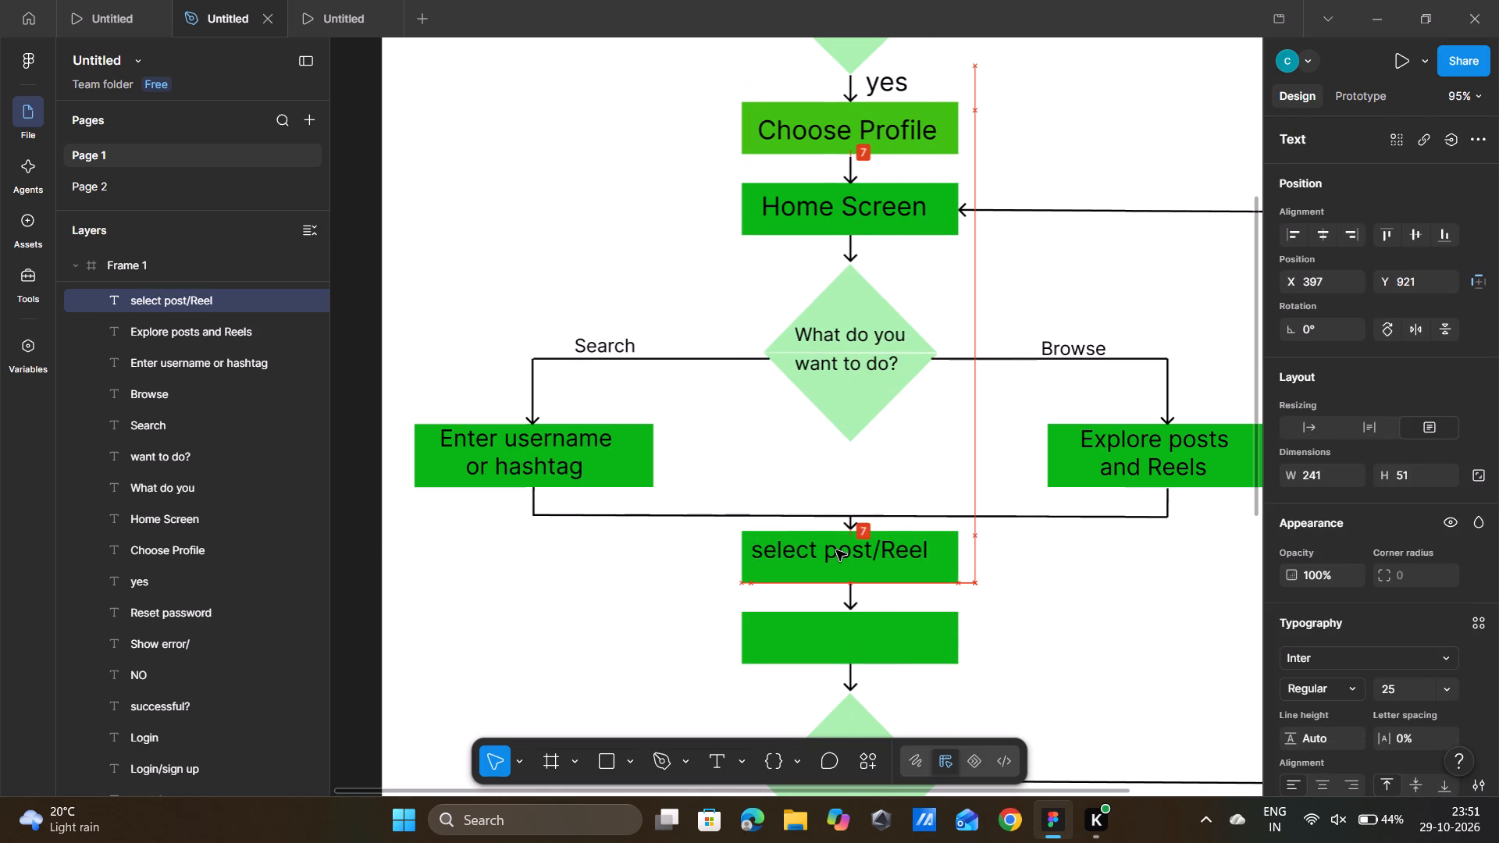
left_click_drag(836, 550, 840, 561)
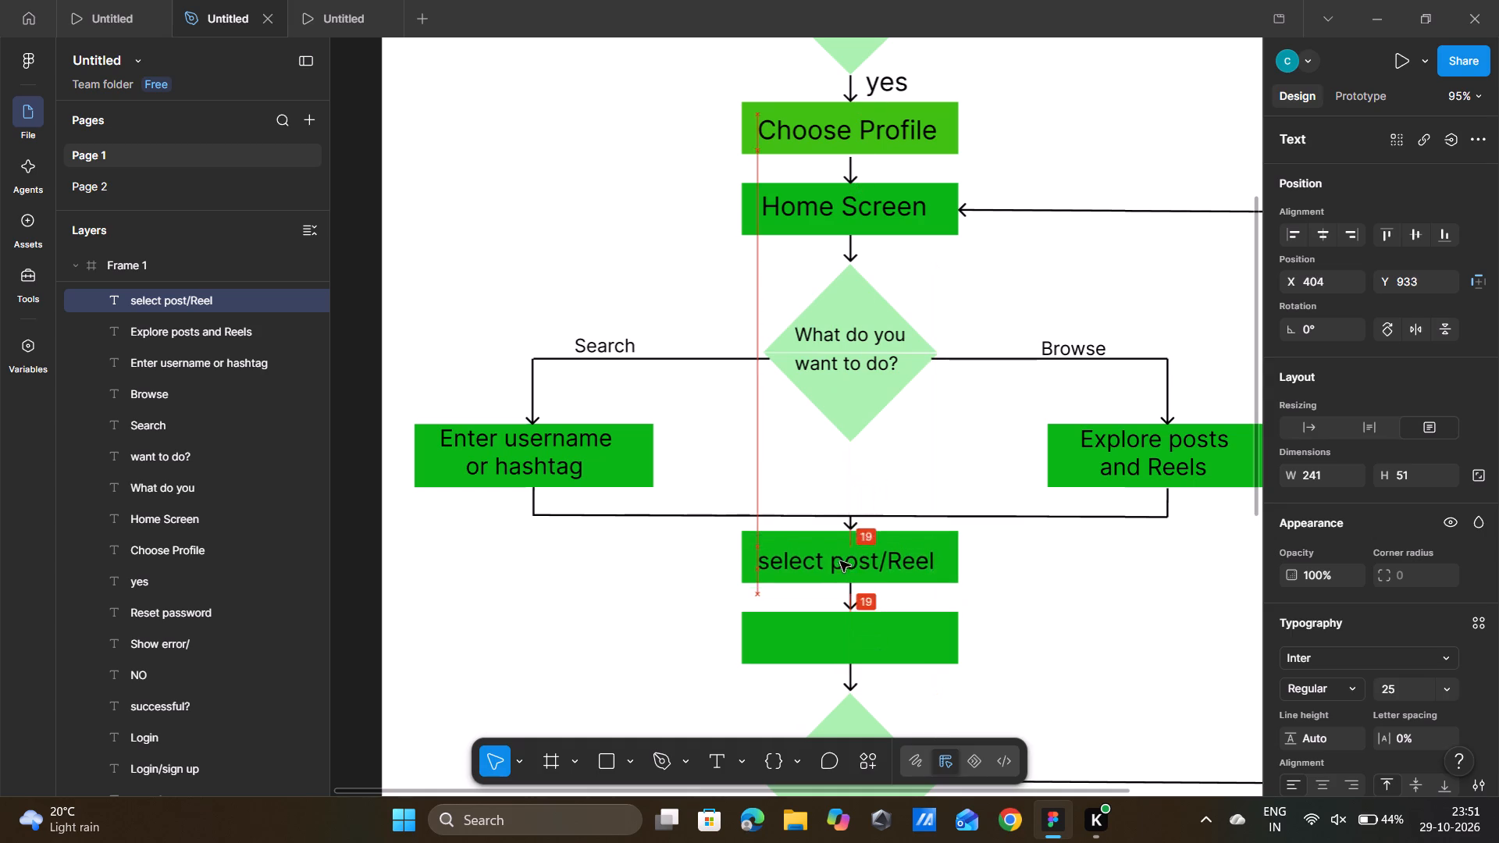
left_click_drag(840, 561, 843, 559)
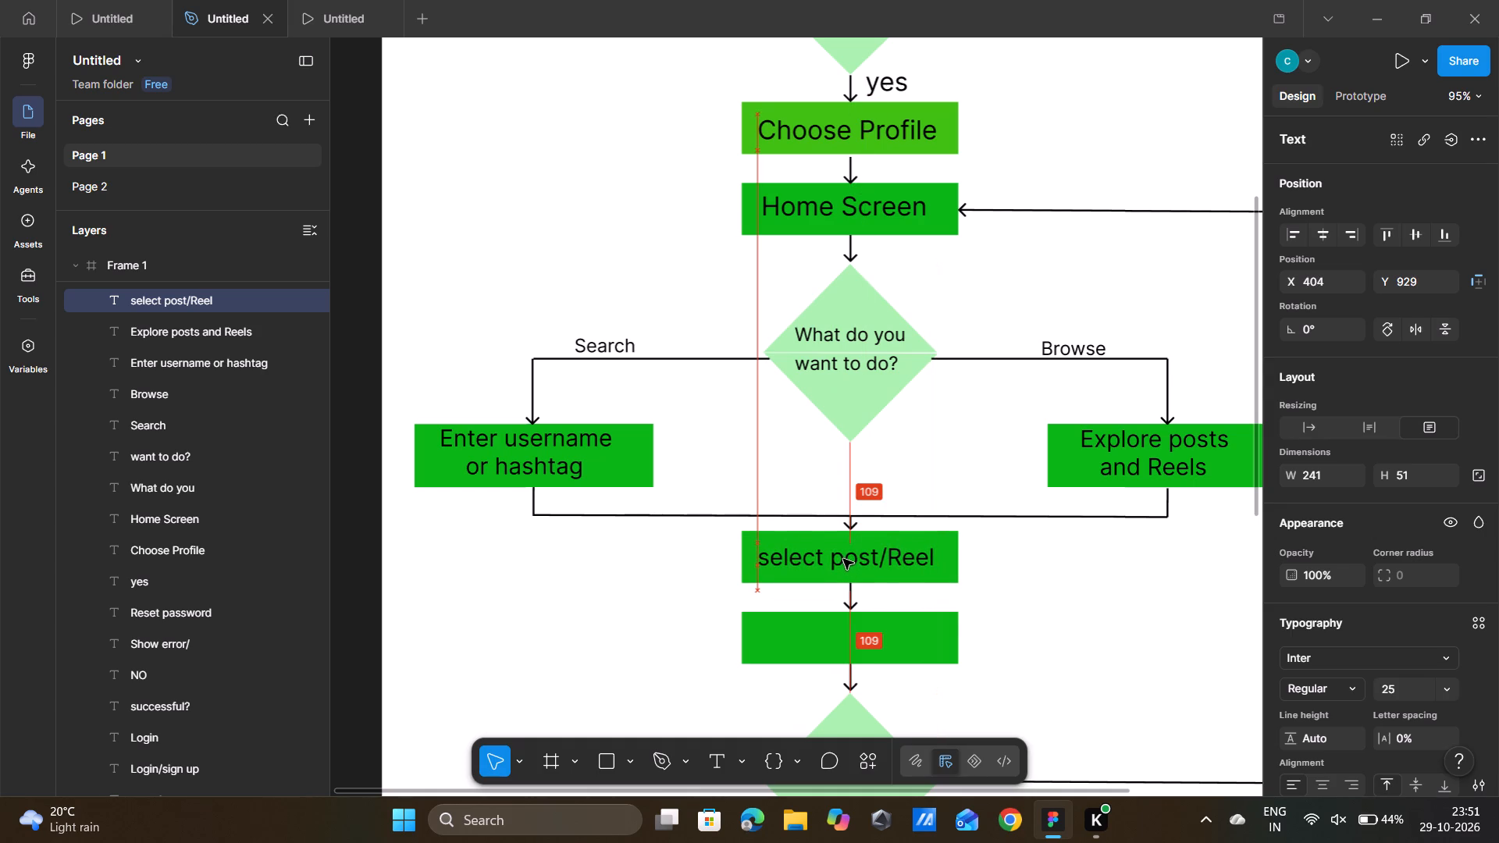
left_click_drag(843, 559, 843, 558)
double_click(521, 177)
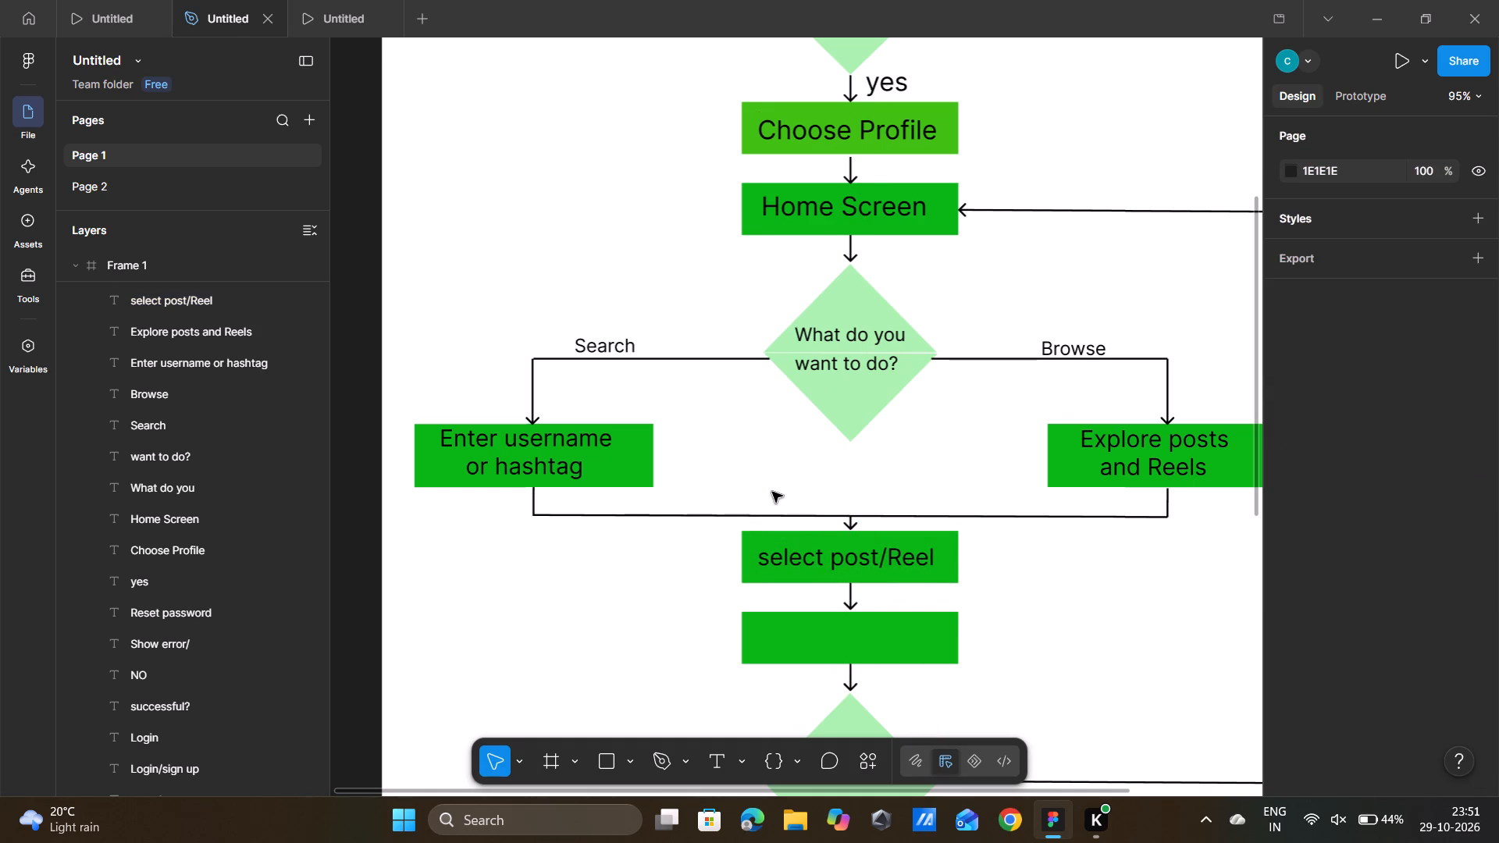
Draw a text box about 208 × 50 in the empty area beside the green box below select post/Reel.
scroll(772, 492, "down", 1)
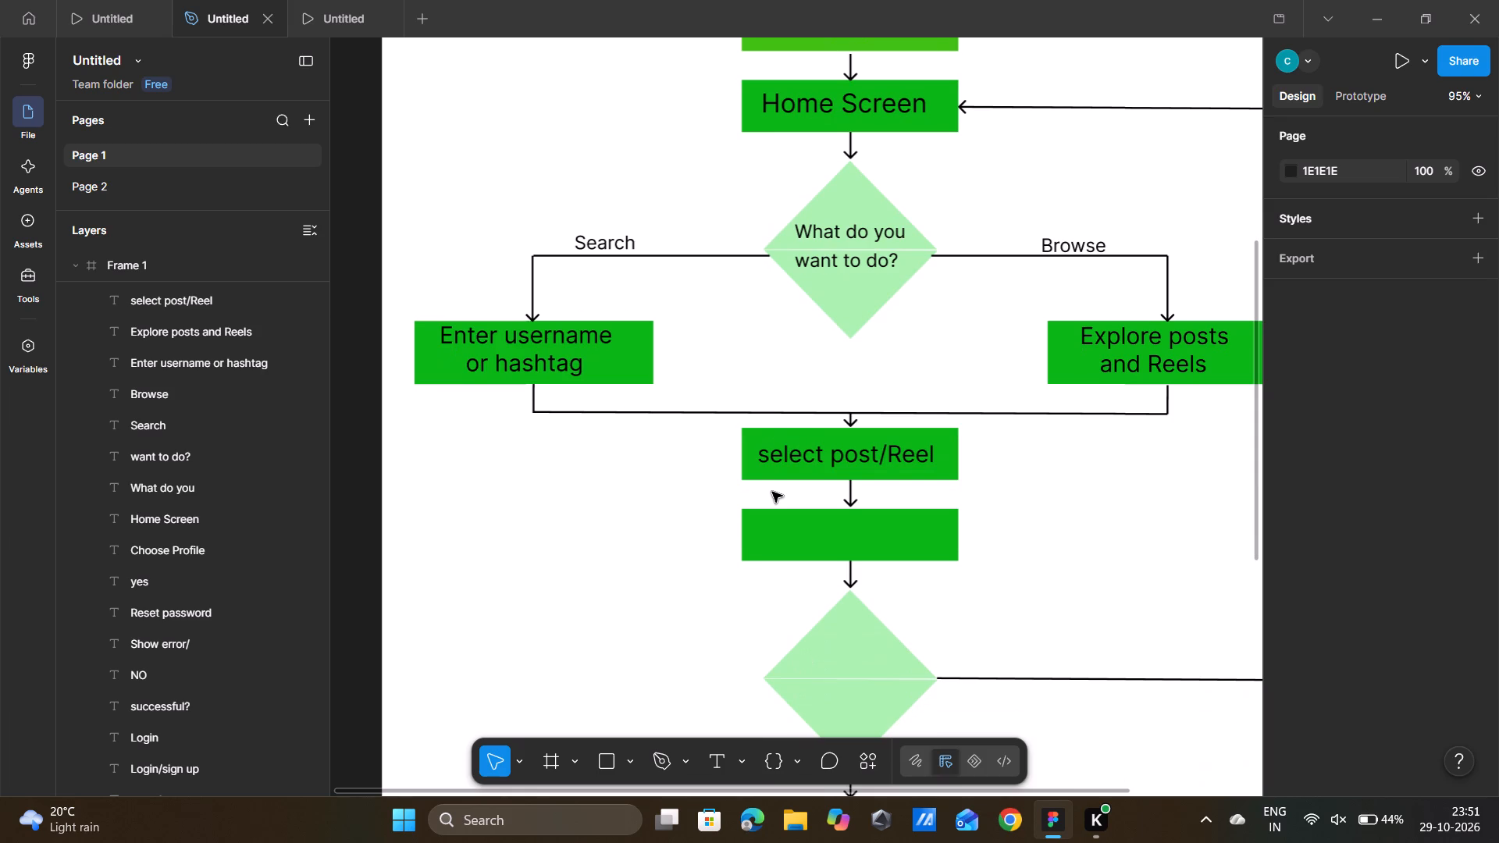
scroll(772, 492, "down", 1)
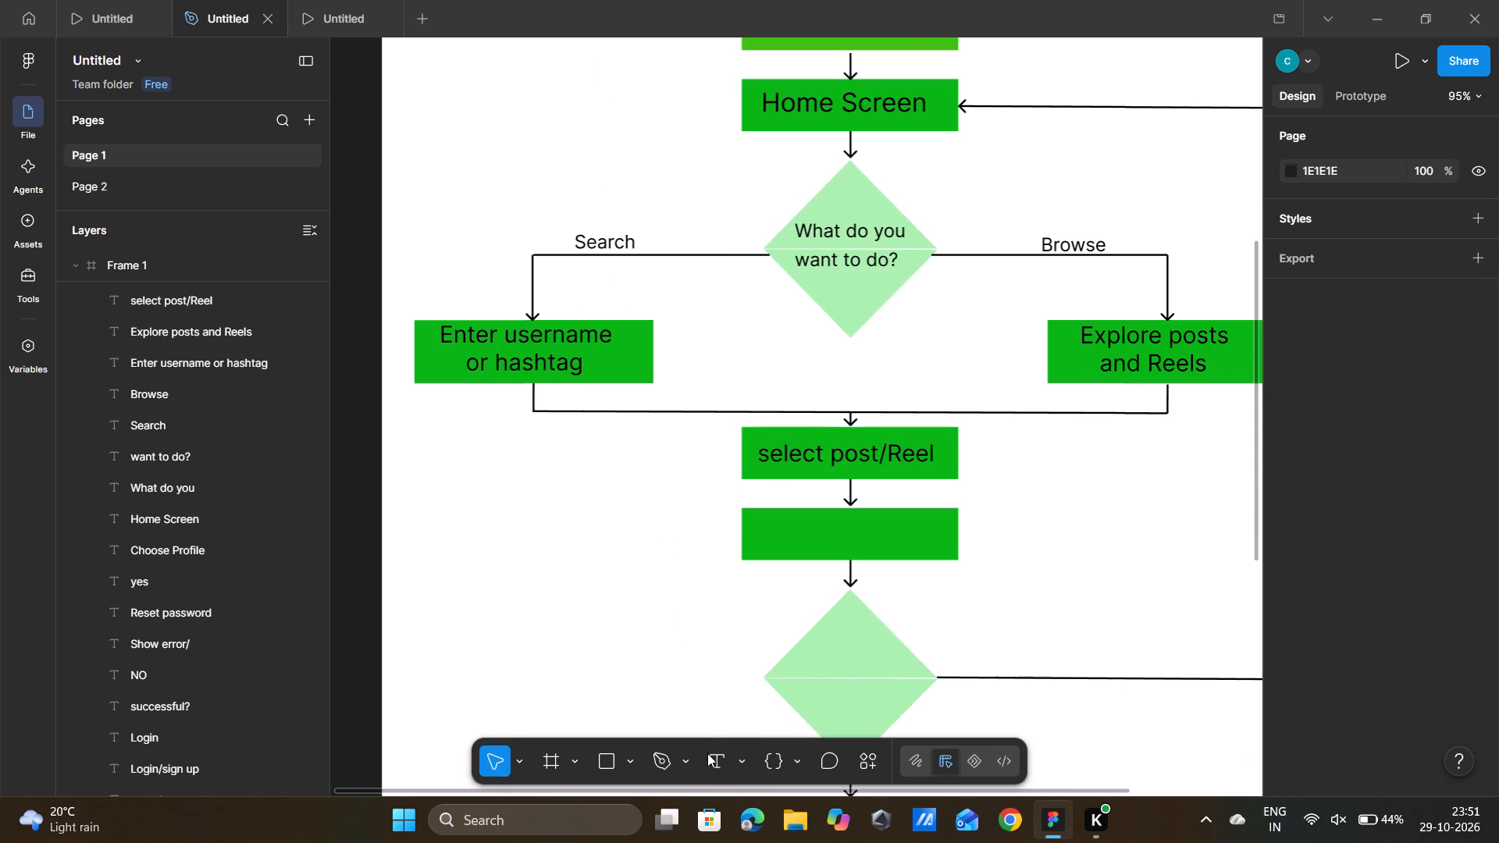
left_click(715, 767)
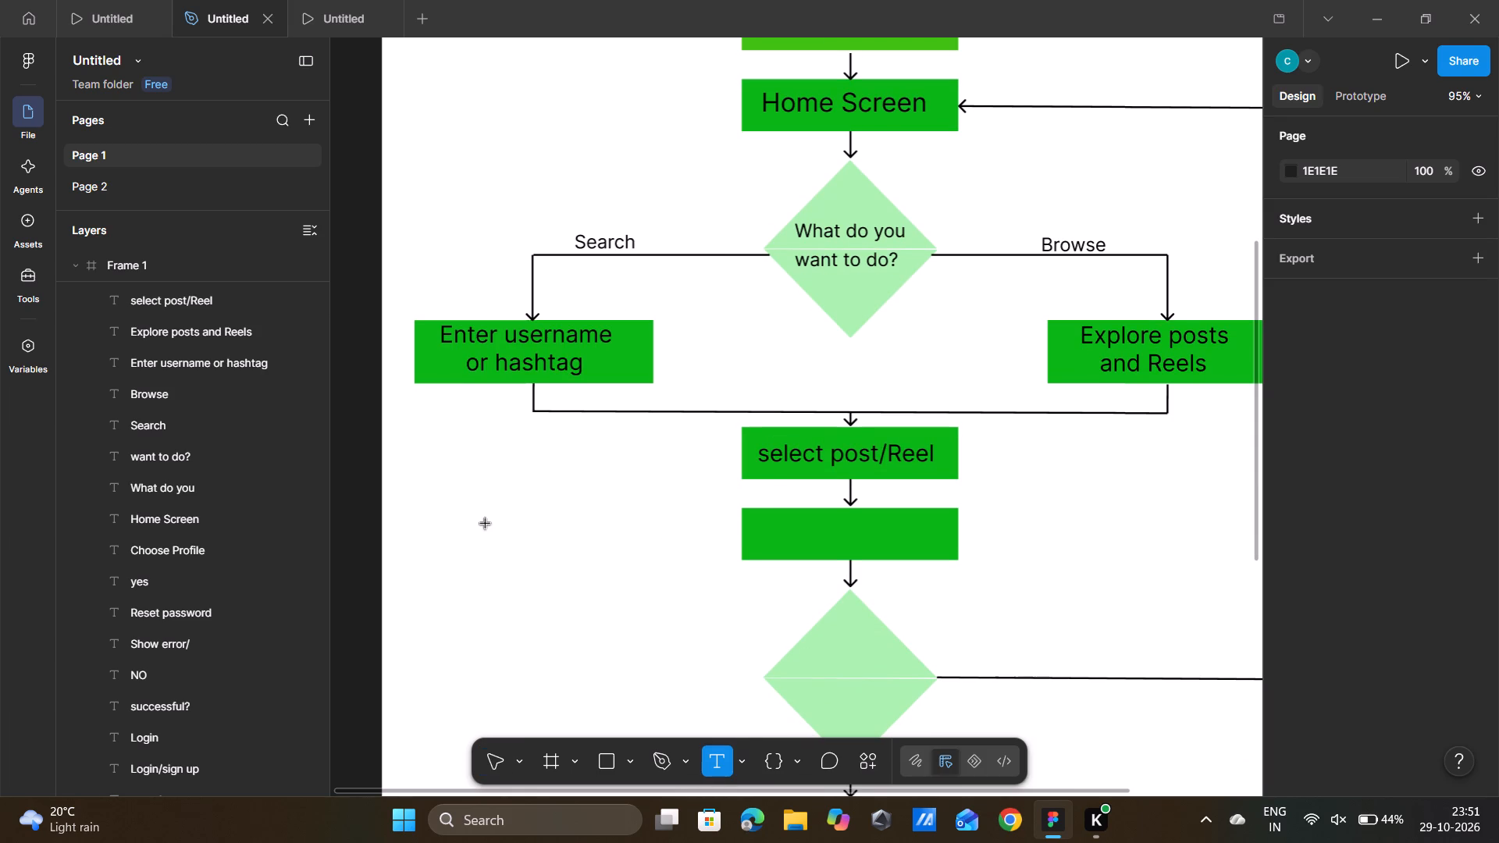
left_click_drag(486, 534, 577, 550)
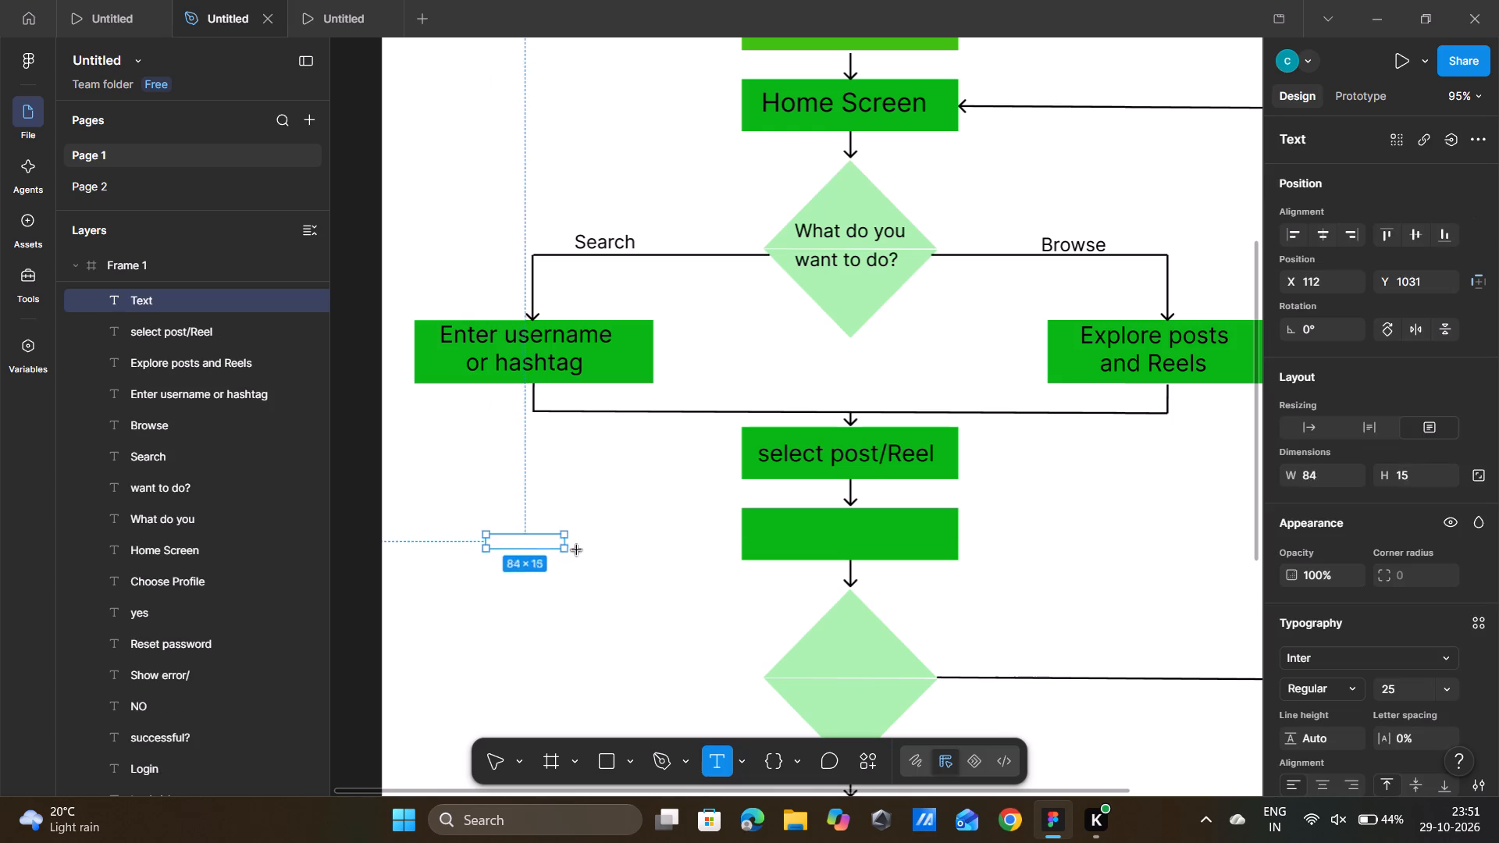
left_click_drag(577, 550, 682, 577)
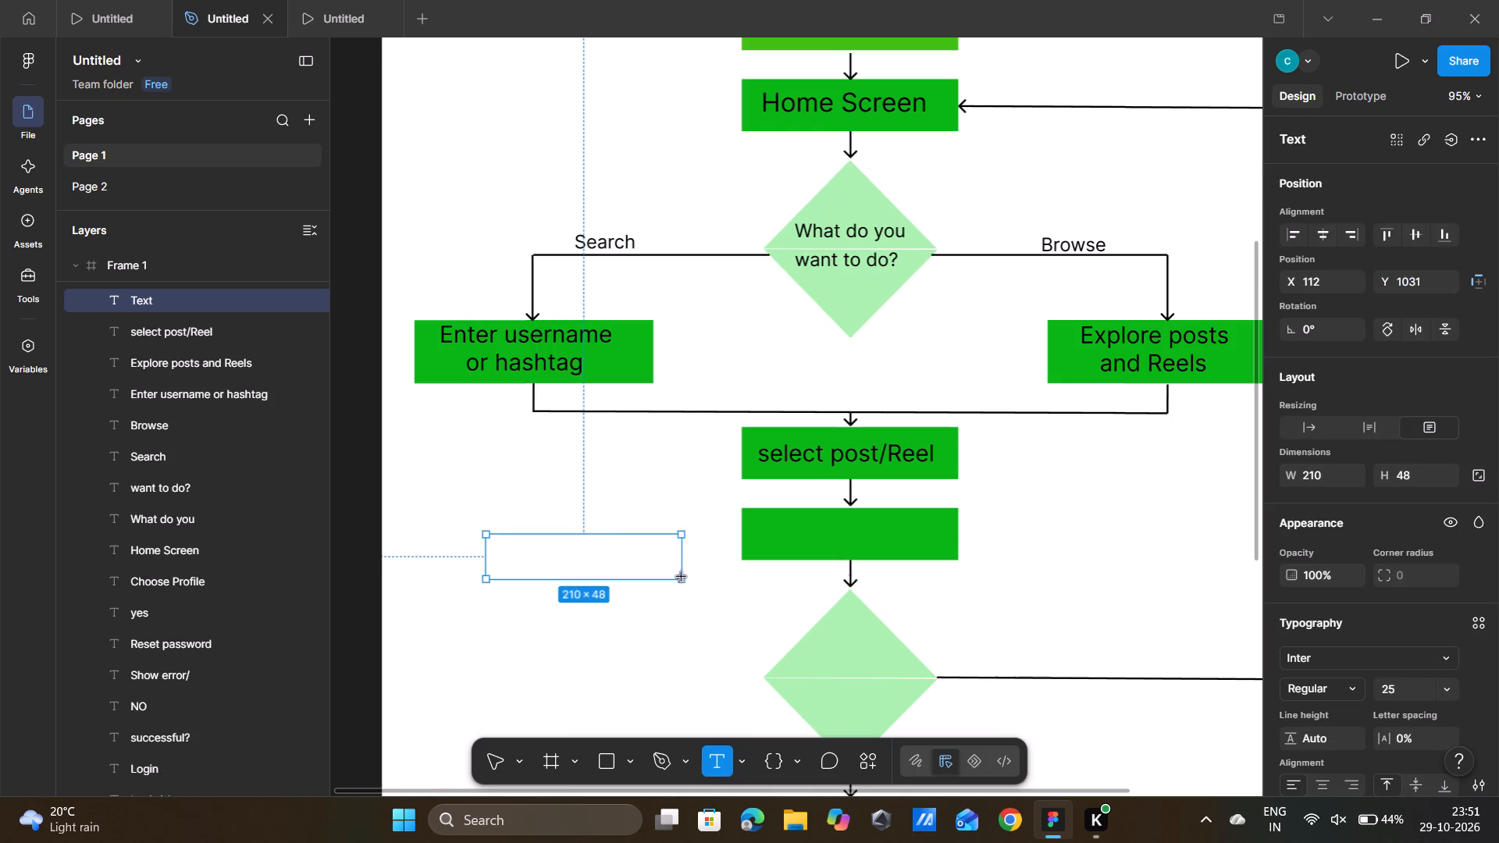
left_click_drag(682, 577, 682, 580)
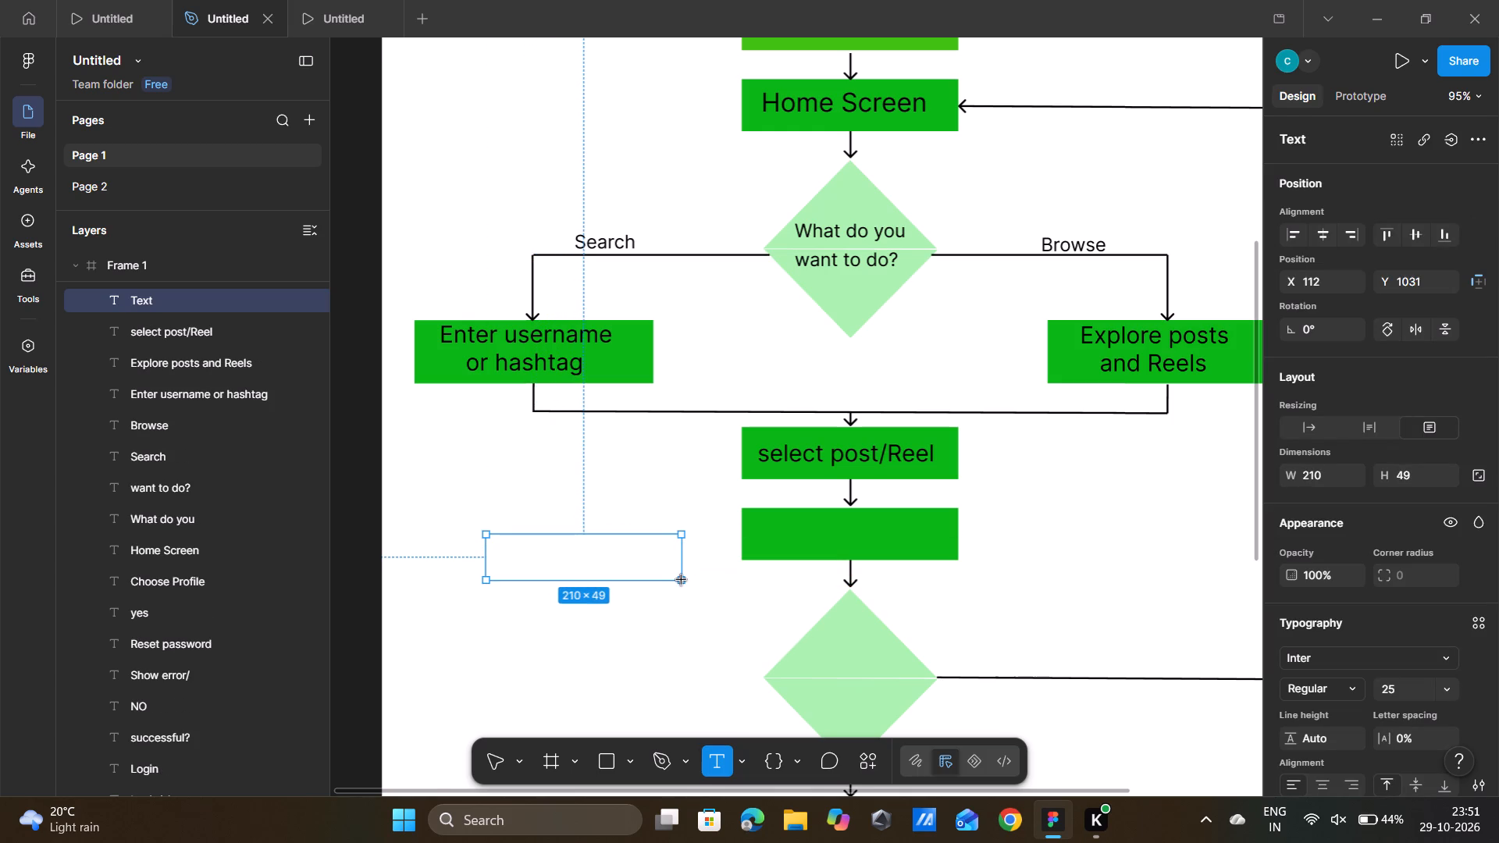
left_click_drag(682, 580, 679, 581)
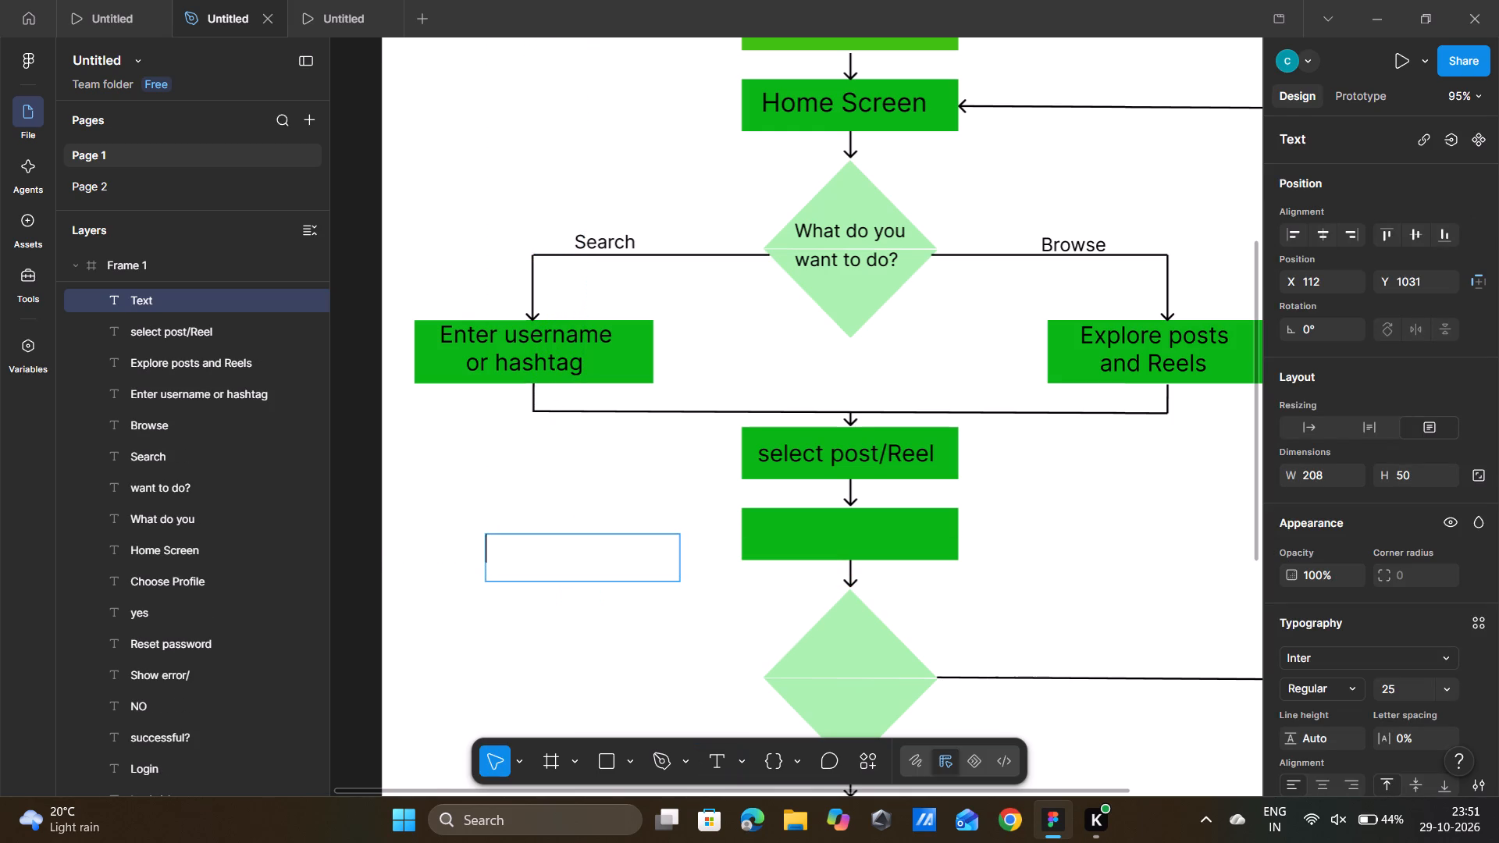
Enter View Post Details in the new text box.
type("View")
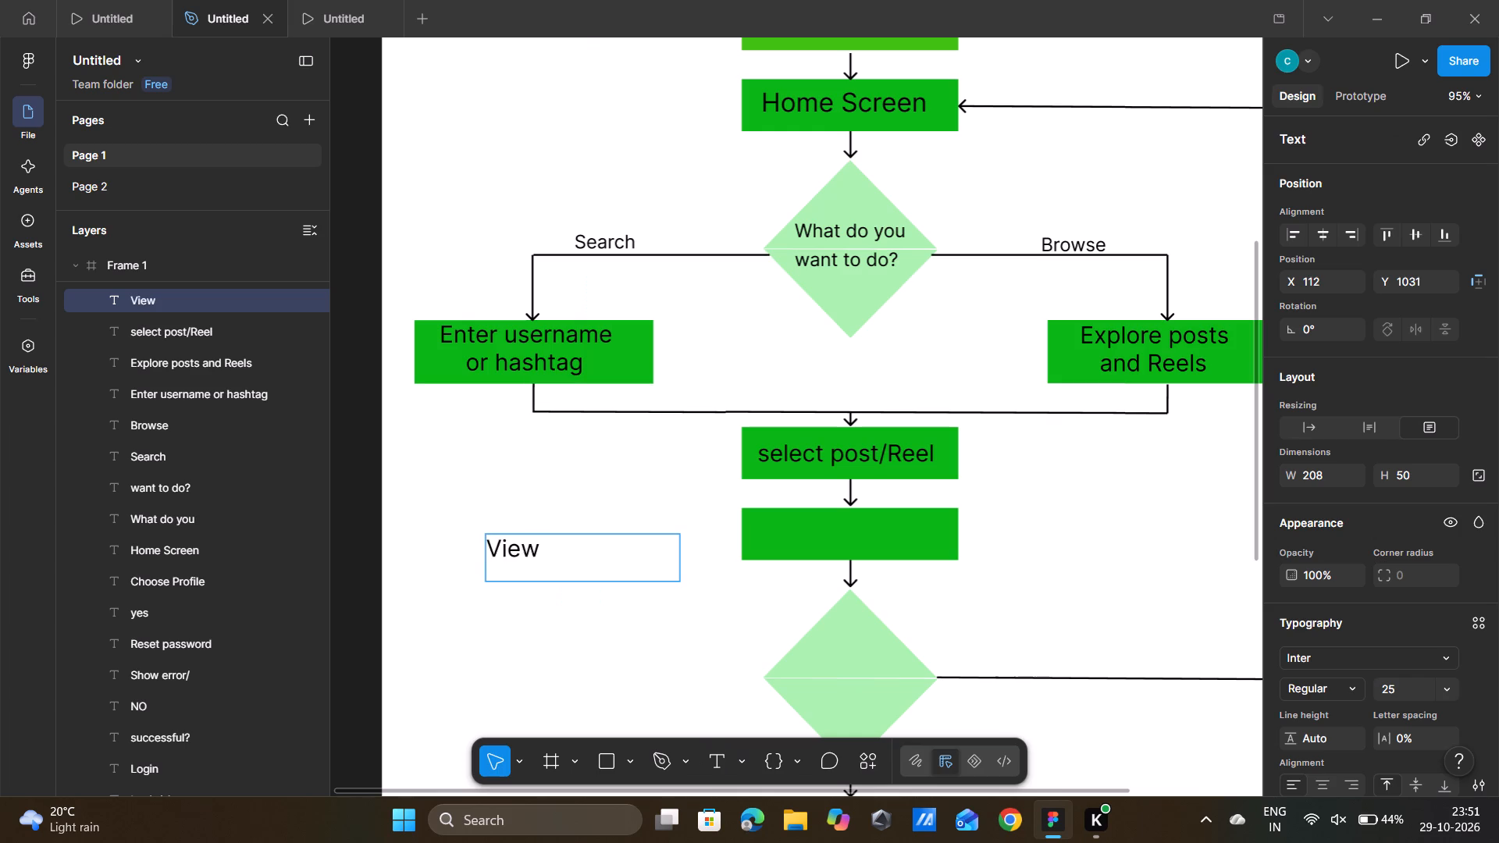
key("space")
type("Post")
key("space")
type("Details")
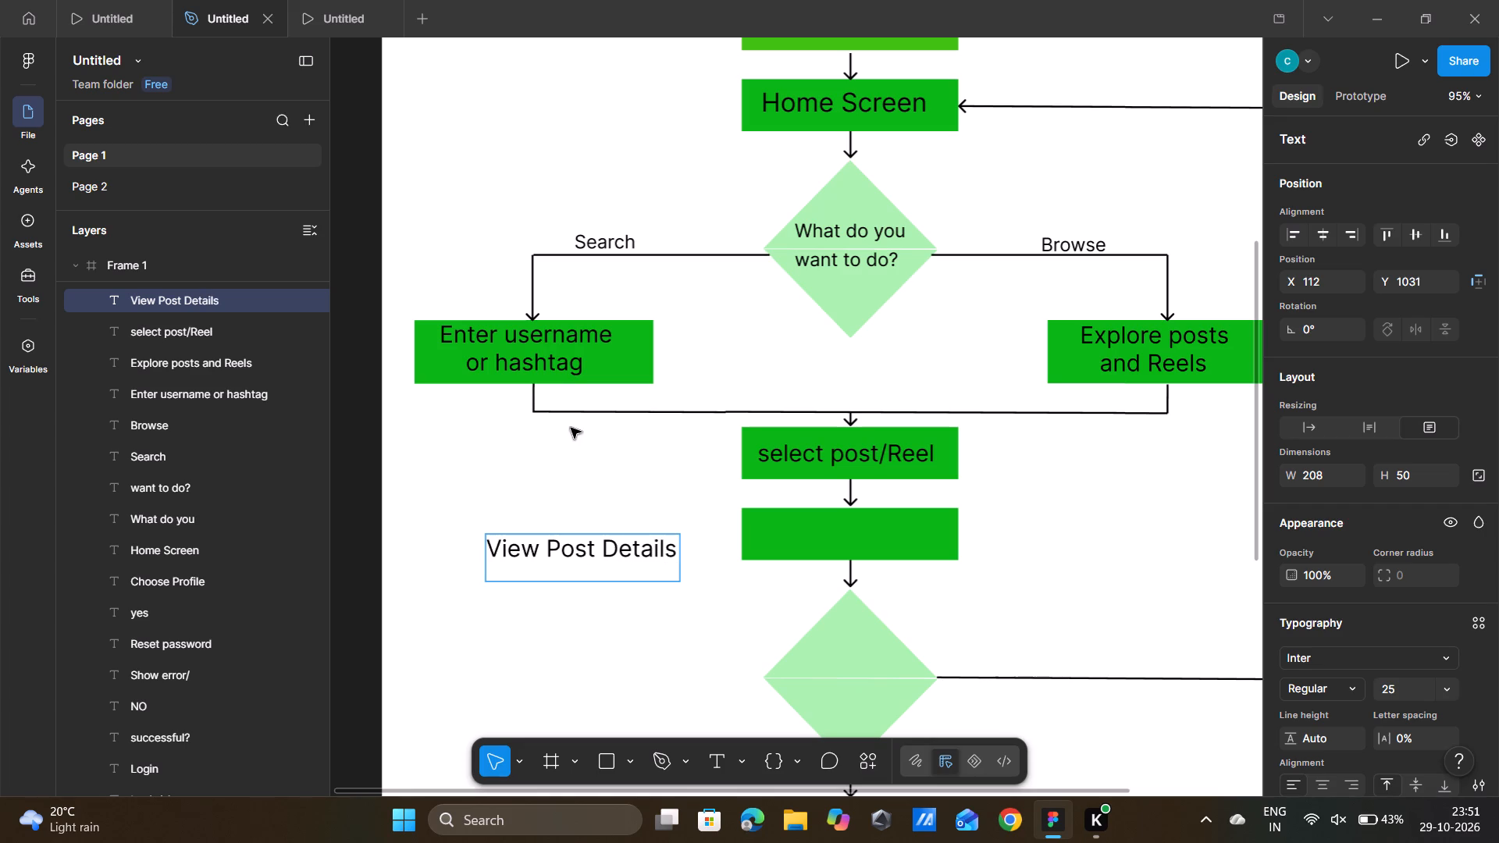
double_click(571, 428)
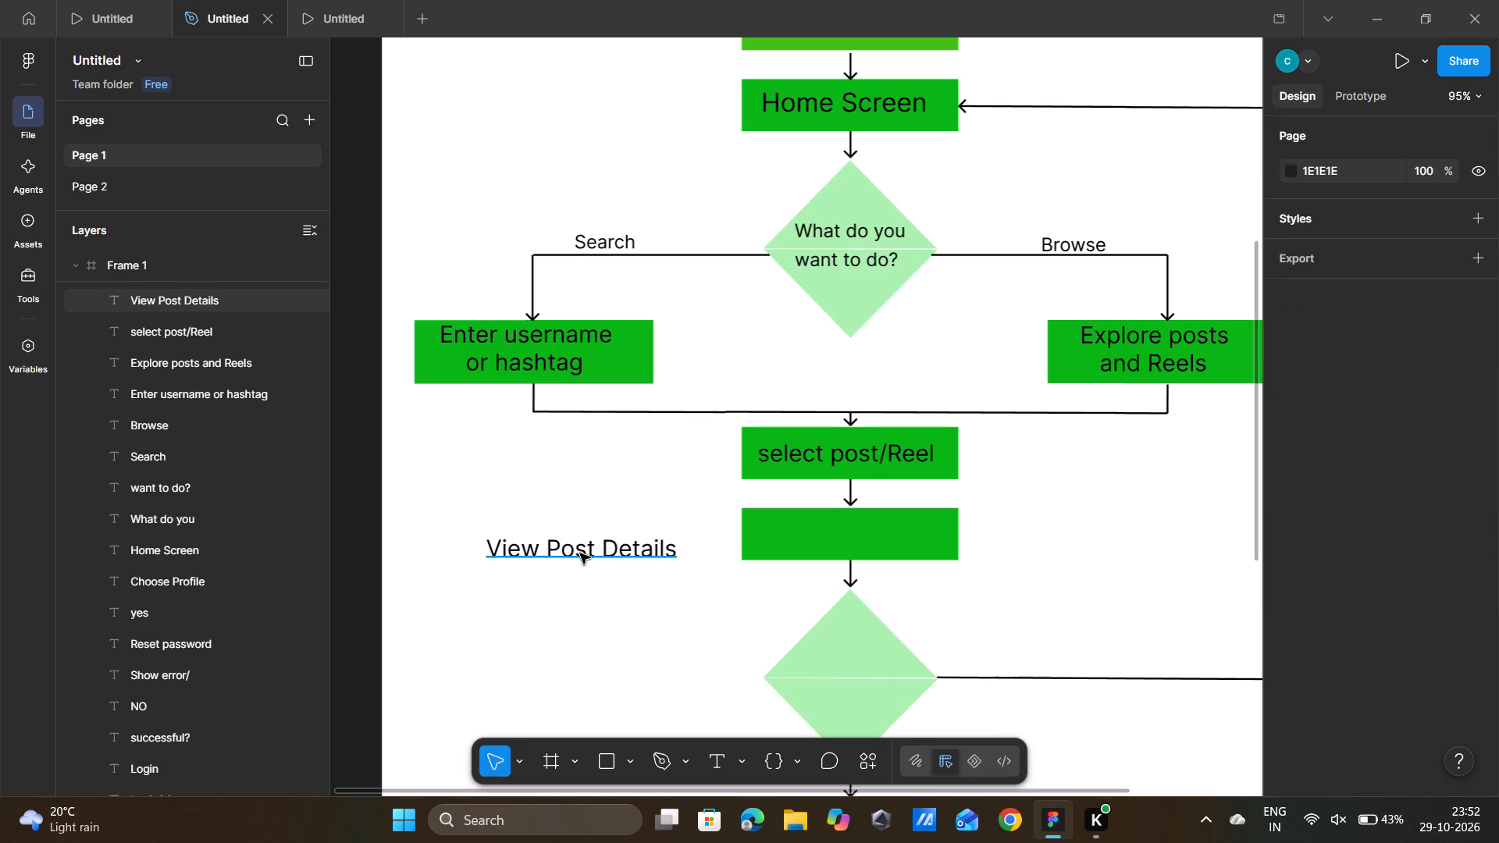
Move the View Post Details text onto the empty green box below select post/Reel, at about X 400, Y 1015.
left_click_drag(580, 553, 853, 537)
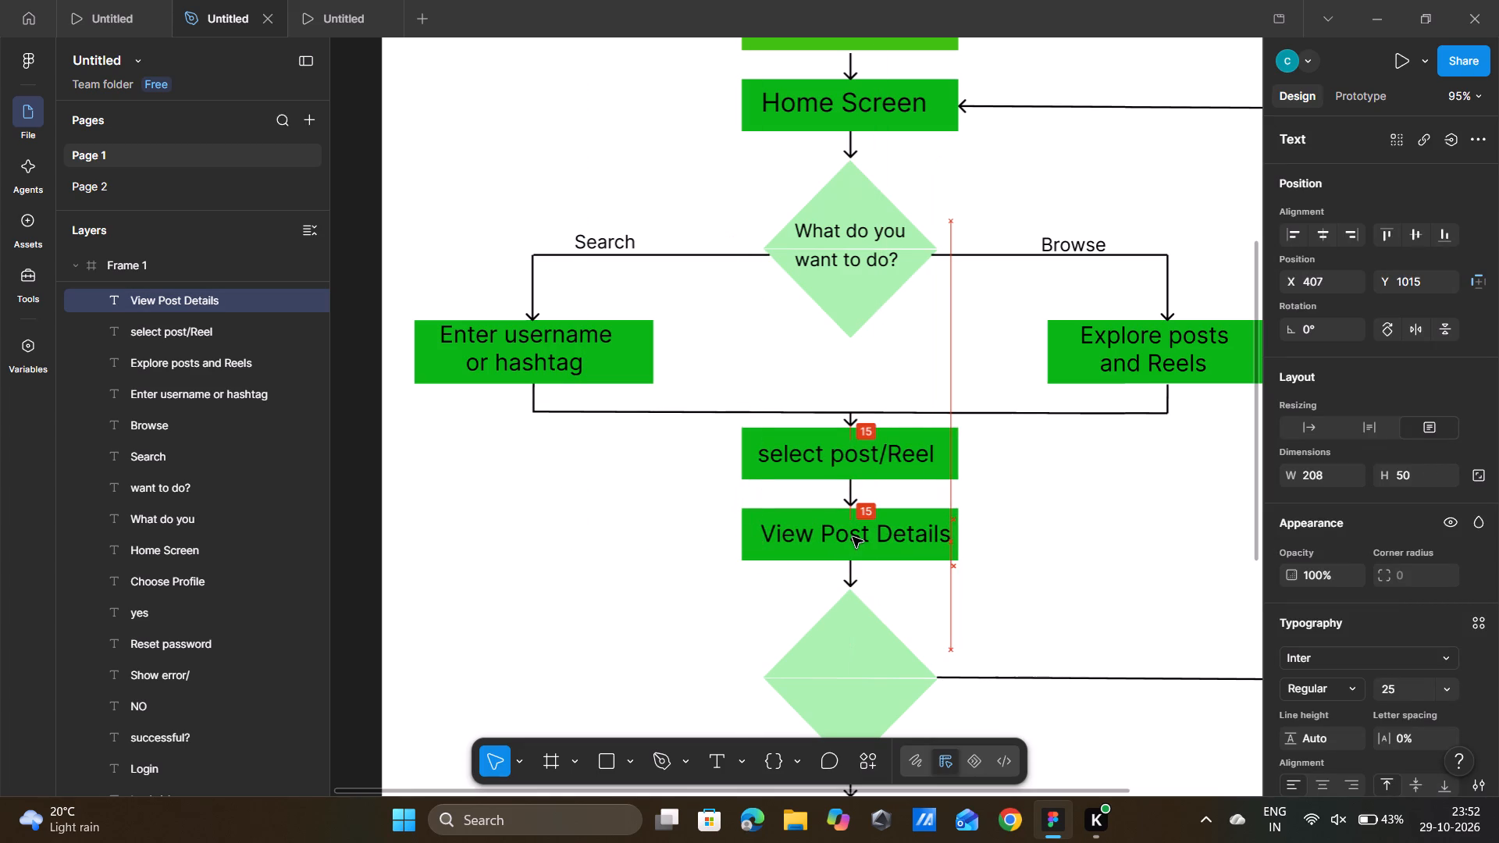
left_click_drag(853, 537, 852, 535)
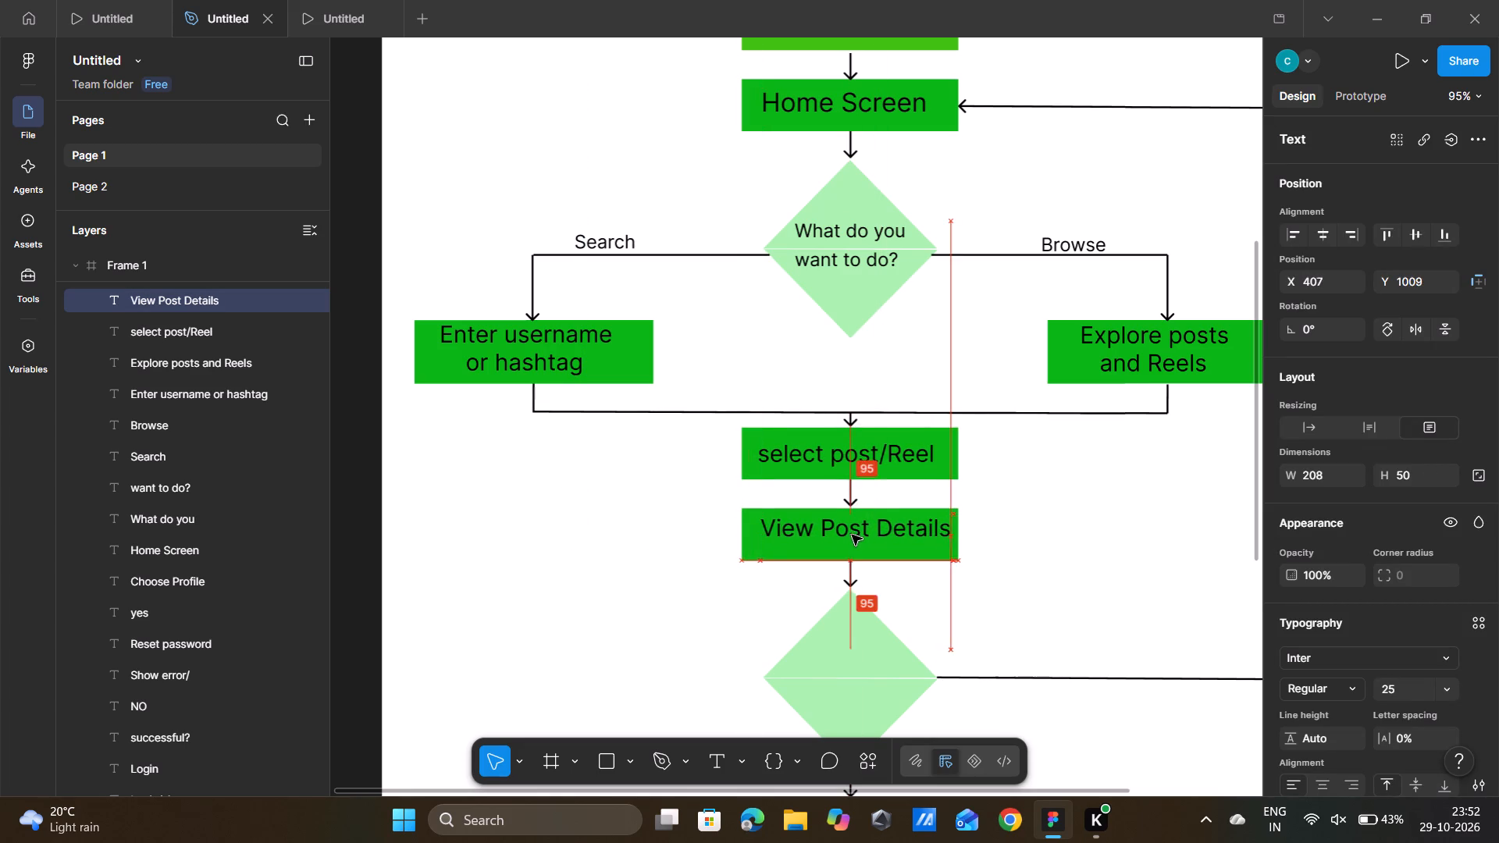
left_click_drag(852, 535, 849, 541)
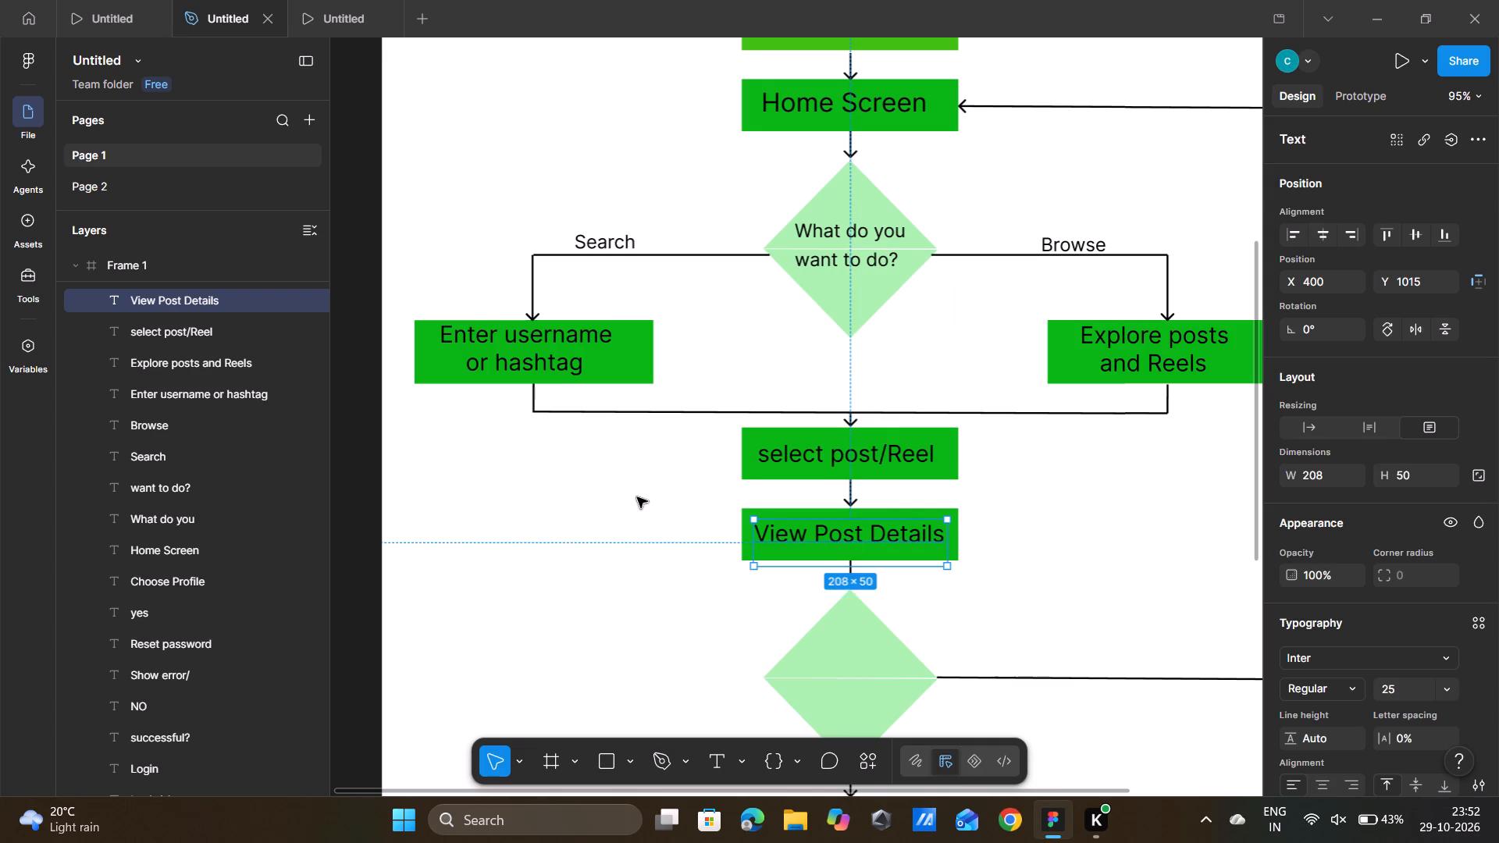
double_click(637, 497)
Draw a text box about 214 × 117 in the empty area beside the View Post Details box.
scroll(656, 759, "down", 1)
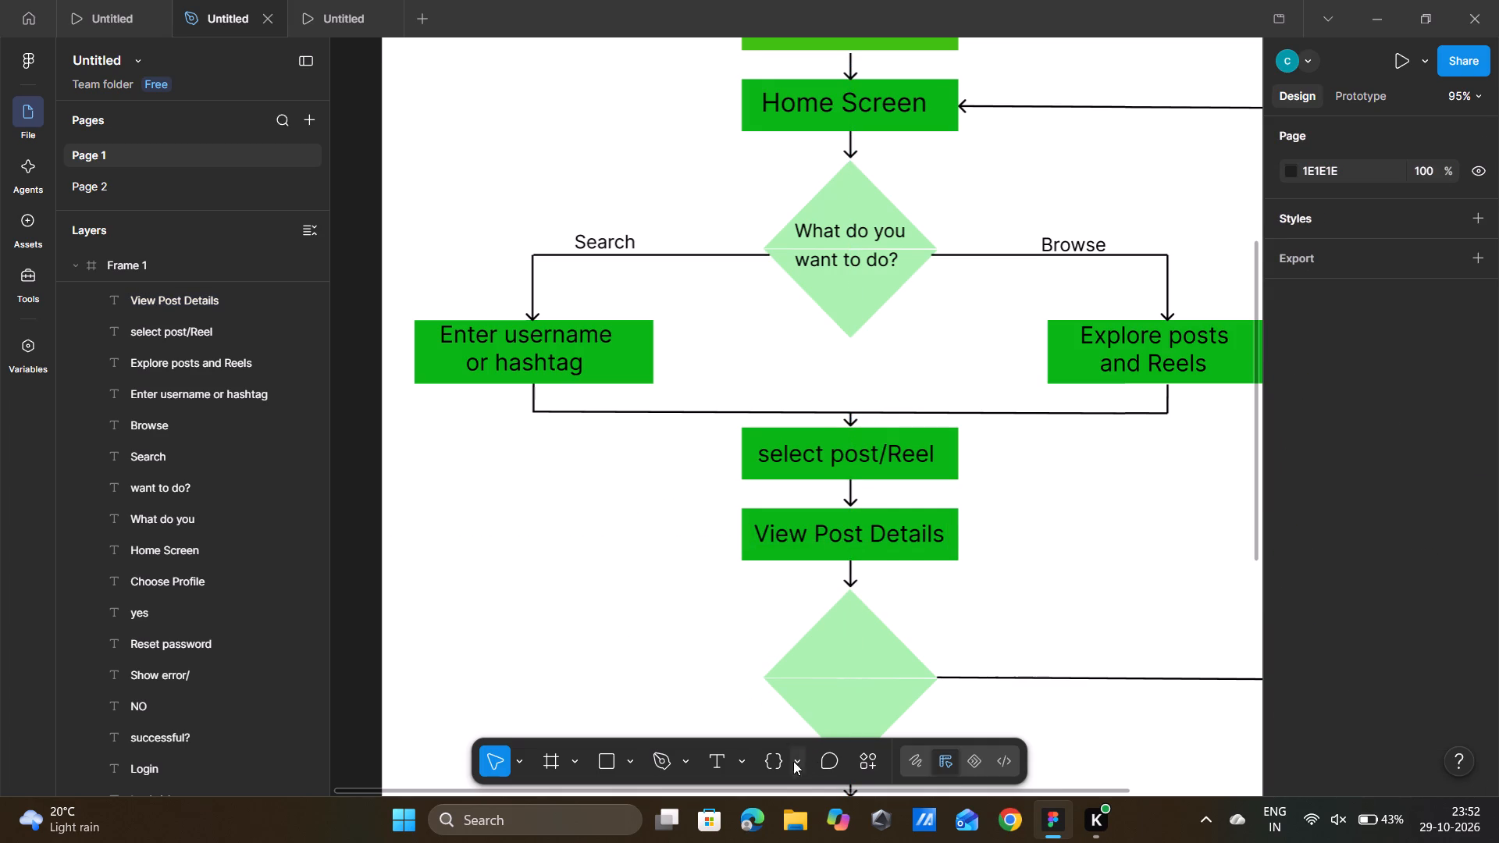
double_click(717, 761)
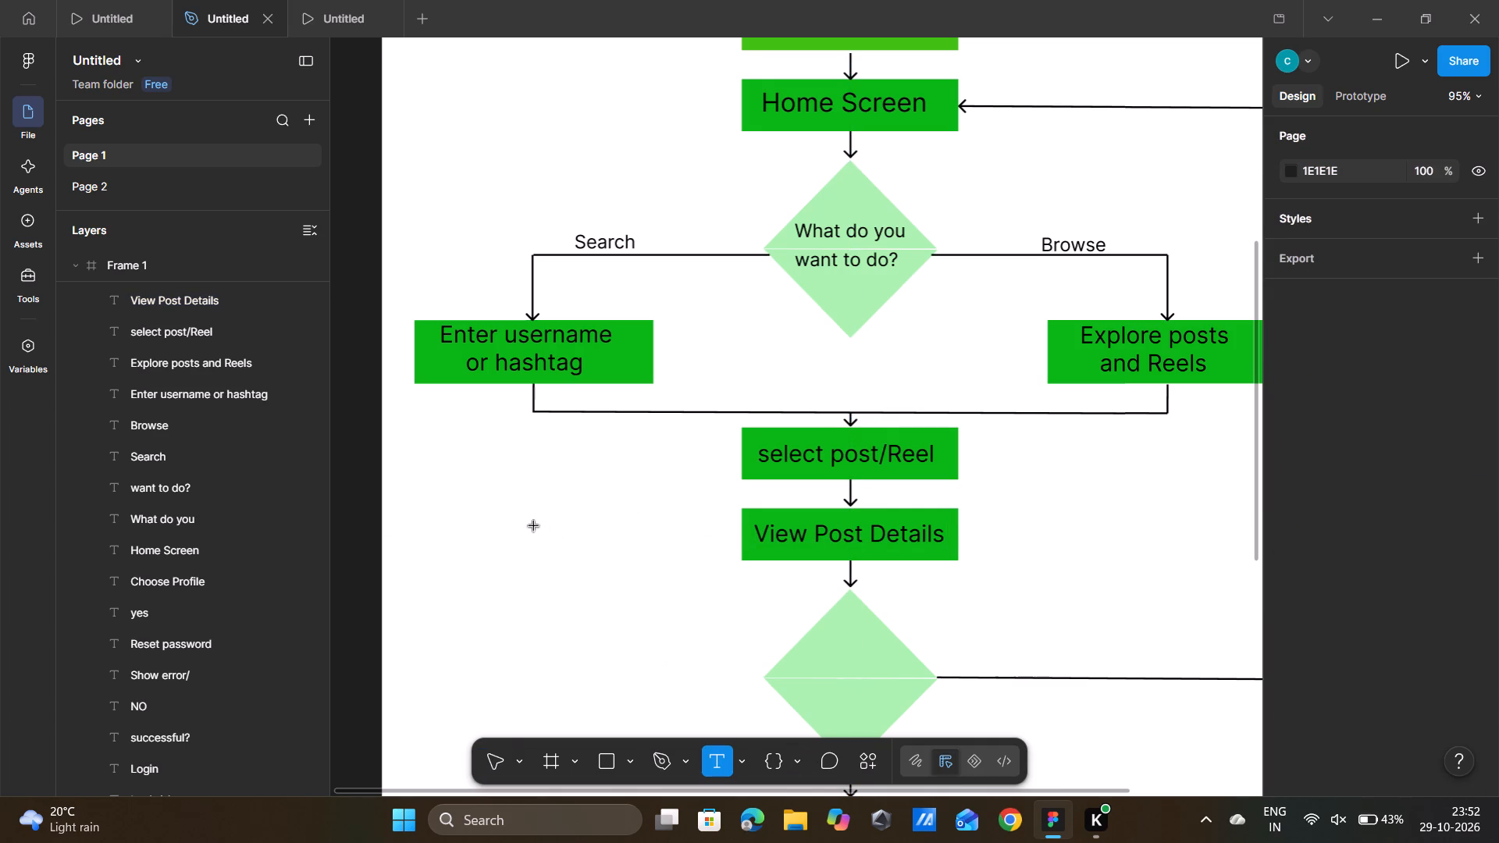
left_click_drag(502, 539, 589, 560)
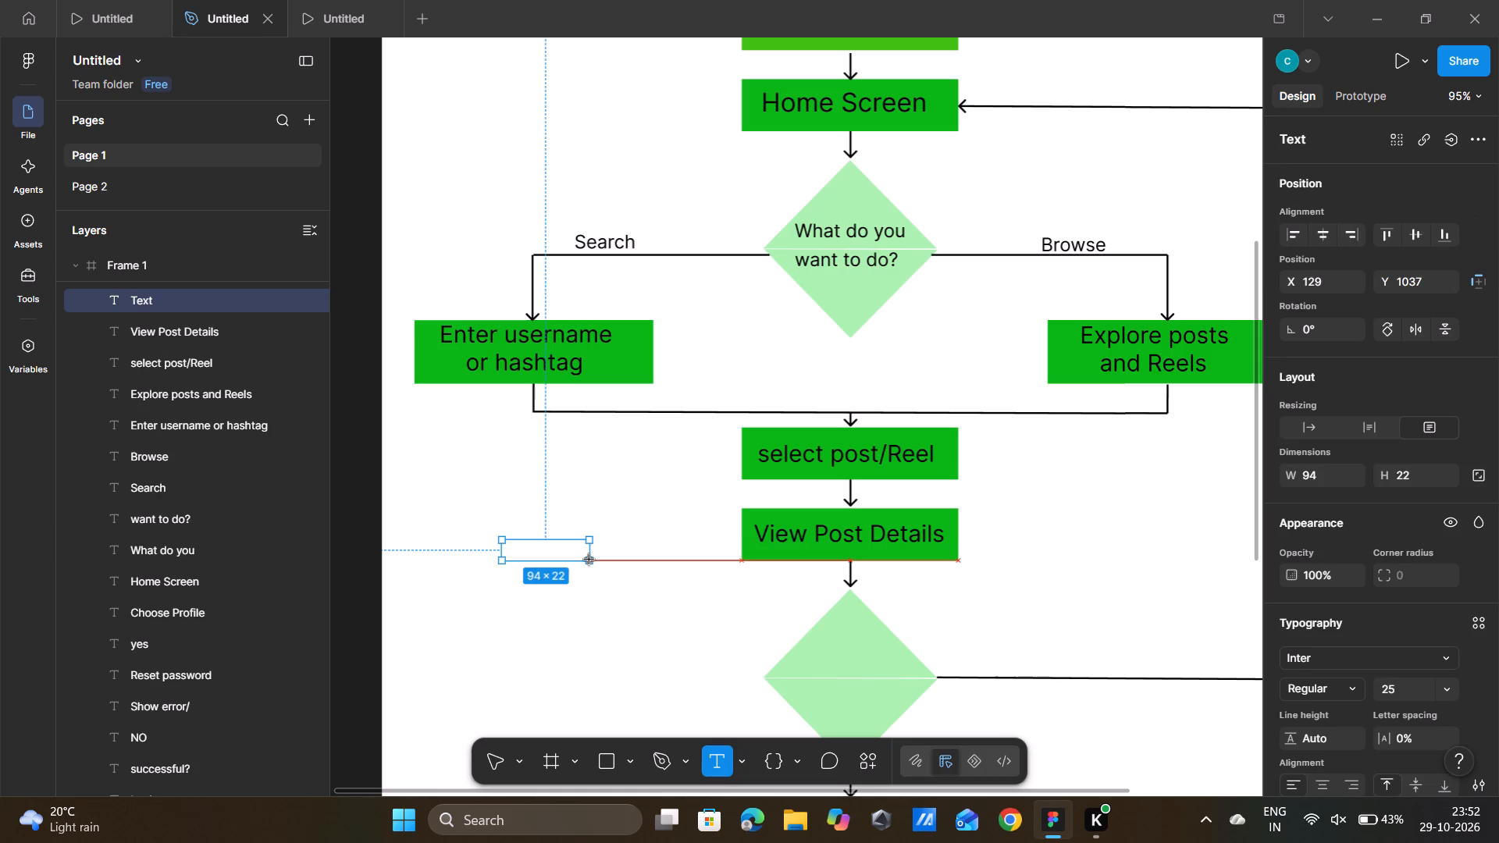
left_click_drag(589, 560, 601, 560)
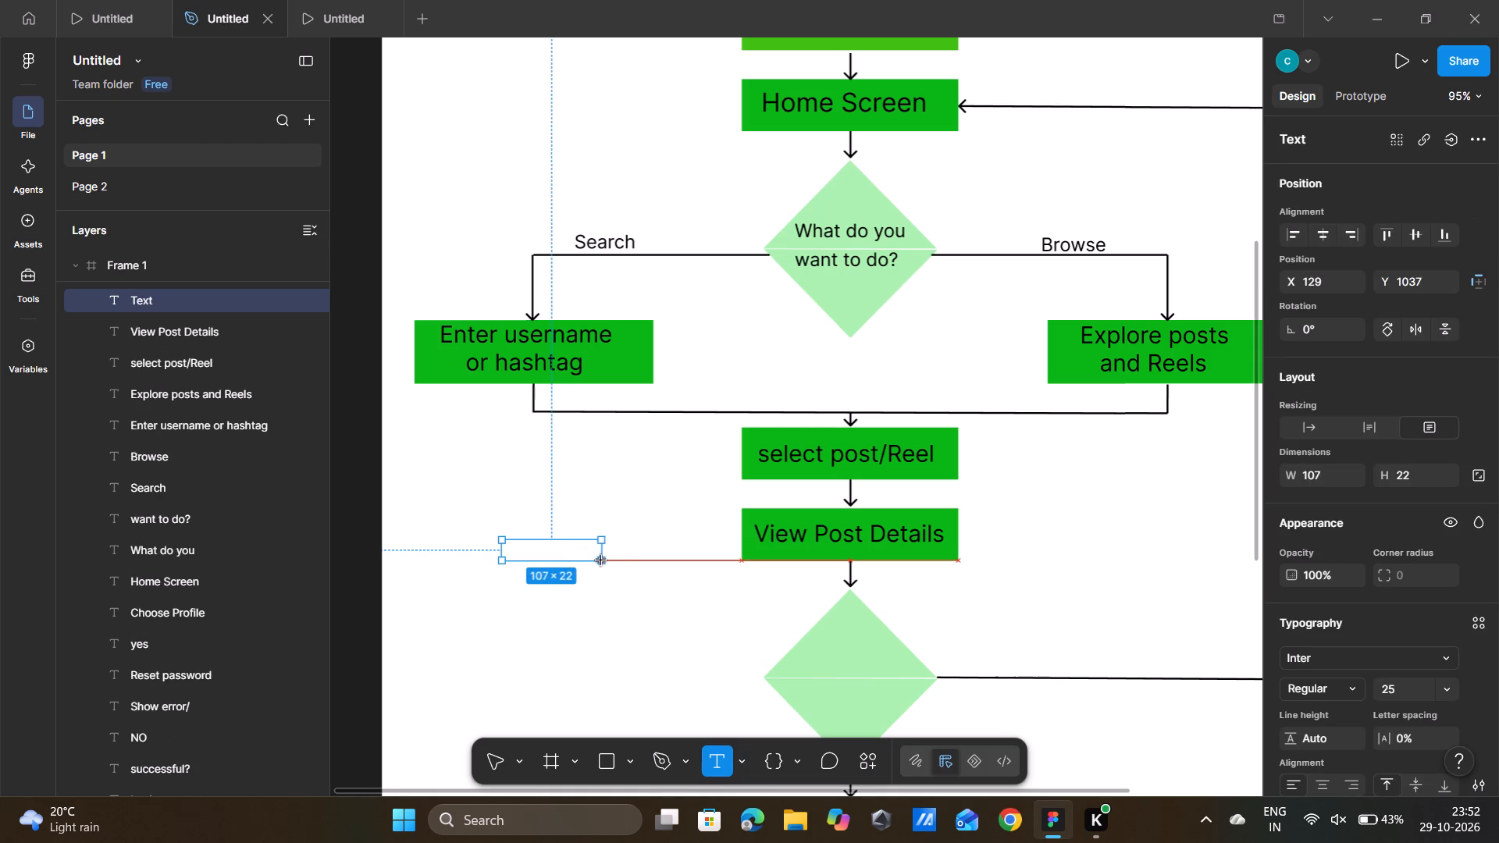
left_click_drag(601, 560, 671, 603)
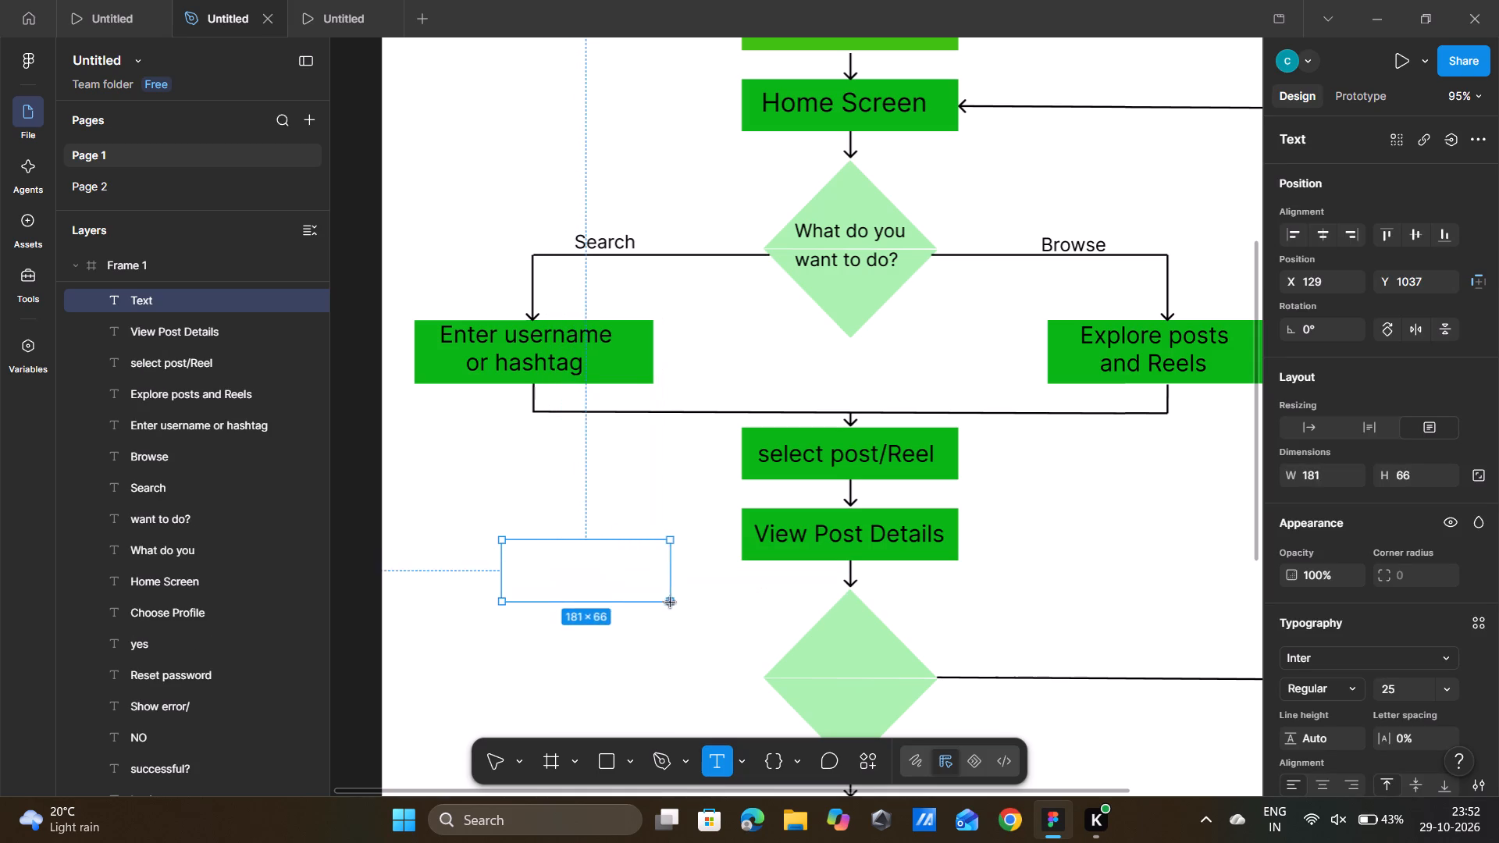
left_click_drag(671, 603, 700, 651)
Enter Like,comment, in the new text box, with or share? on a second line indented by three spaces.
type("like")
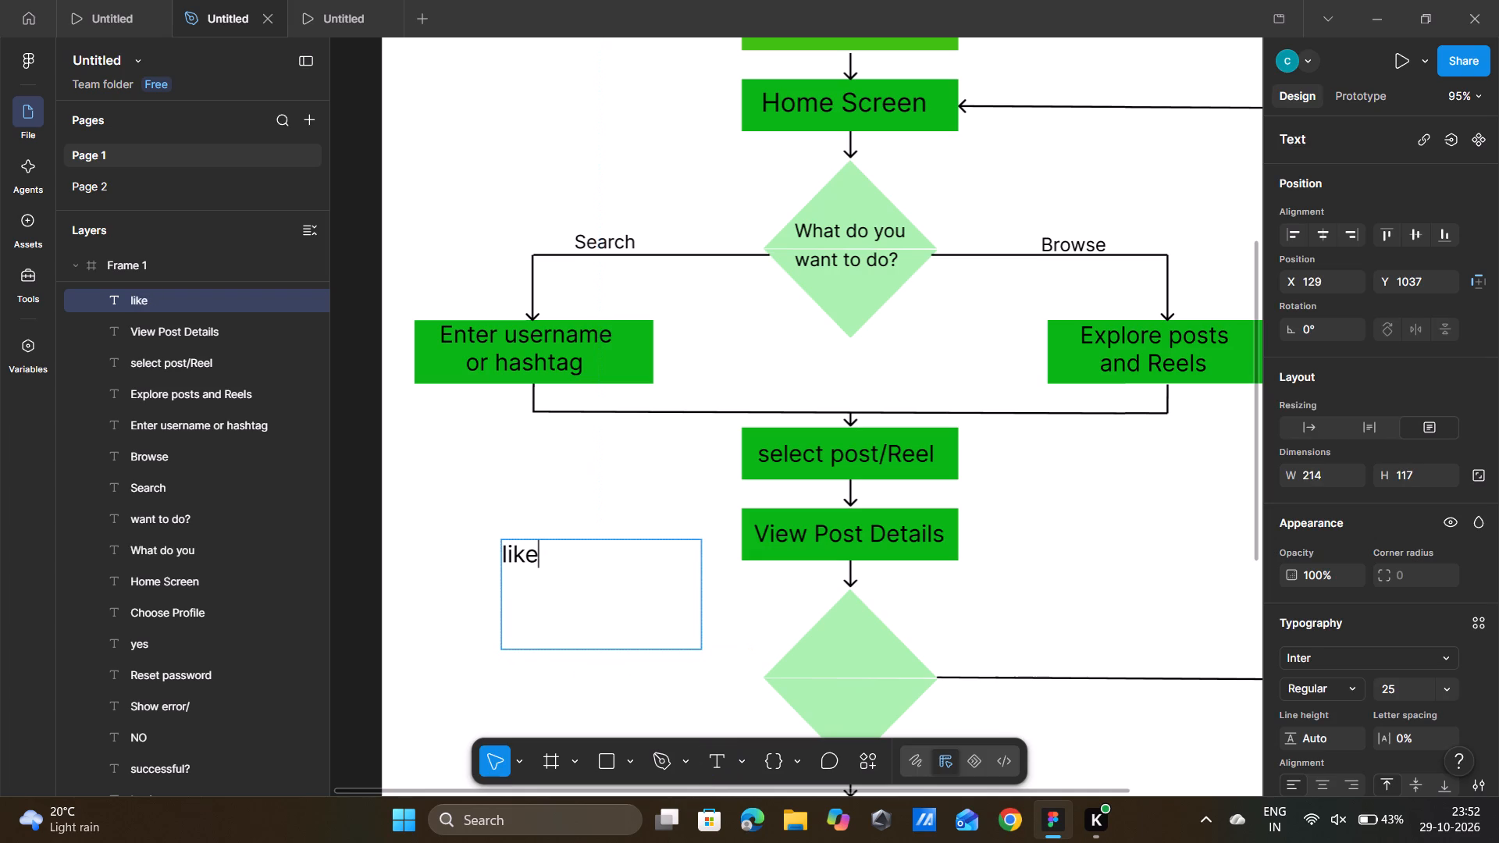
key("BackSpace")
key("BackSpace")
key("BackSpace")
key("BackSpace")
type("Like")
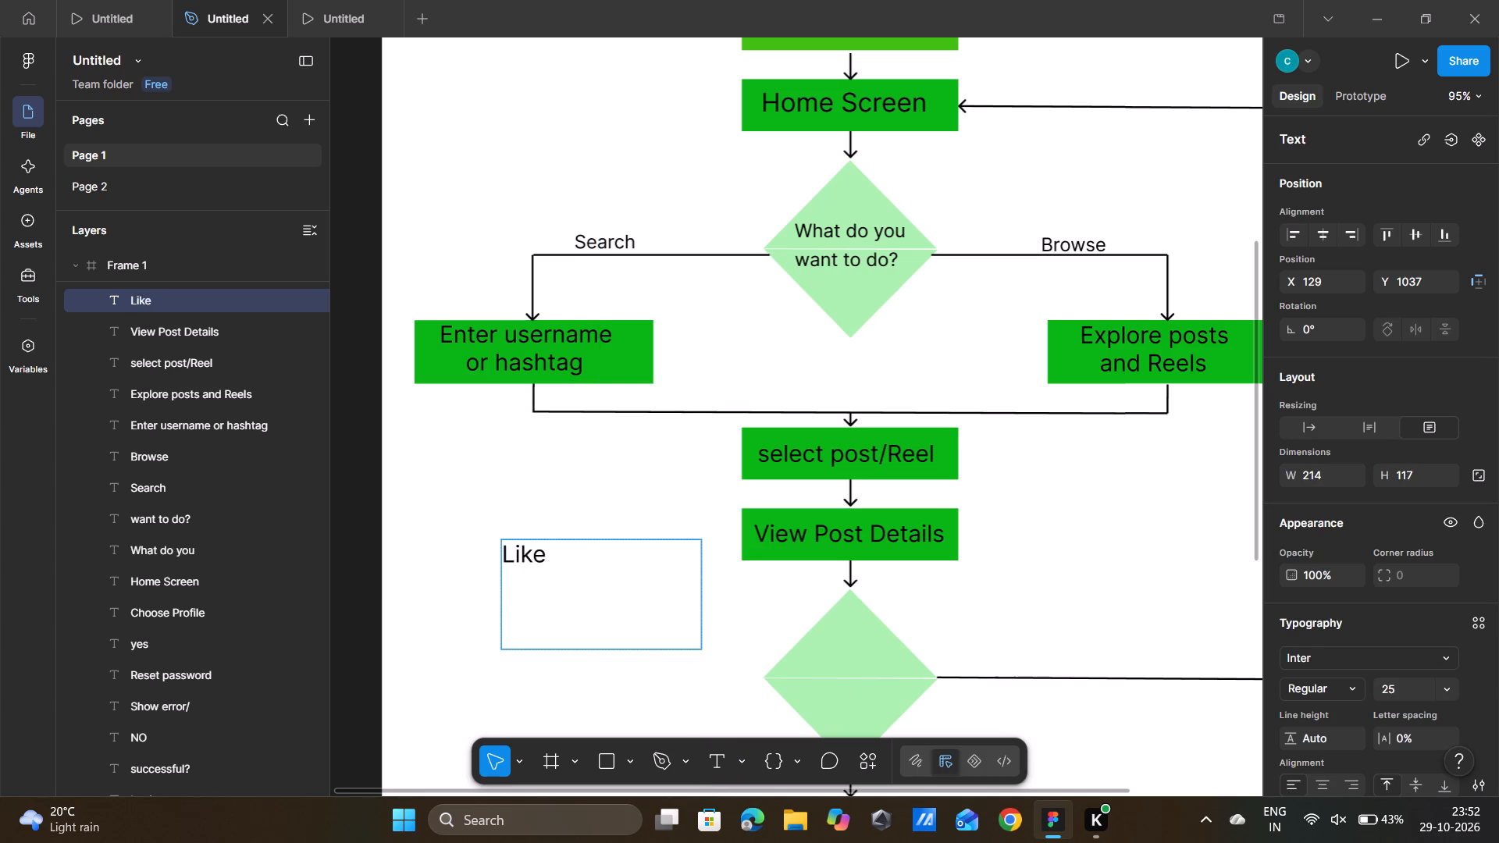
type(",commenr")
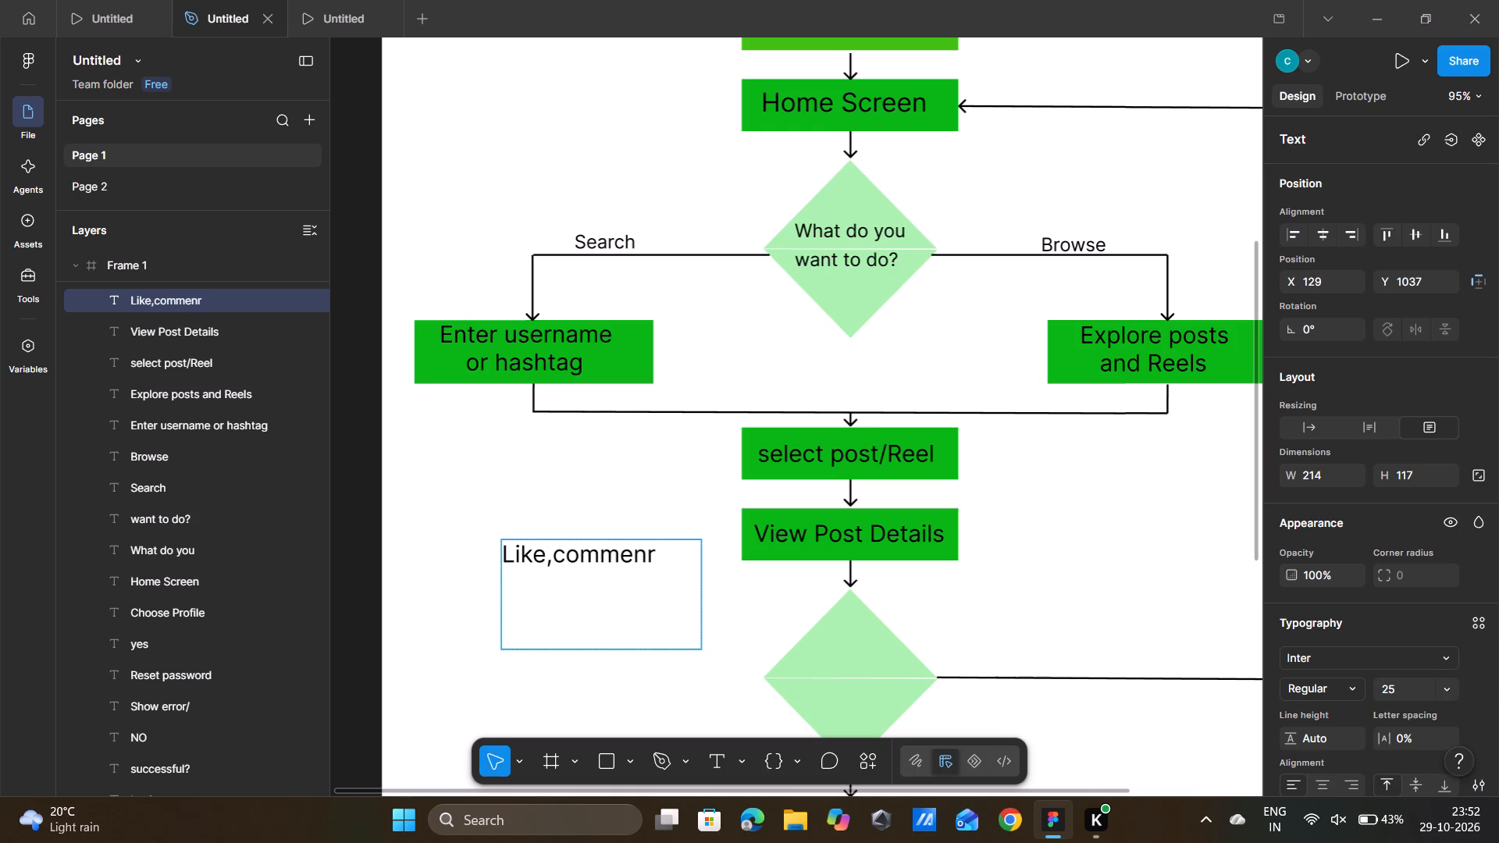
key("BackSpace")
key("t")
key("comma")
key("Return")
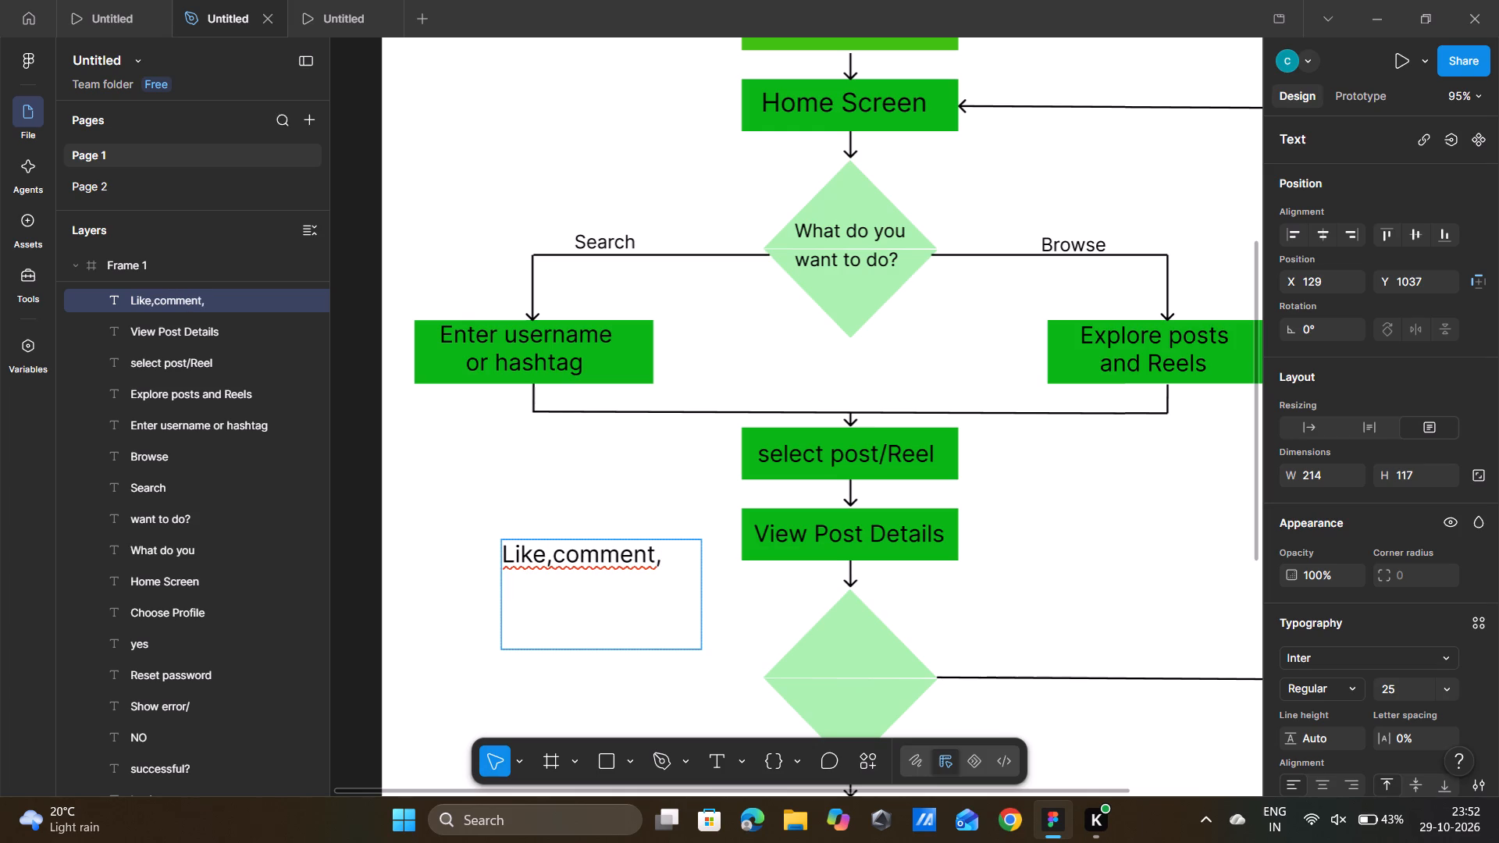
key("space")
key("space")
key("space")
type("or")
key("space")
type("share")
key("shift+question")
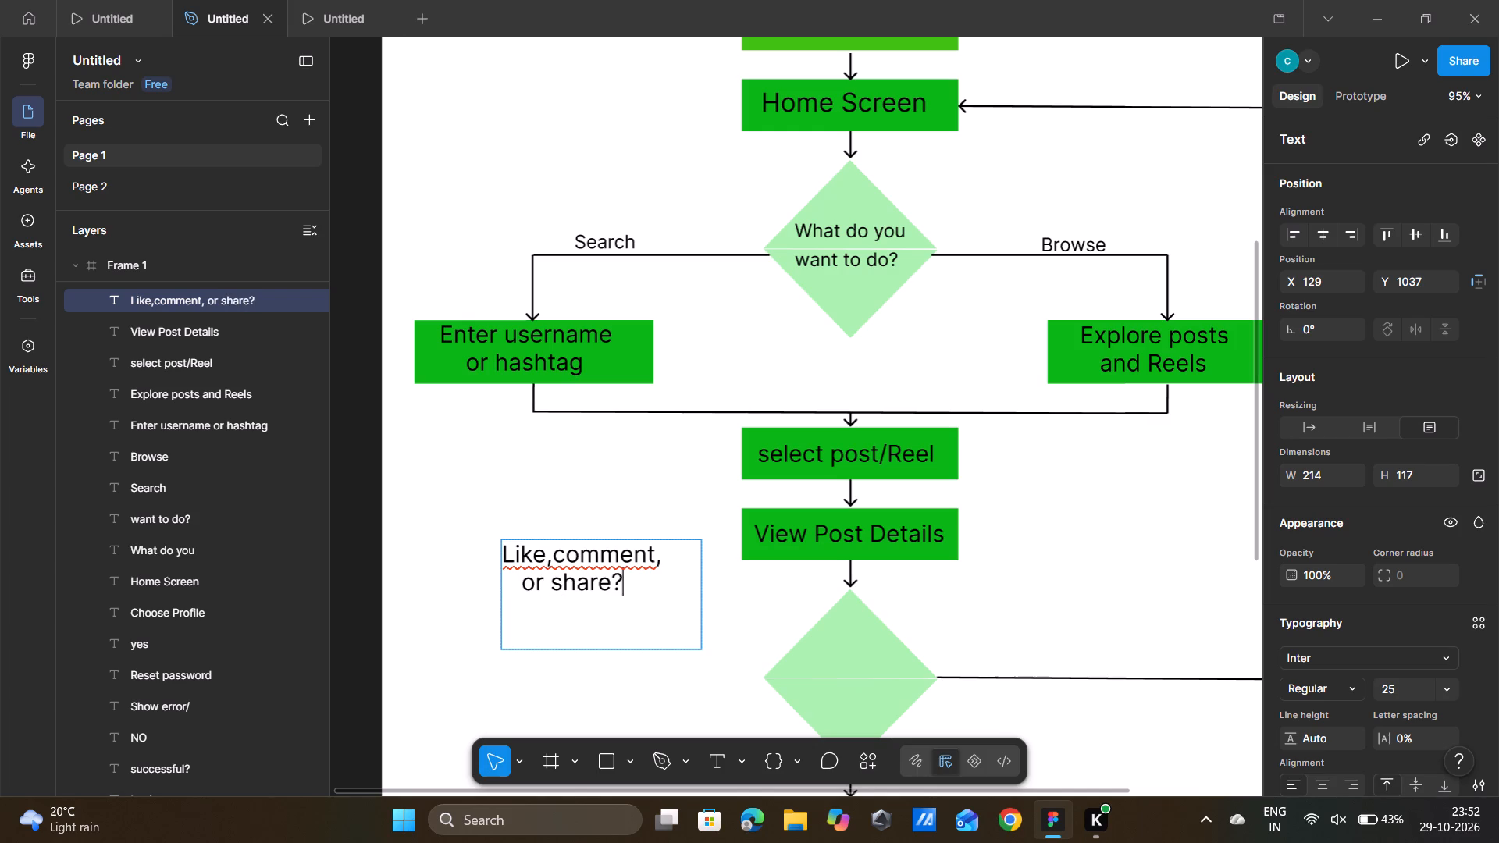
double_click(607, 502)
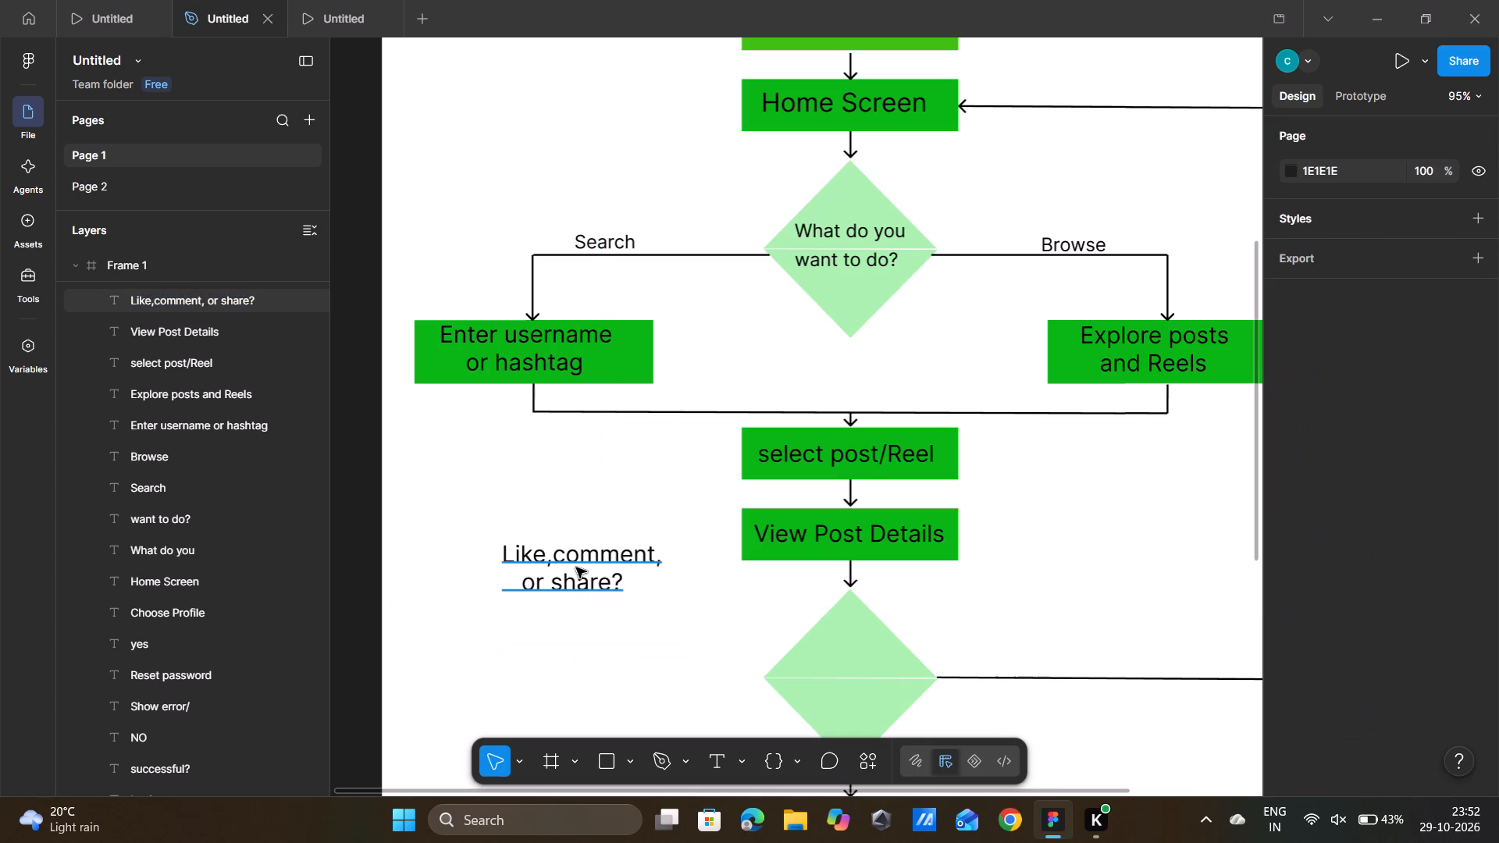
Fit the Like,comment, or share? text inside the diamond below View Post Details at font size 20, at about X 443, Y 1163.
left_click_drag(576, 567, 840, 677)
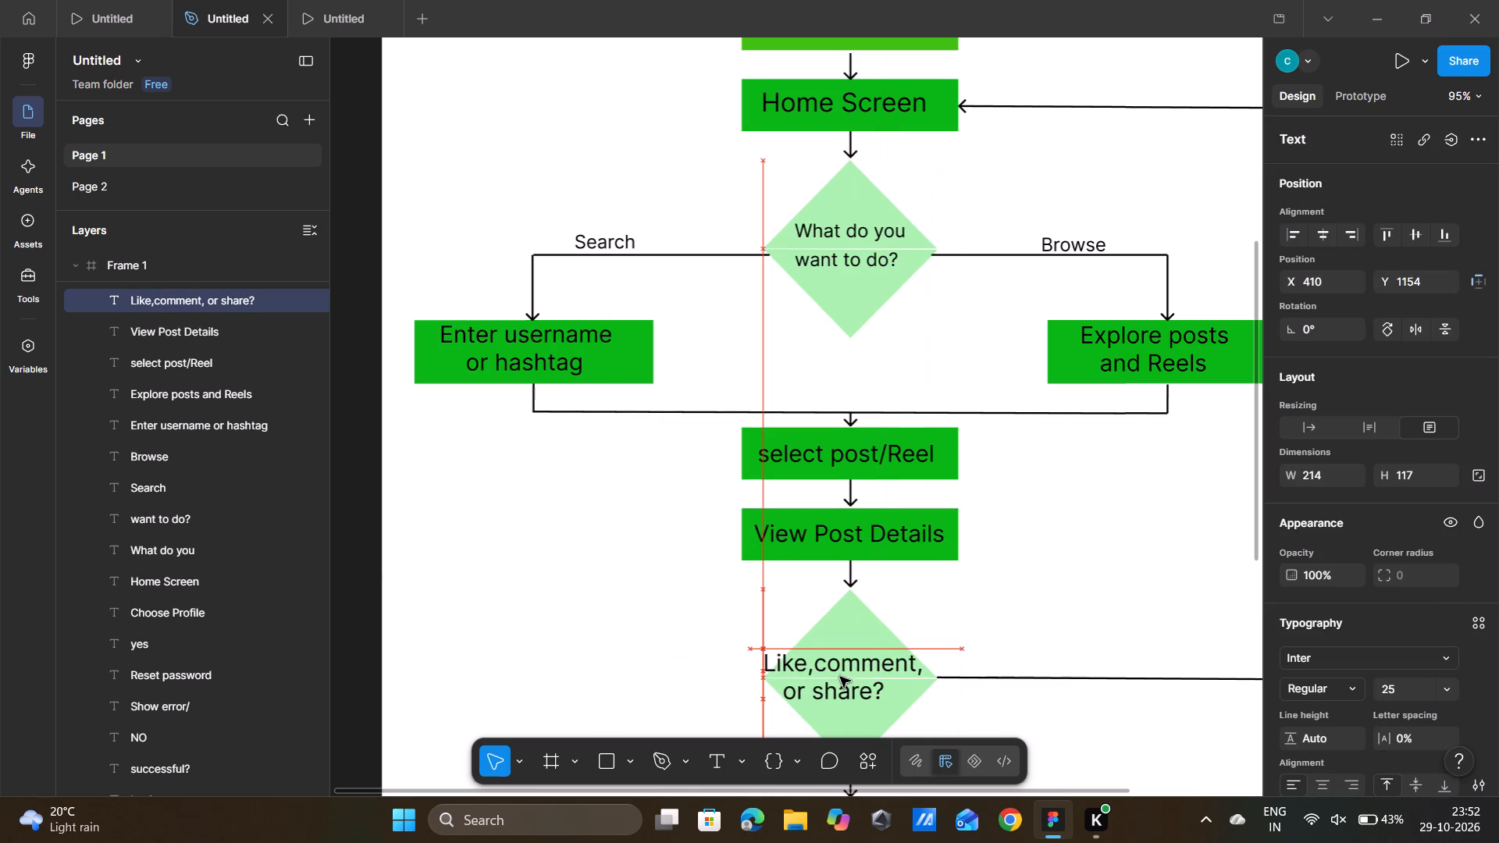
left_click_drag(840, 677, 842, 681)
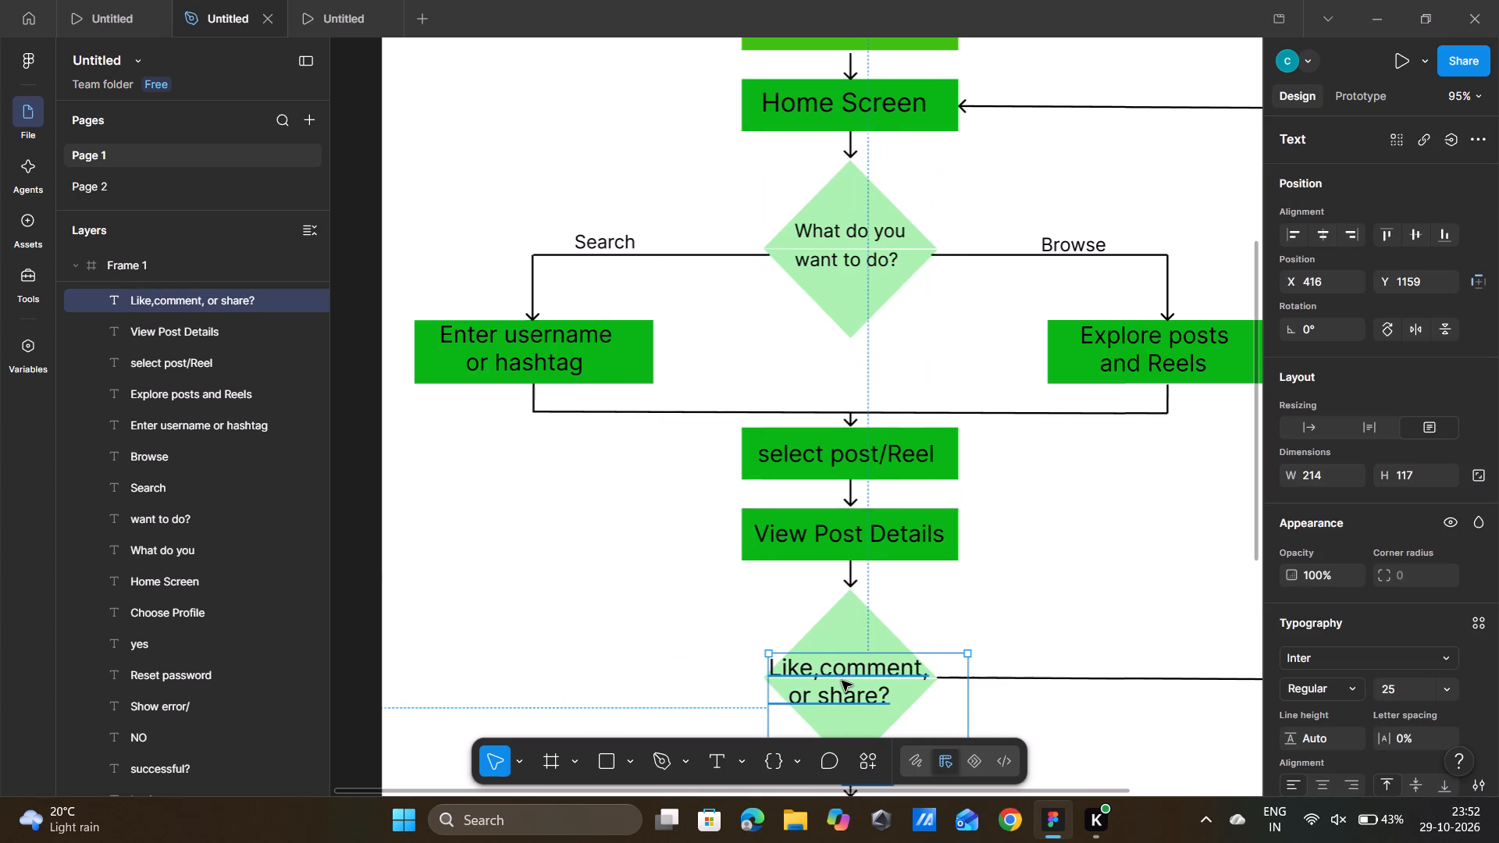
left_click(1404, 688)
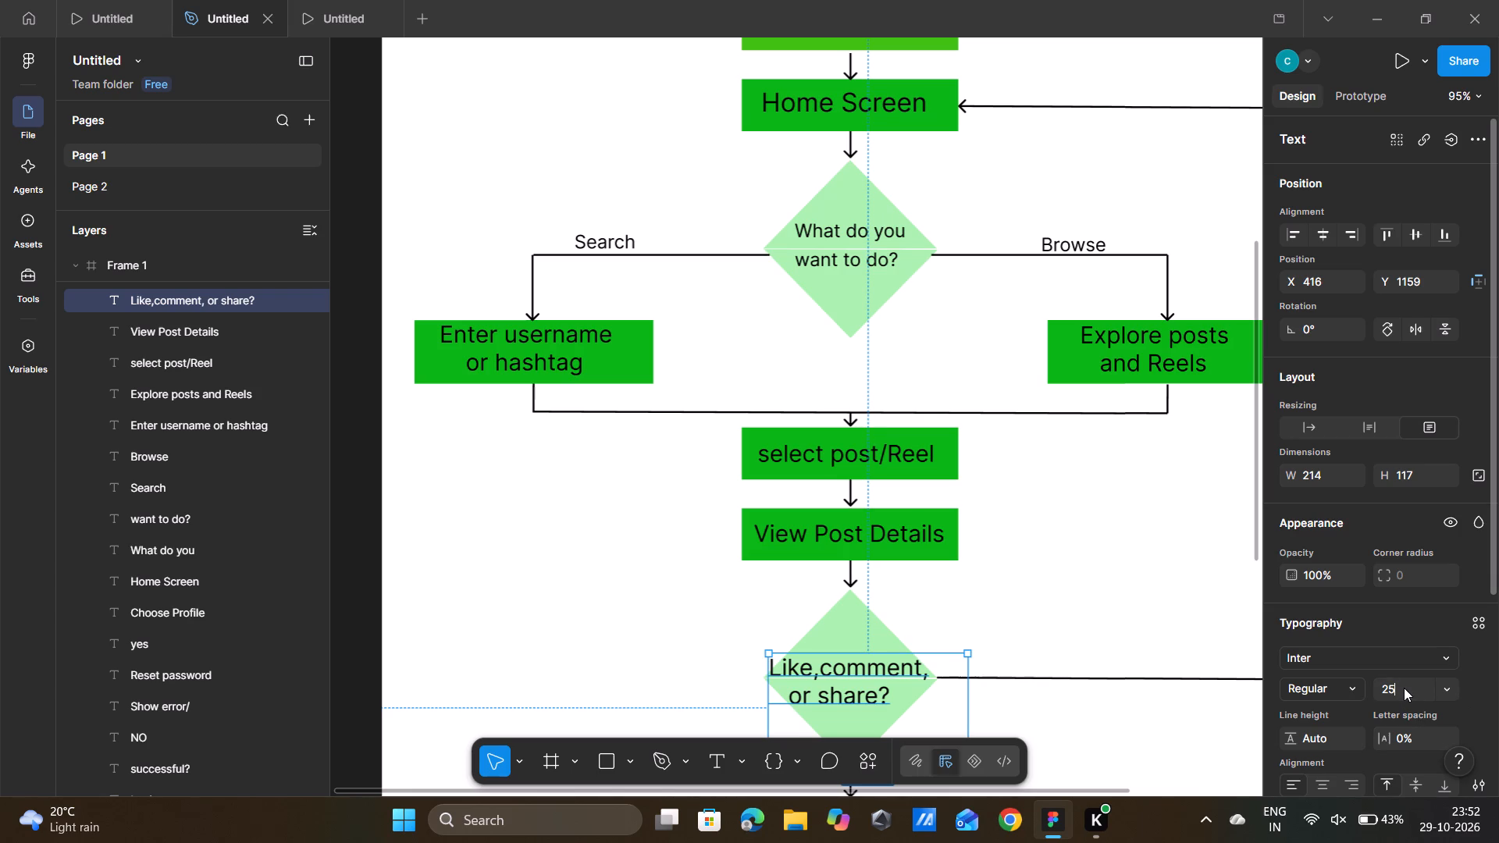
key("BackSpace")
type("20")
key("Return")
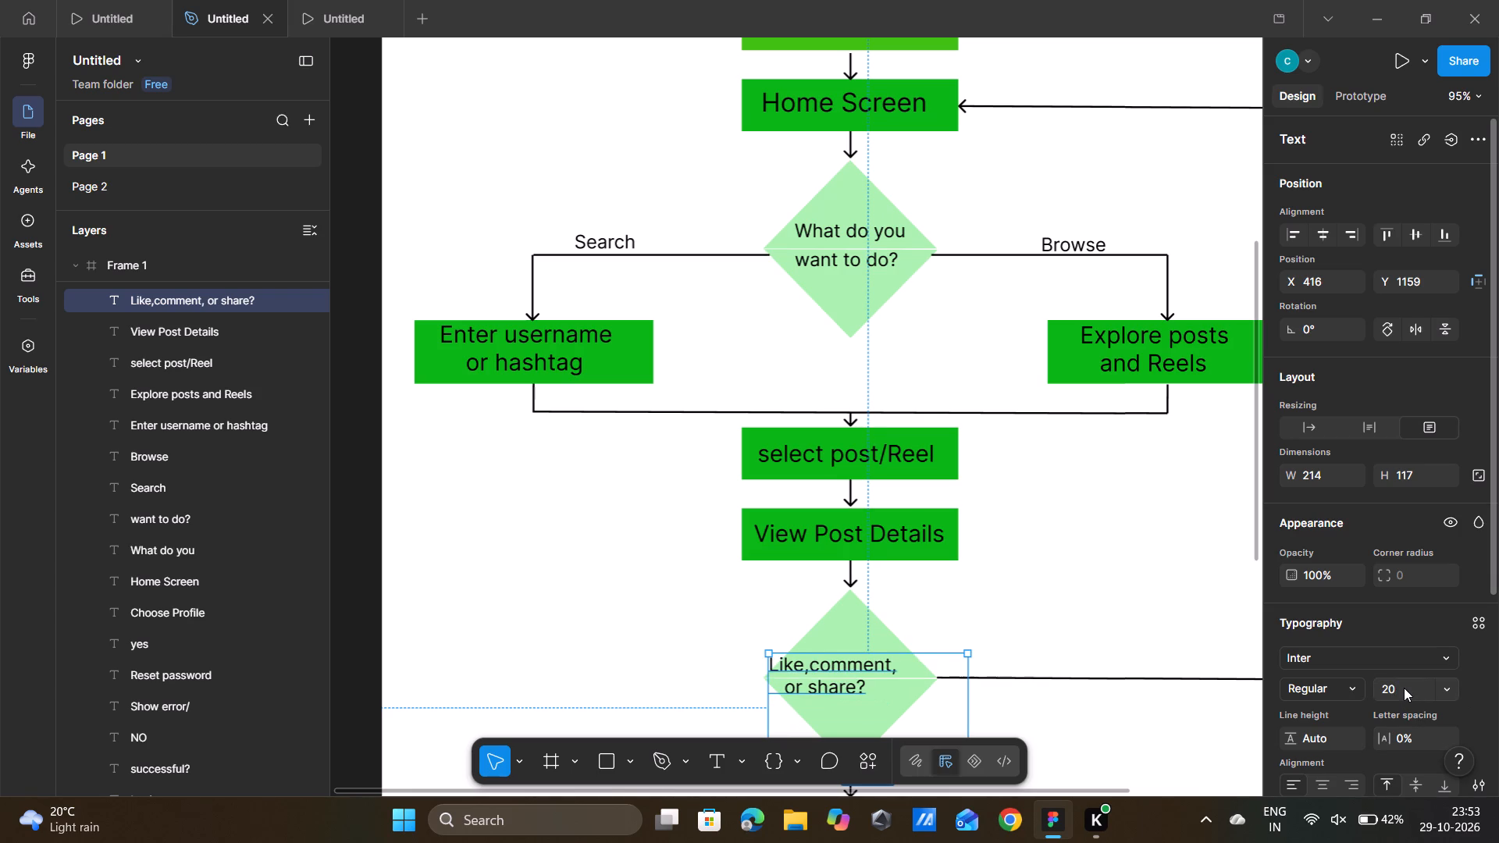
left_click_drag(816, 669, 841, 671)
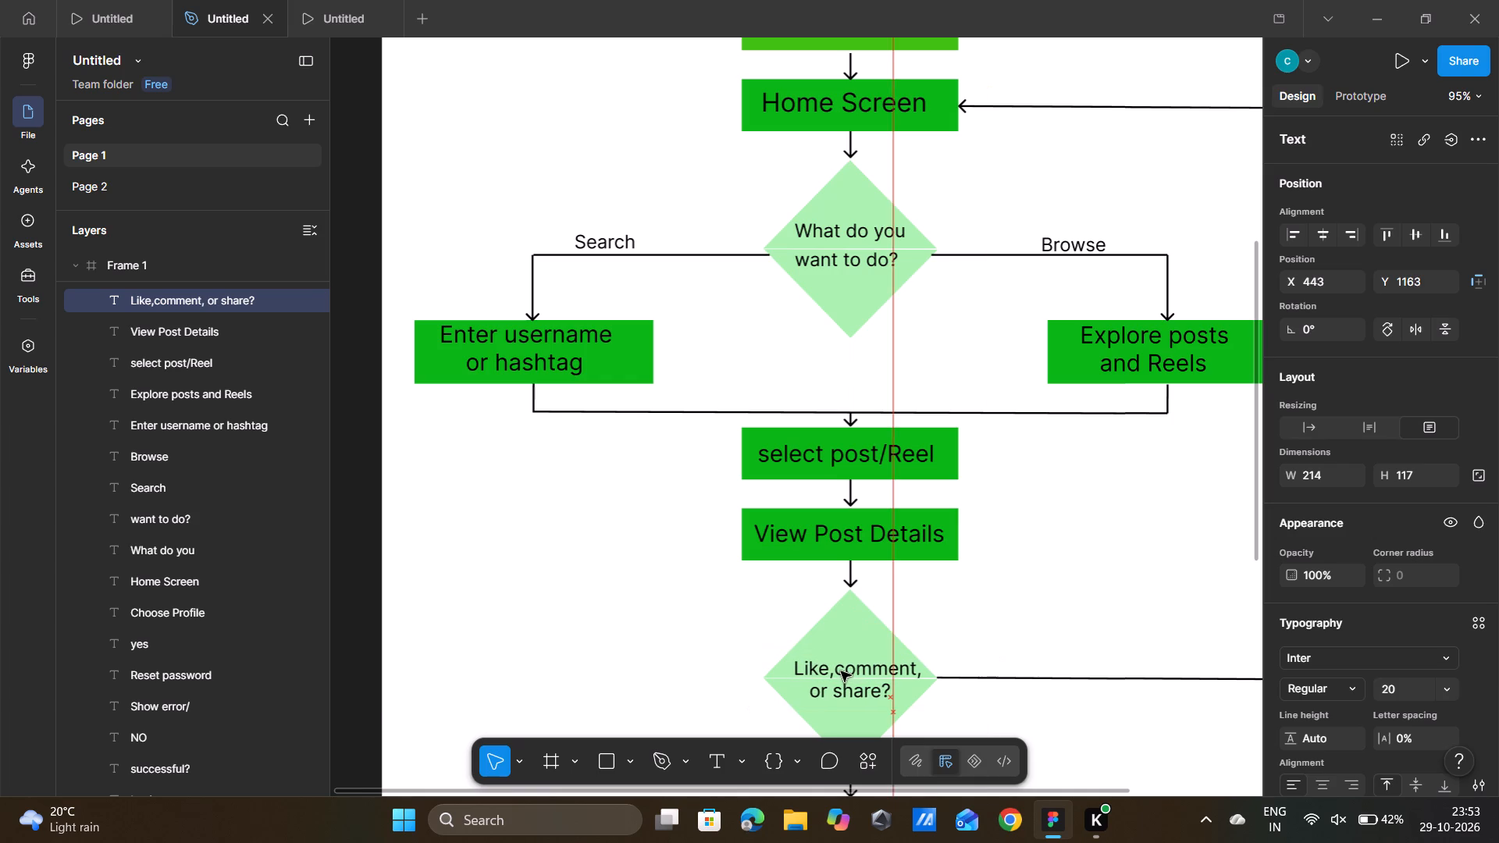
left_click_drag(841, 671, 840, 671)
double_click(729, 612)
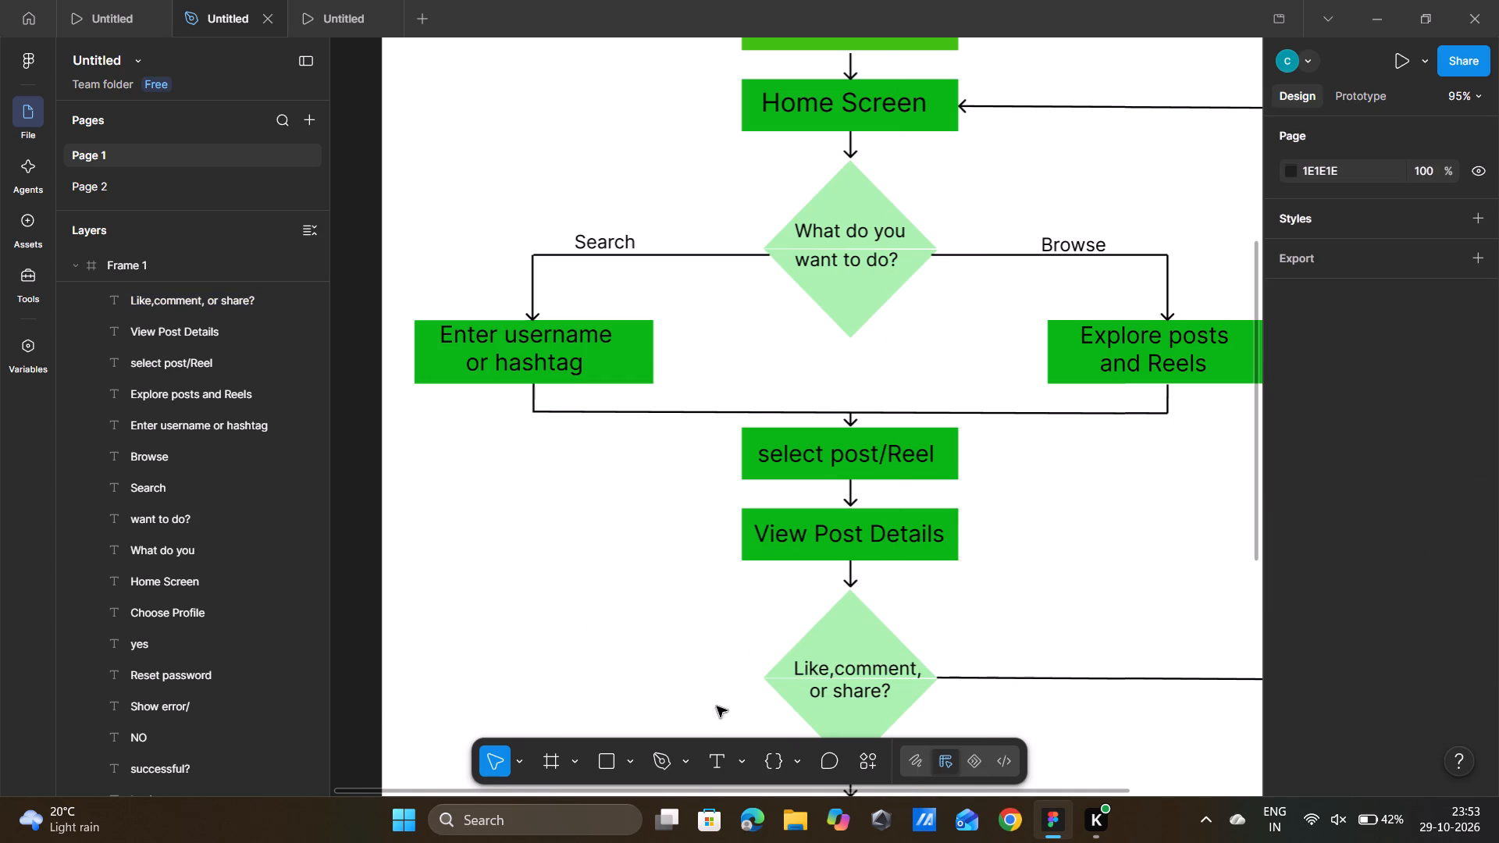
Add a text box about 91 × 29 reading No in the empty area beside the View Post Details box.
left_click(715, 761)
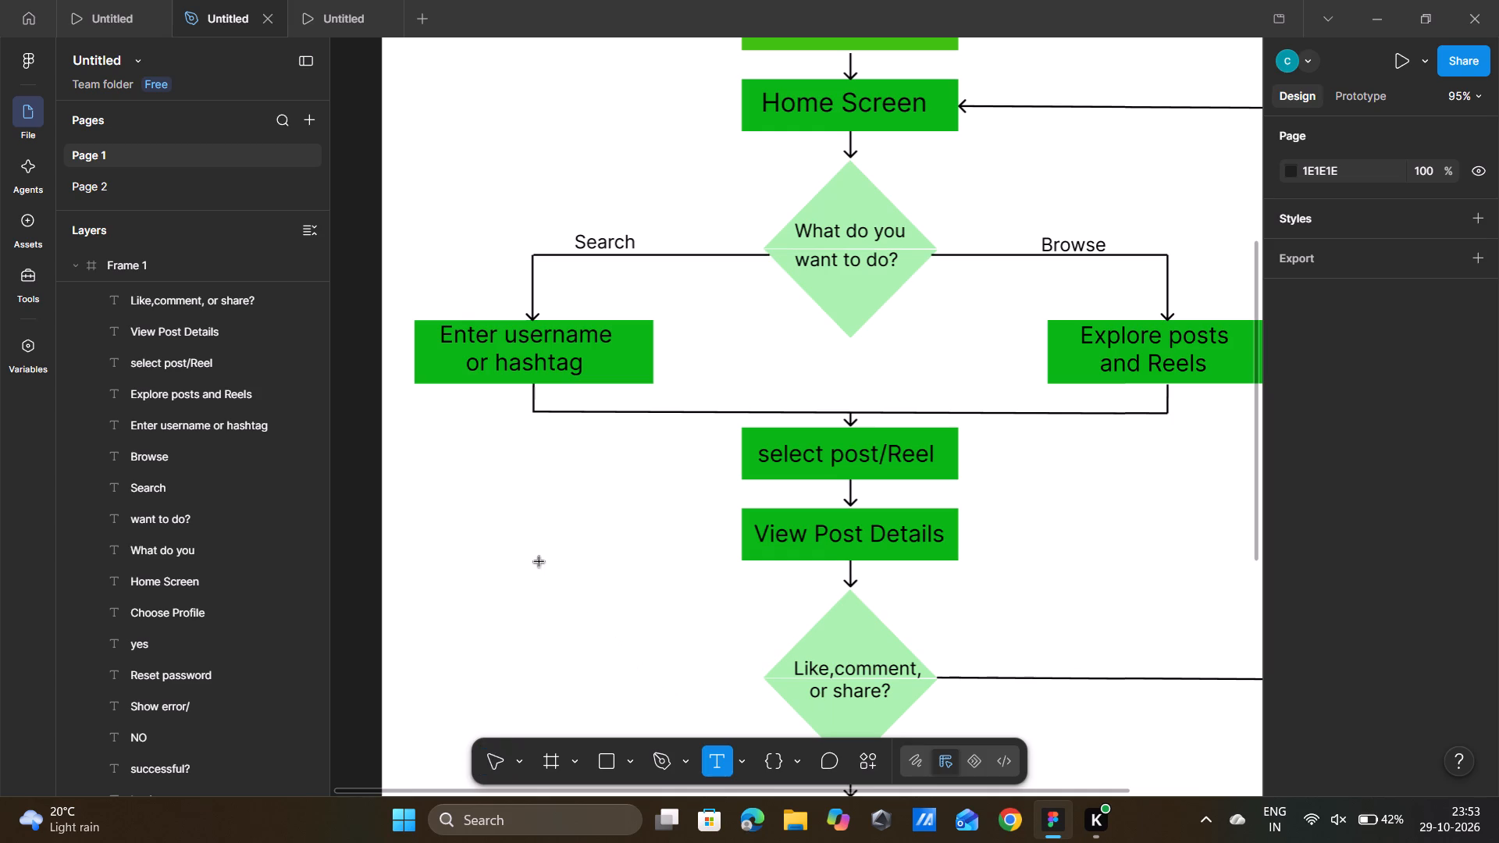
left_click_drag(539, 562, 618, 592)
type("No")
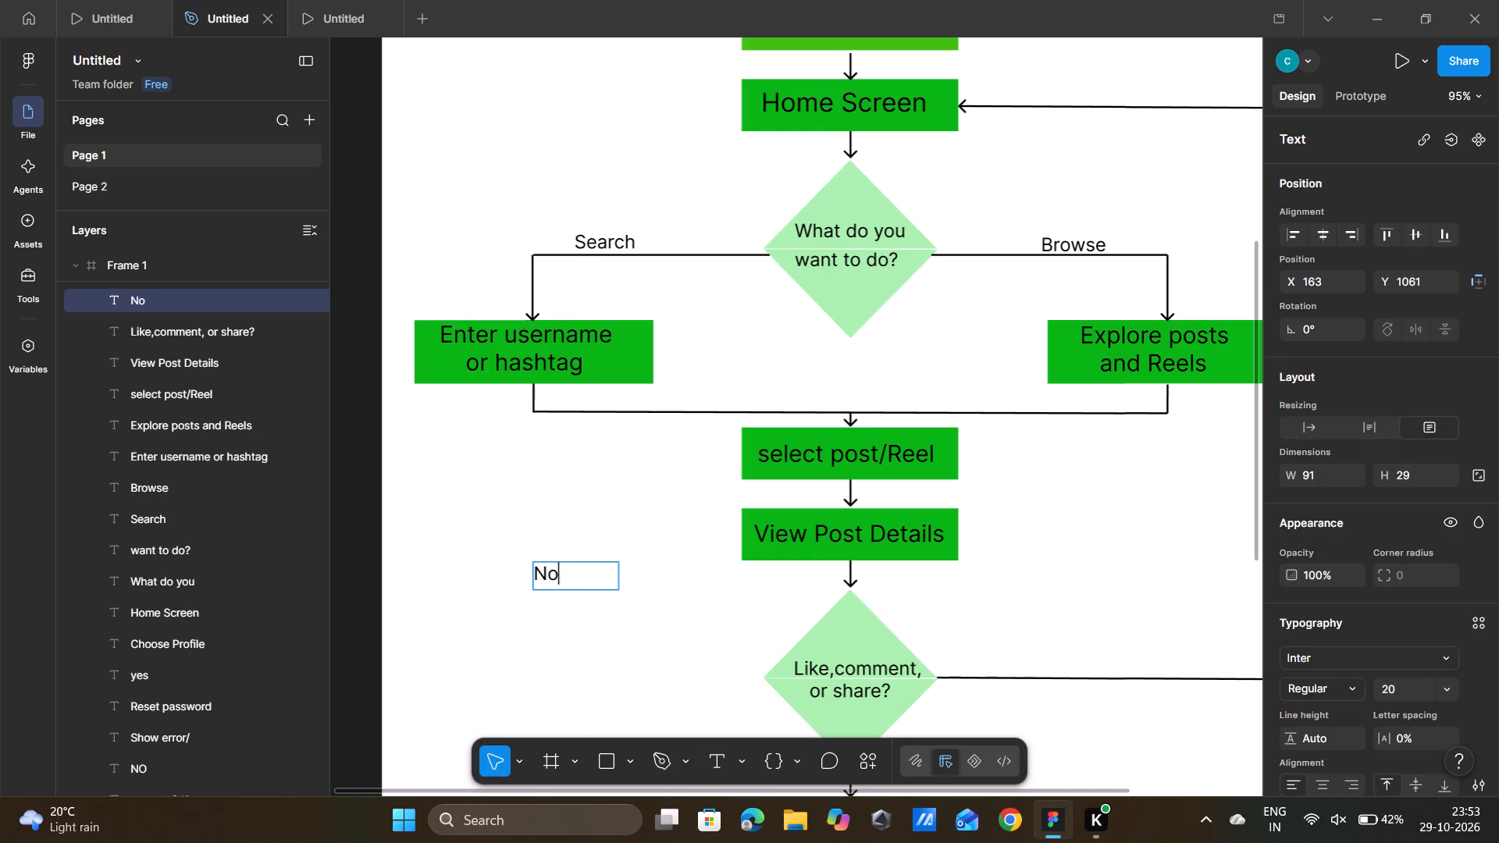
double_click(680, 623)
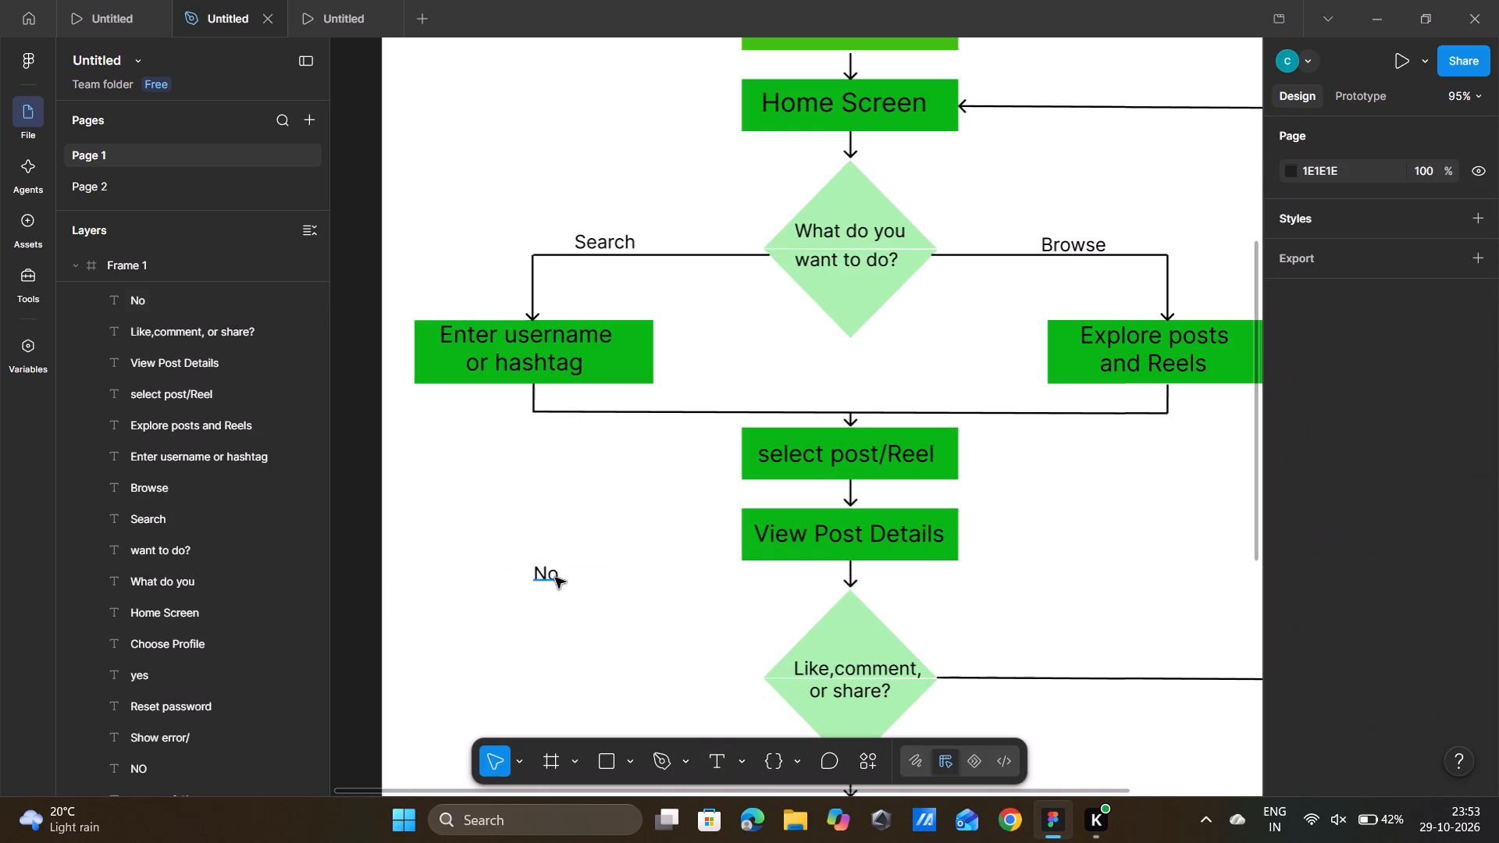
Move the No label just above the line branching from the Like,comment, or share? diamond's right corner.
left_click_drag(547, 577, 568, 588)
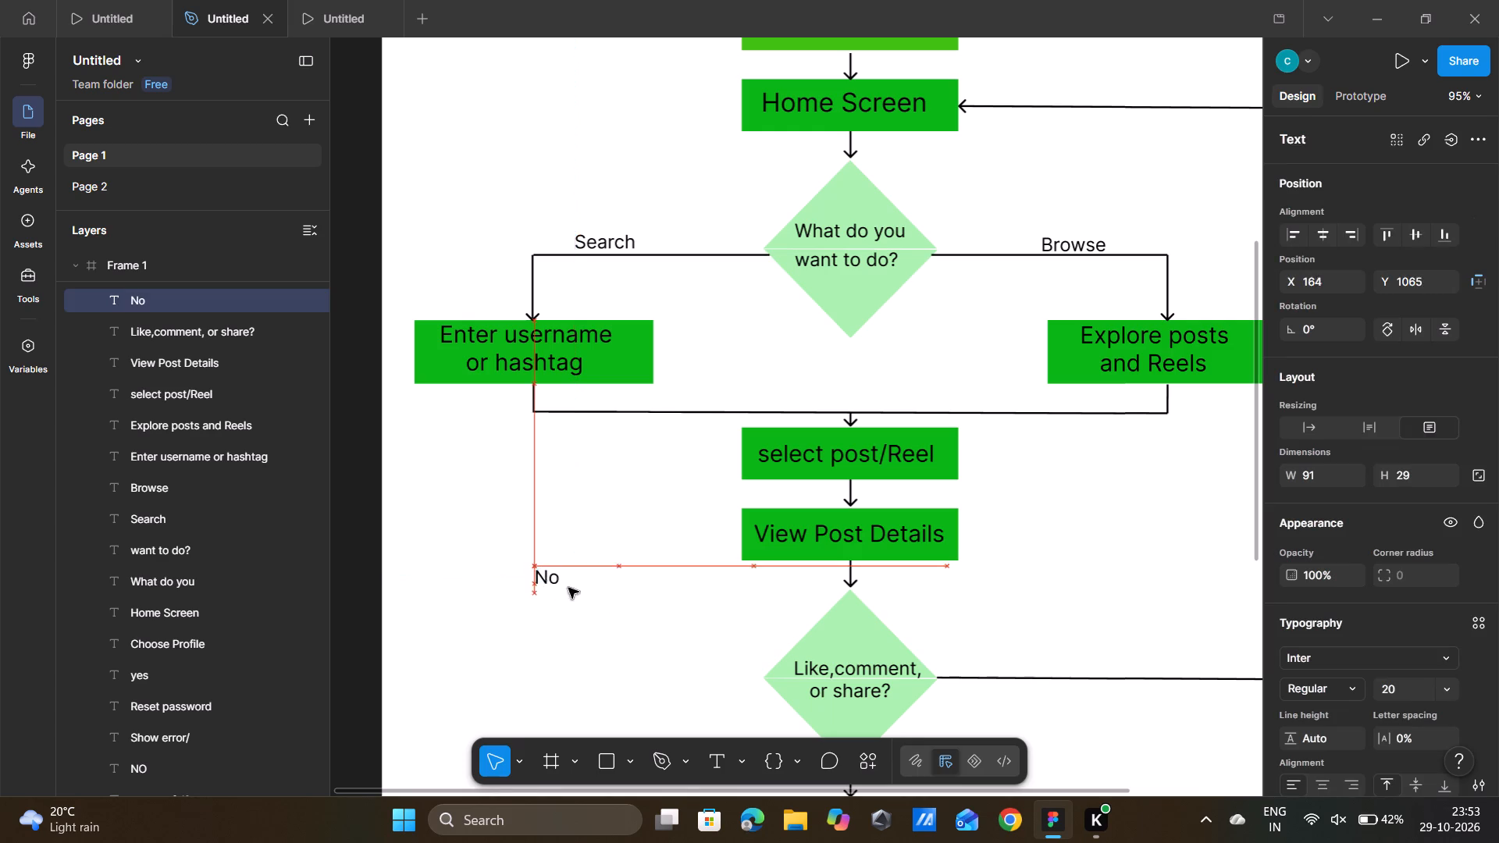
left_click_drag(568, 588, 983, 666)
double_click(584, 580)
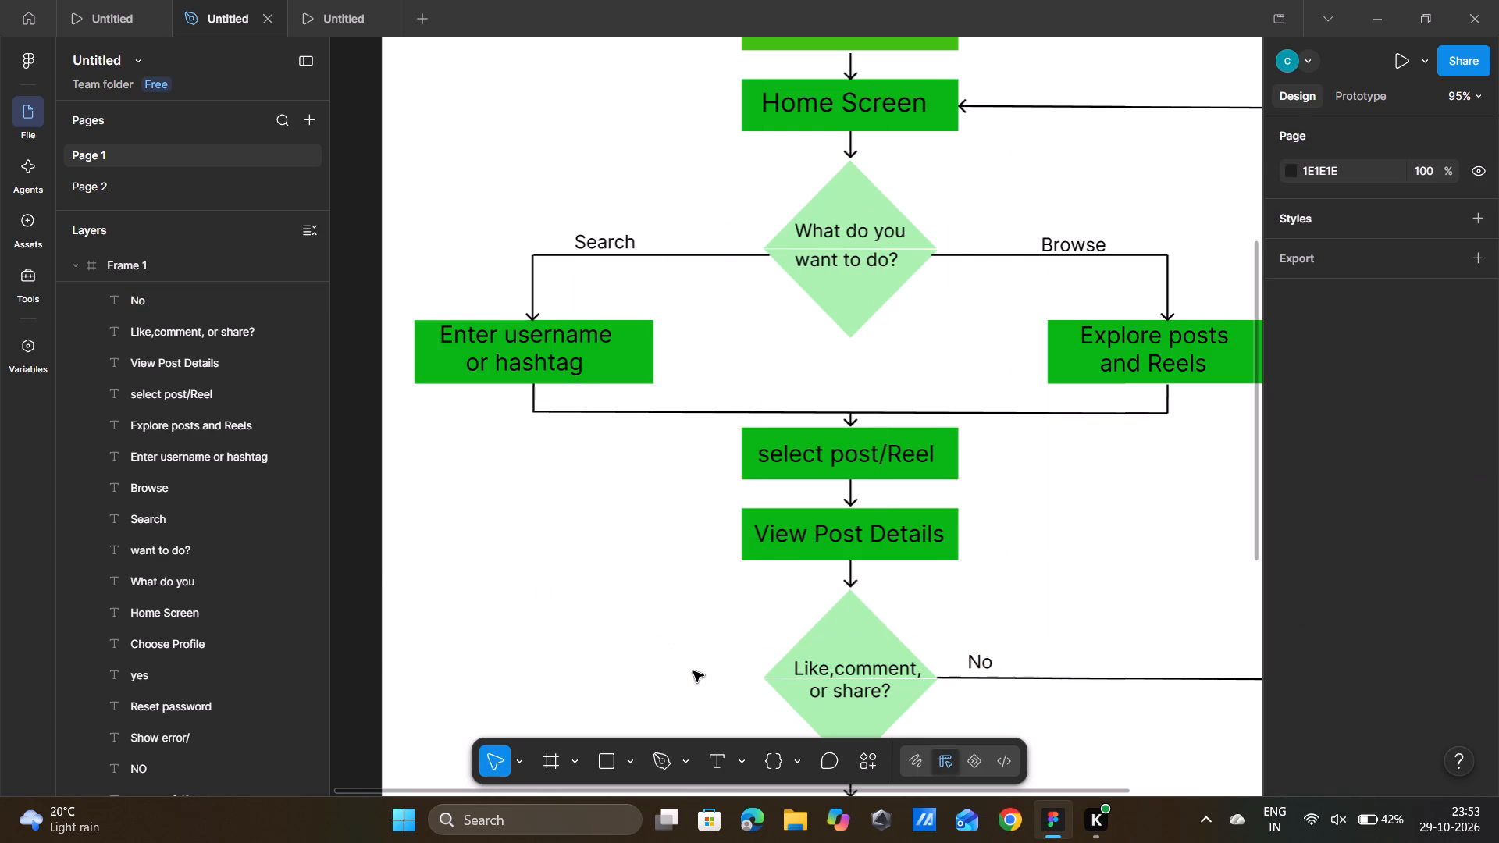
scroll(693, 671, "down", 1)
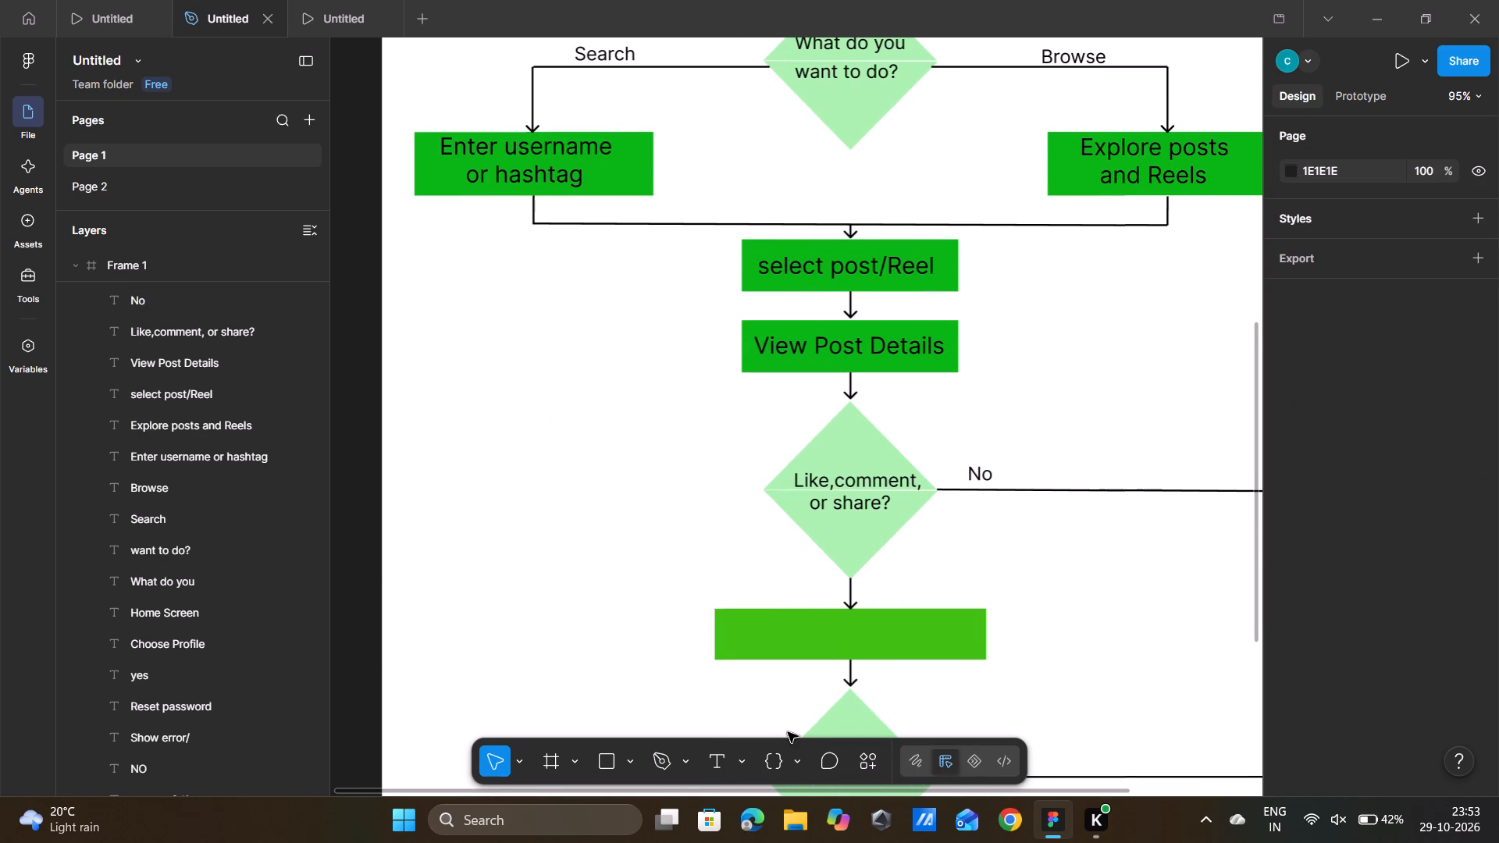
Add a text box about 100 × 71 reading YES in the empty area beside the Like,comment, or share? diamond.
left_click(714, 759)
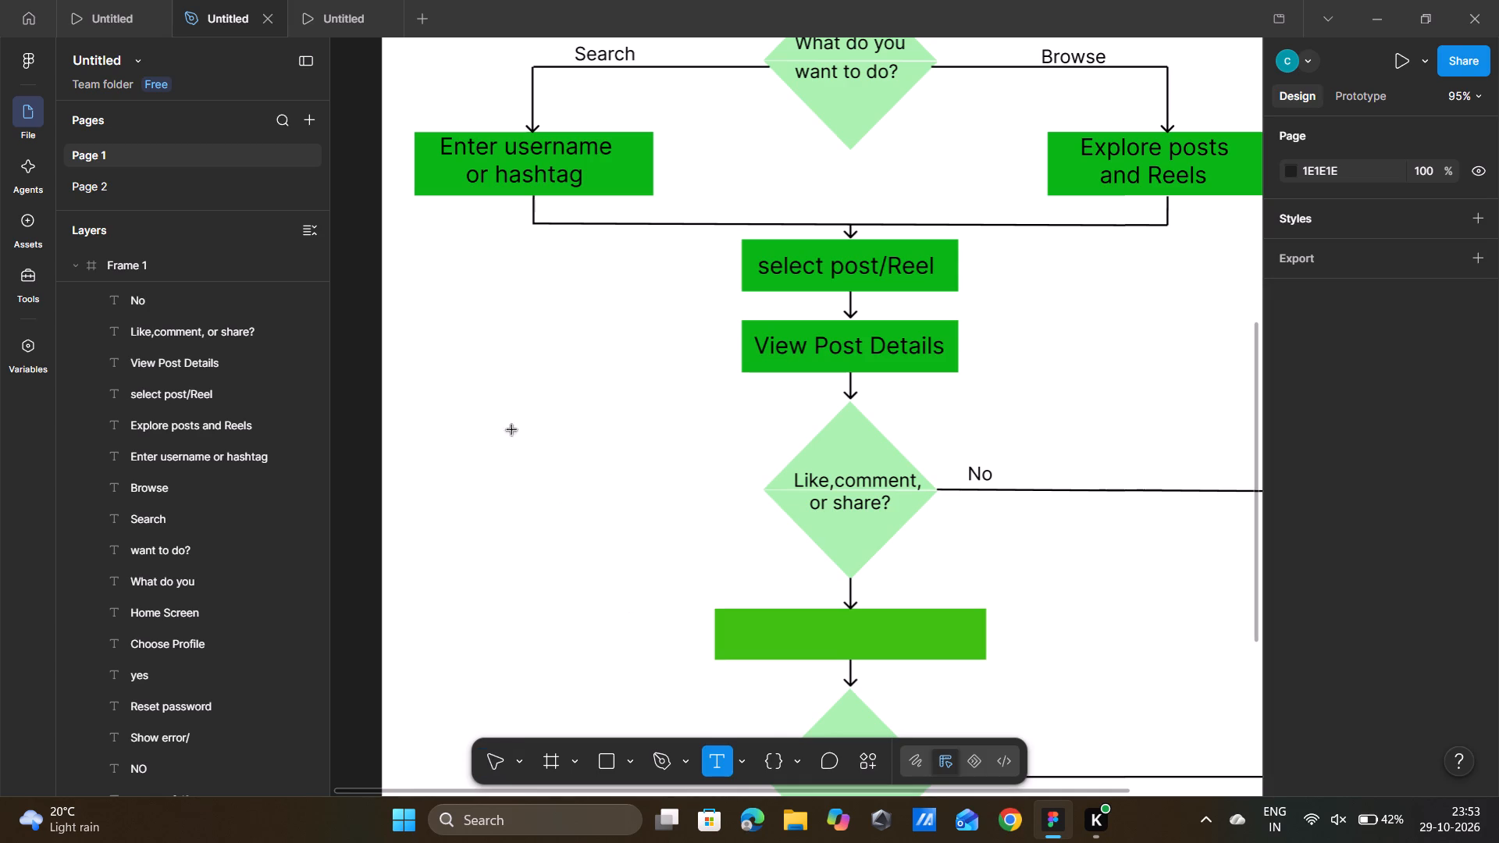
left_click_drag(486, 402, 579, 465)
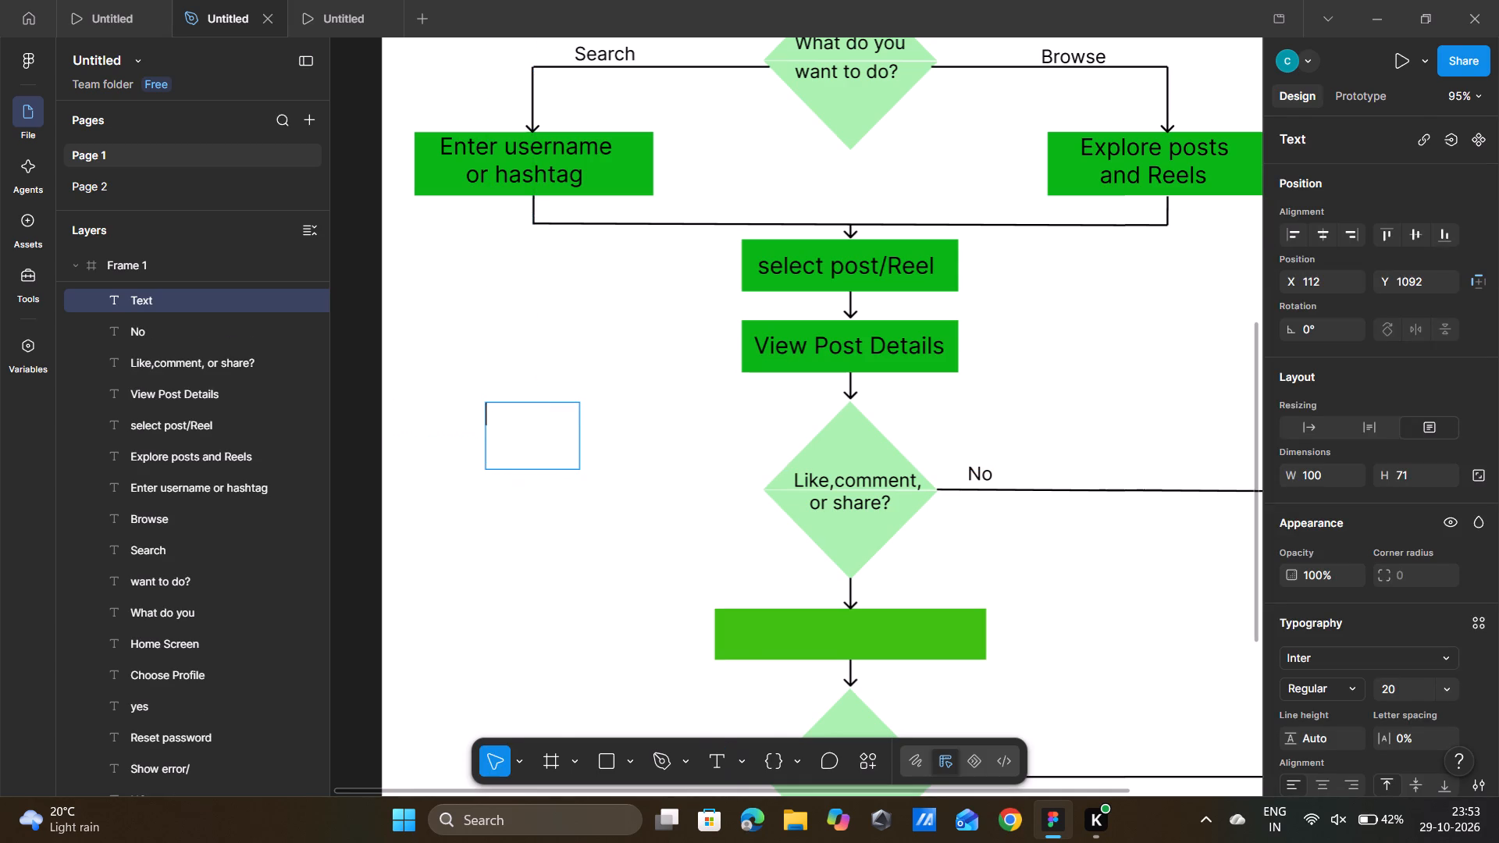
type("YES")
left_click(579, 465)
left_click(477, 610)
left_click_drag(477, 610, 500, 514)
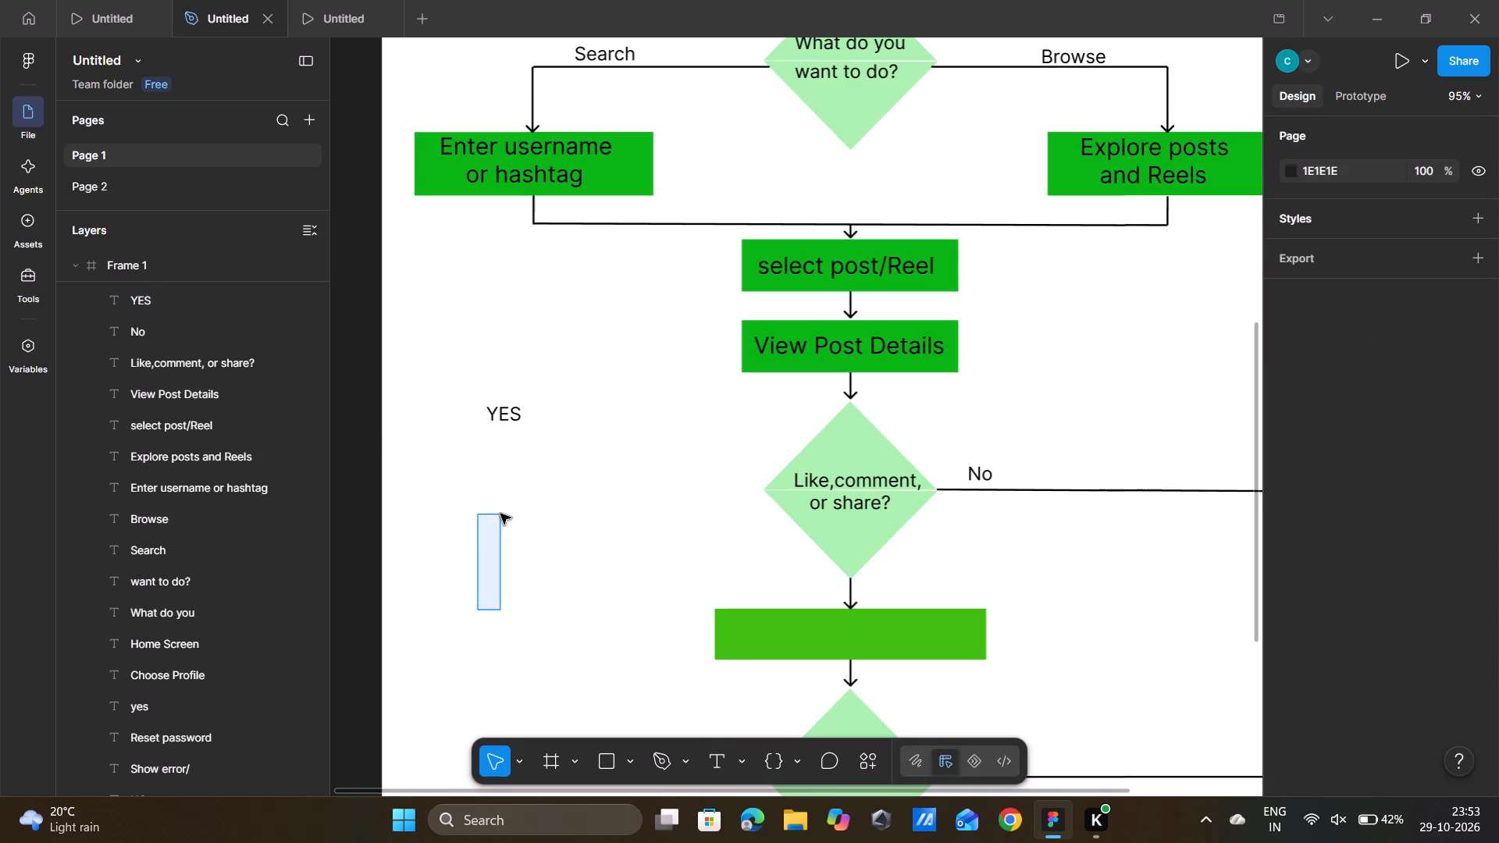
left_click_drag(500, 514, 500, 516)
double_click(561, 482)
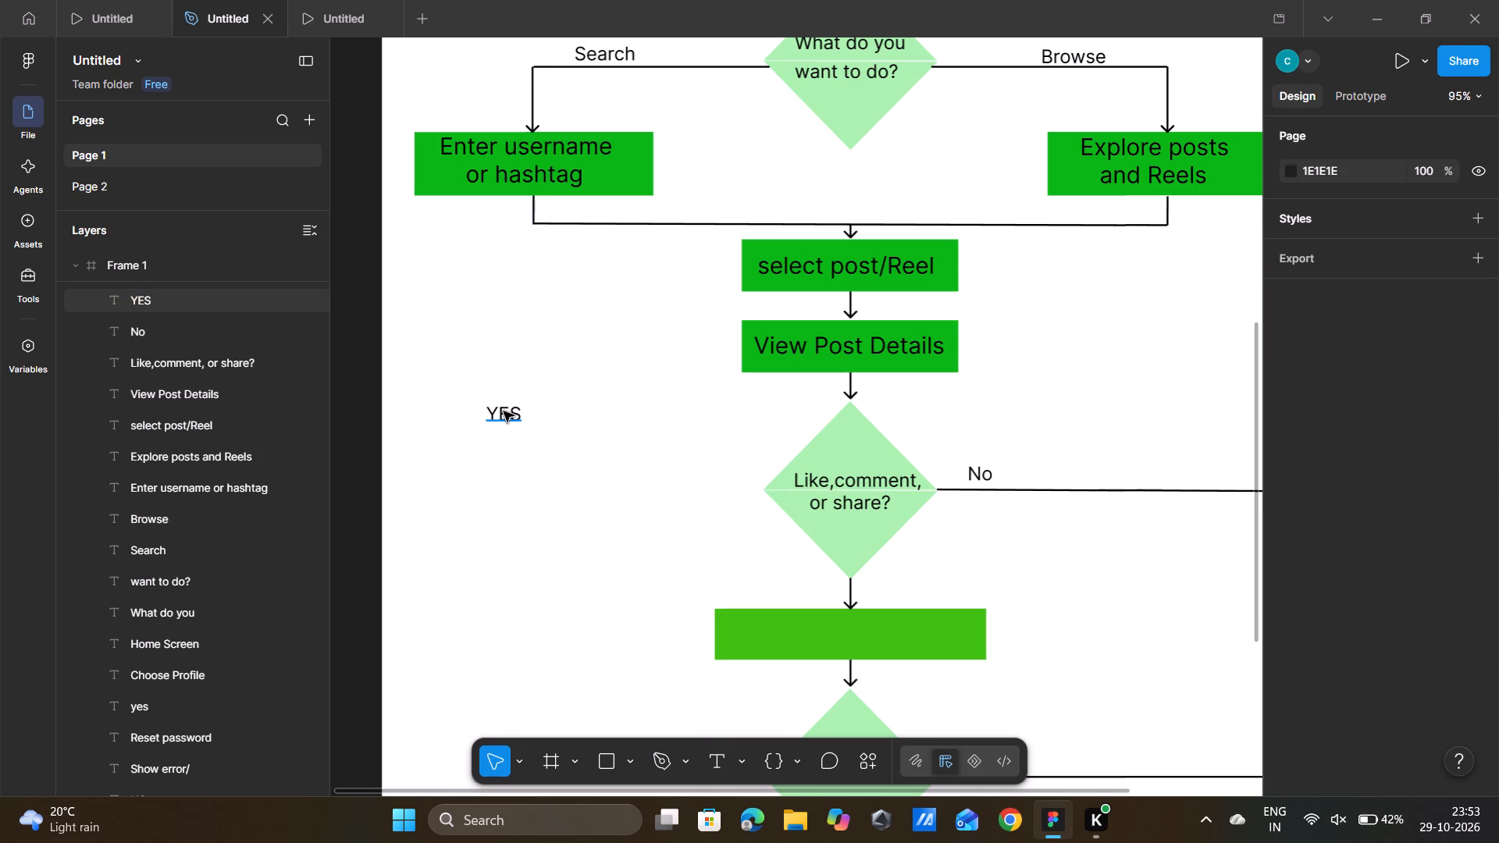
Move the YES label beside the arrow below the Like,comment, or share? diamond, at about X 508, Y 1282.
left_click_drag(504, 412, 875, 570)
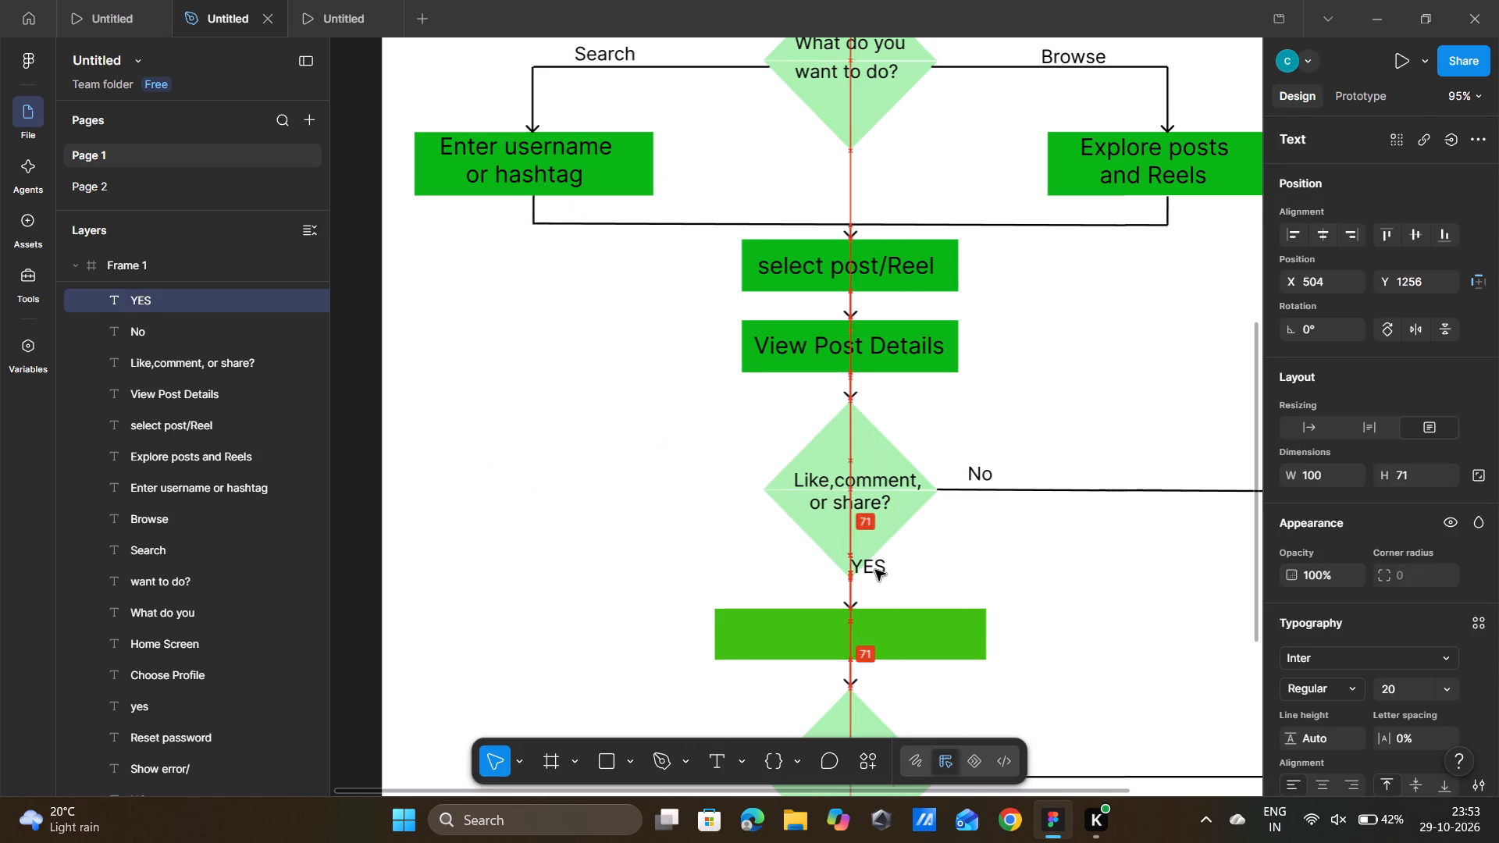
left_click_drag(875, 570, 872, 592)
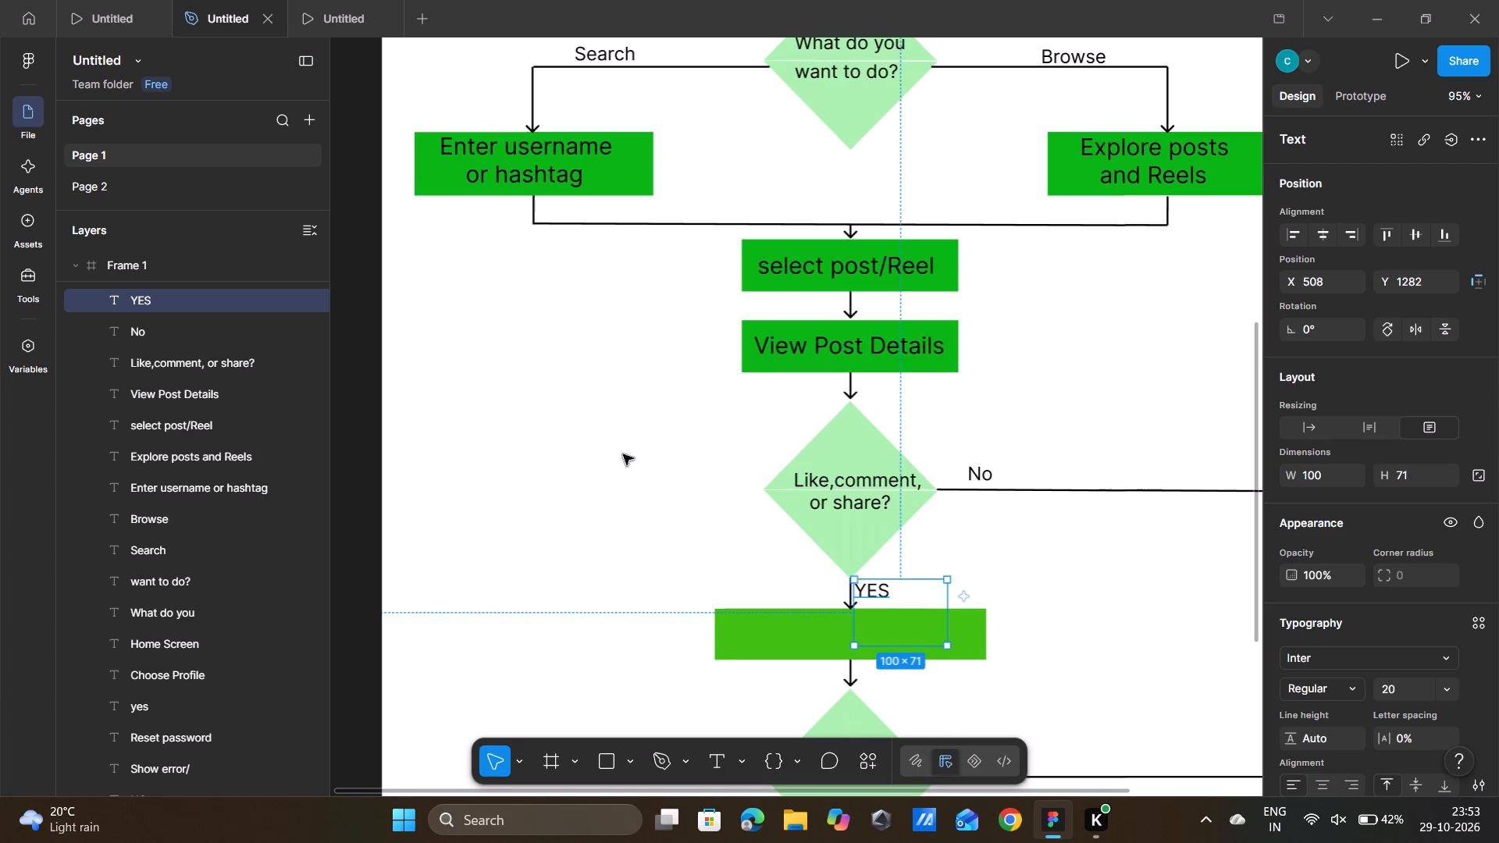
double_click(609, 450)
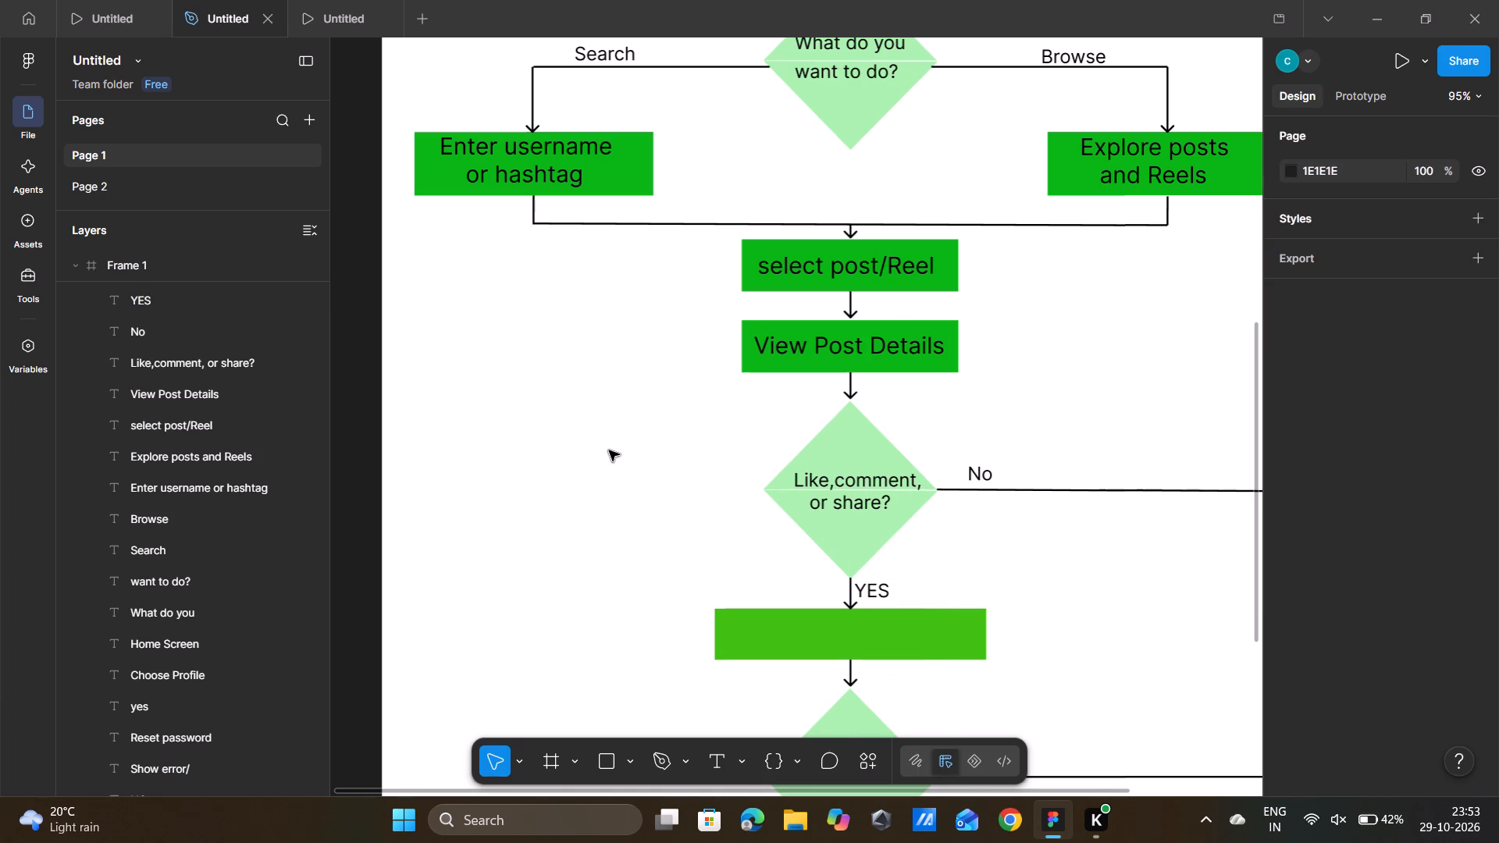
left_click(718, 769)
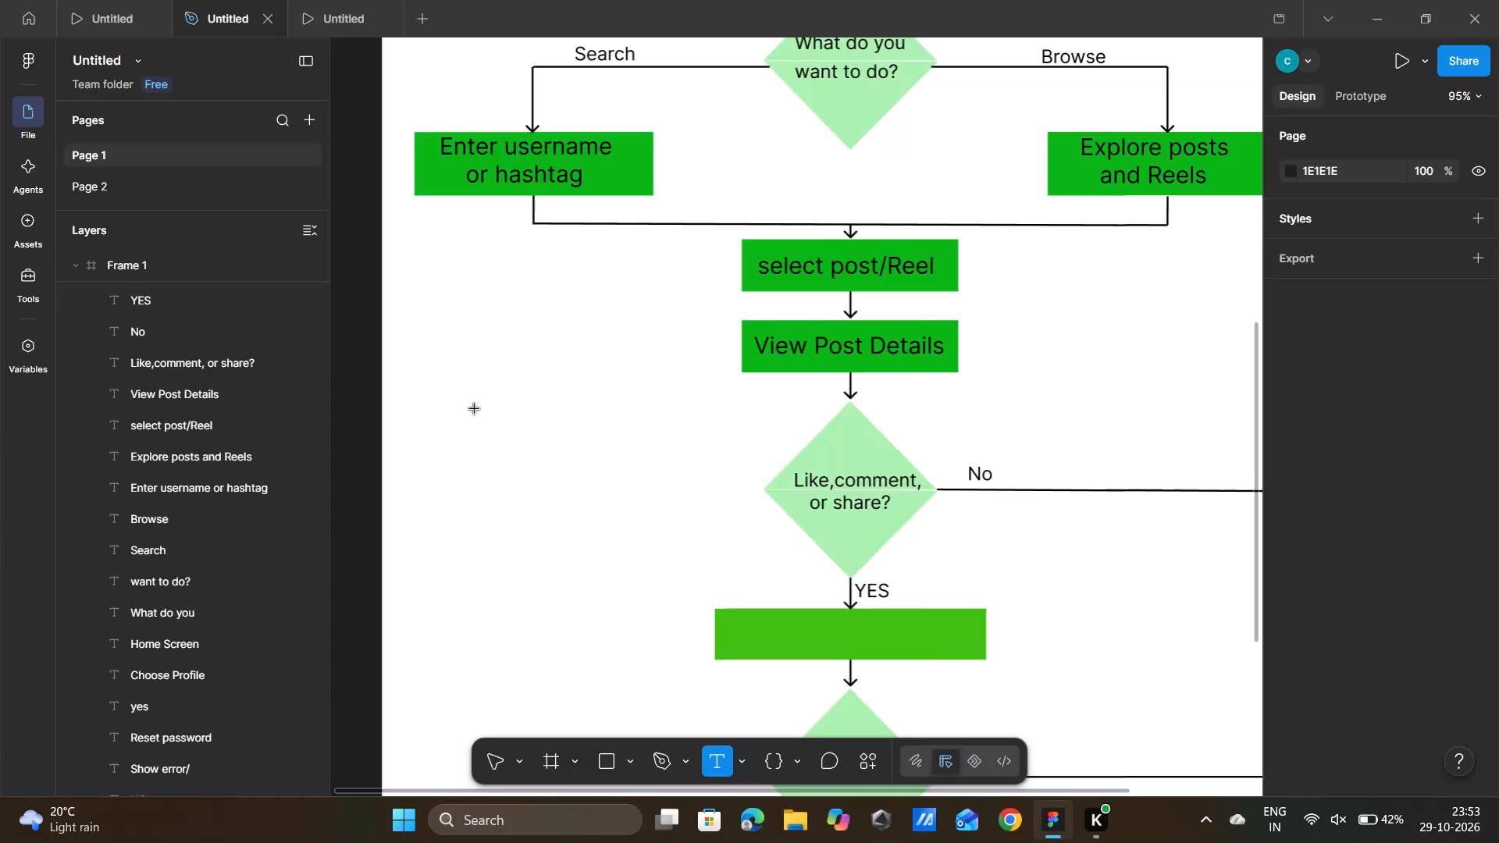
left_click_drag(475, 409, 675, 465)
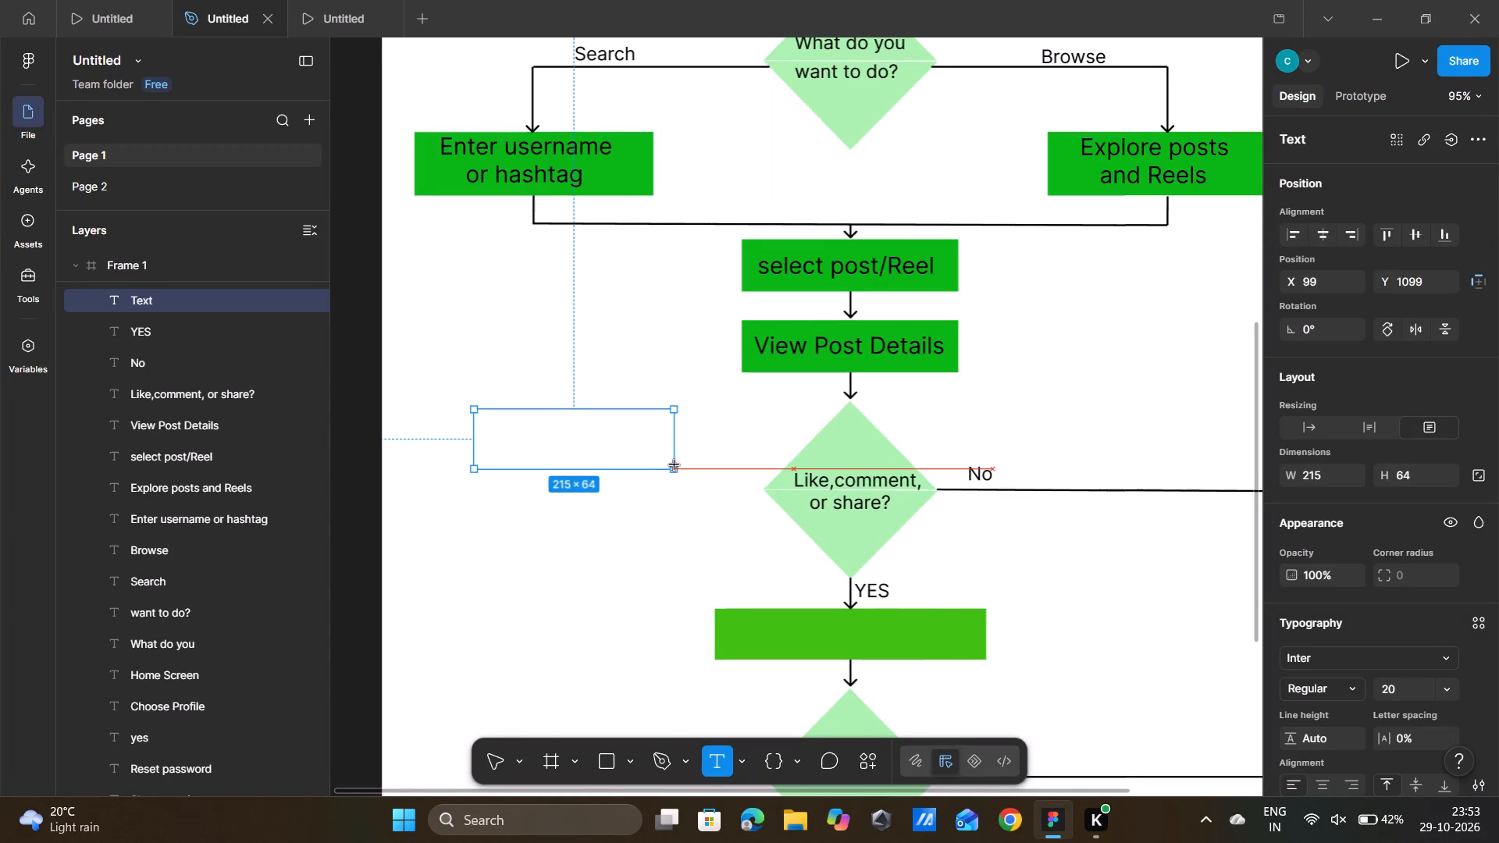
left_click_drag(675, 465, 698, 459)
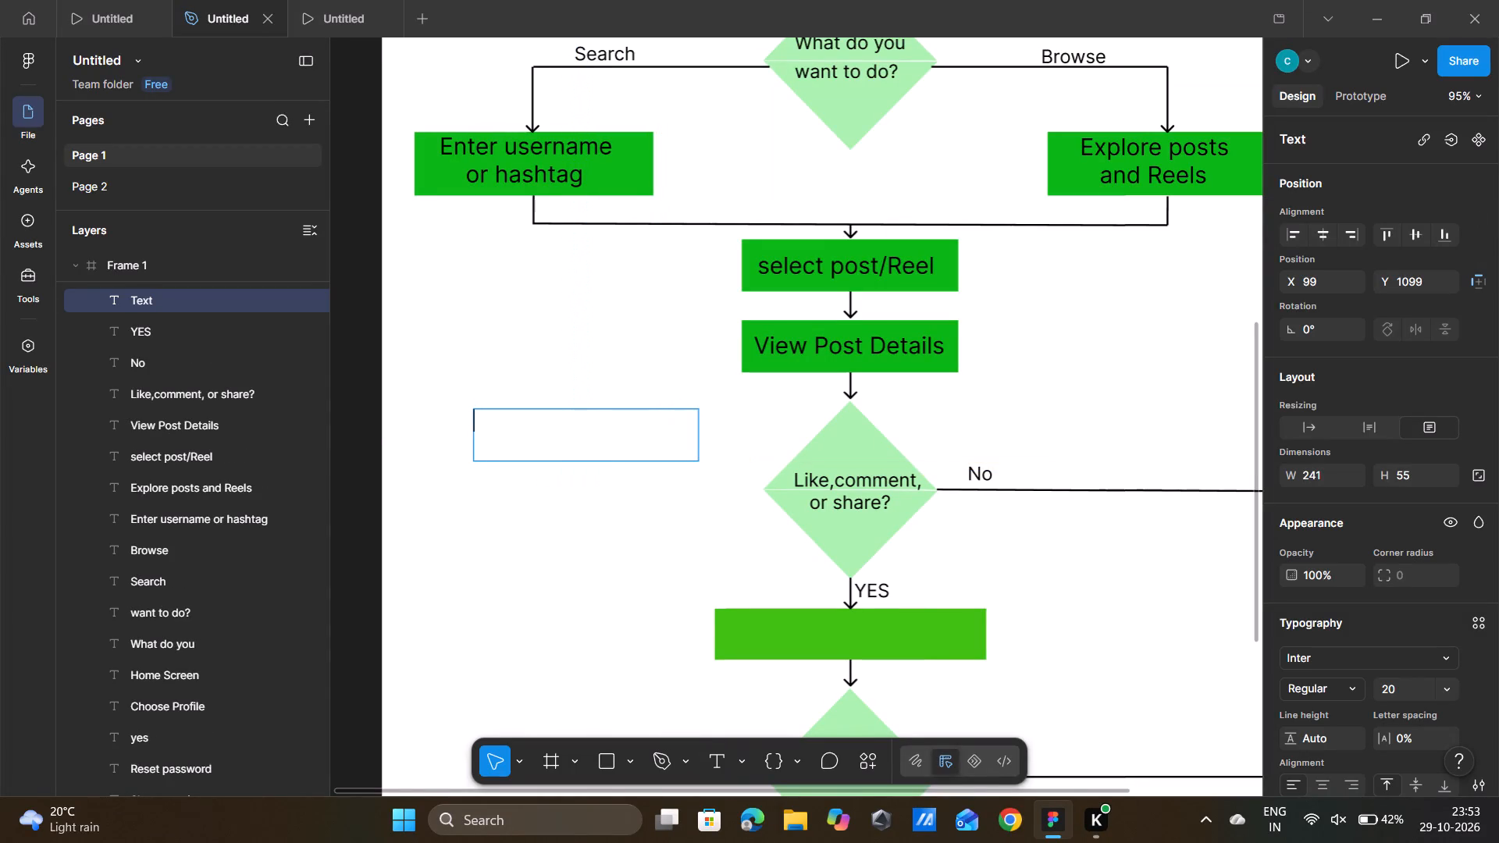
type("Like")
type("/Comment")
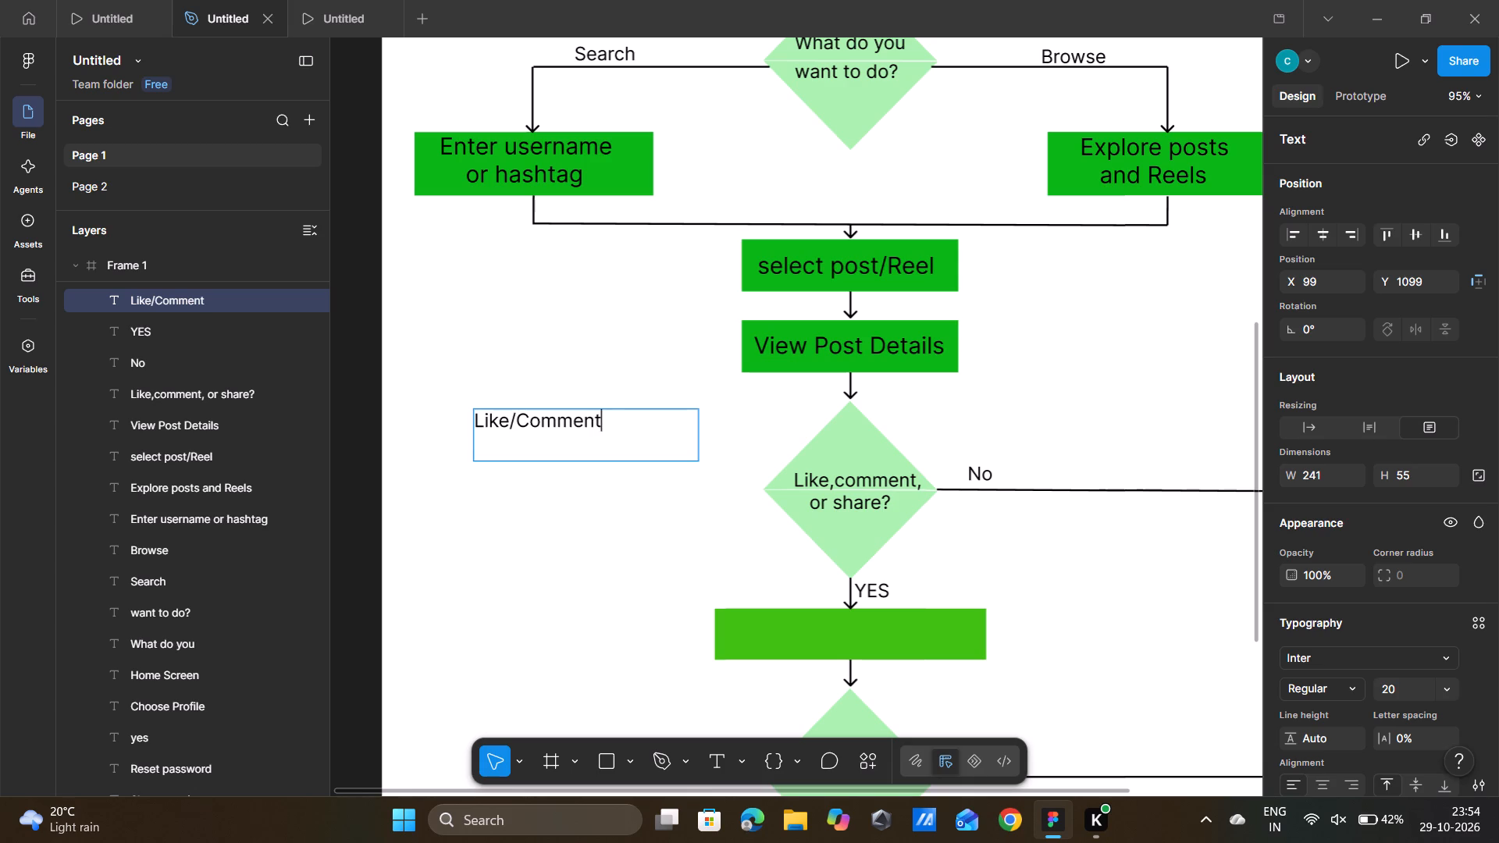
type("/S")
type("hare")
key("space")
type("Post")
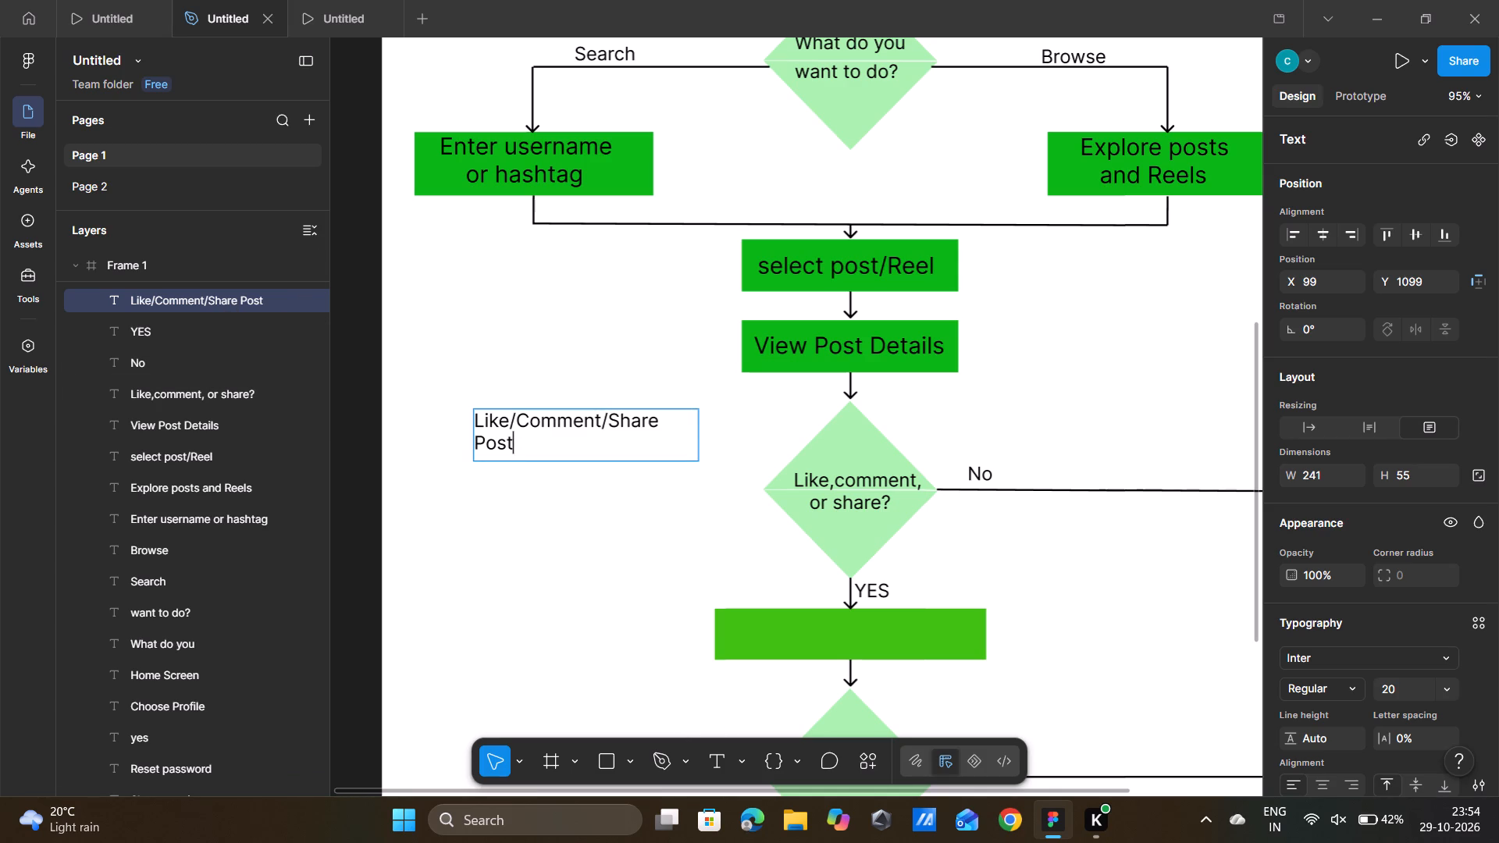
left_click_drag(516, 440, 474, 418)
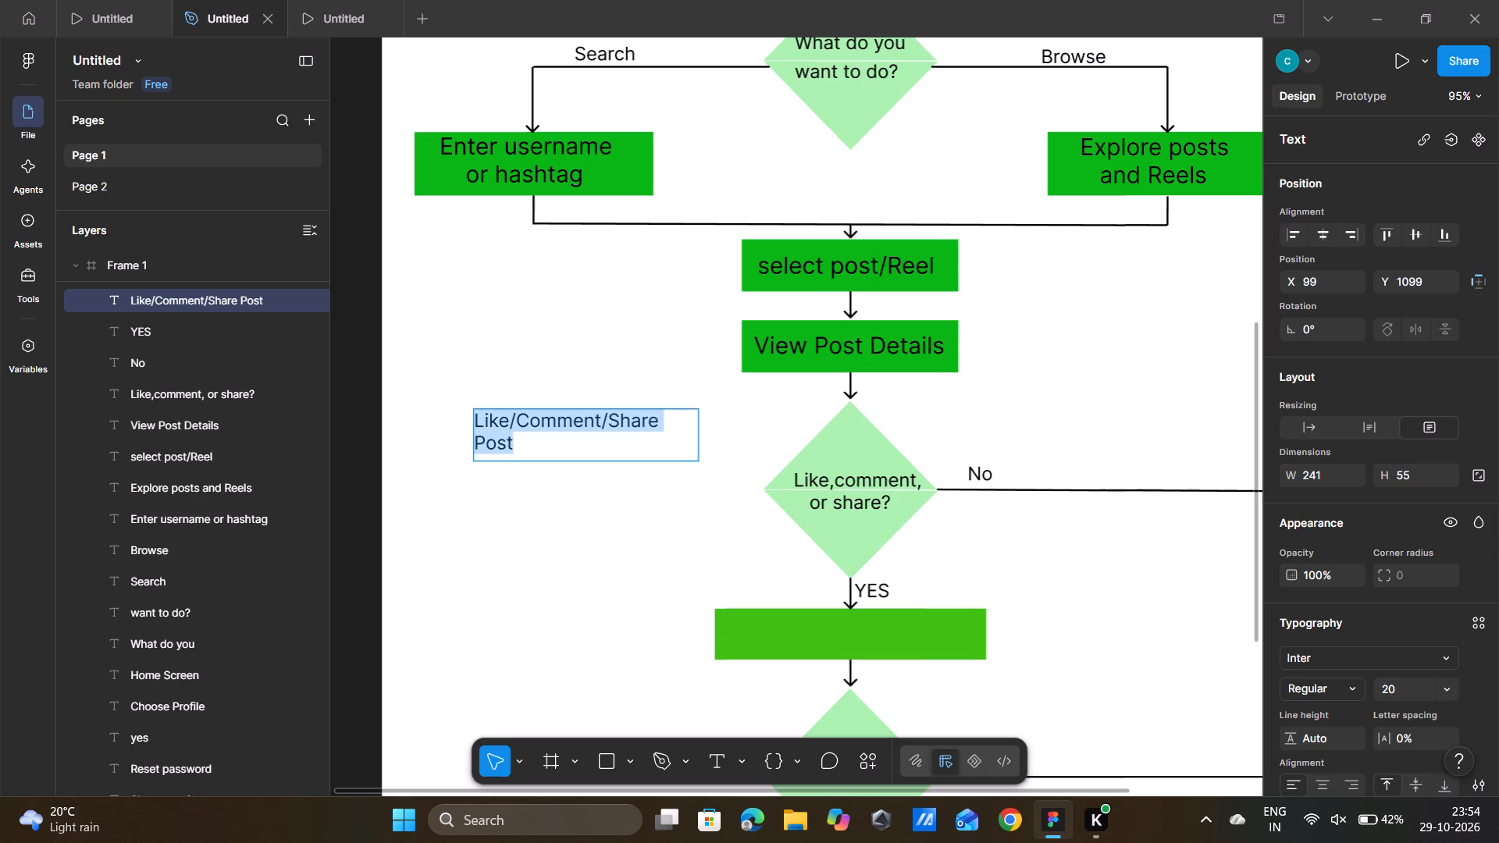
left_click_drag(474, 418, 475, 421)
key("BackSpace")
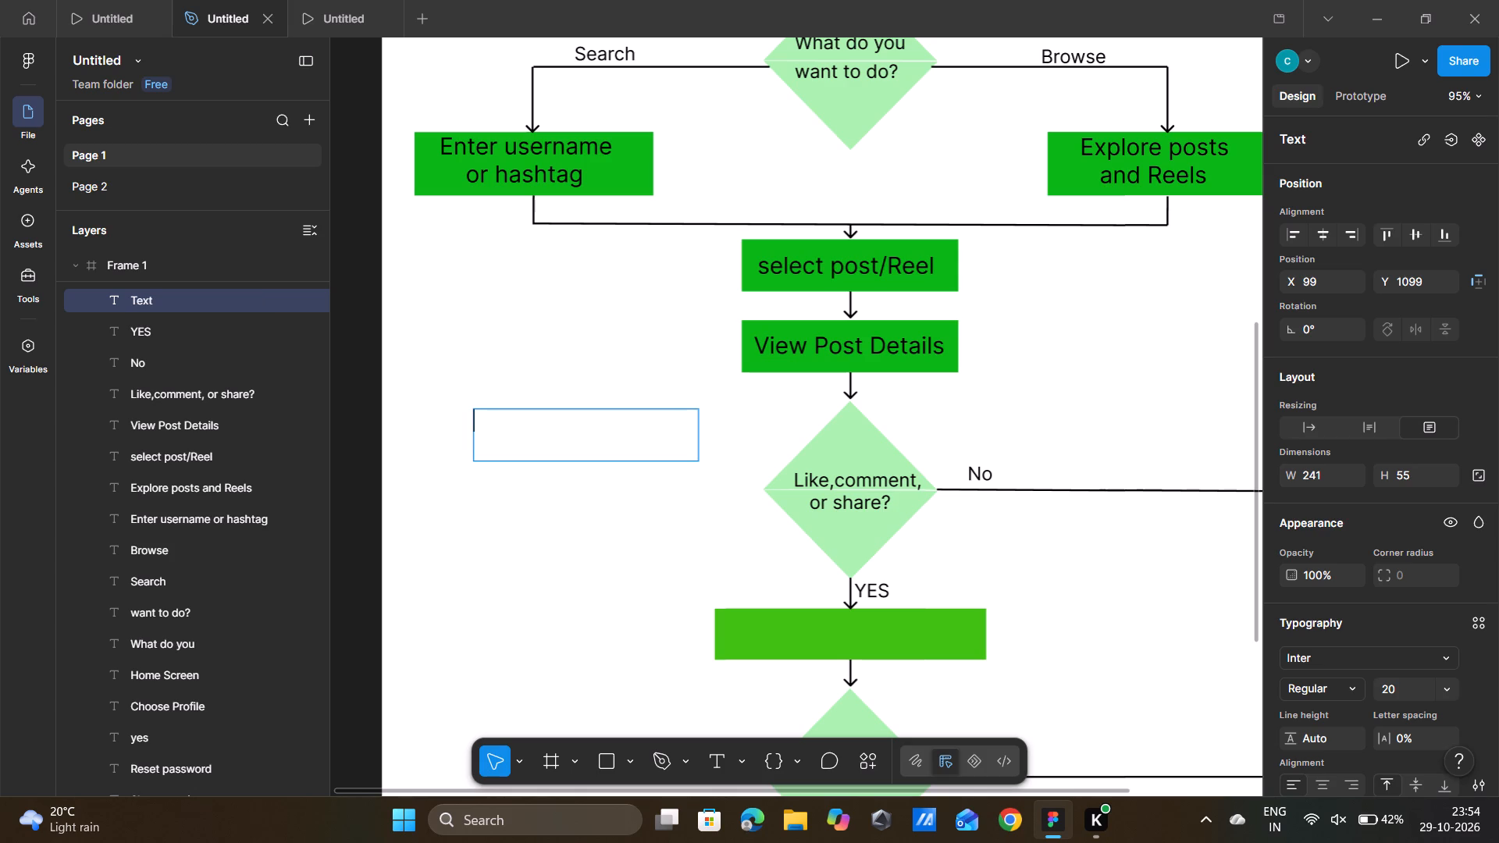
Add a text box about 339 × 57 reading Like/Comment/Share Post in the empty area beside the Like,comment, or share? diamond.
left_click(711, 760)
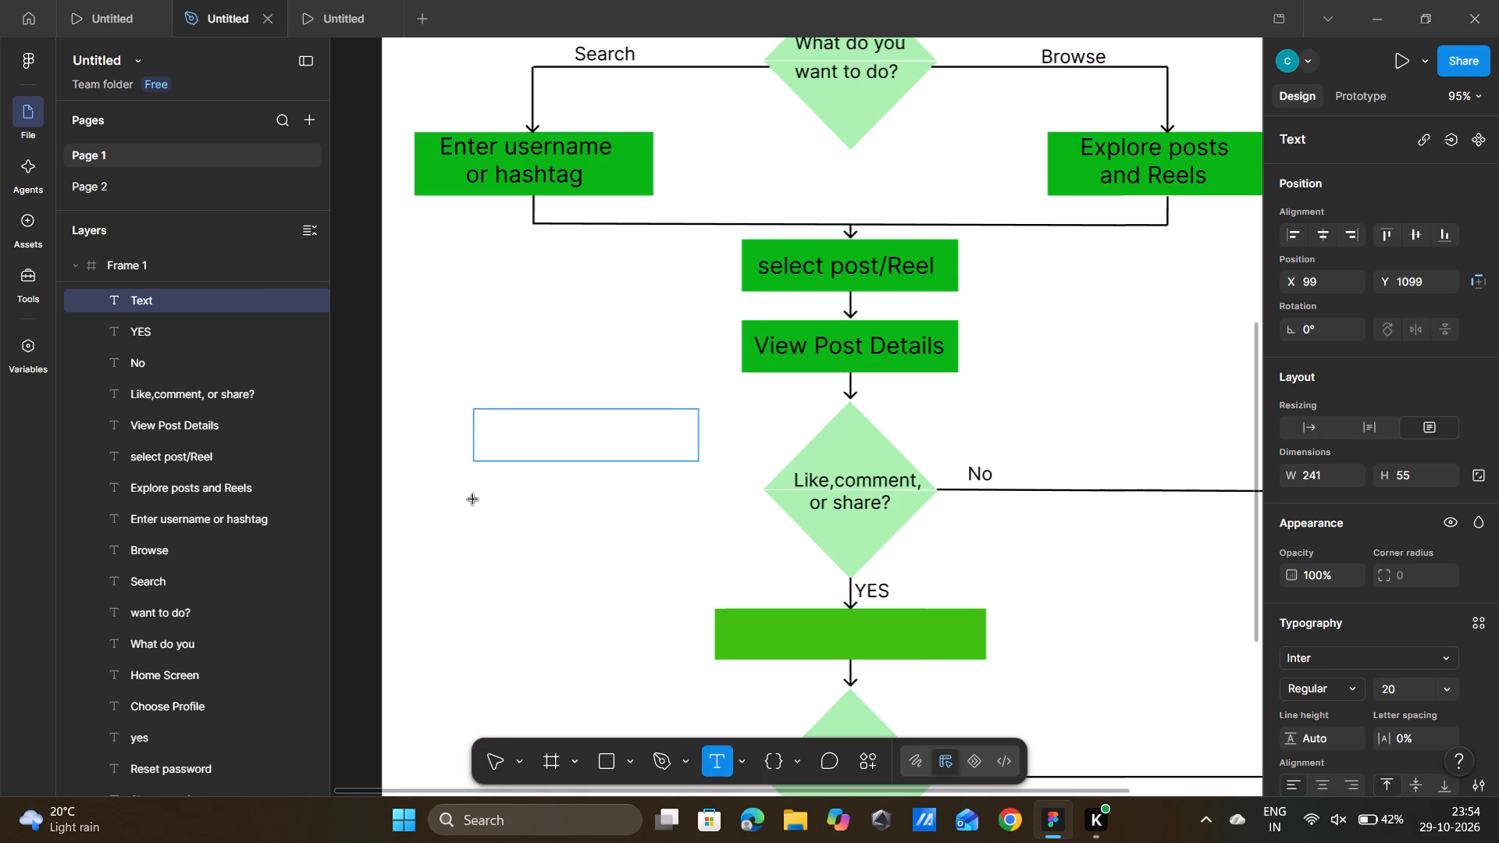
left_click_drag(473, 500, 749, 551)
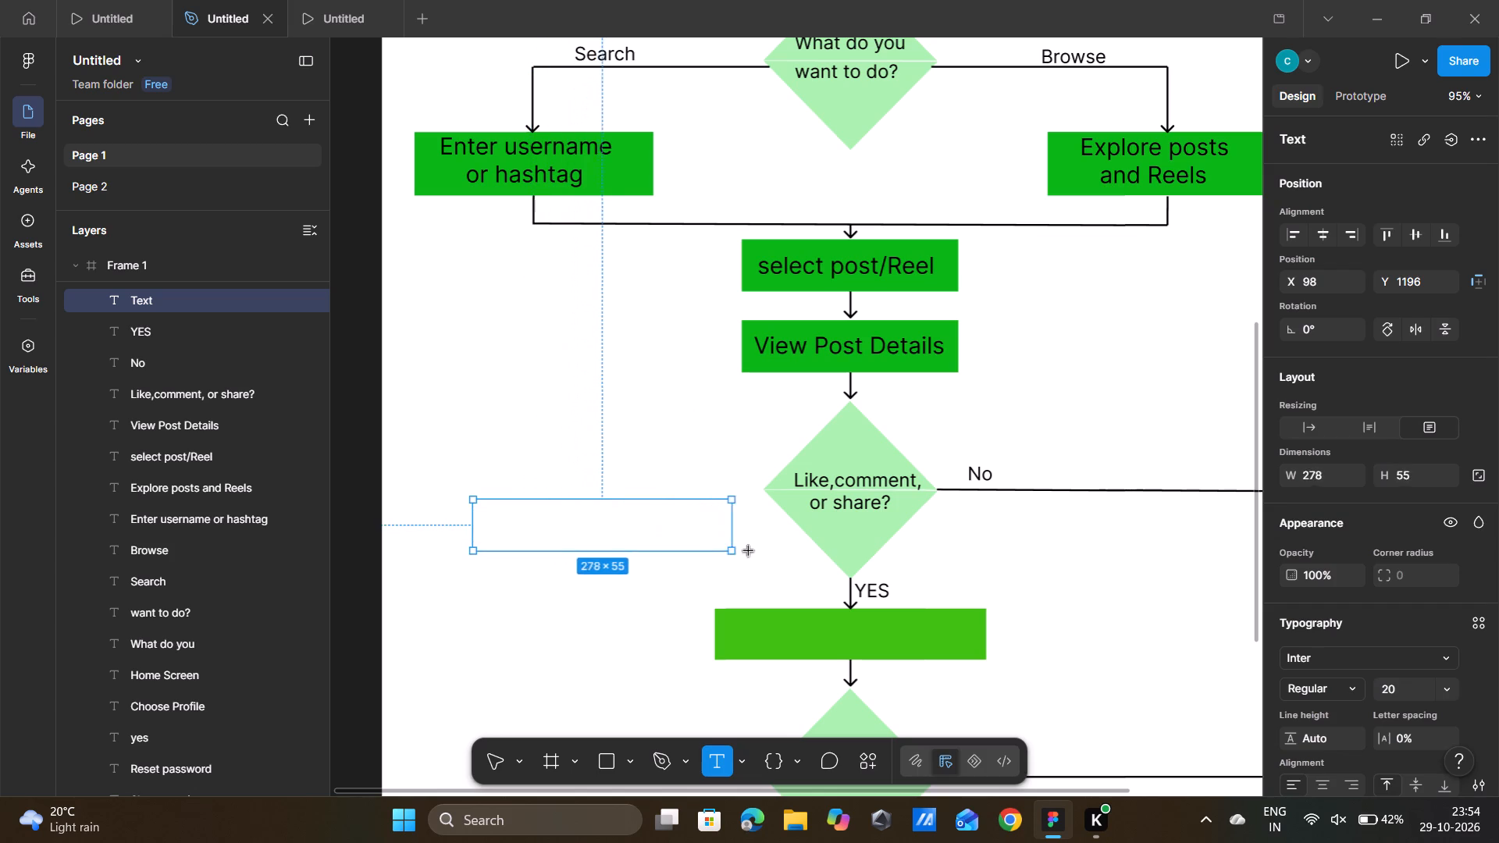
left_click_drag(749, 551, 789, 553)
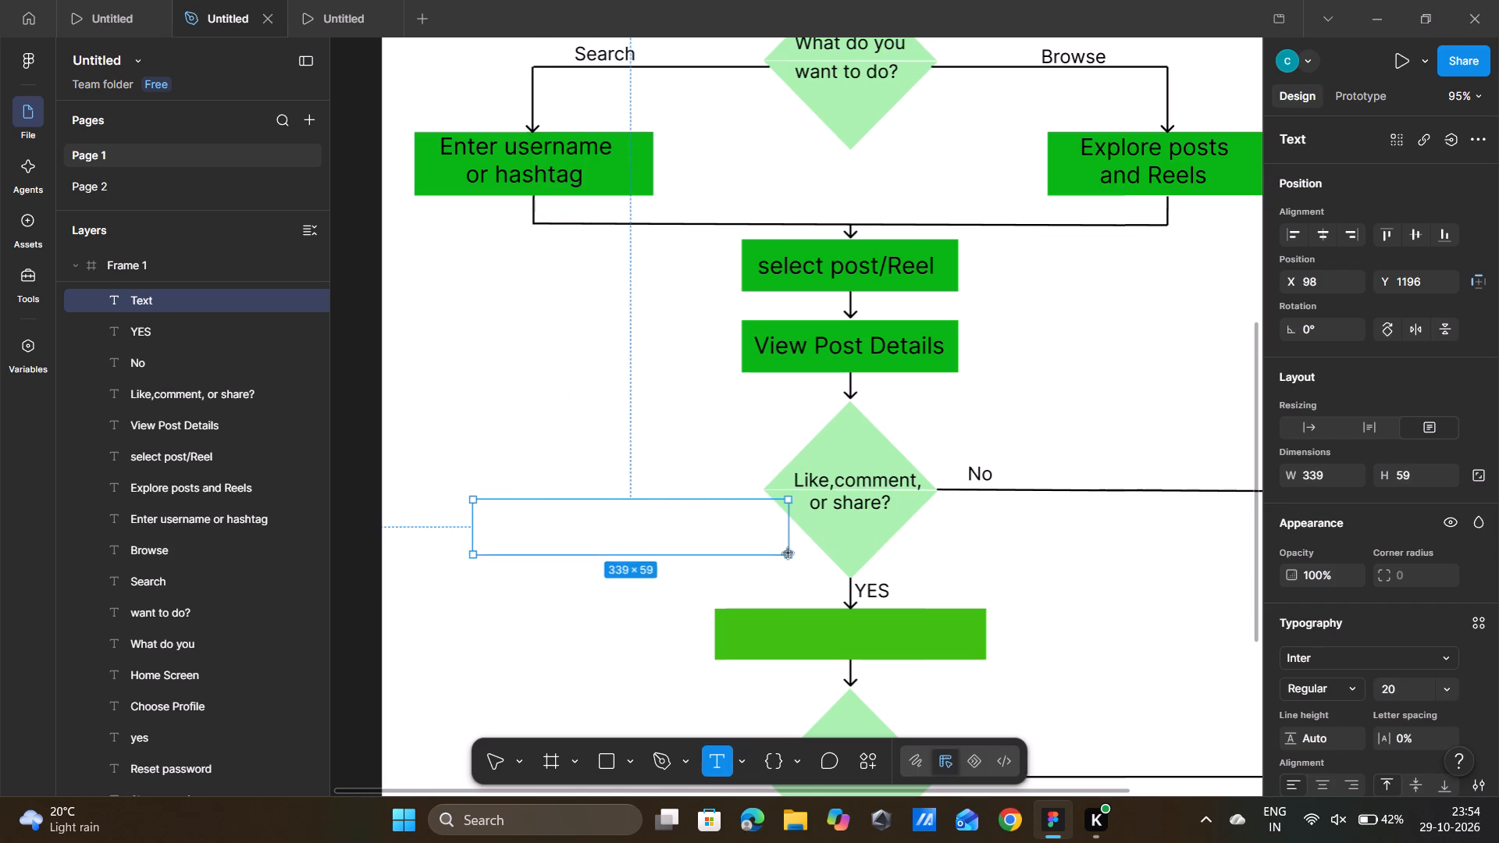
left_click_drag(789, 553, 789, 552)
type("Like")
key("slash")
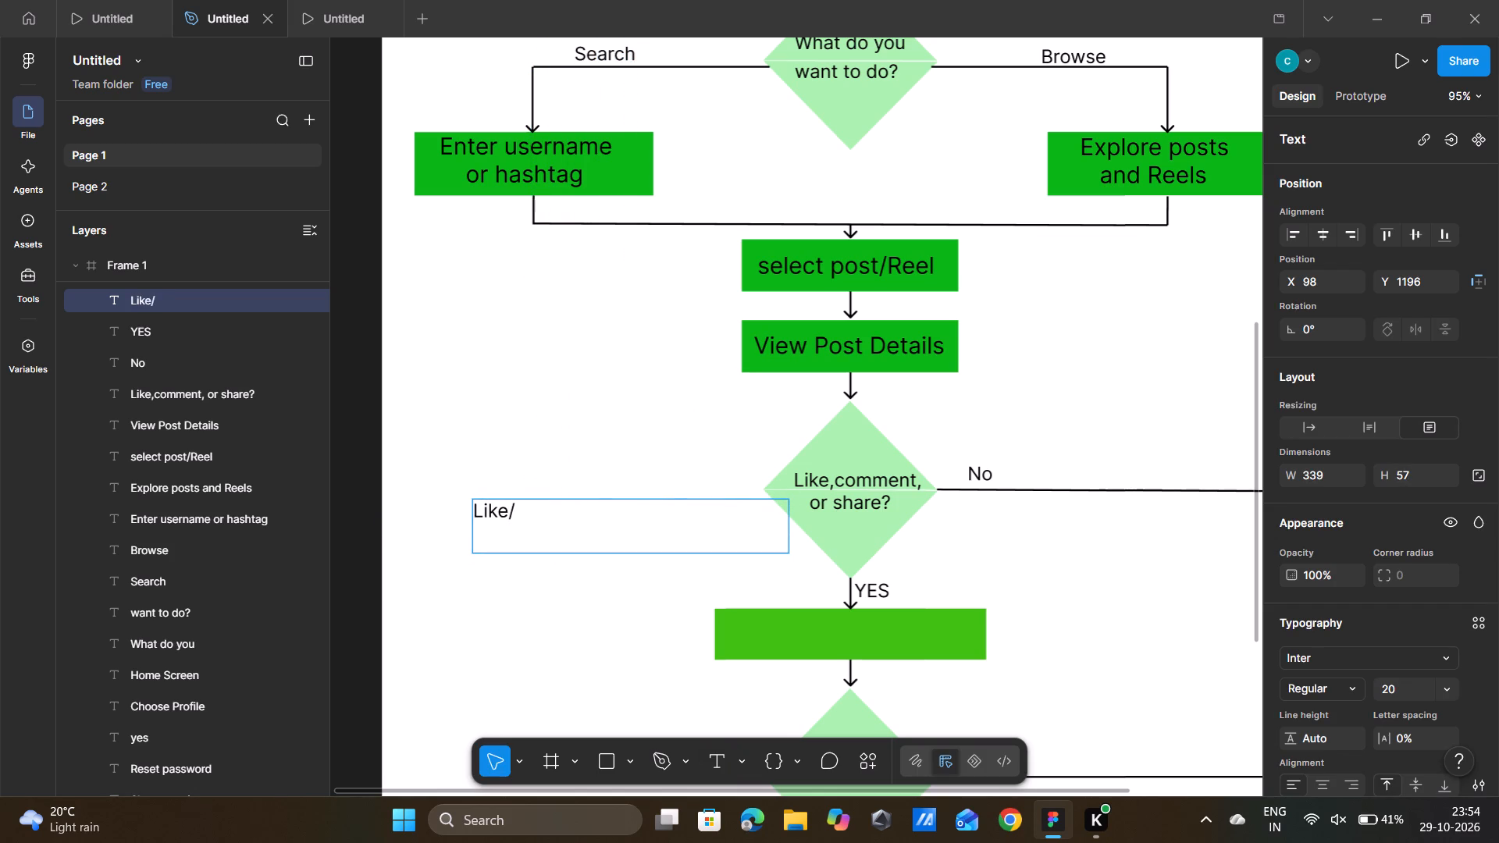
type("Comment")
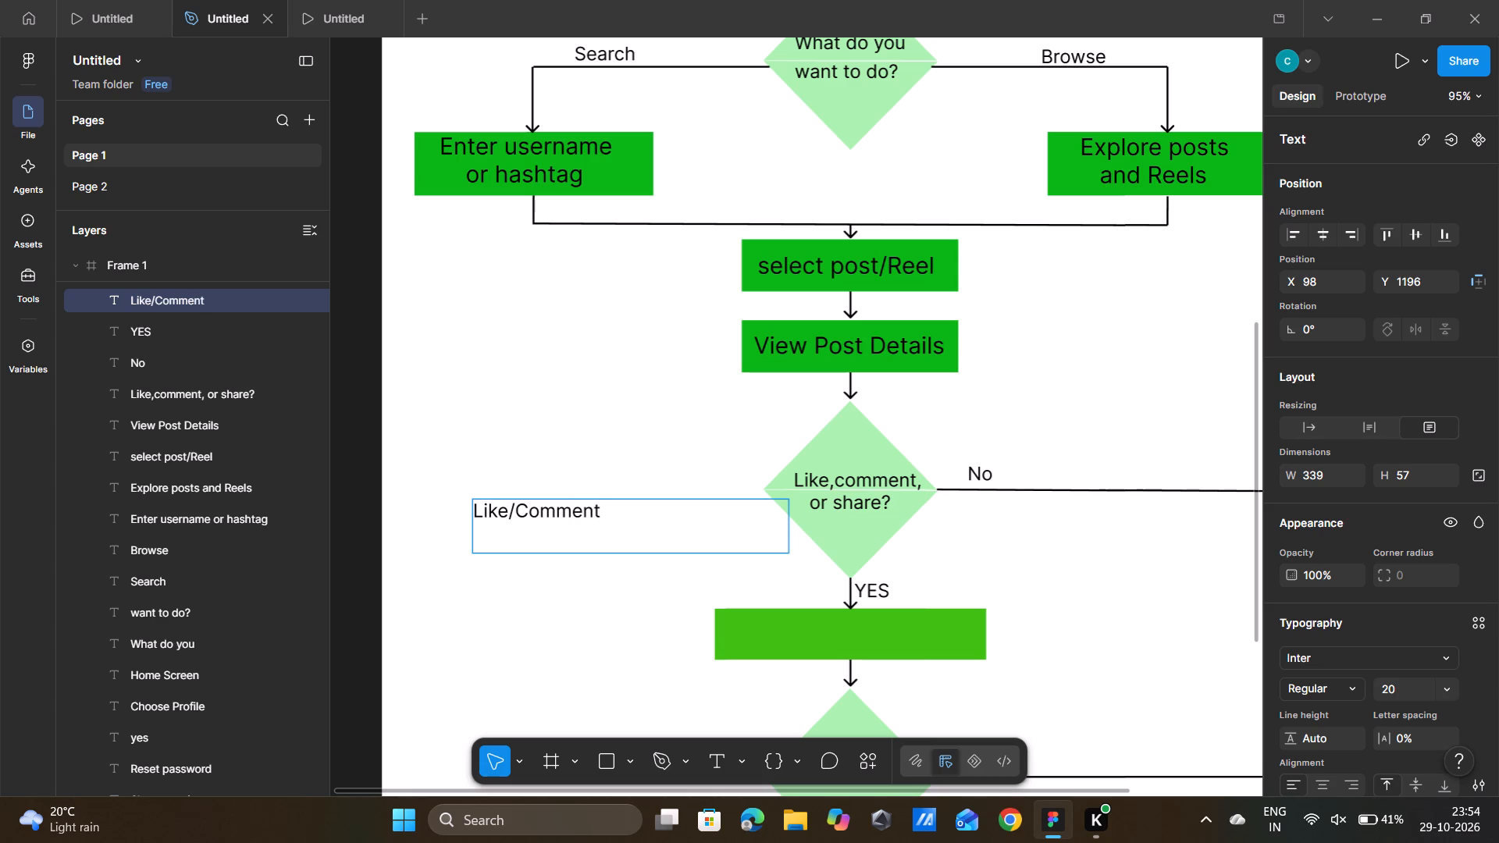
key("slash")
type("Share")
key("space")
type("Post")
left_click(574, 687)
left_click_drag(574, 687, 576, 656)
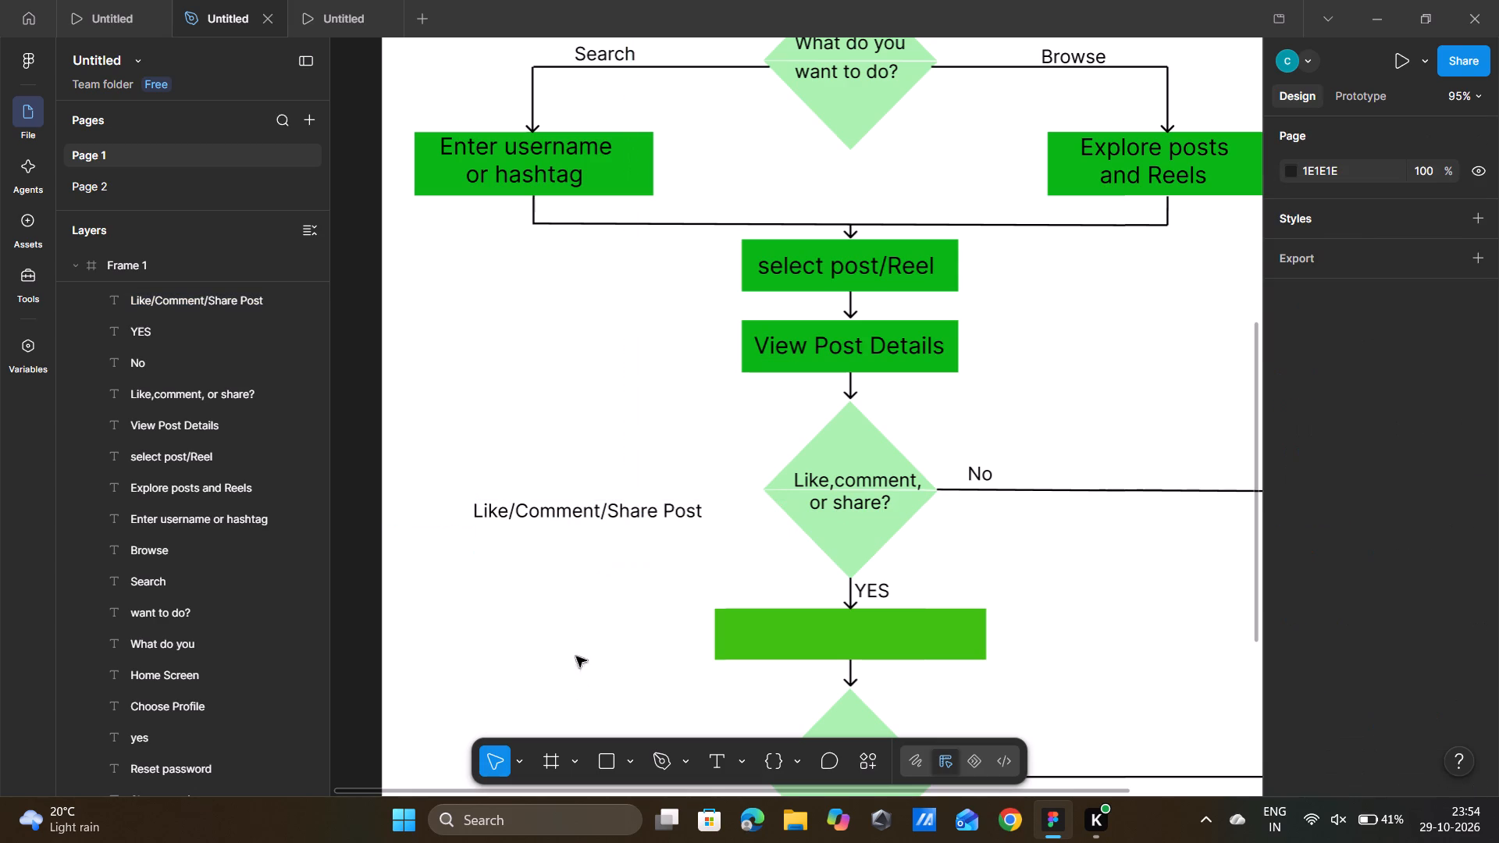
left_click_drag(576, 656, 578, 589)
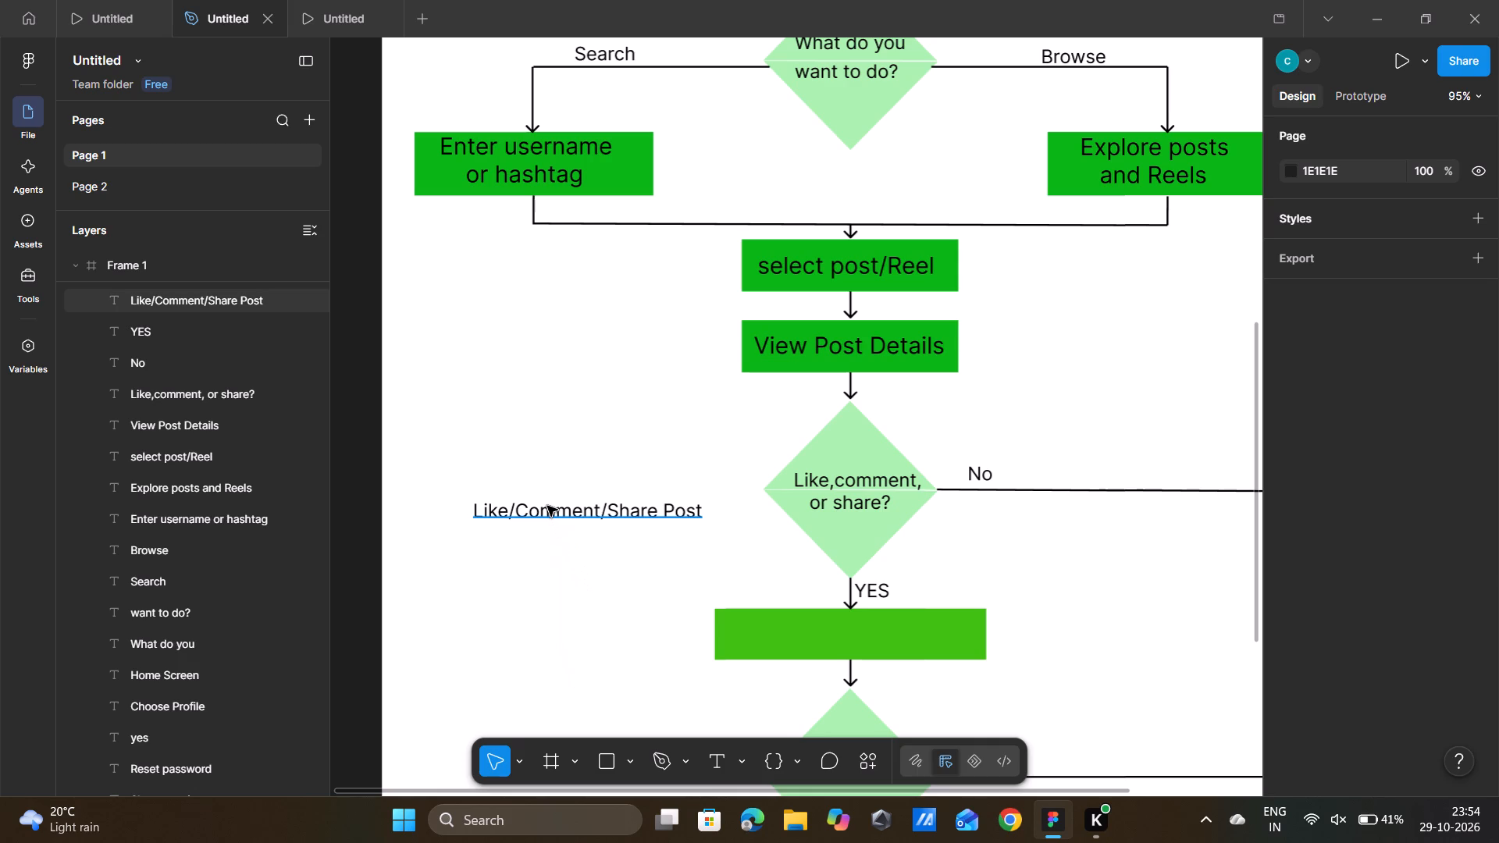
Move the Like/Comment/Share Post text into the green box below the YES arrow, at about X 383, Y 1328.
left_click_drag(547, 506, 817, 631)
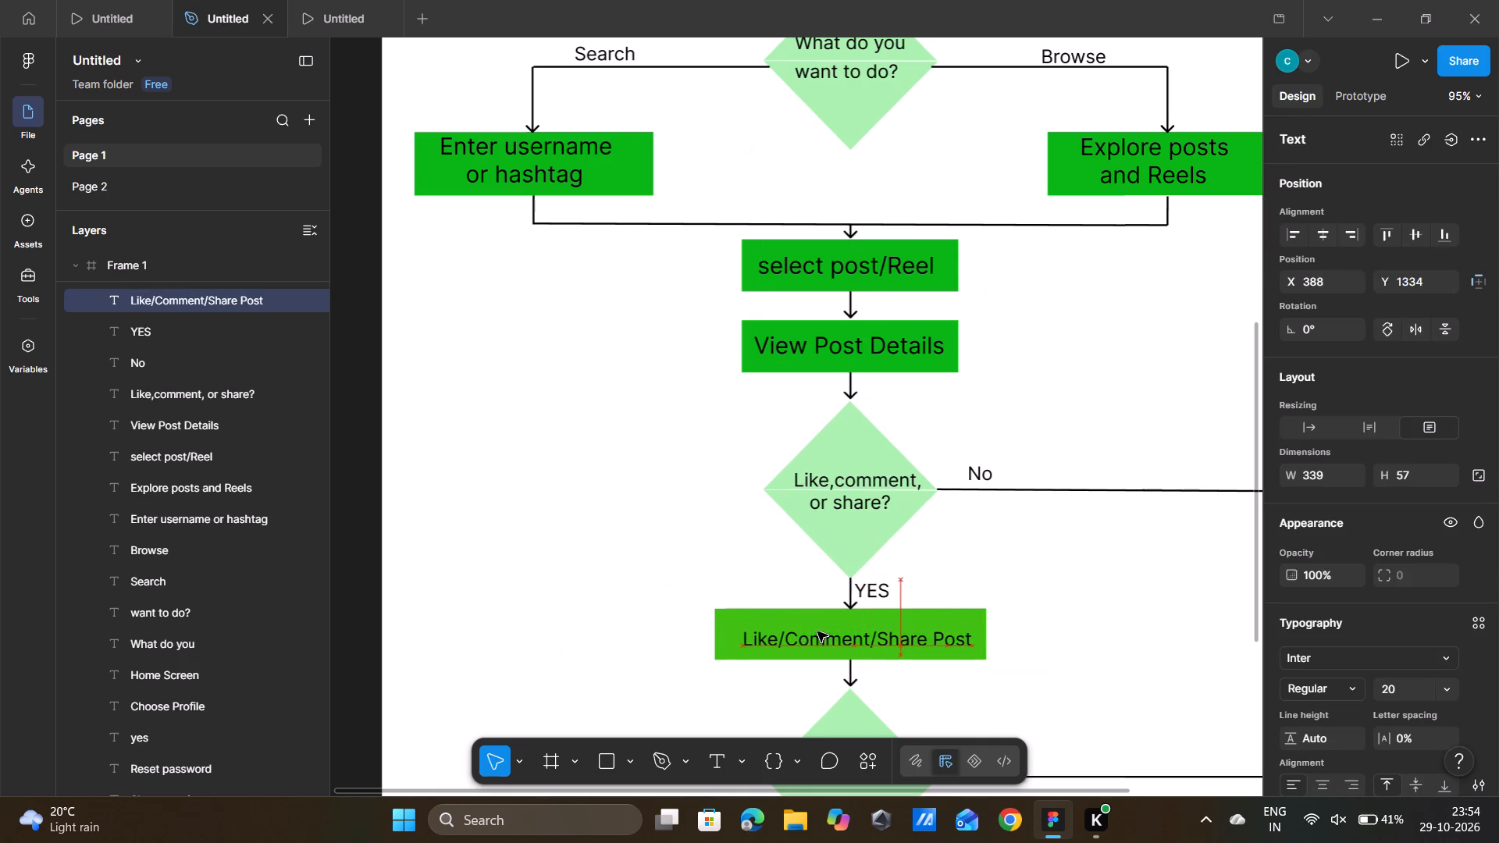
left_click_drag(817, 631, 815, 633)
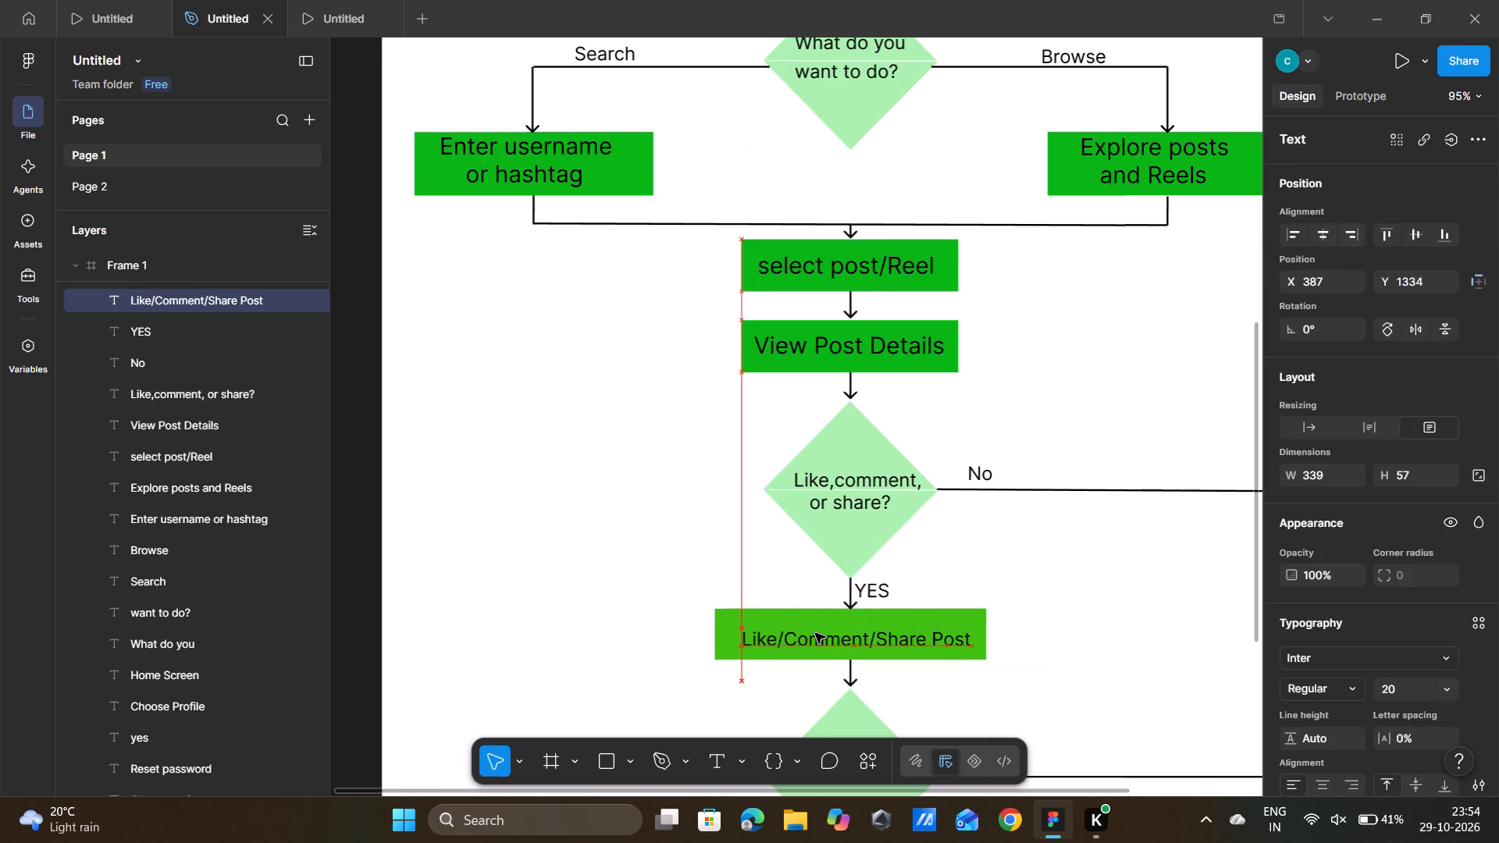
left_click_drag(815, 633, 814, 628)
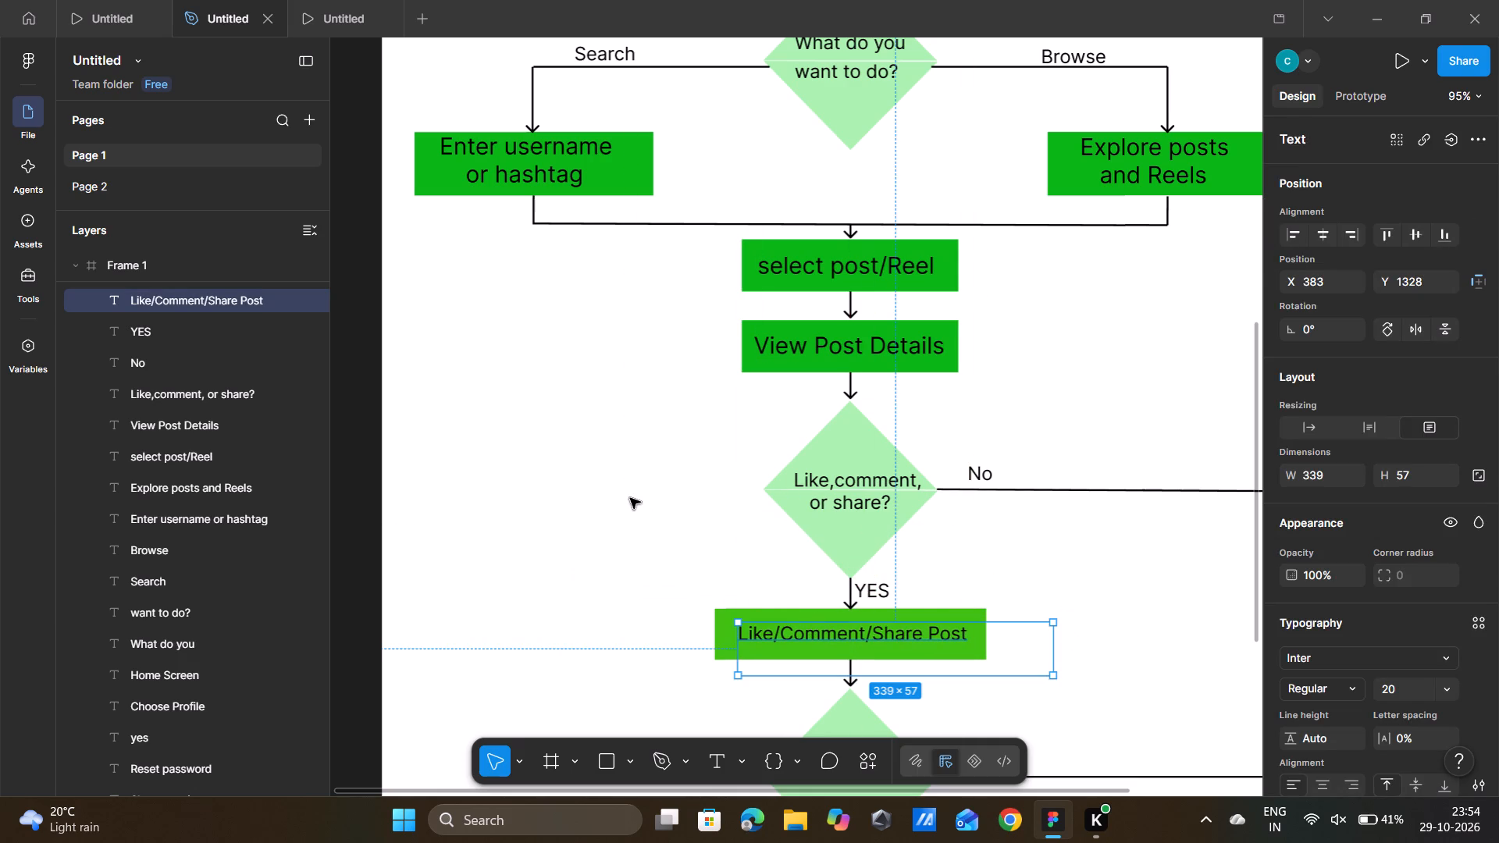
double_click(630, 498)
Add a text box about 307 × 236 reading Send a message? in the empty area beside the Like/Comment/Share Post box.
scroll(630, 498, "down", 1)
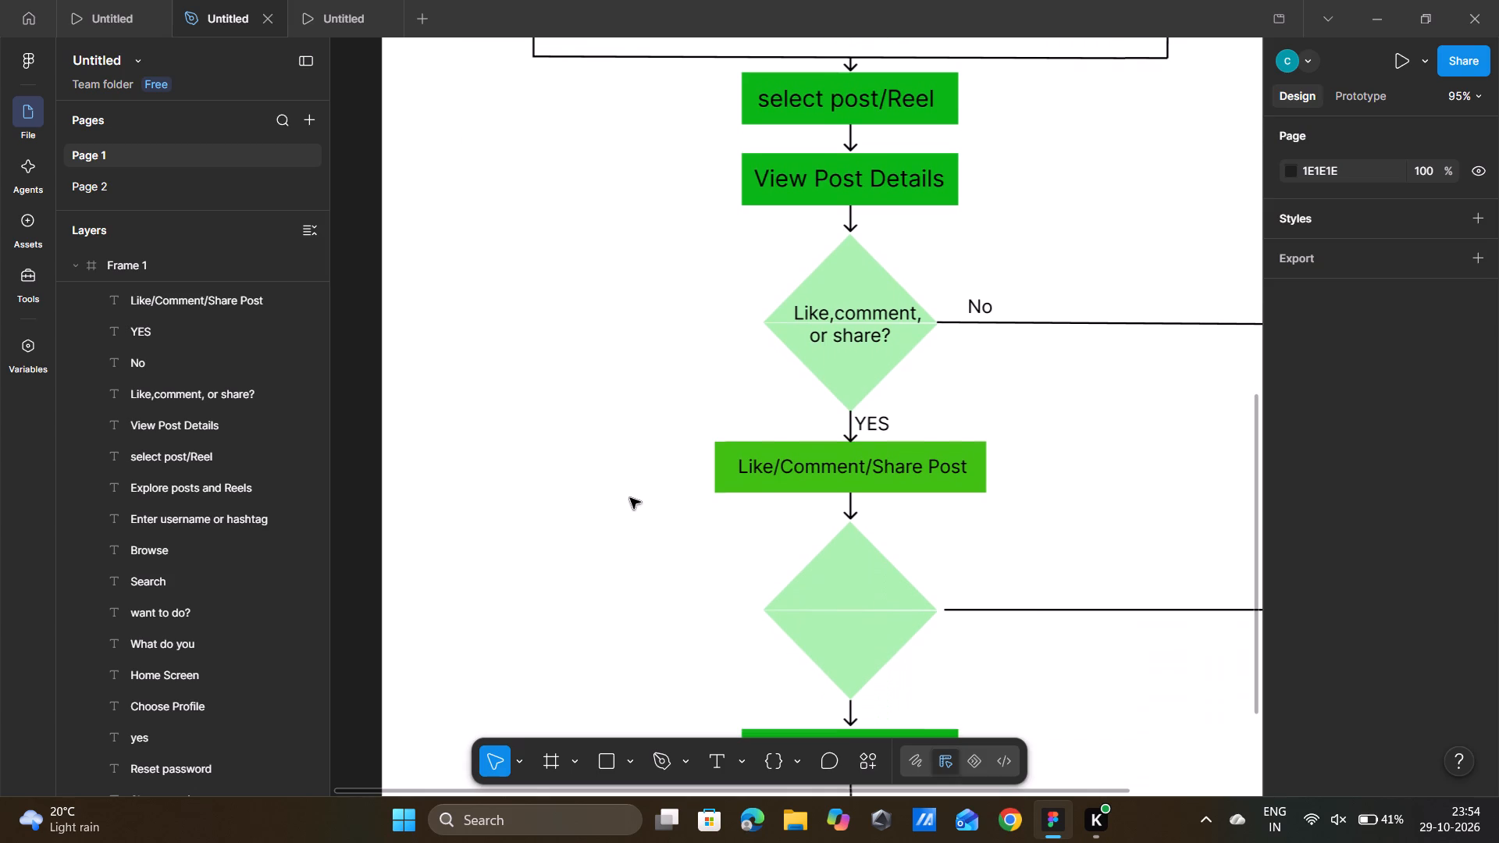
scroll(630, 498, "down", 1)
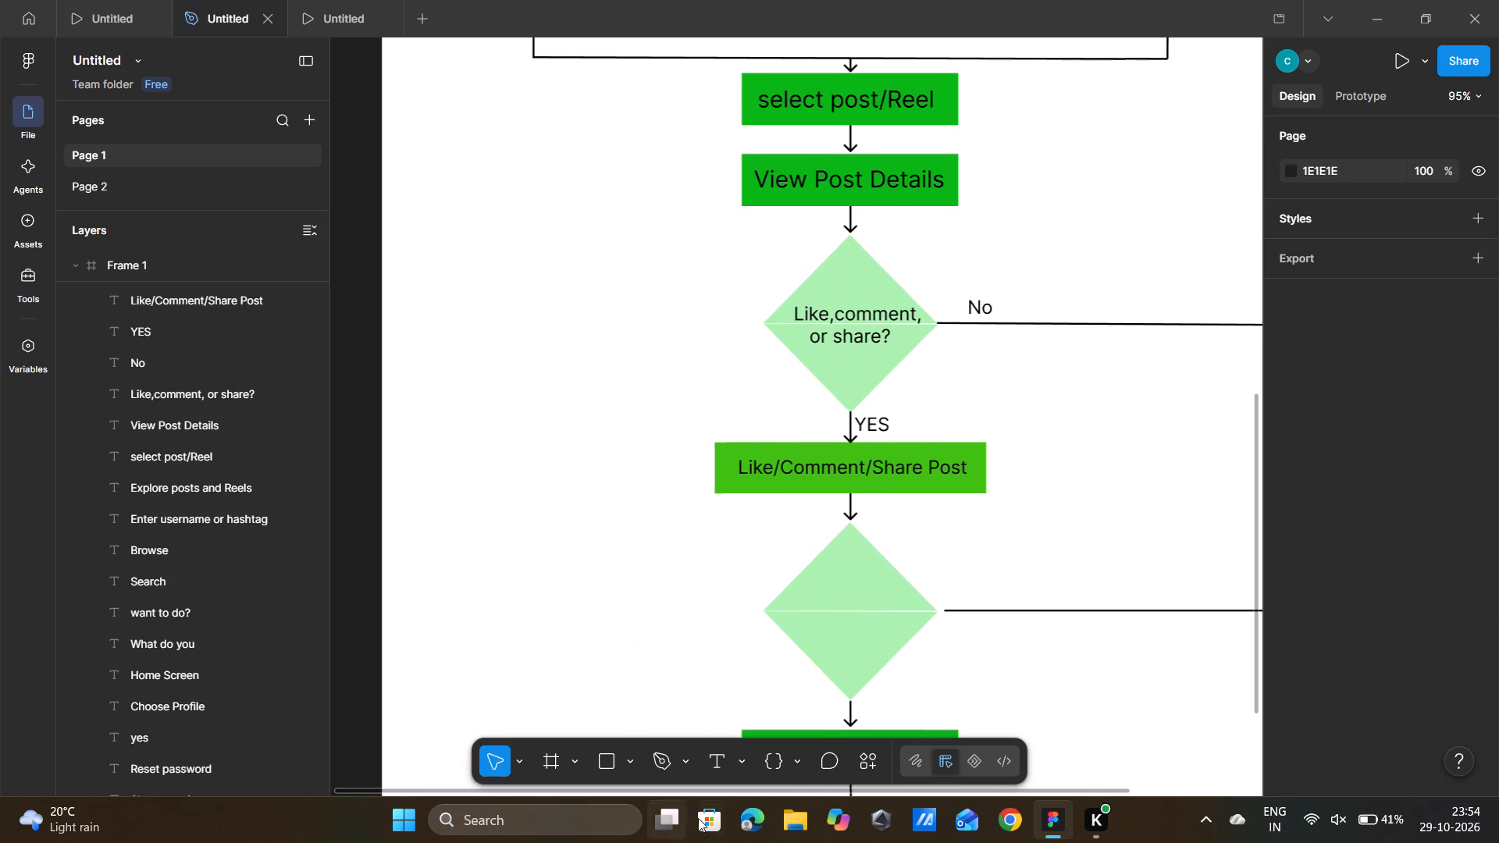
left_click(707, 761)
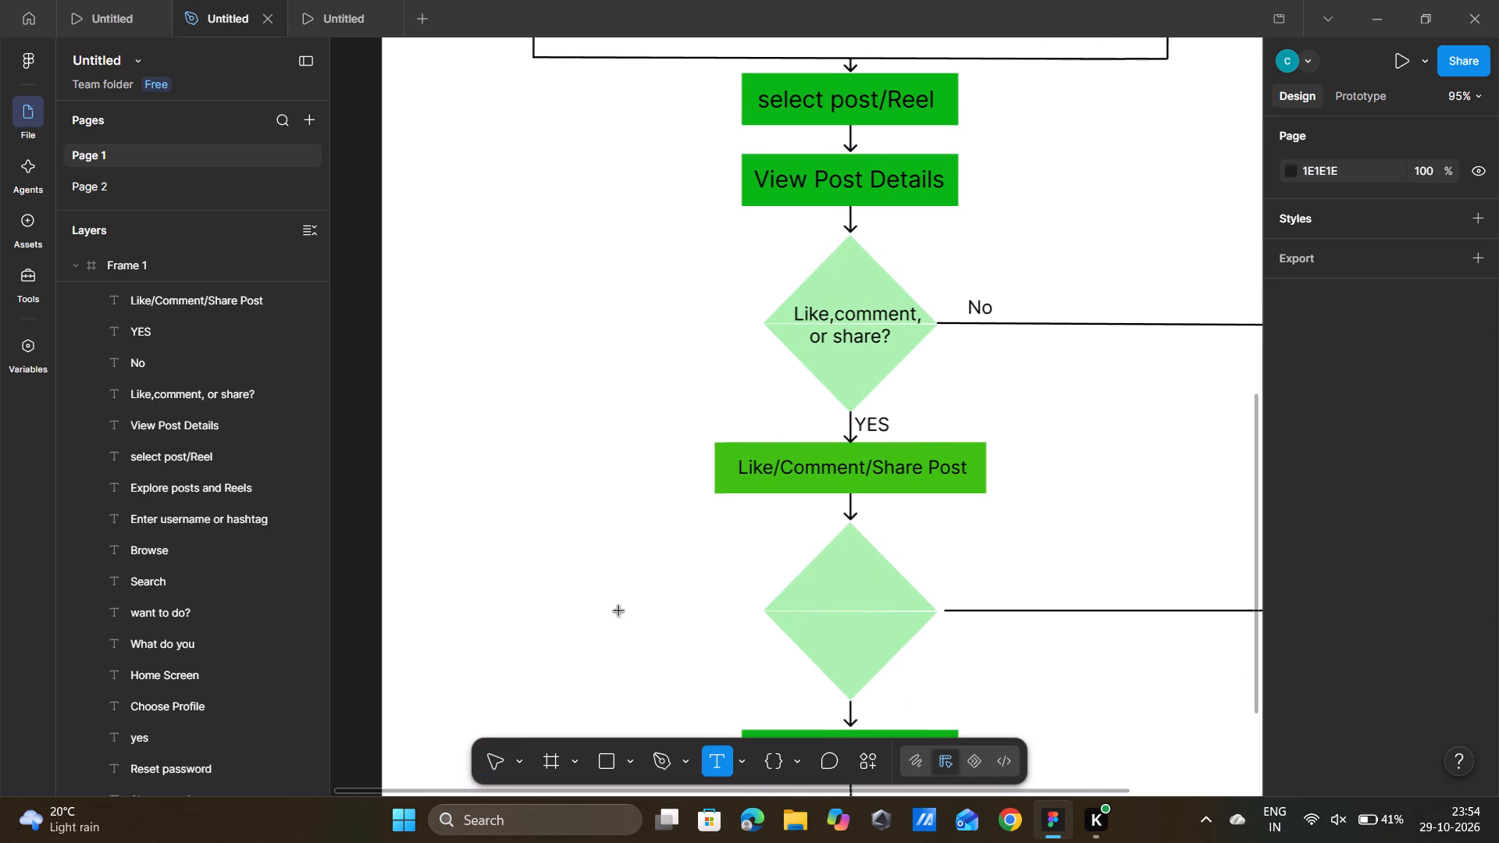
left_click_drag(472, 391, 760, 607)
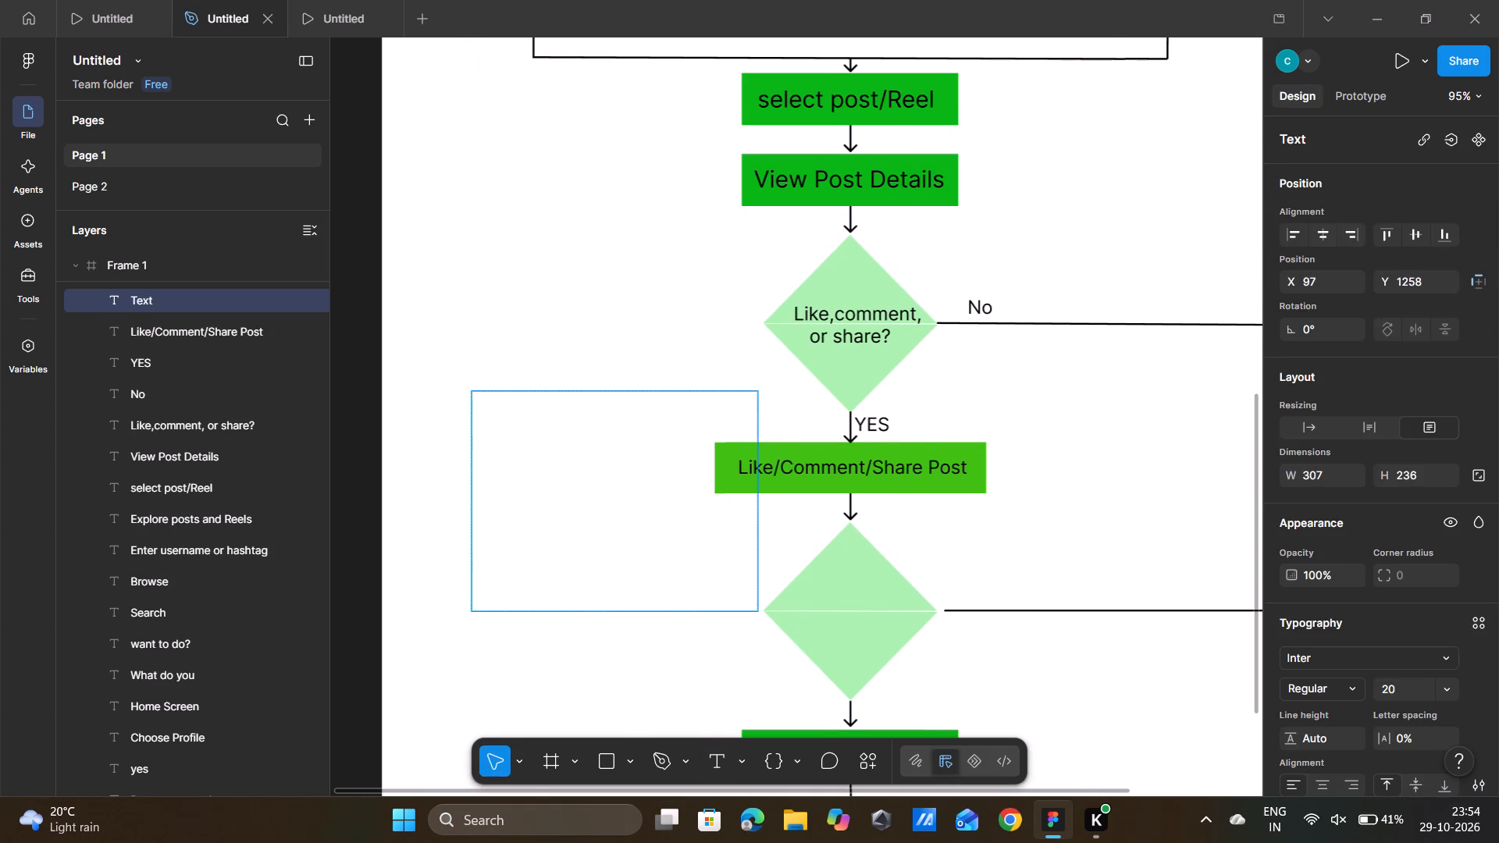
type("se")
key("BackSpace")
key("BackSpace")
type("Se")
key("n")
type("d a")
key("space")
type("message?")
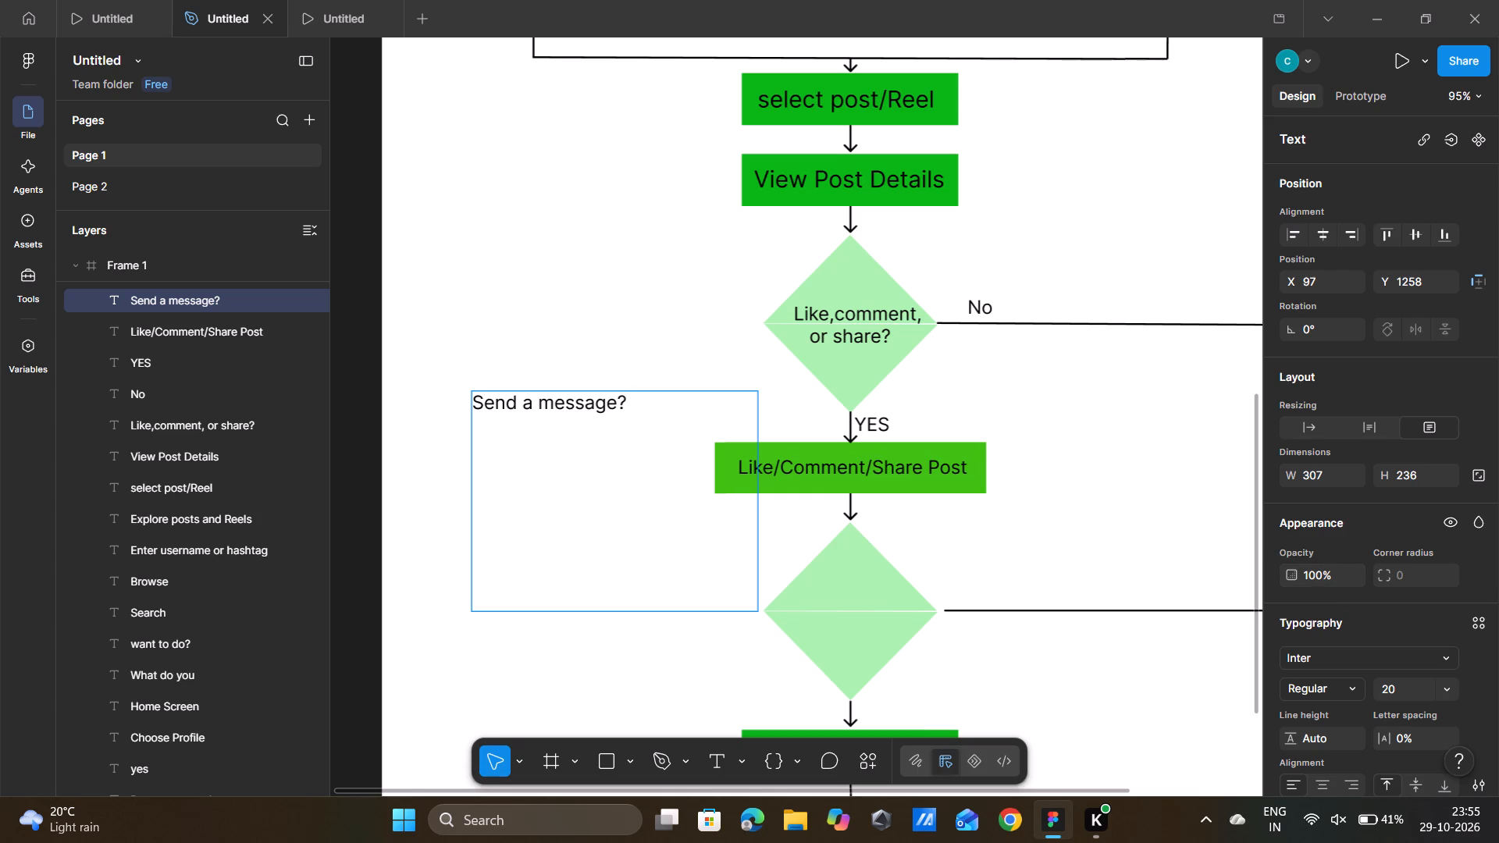
double_click(525, 222)
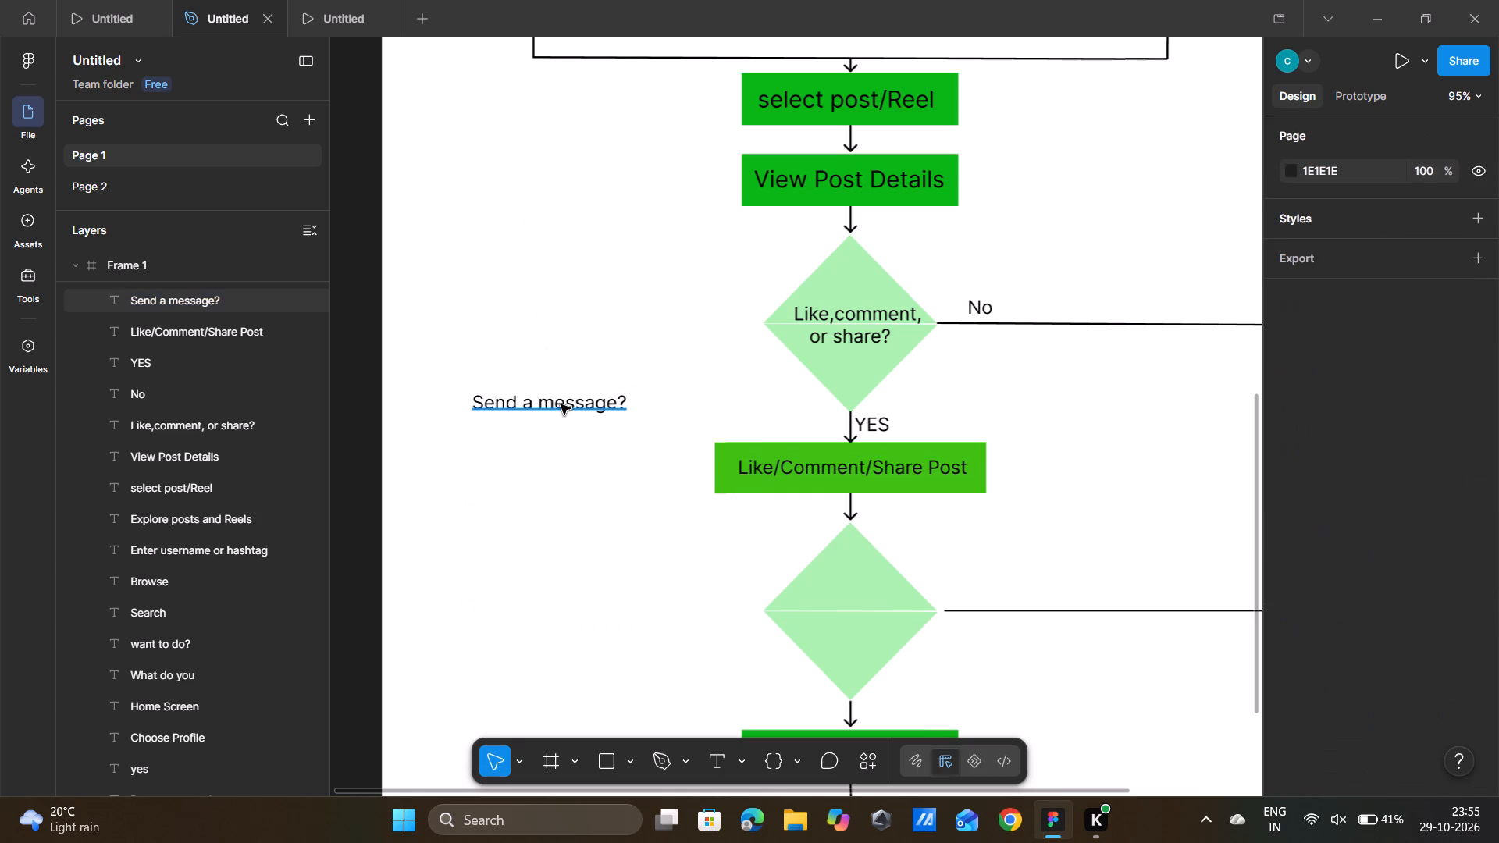
Move the Send a message? text onto the empty diamond below Like/Comment/Share Post and set its font size to 18.
left_click_drag(561, 404, 840, 580)
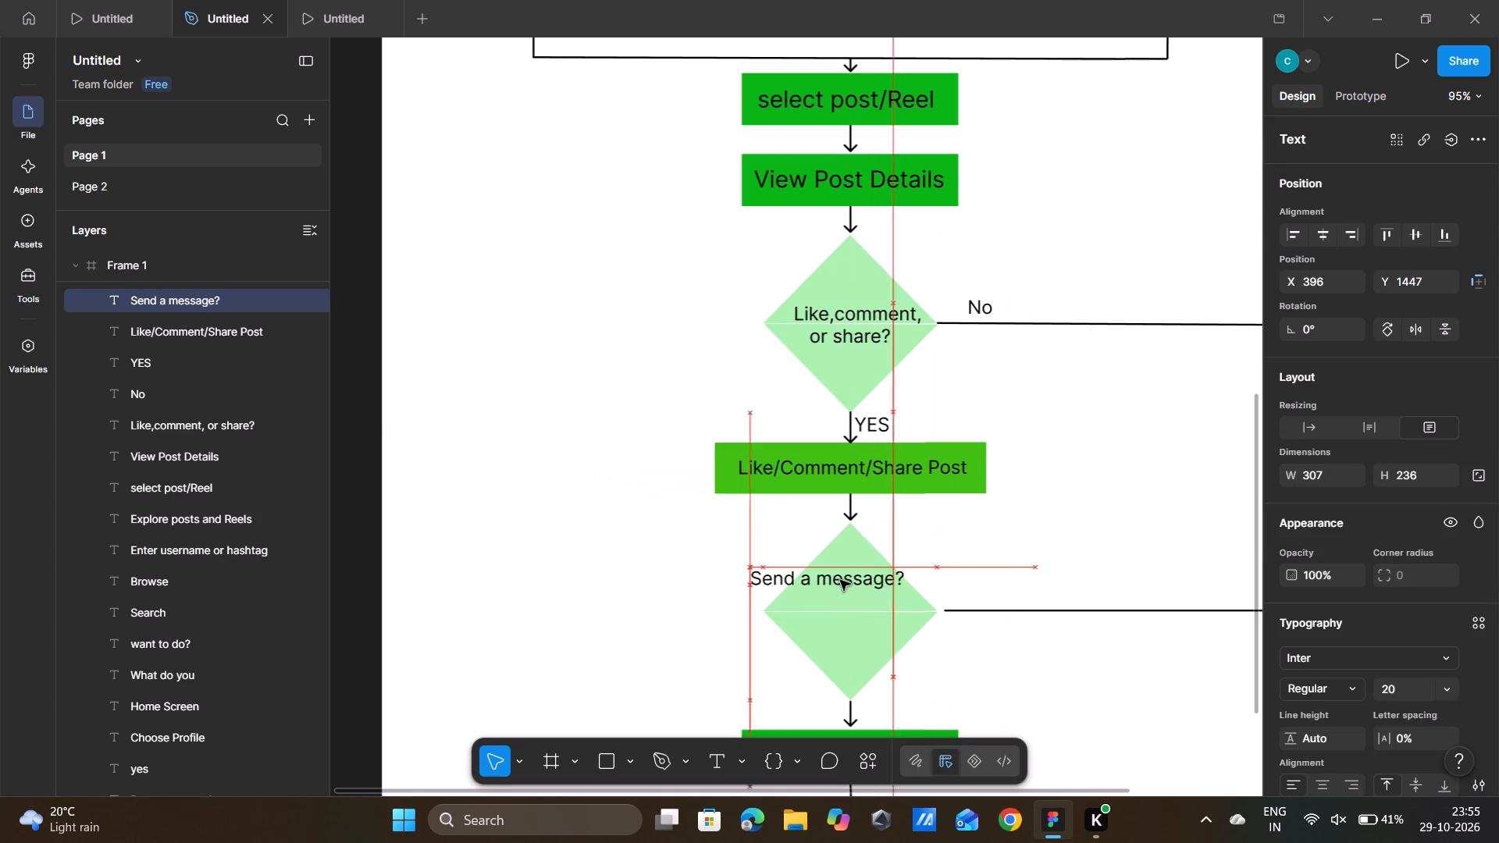
left_click_drag(840, 580, 856, 593)
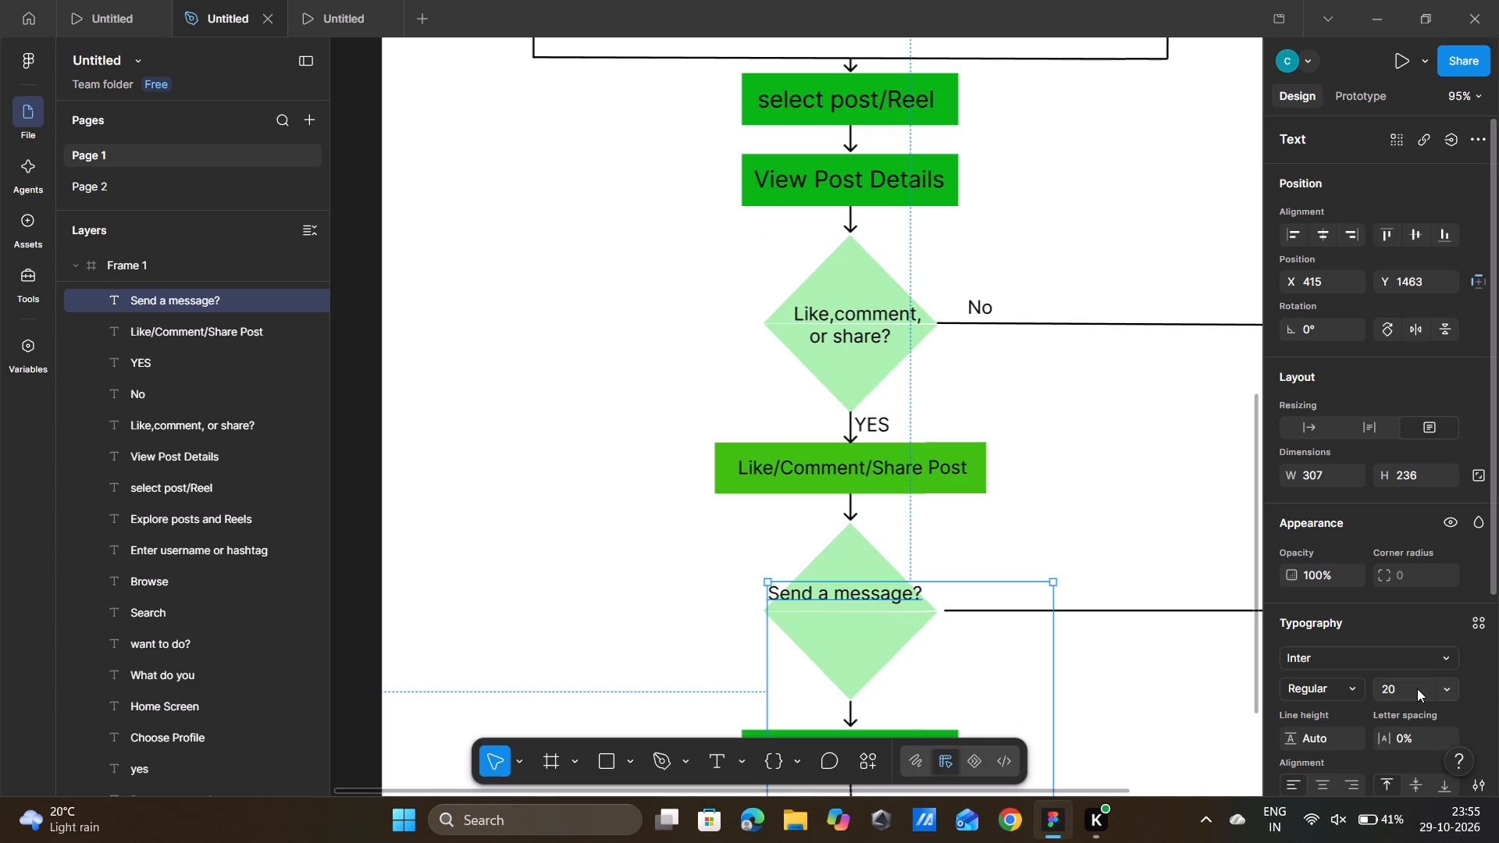
left_click(1417, 688)
key("BackSpace")
key("BackSpace")
type("18")
Resize the Send a message? text box to about 253 × 228 at X 432, Y 1471, so the text fits across the diamond.
left_click_drag(865, 589, 893, 620)
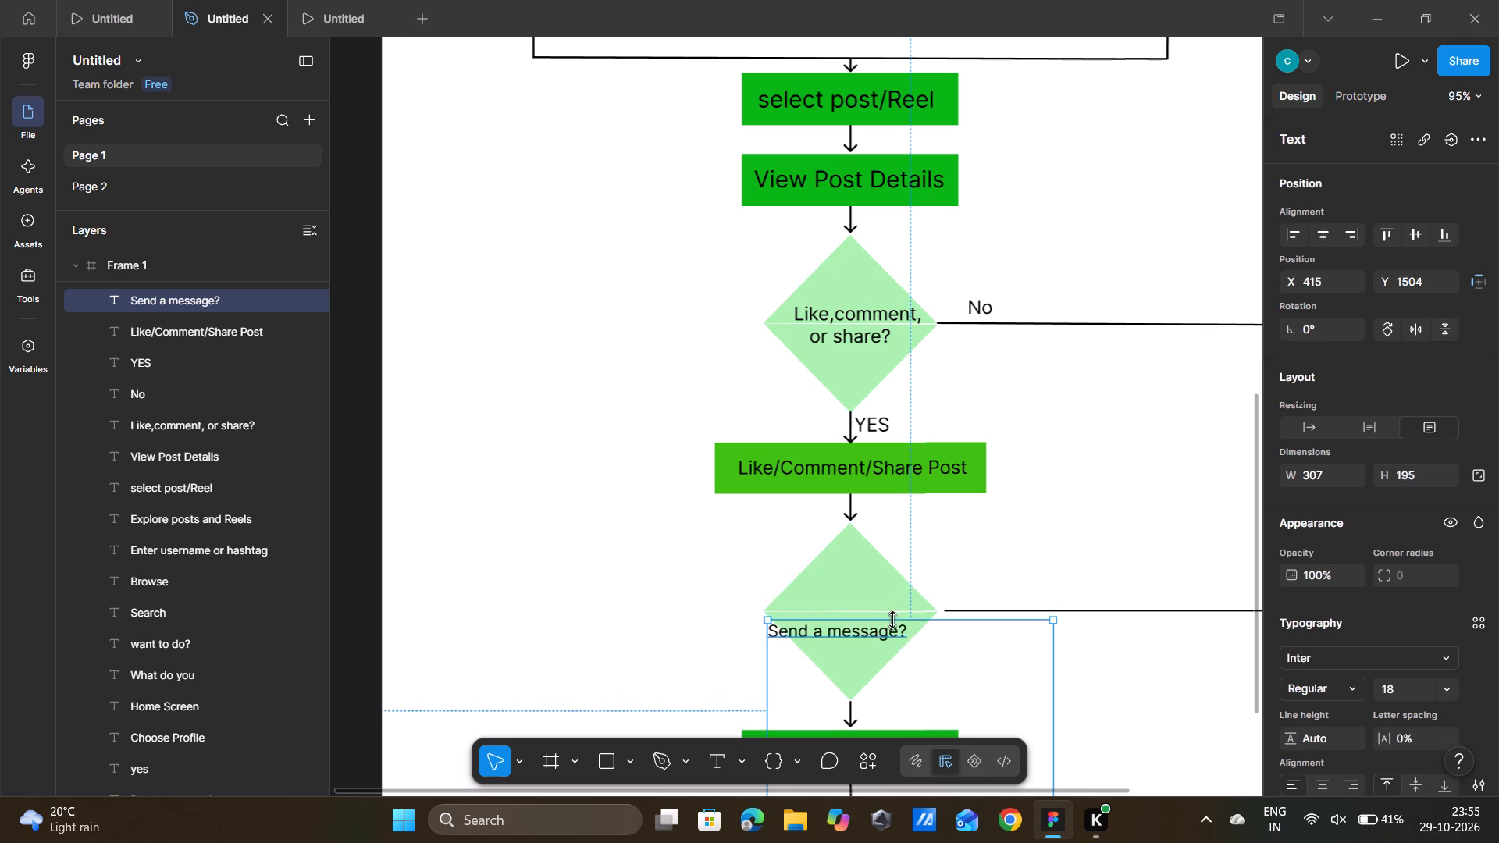
left_click_drag(893, 620, 909, 586)
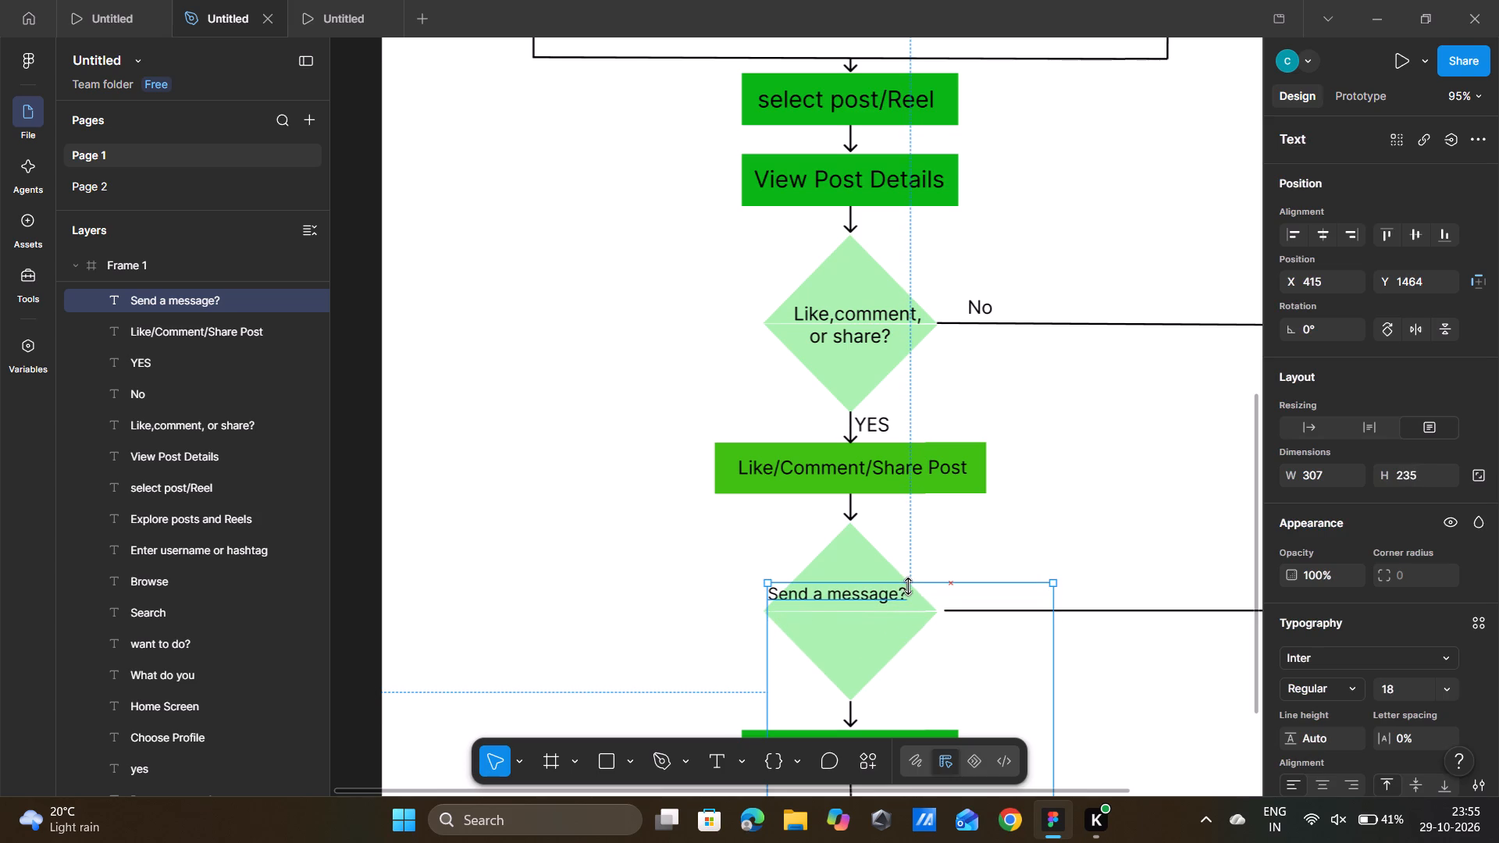
left_click_drag(909, 586, 906, 584)
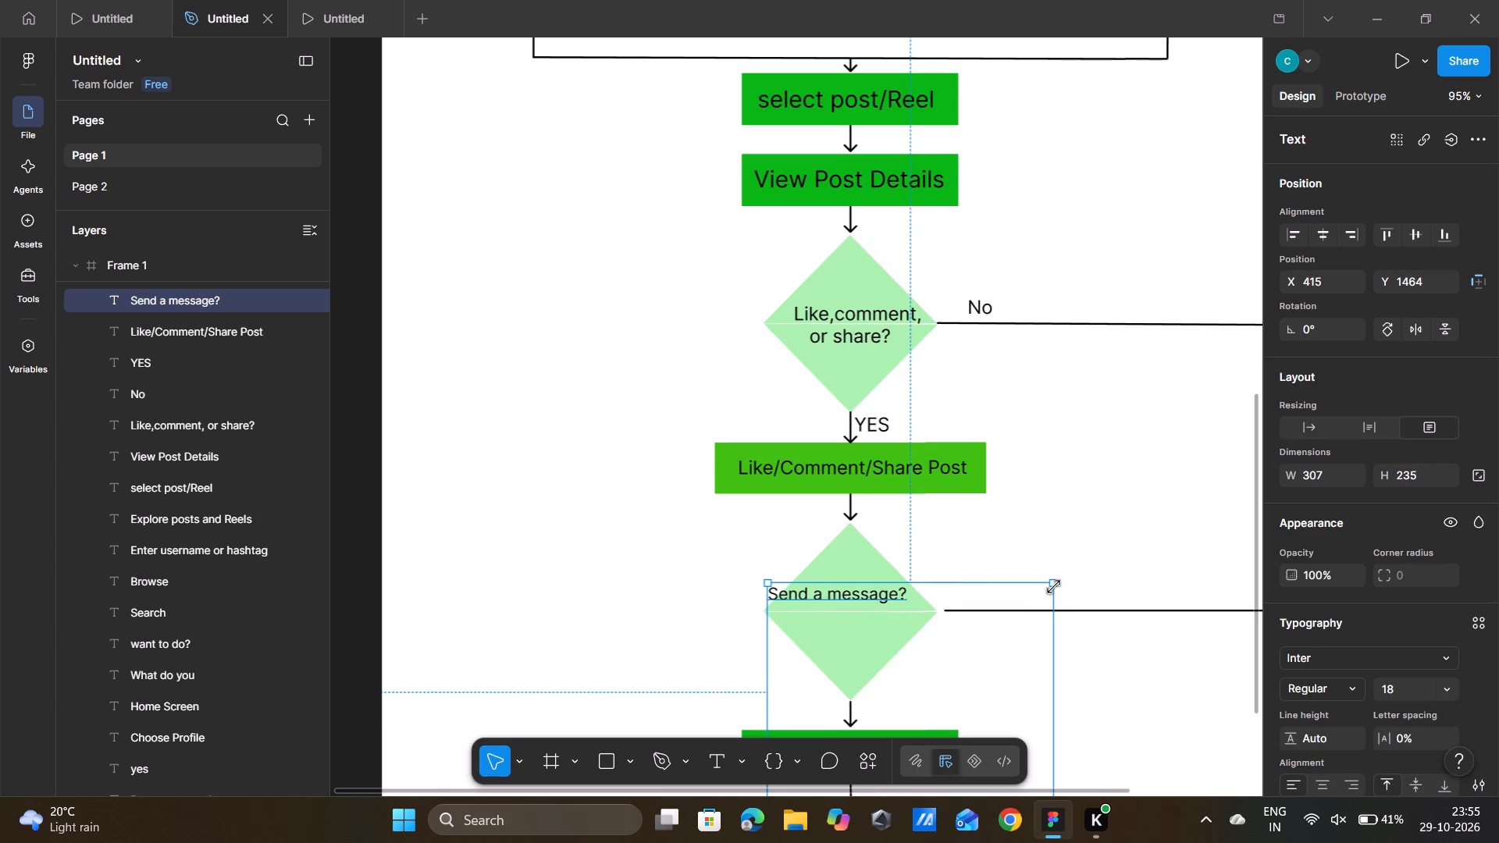
left_click_drag(1054, 587, 1003, 596)
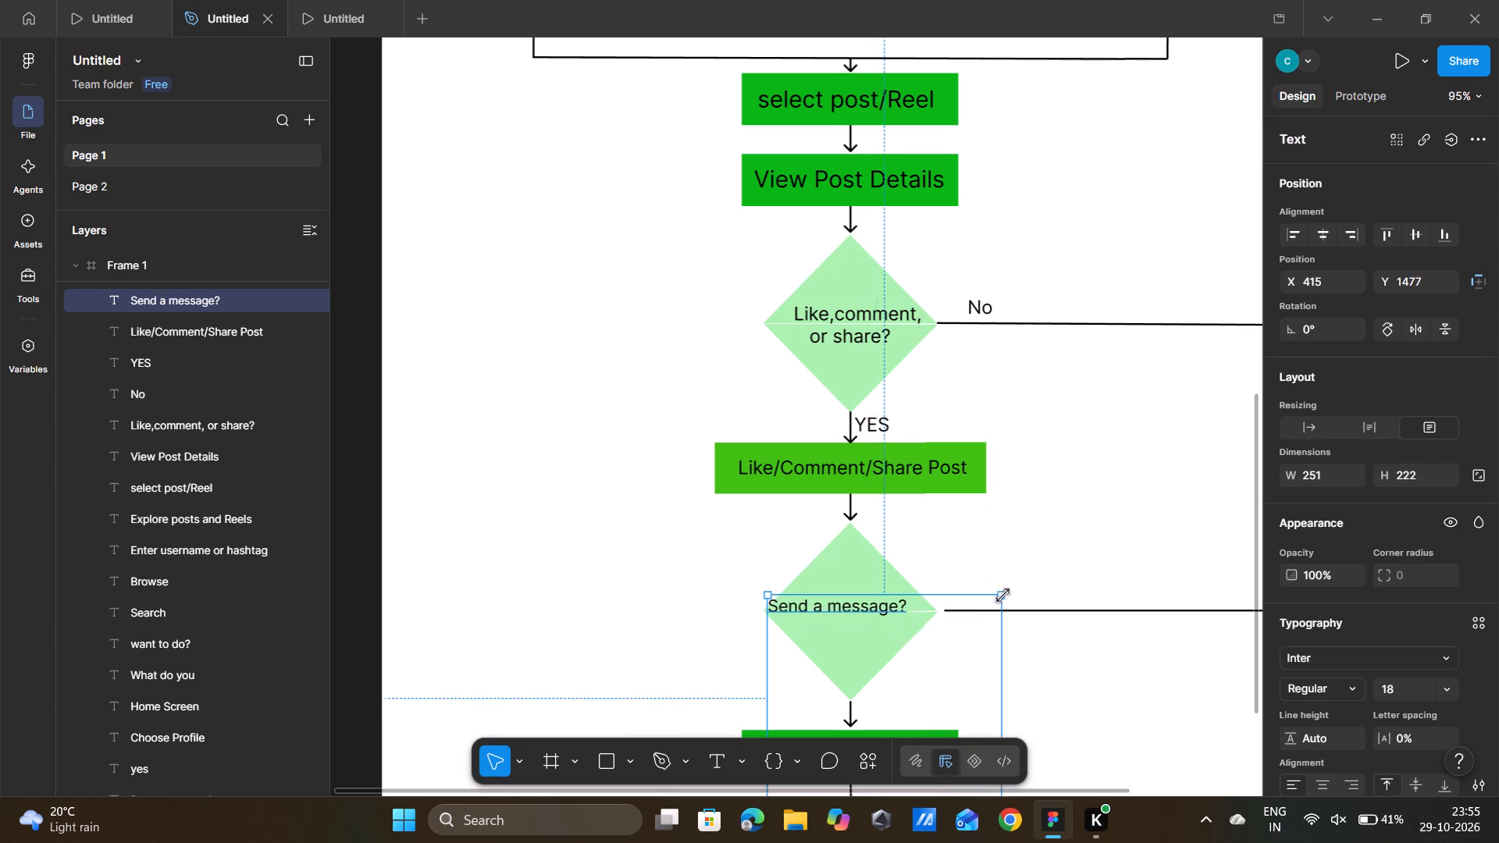
left_click_drag(1003, 596, 1019, 585)
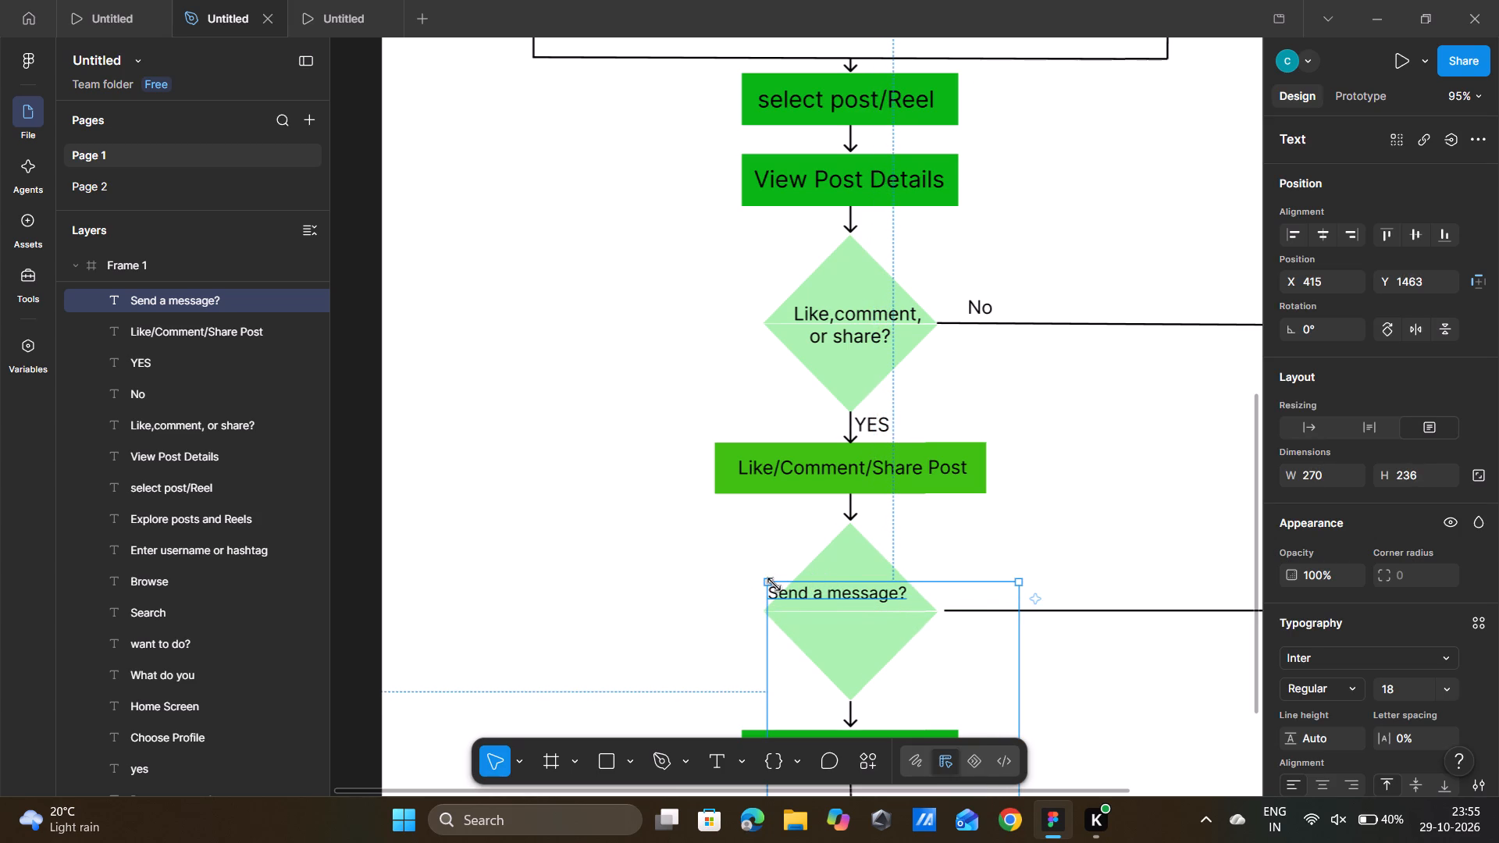
left_click_drag(768, 578, 784, 589)
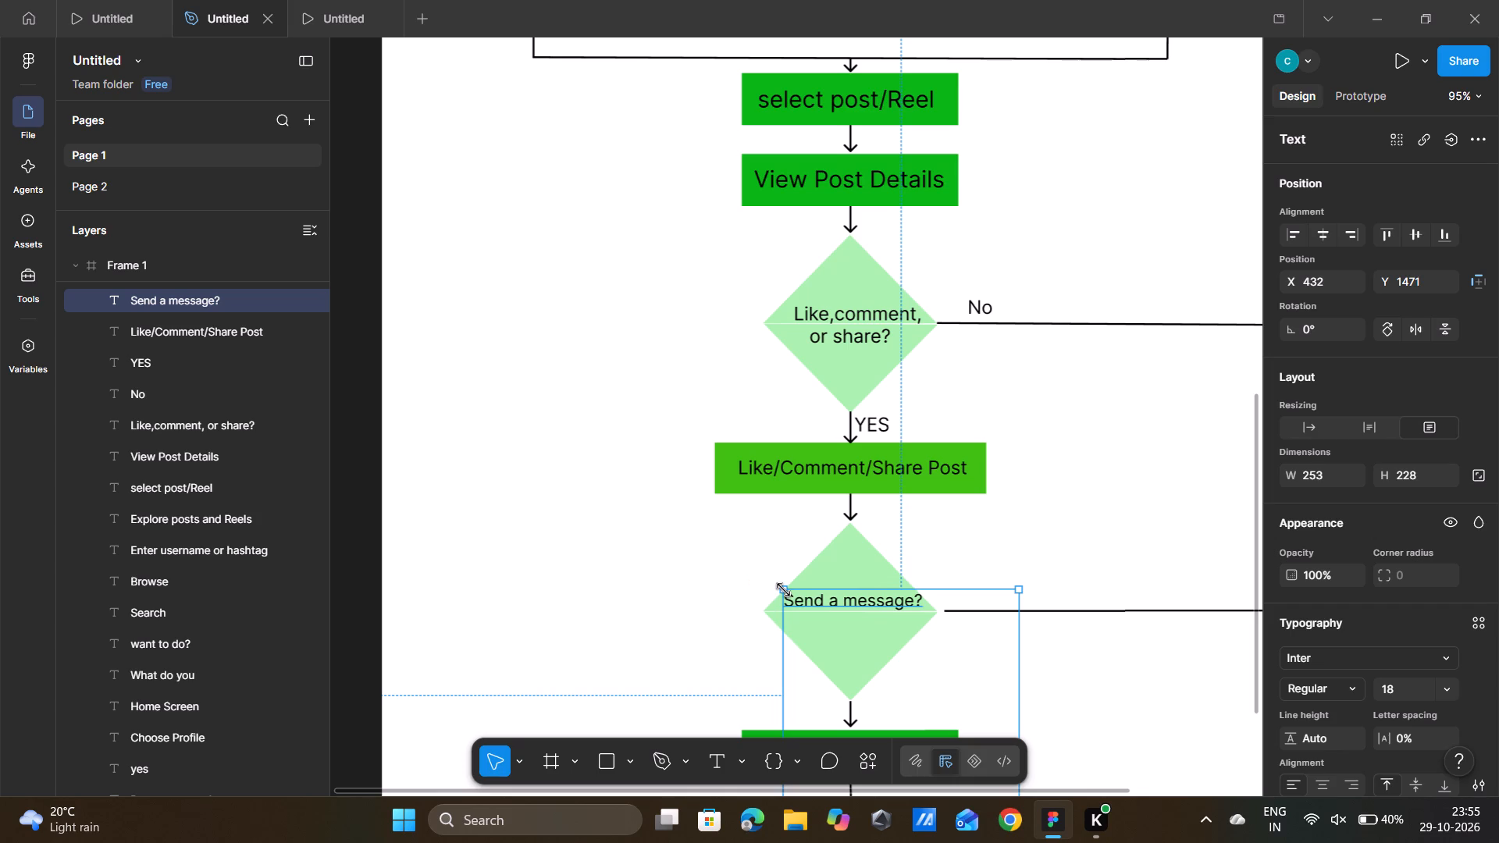
left_click_drag(784, 589, 782, 589)
double_click(675, 532)
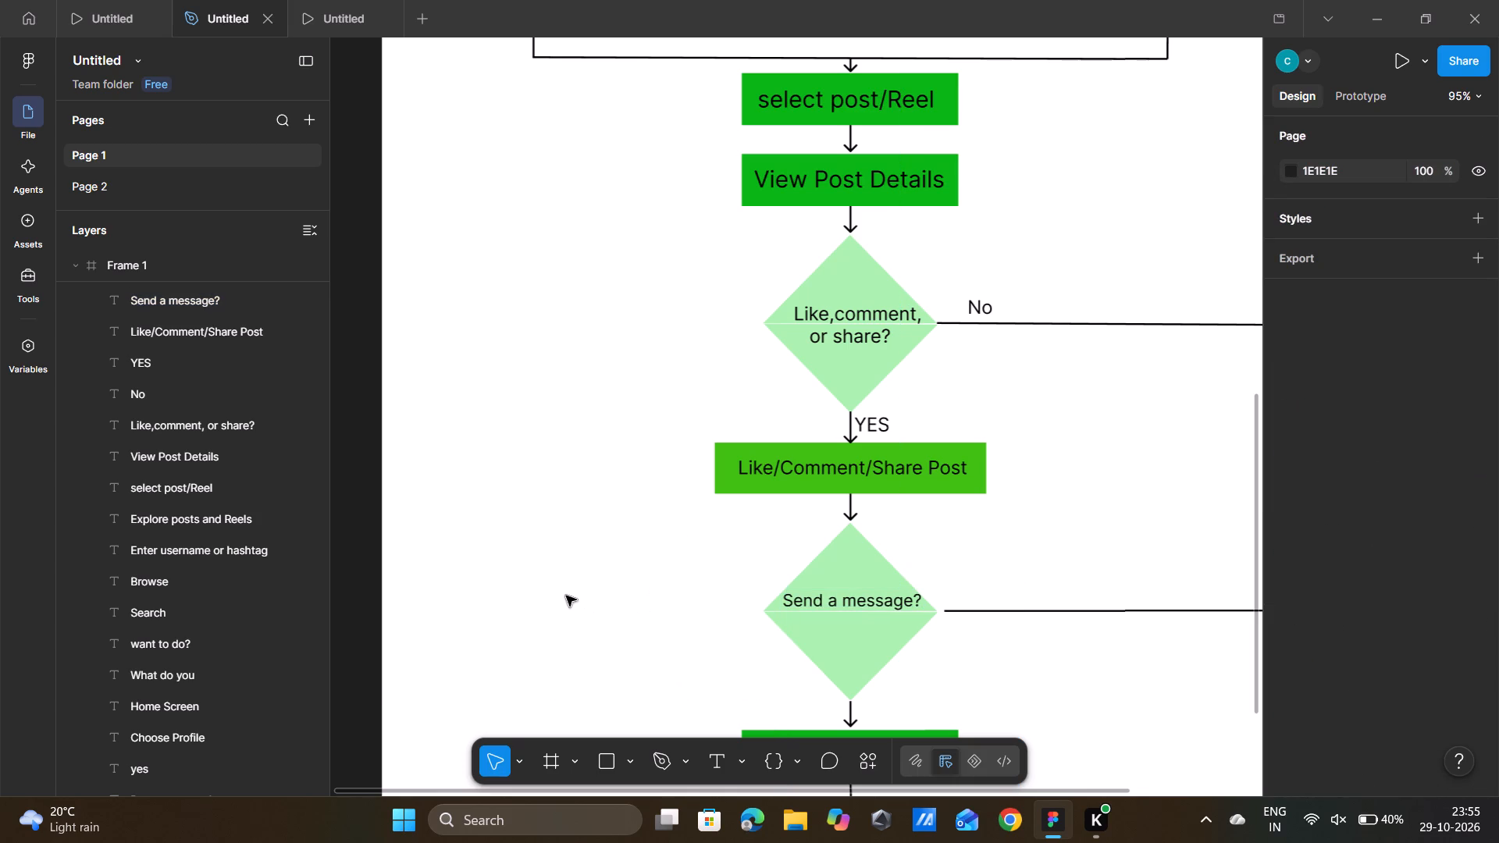
Add a text box about 80 × 43 reading NO in the empty area beside the Send a message? diamond.
left_click(707, 764)
left_click_drag(510, 542, 554, 571)
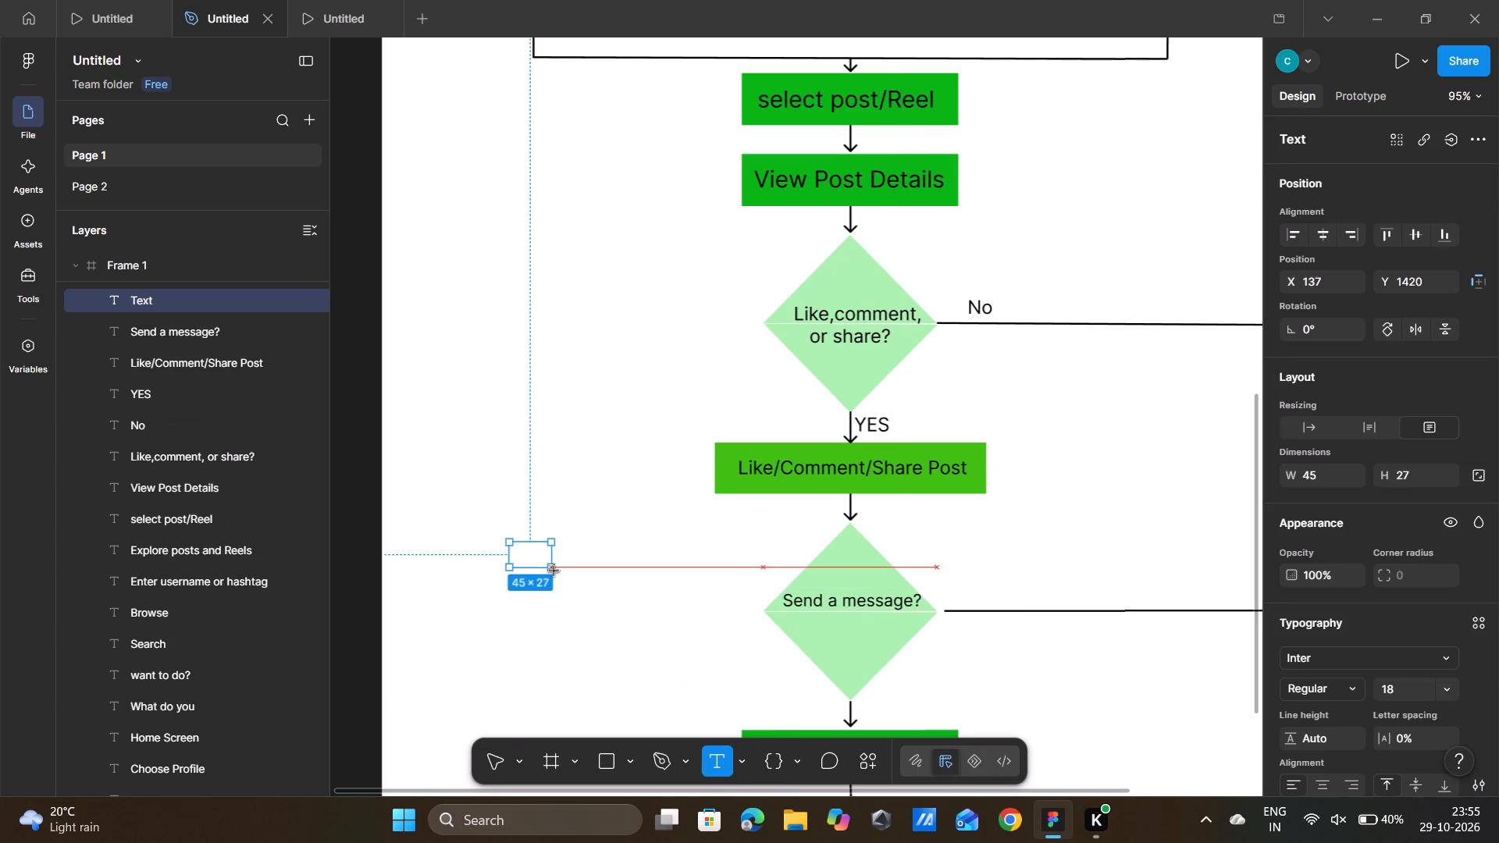
left_click_drag(554, 571, 584, 579)
type("NO")
double_click(584, 579)
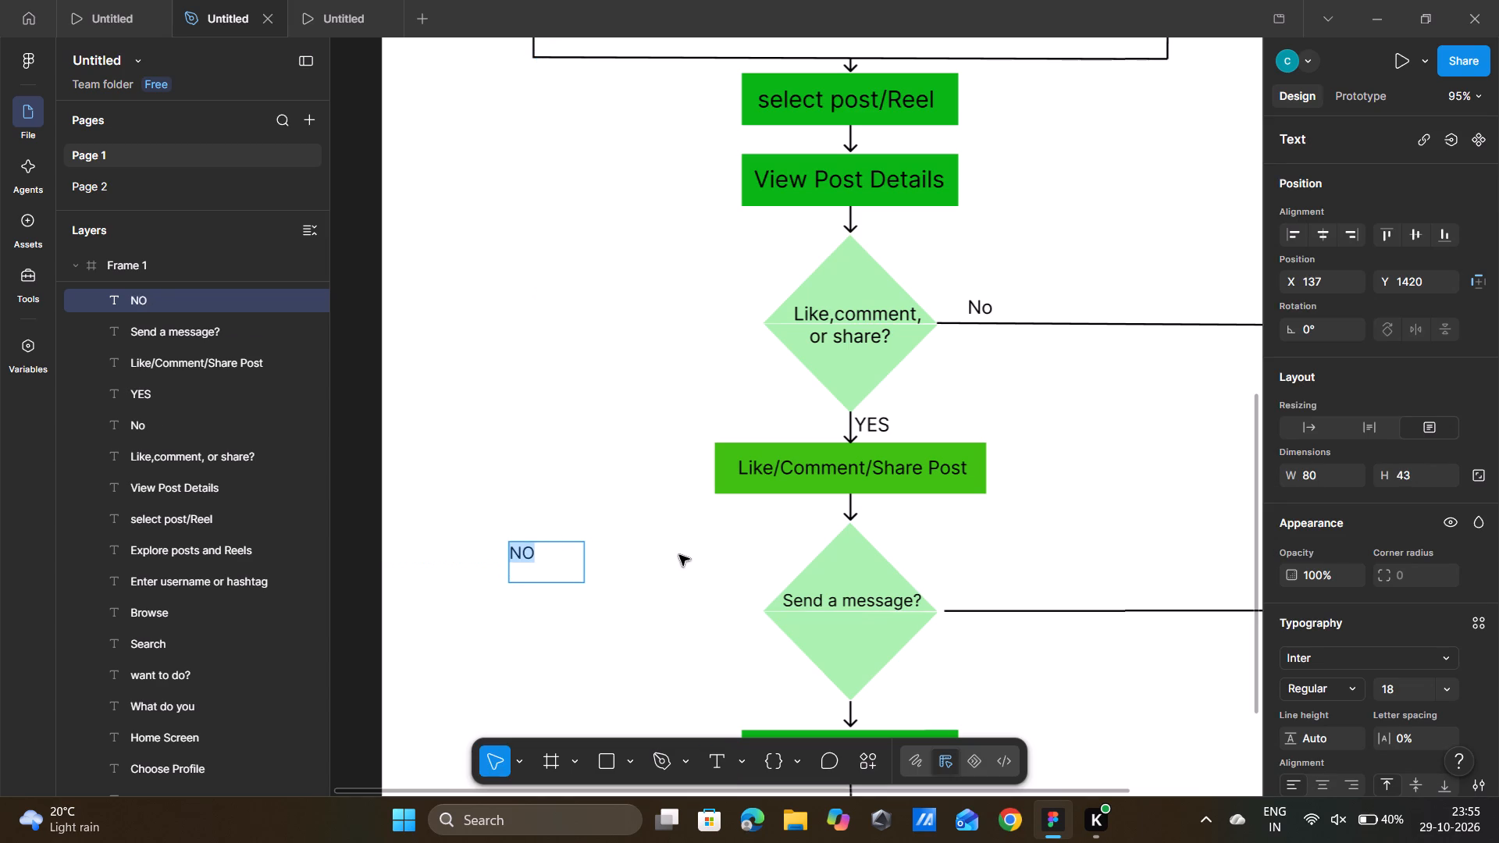
double_click(679, 555)
Move the NO label onto the line leaving the side of the Send a message? diamond, at about X 641, Y 1467.
left_click_drag(529, 553, 999, 597)
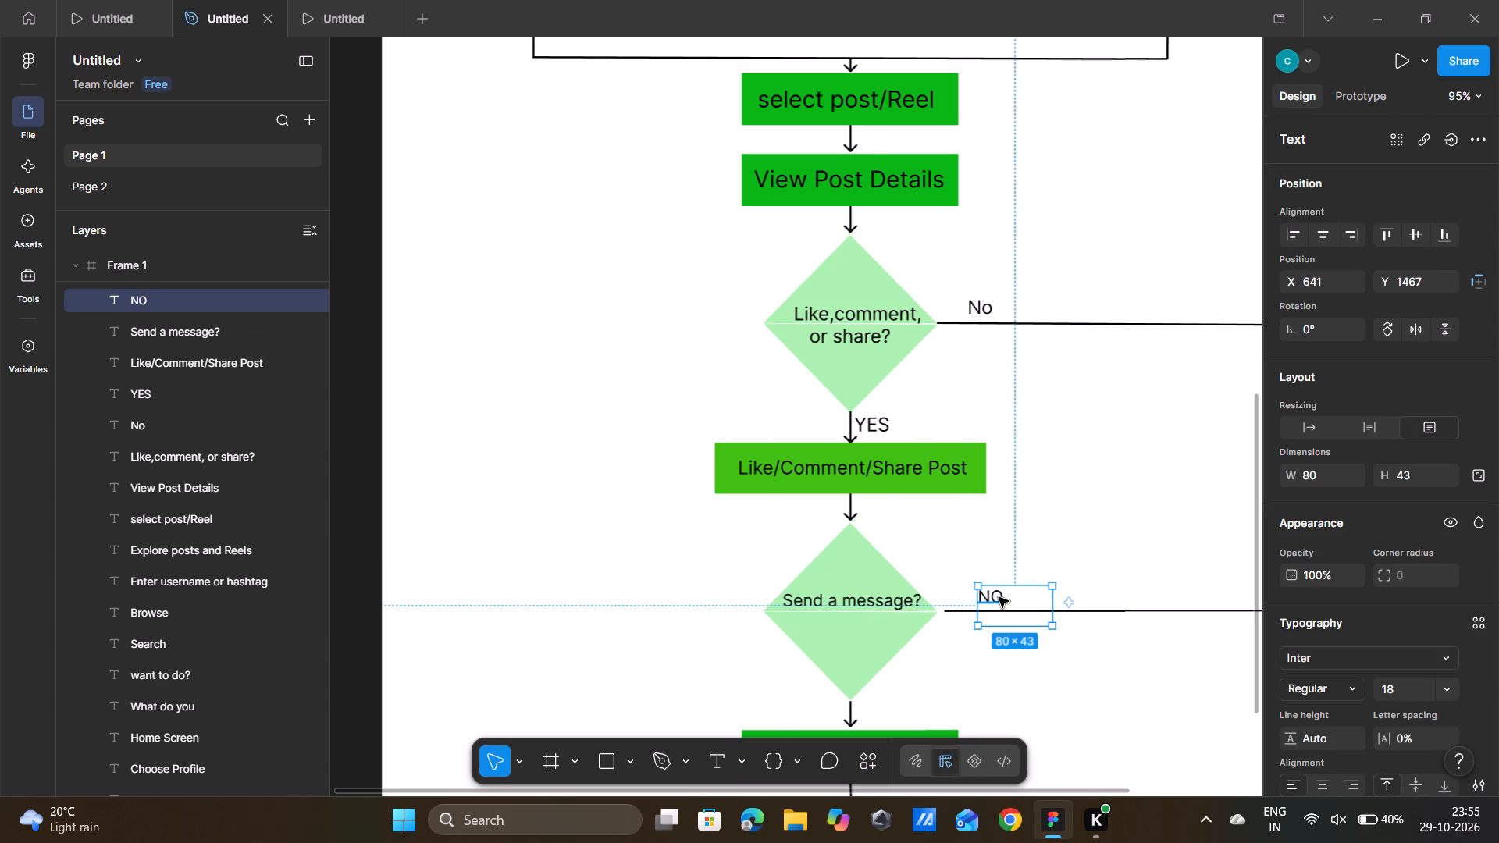
left_click(653, 519)
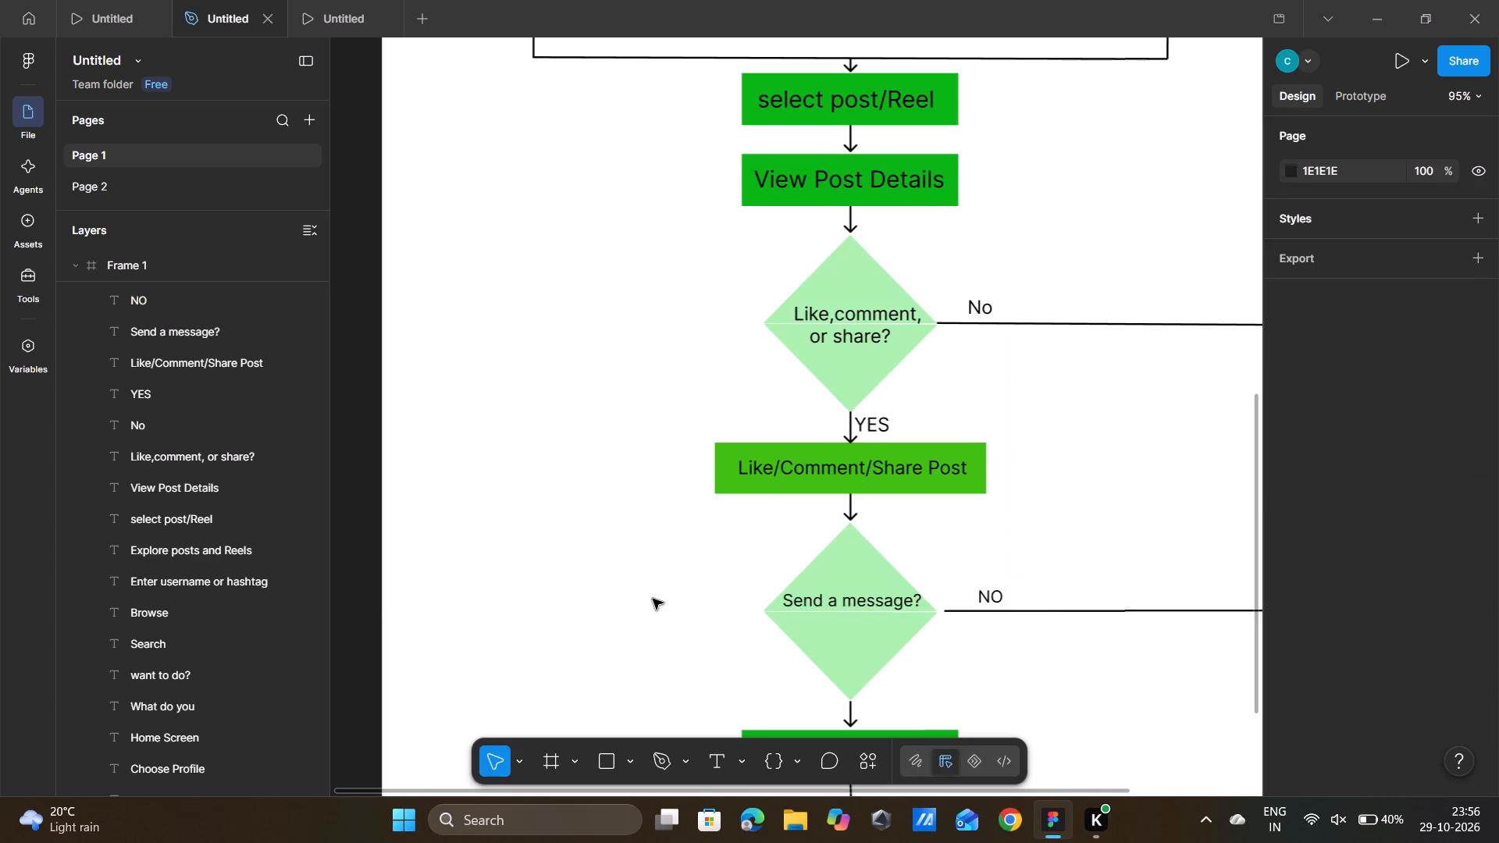
Duplicate the NO label and place the copy on the line leaving the second empty green box, at about X 654, Y 1699.
scroll(653, 599, "down", 1)
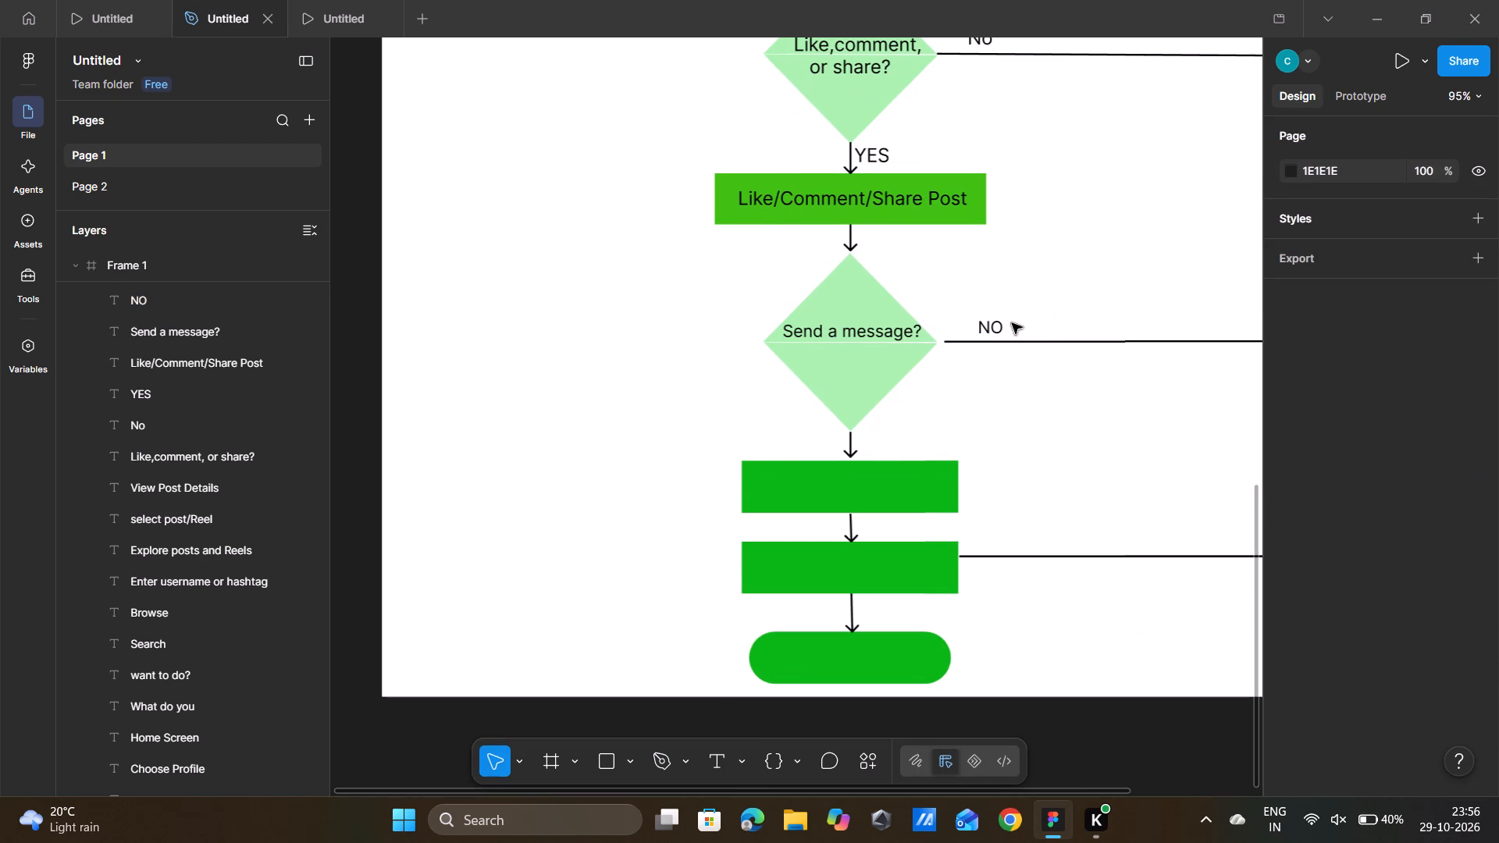
left_click_drag(1012, 325, 992, 324)
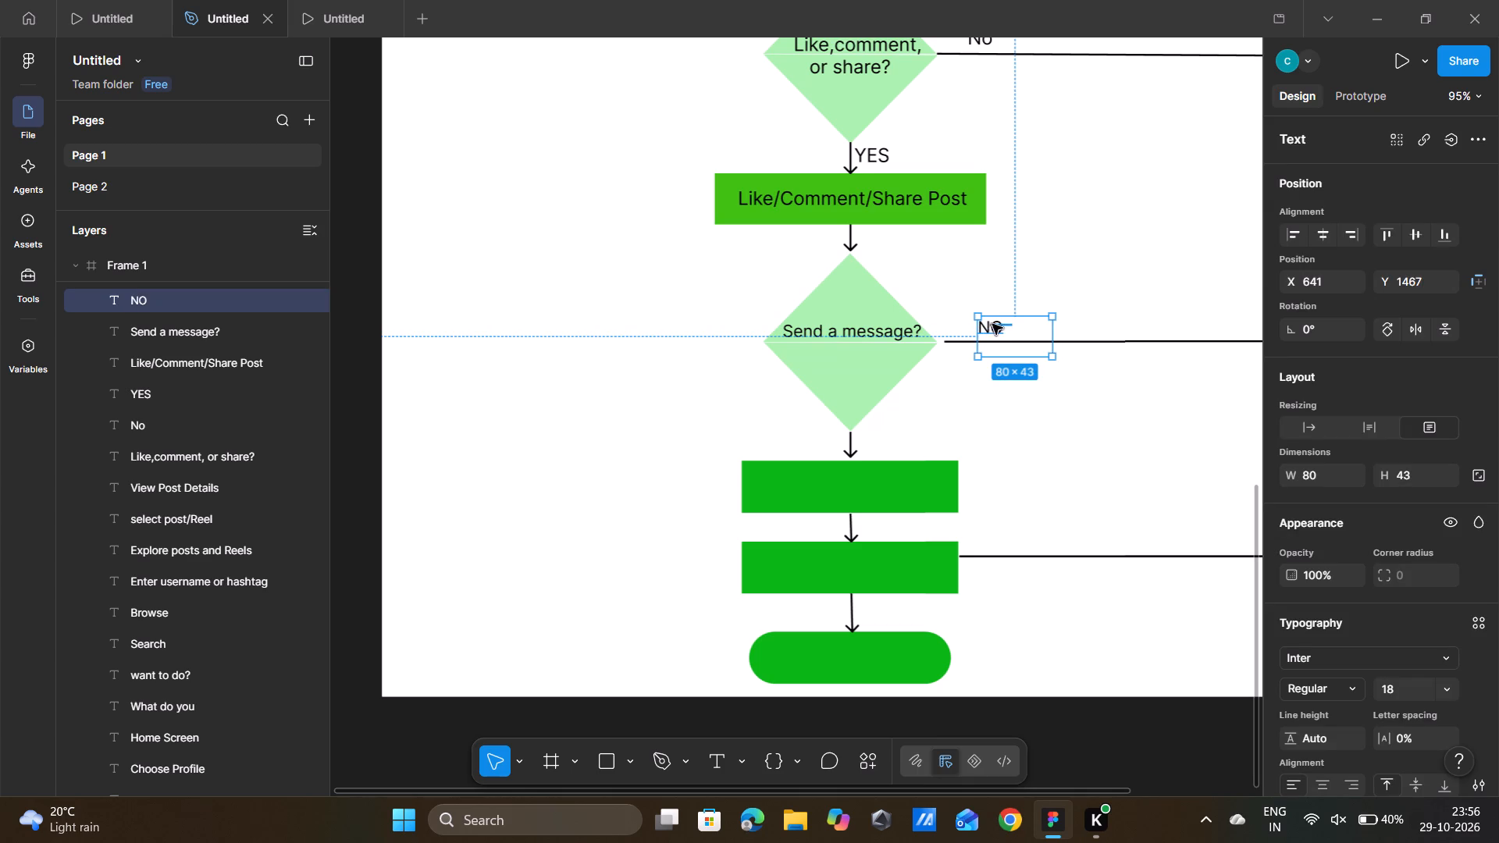
left_click_drag(992, 324, 993, 324)
double_click(1005, 326)
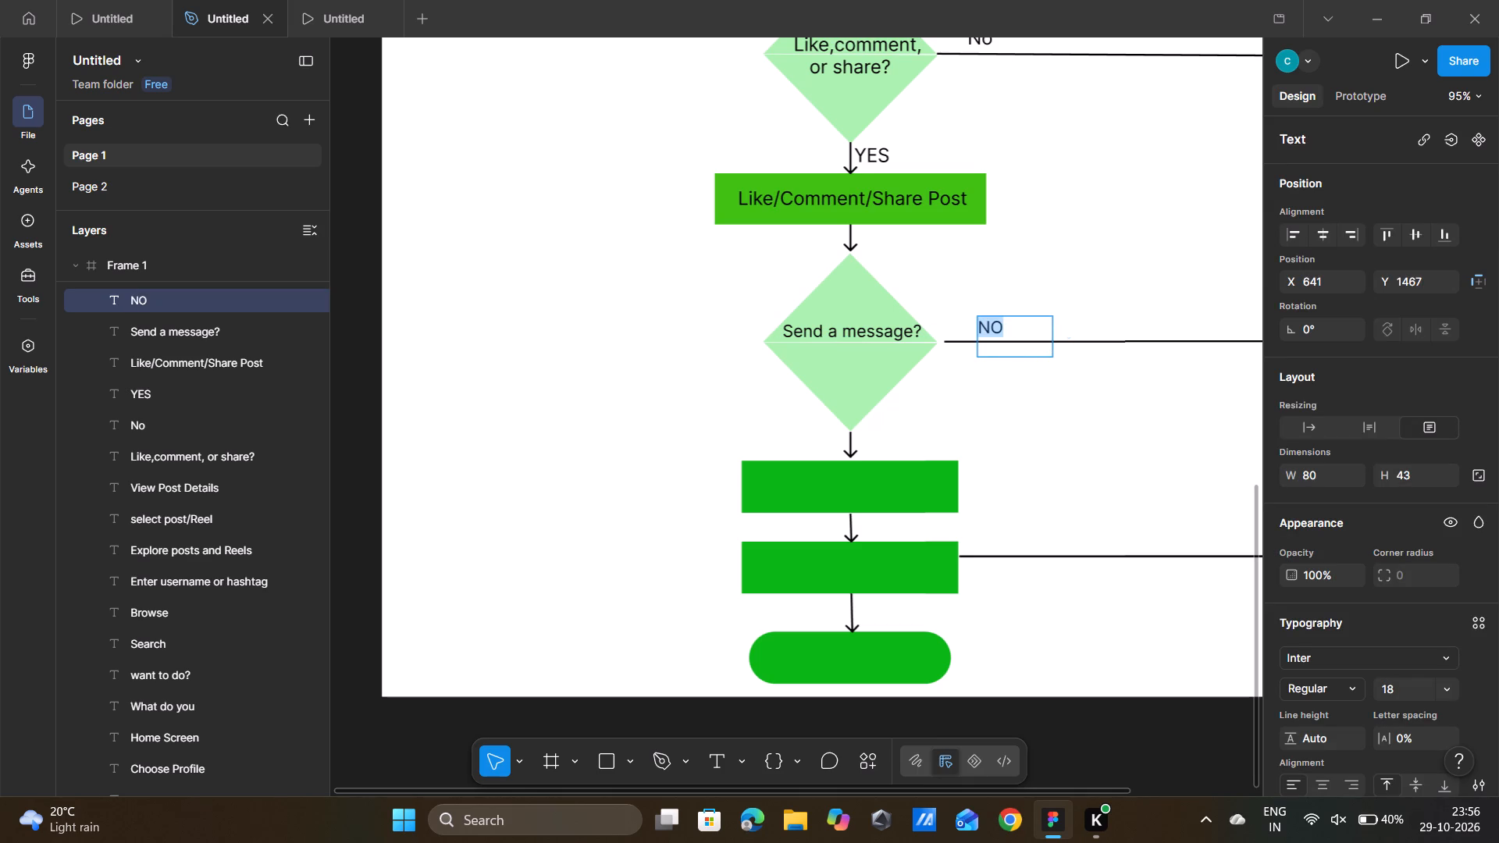
key("ctrl+c")
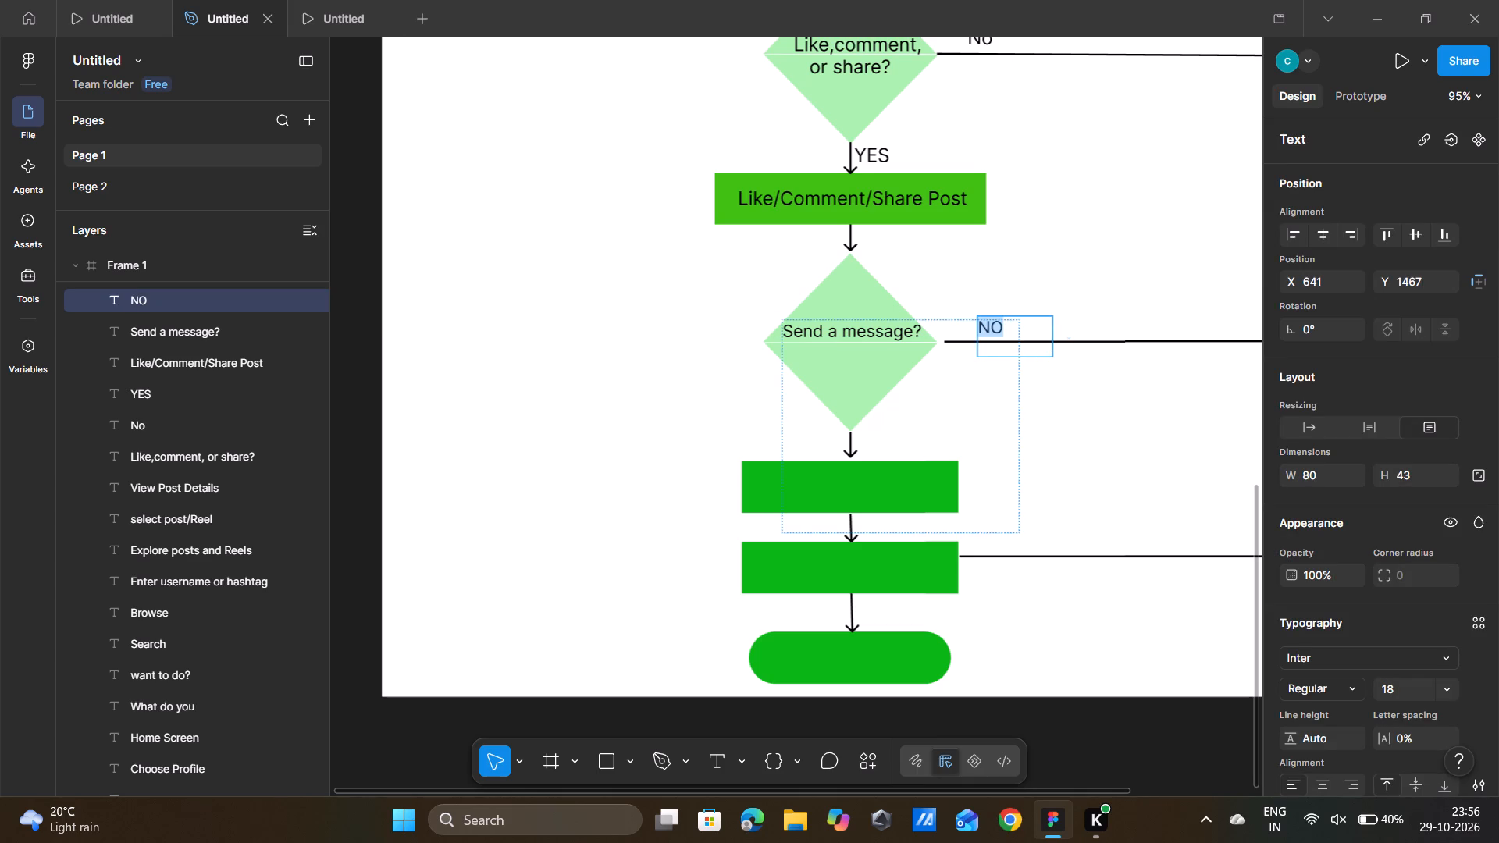
left_click(1006, 552)
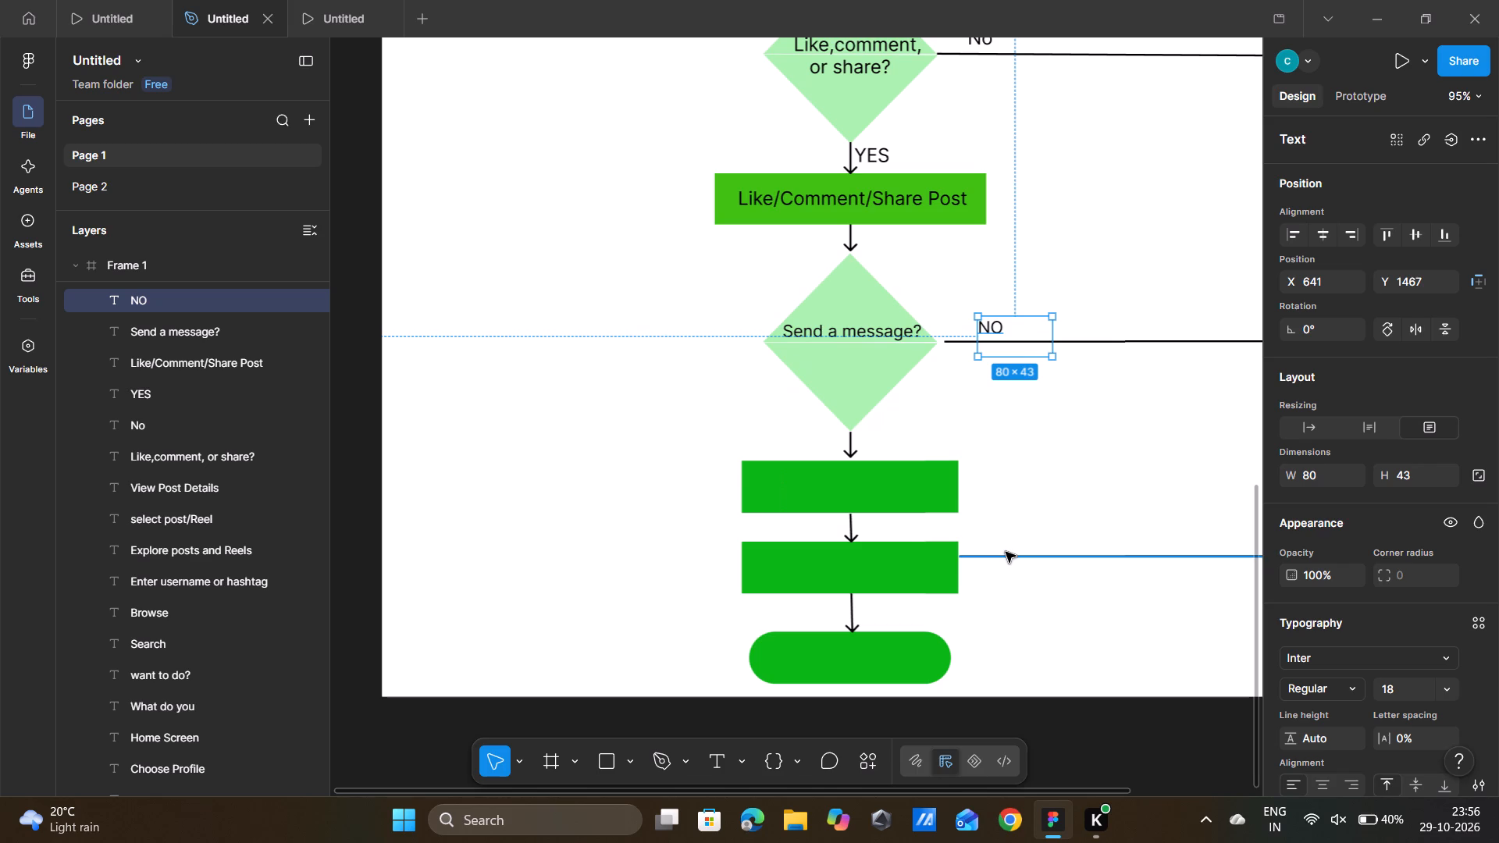
left_click(1020, 330)
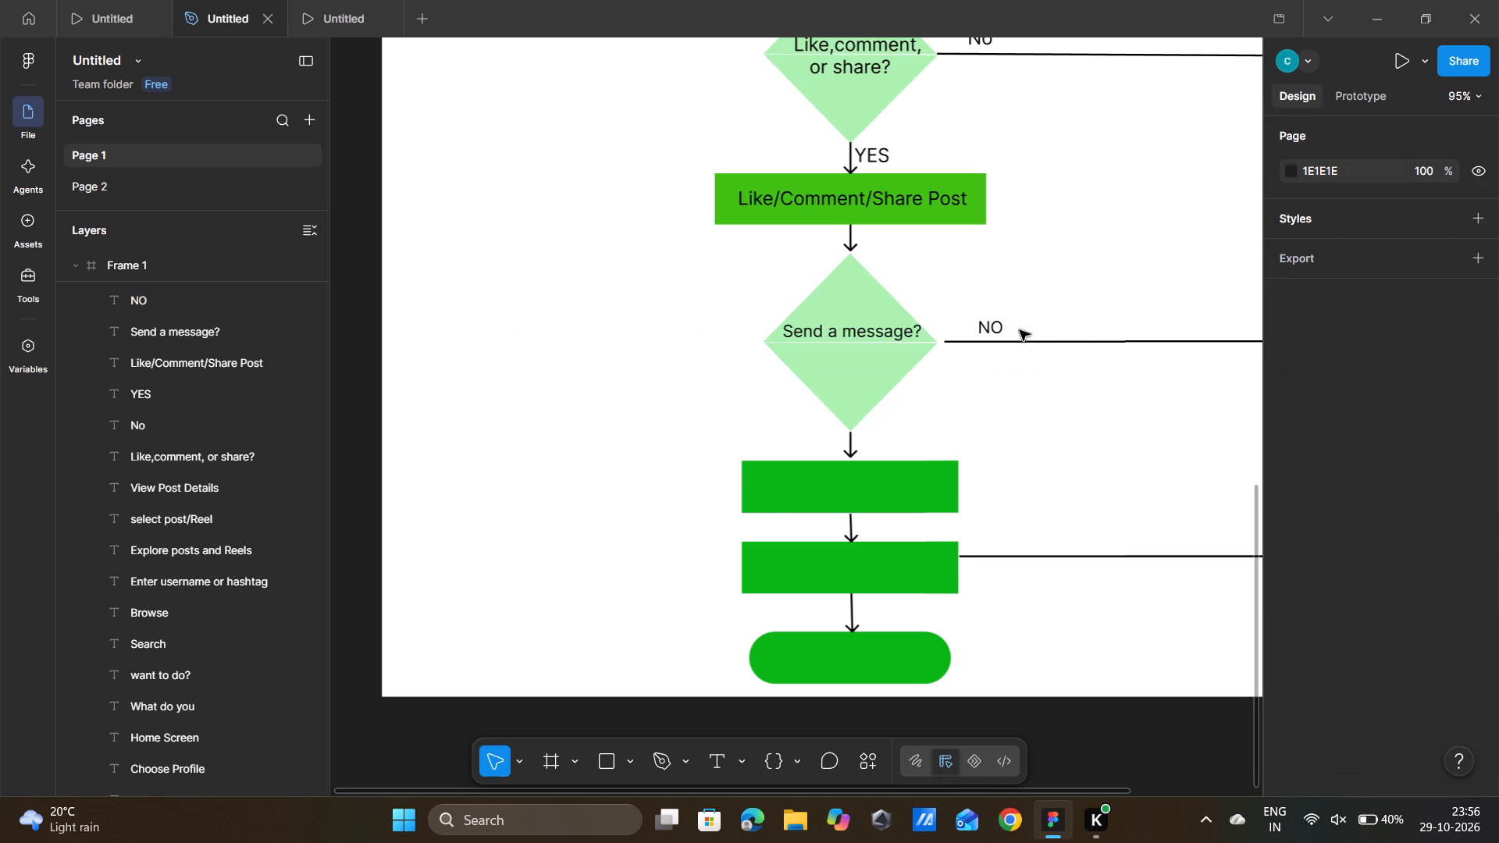
key("ctrl+v")
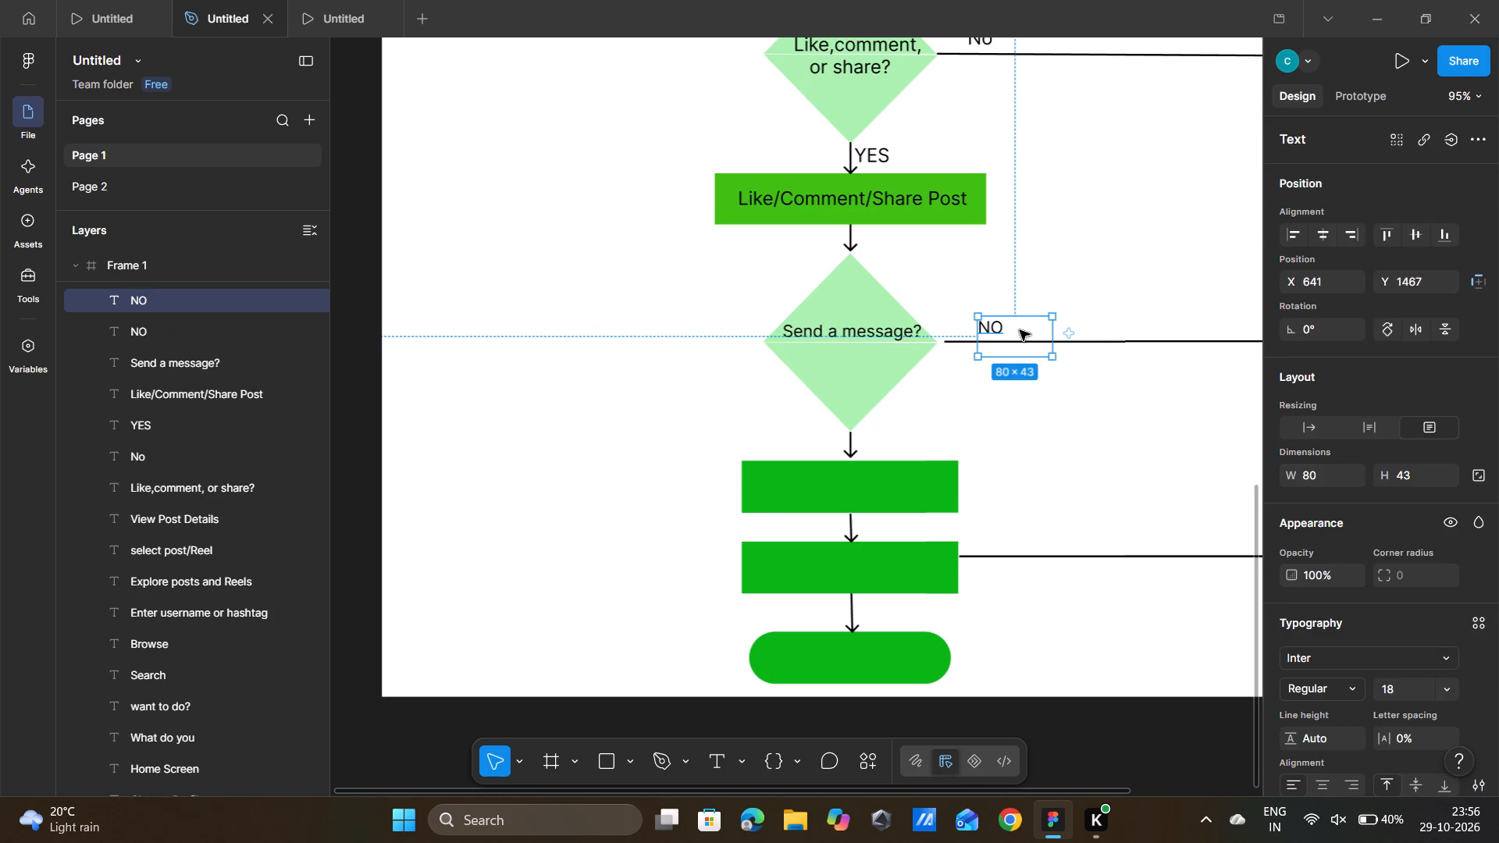
left_click_drag(1020, 330, 1030, 489)
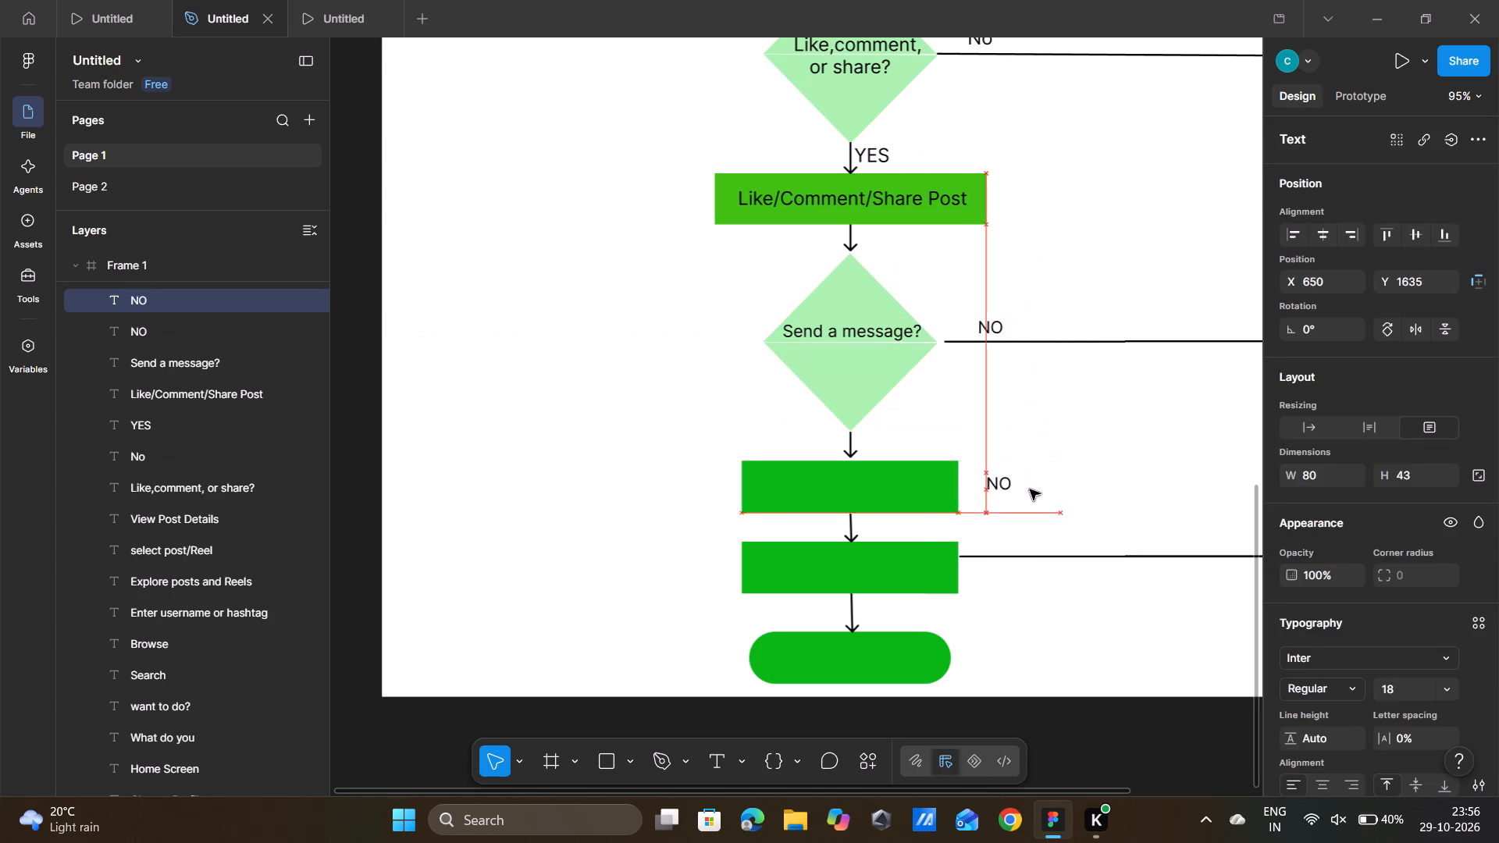
left_click_drag(1030, 489, 1033, 546)
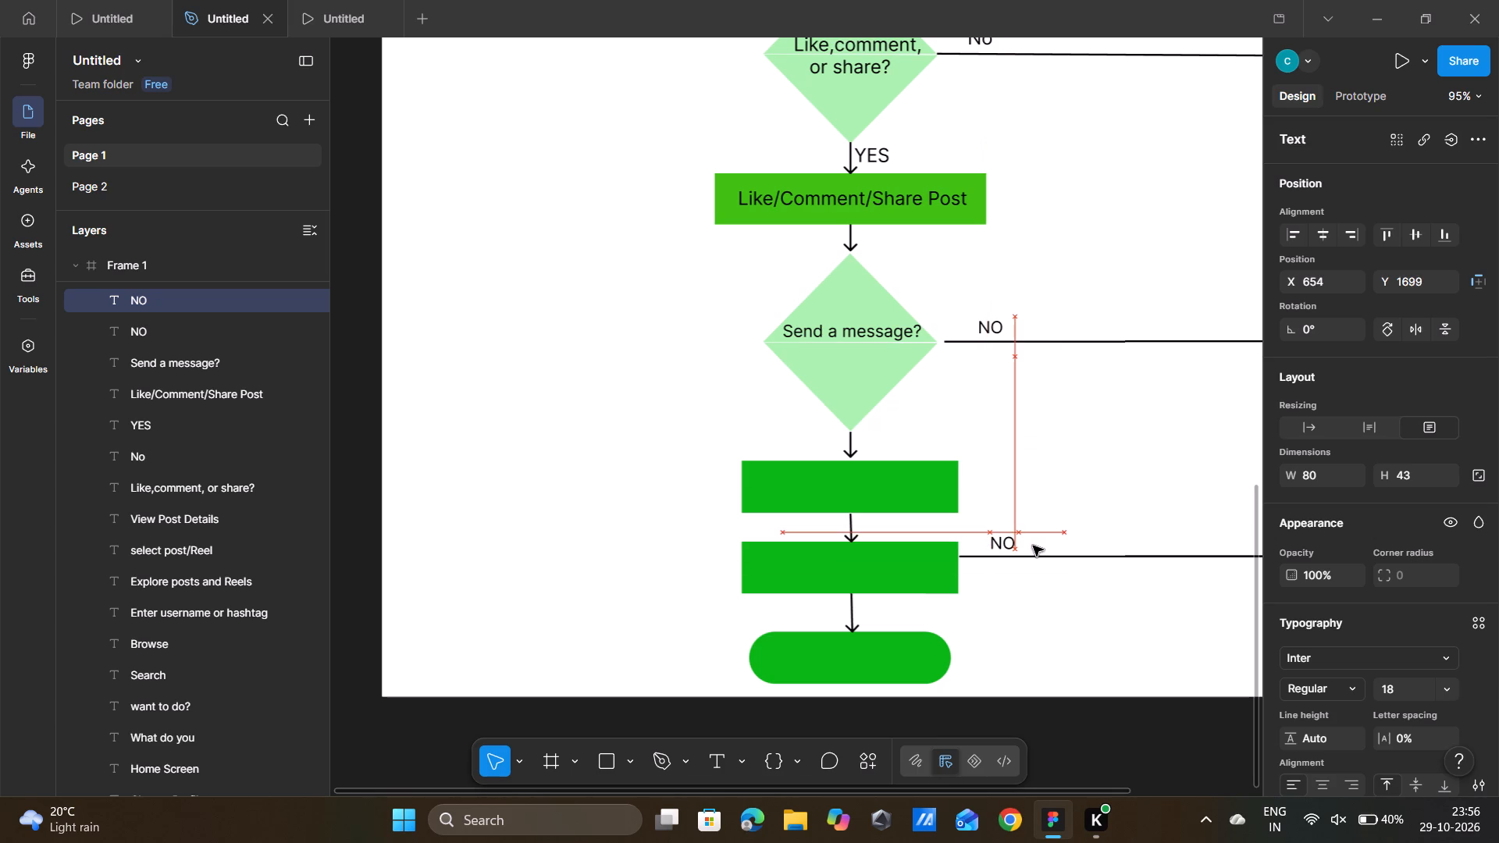
left_click_drag(1033, 546, 1031, 545)
left_click_drag(1031, 545, 1031, 544)
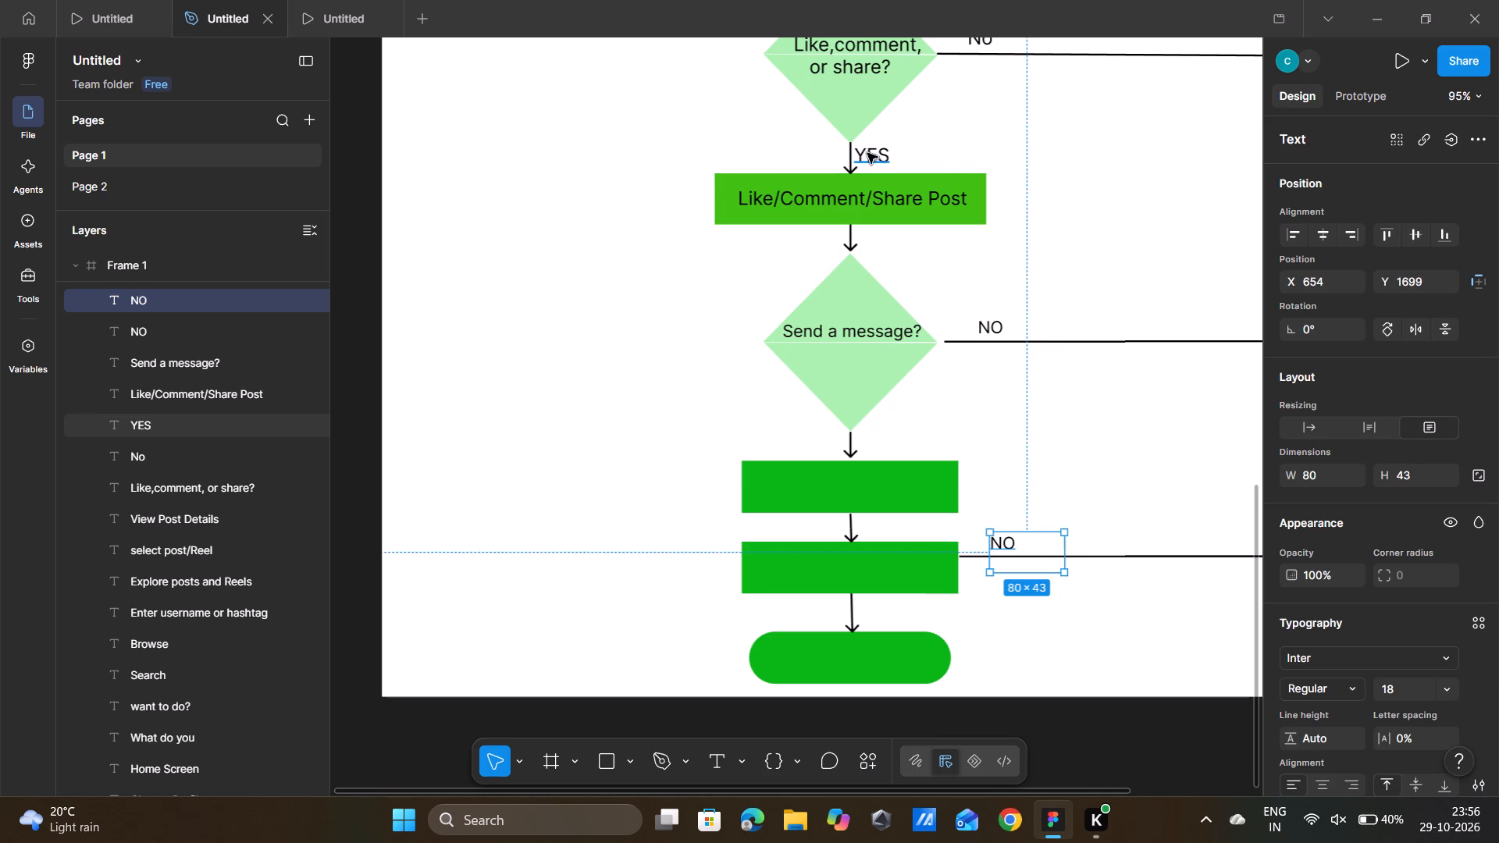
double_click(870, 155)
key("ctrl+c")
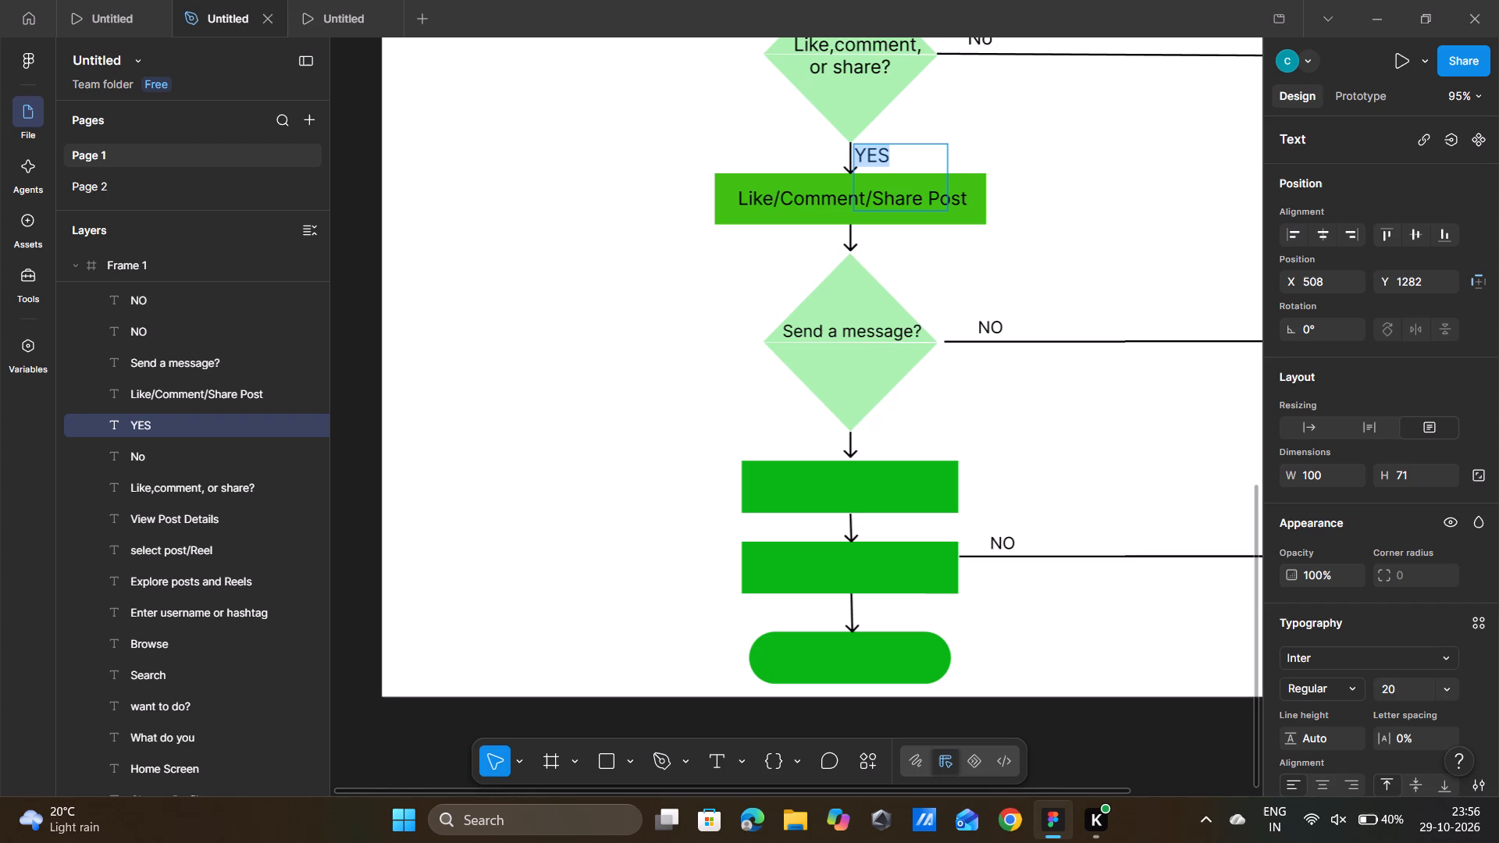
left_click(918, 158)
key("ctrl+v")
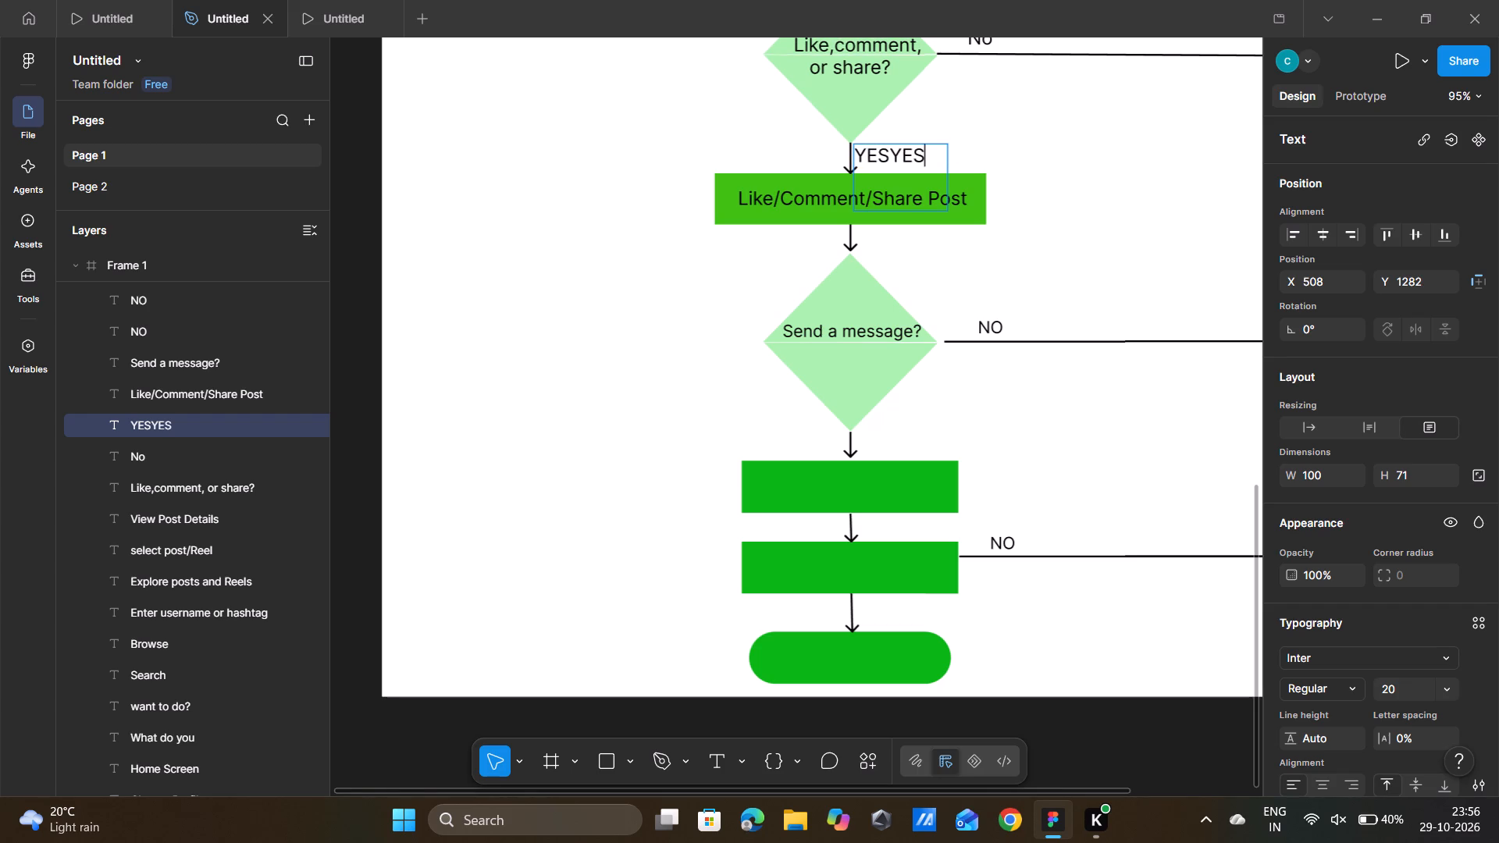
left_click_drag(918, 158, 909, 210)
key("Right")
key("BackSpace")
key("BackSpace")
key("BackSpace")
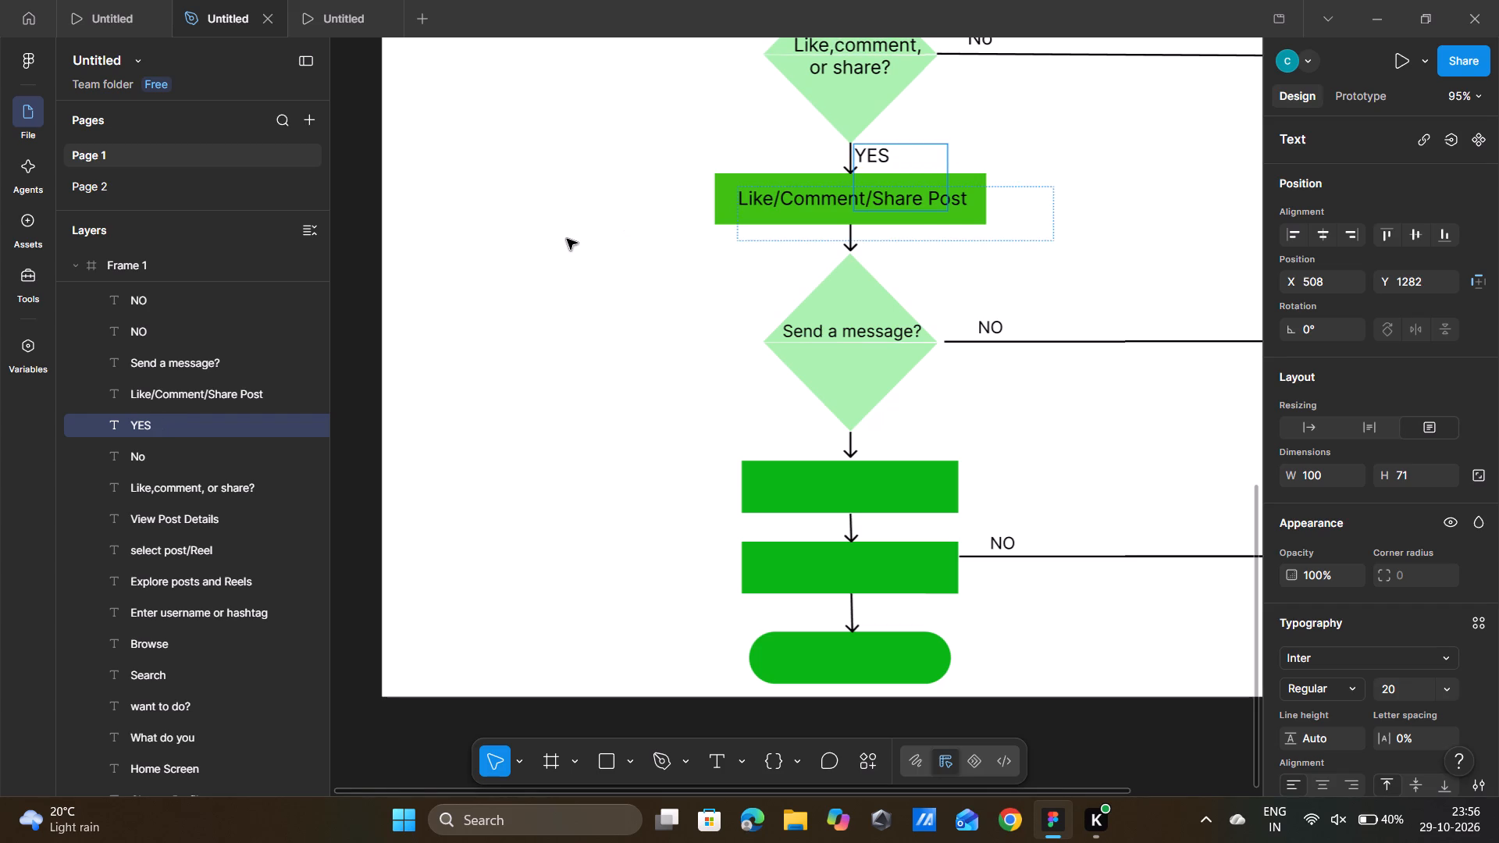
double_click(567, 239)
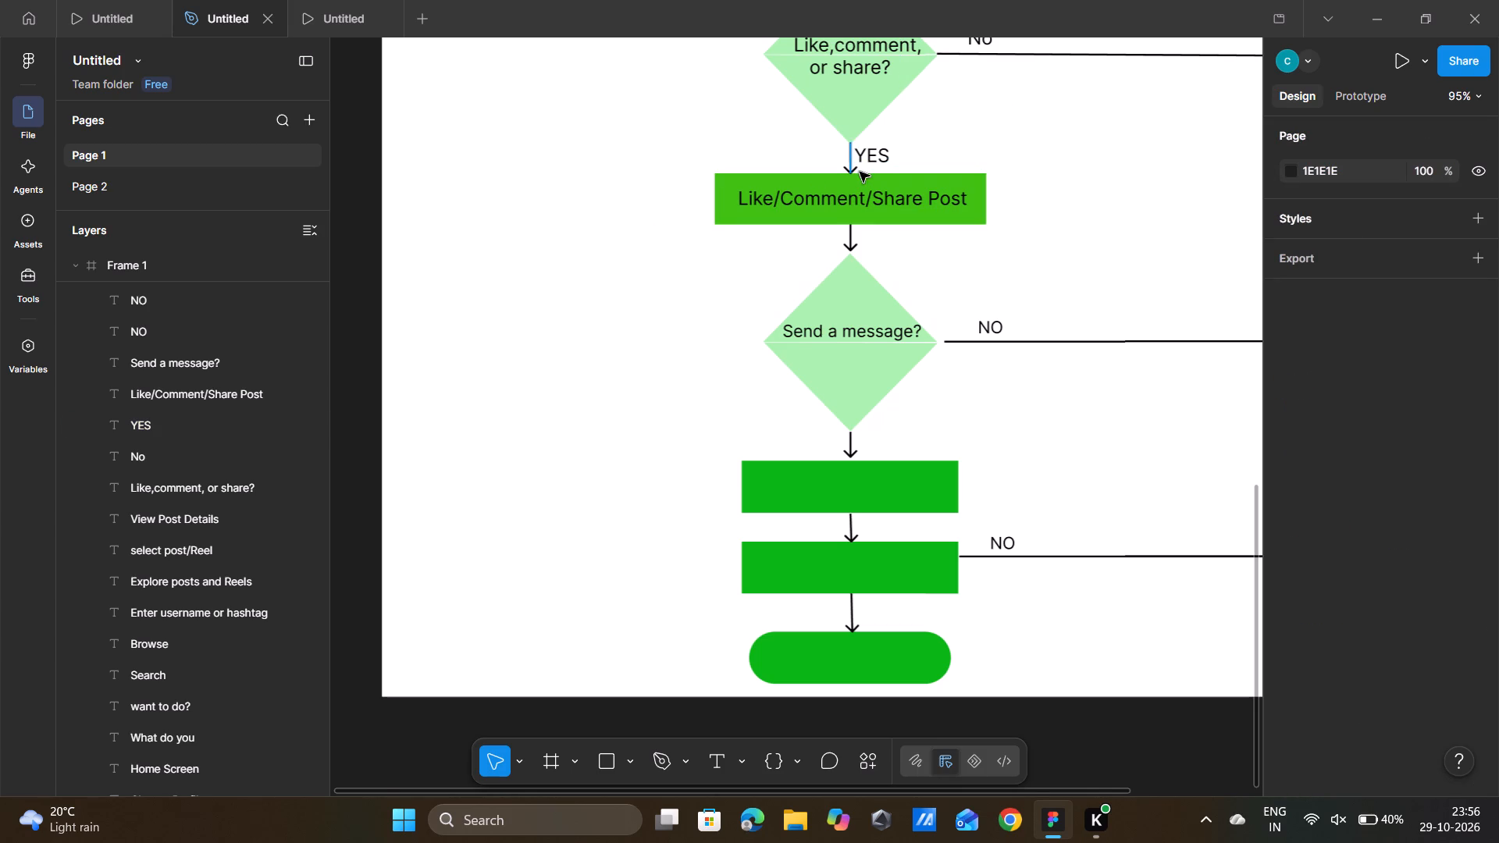
Duplicate the YES label beside the arrow above the Like/Comment/Share Post box.
double_click(902, 154)
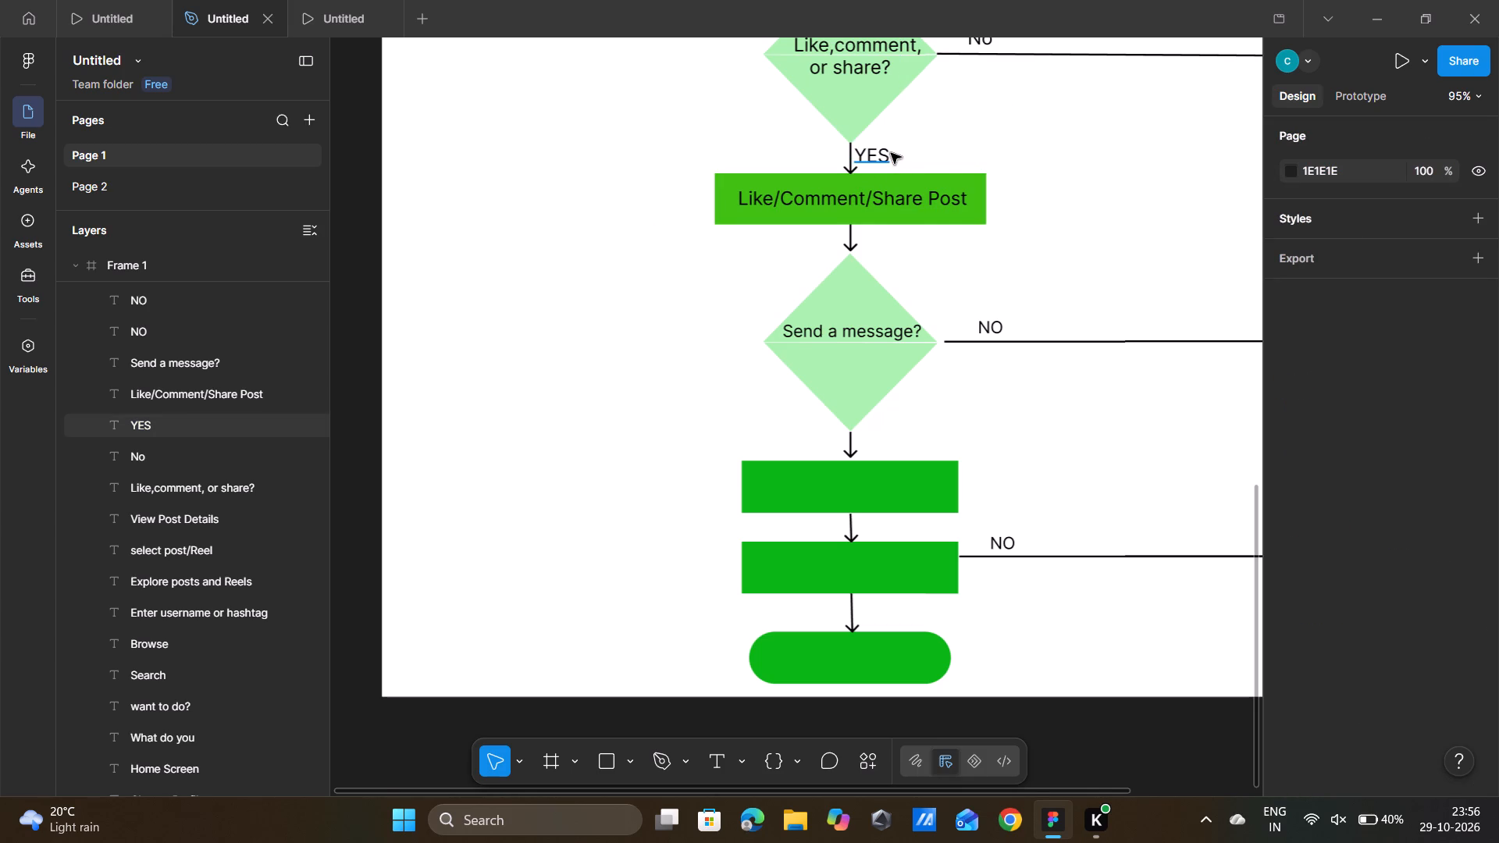
left_click(891, 153)
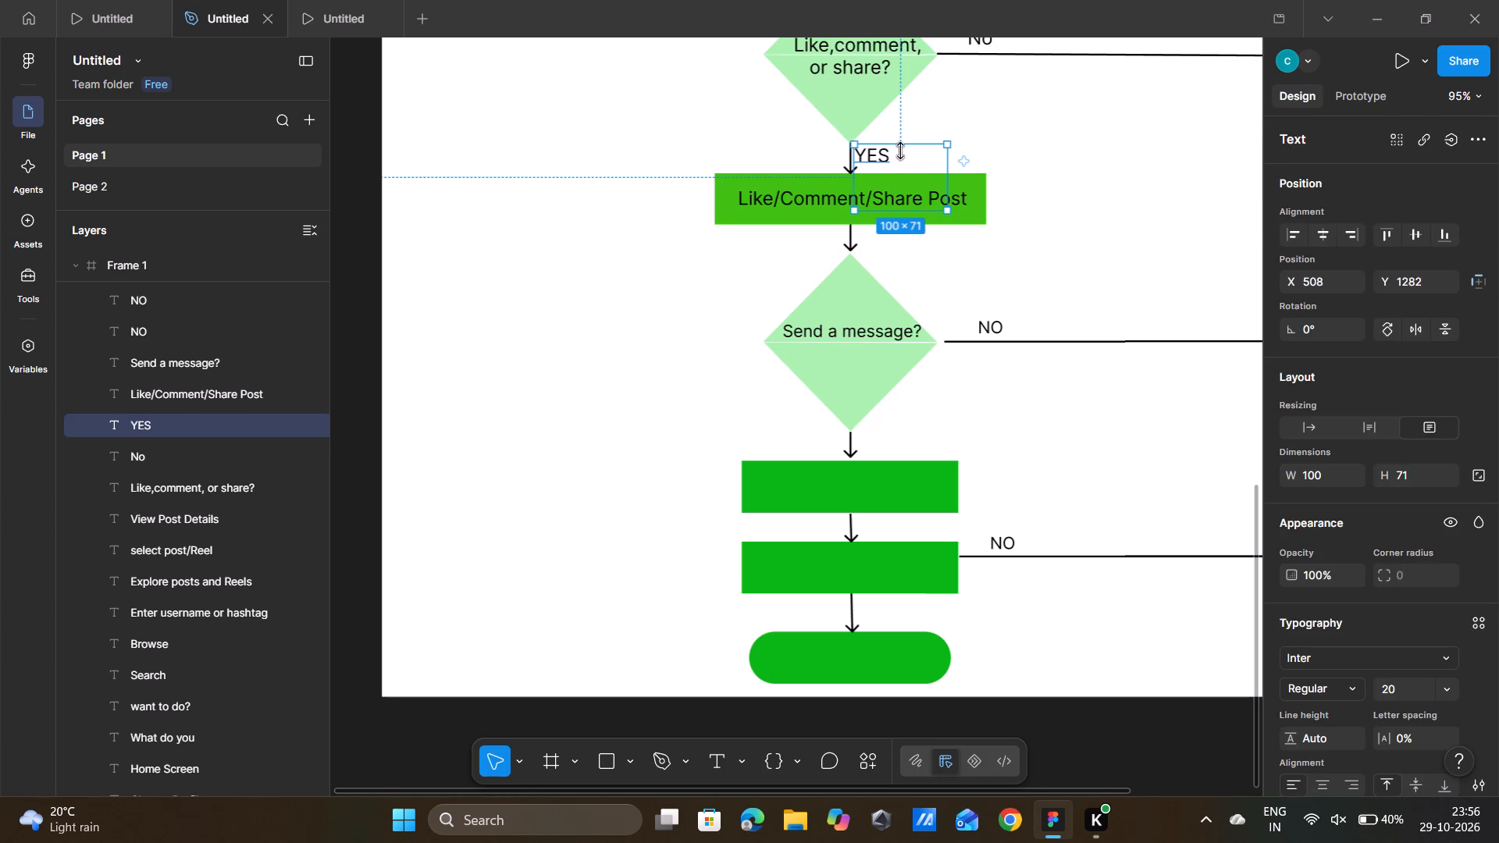
key("ctrl+c")
key("ctrl+v")
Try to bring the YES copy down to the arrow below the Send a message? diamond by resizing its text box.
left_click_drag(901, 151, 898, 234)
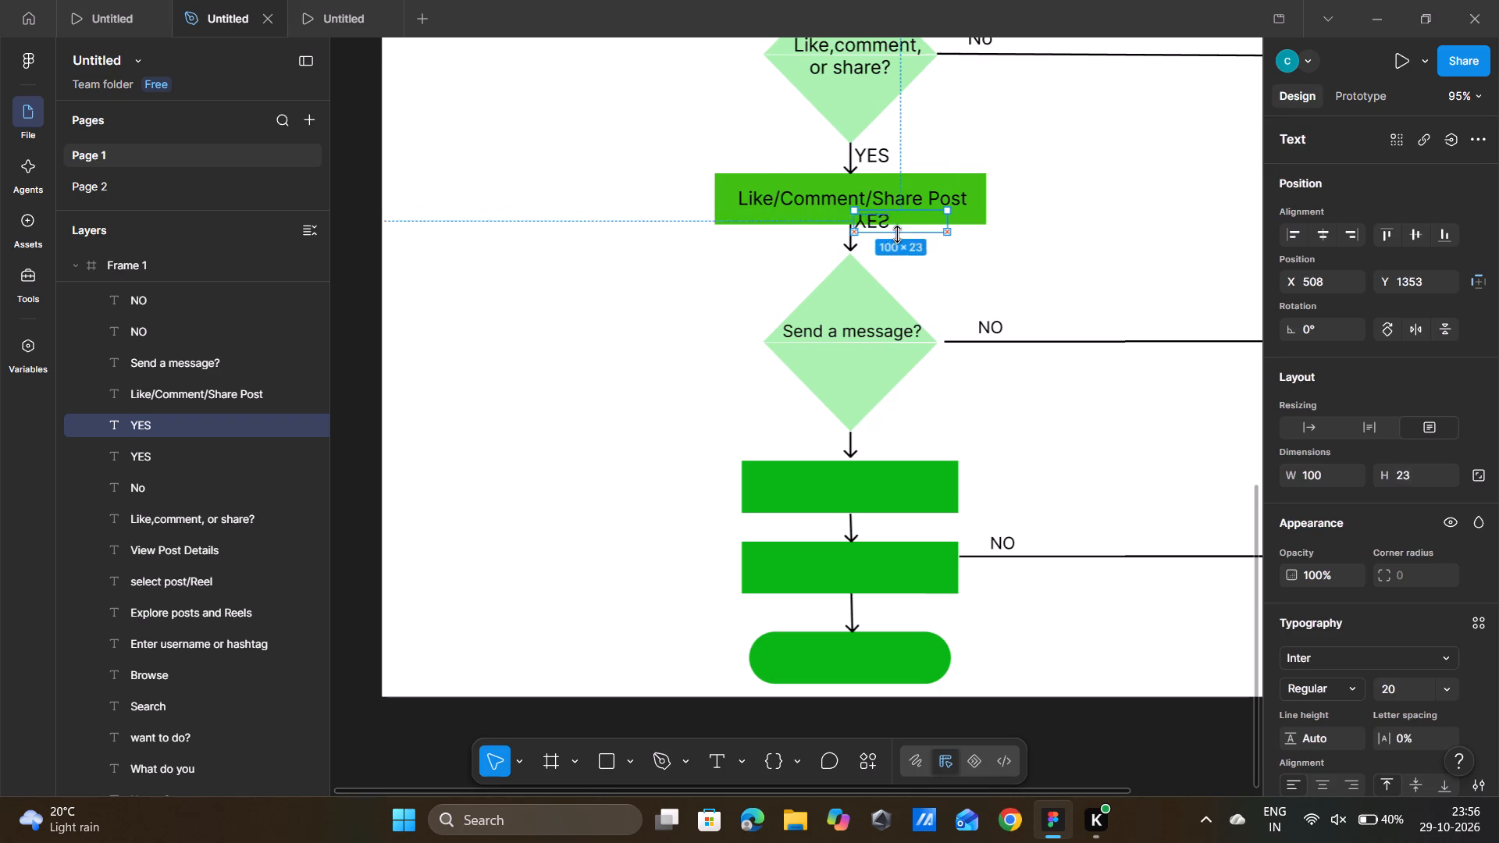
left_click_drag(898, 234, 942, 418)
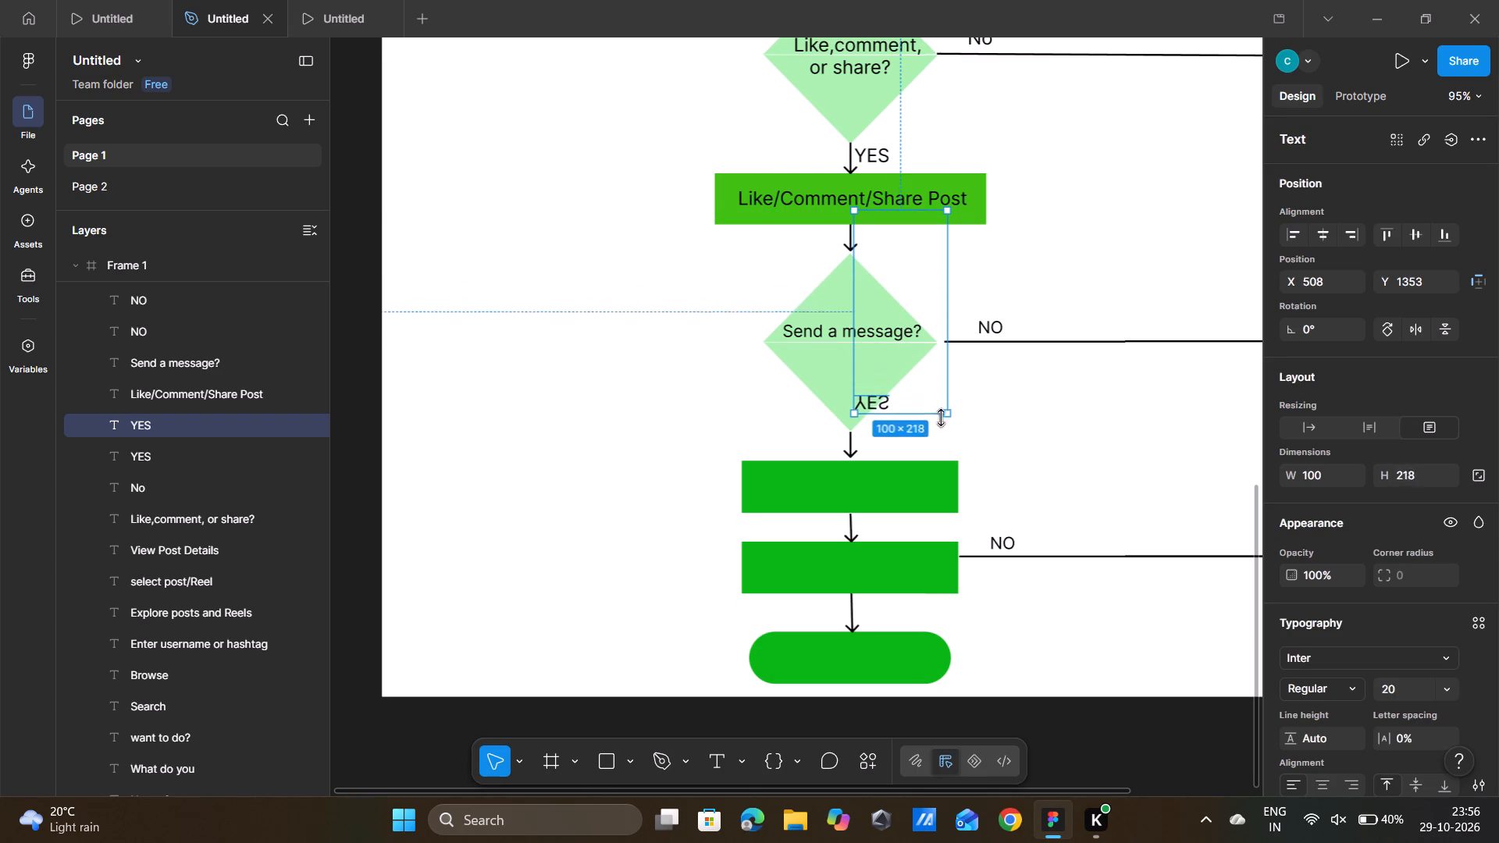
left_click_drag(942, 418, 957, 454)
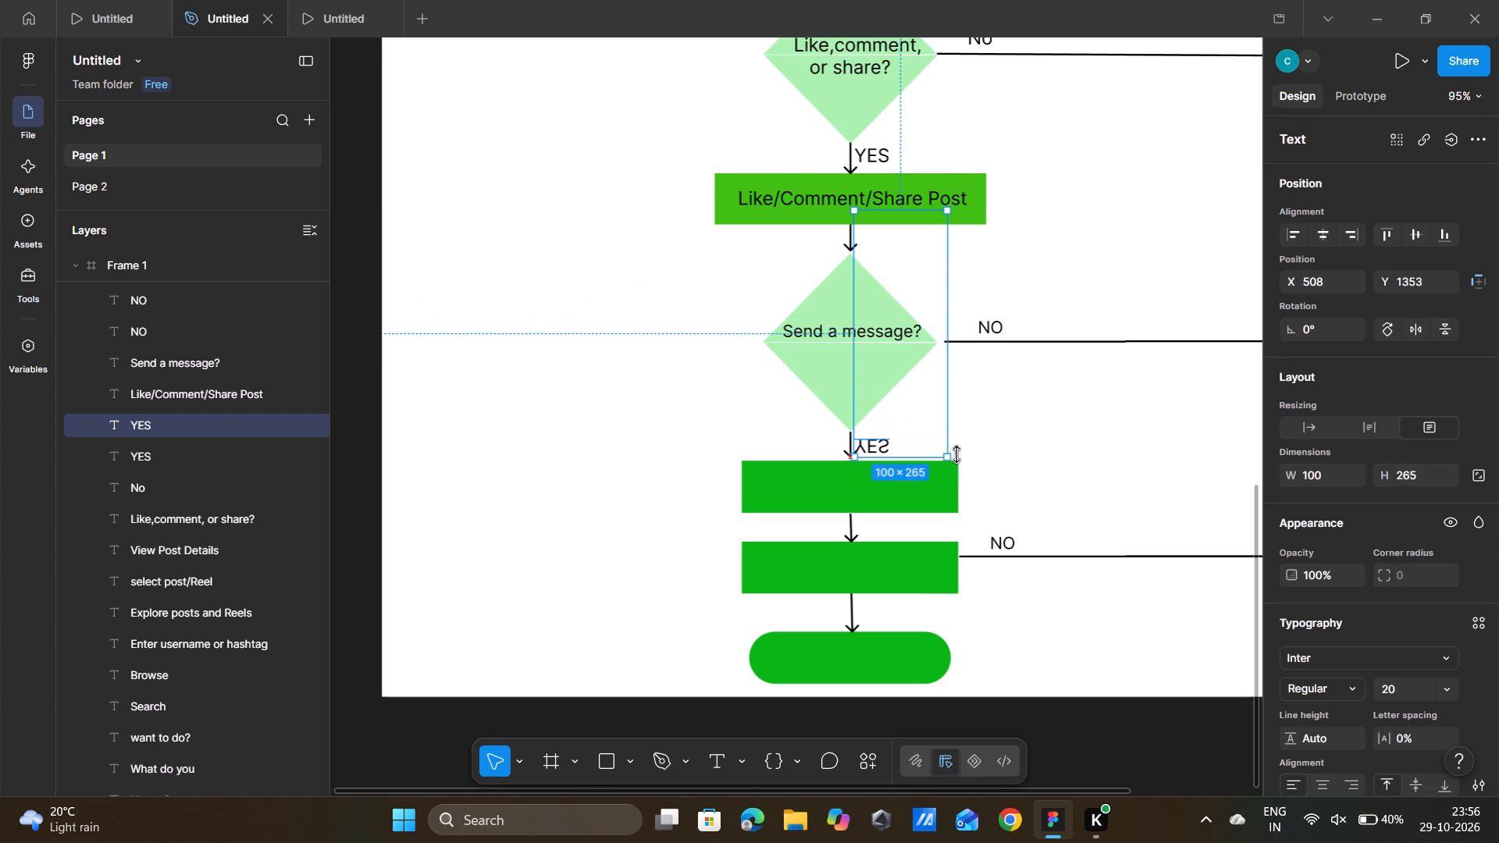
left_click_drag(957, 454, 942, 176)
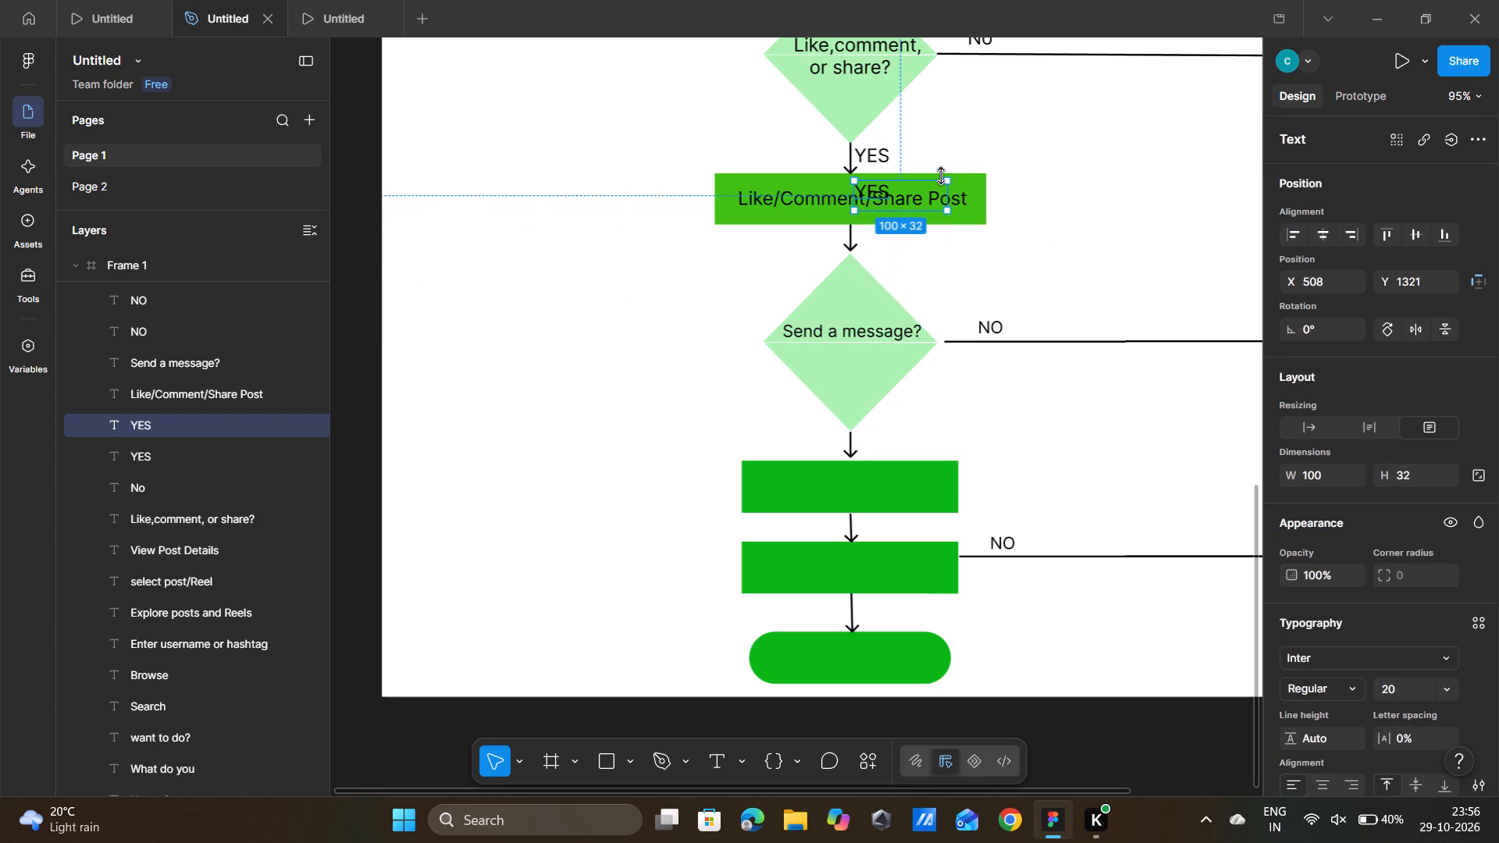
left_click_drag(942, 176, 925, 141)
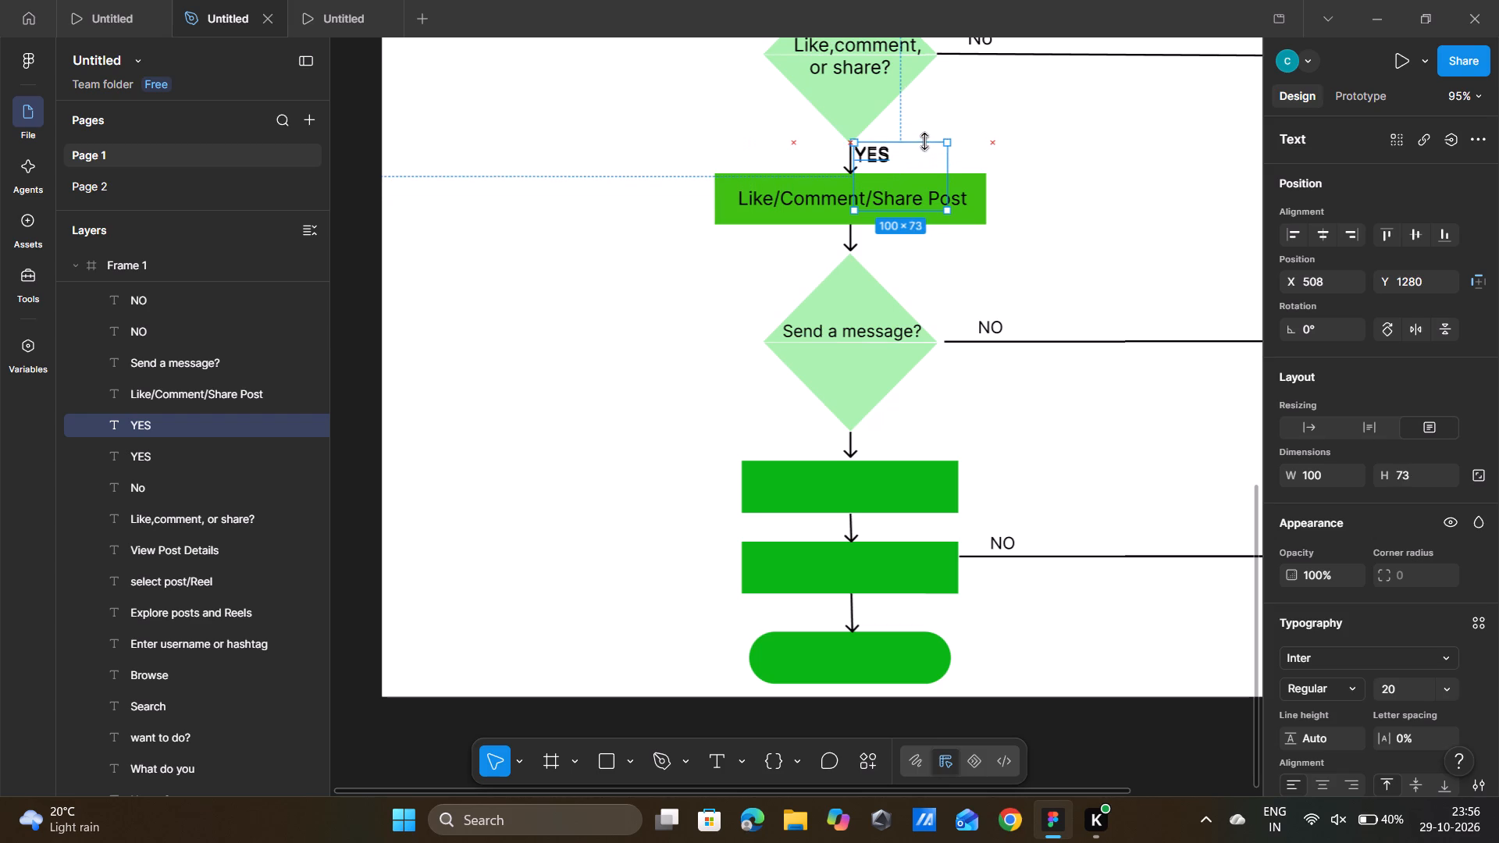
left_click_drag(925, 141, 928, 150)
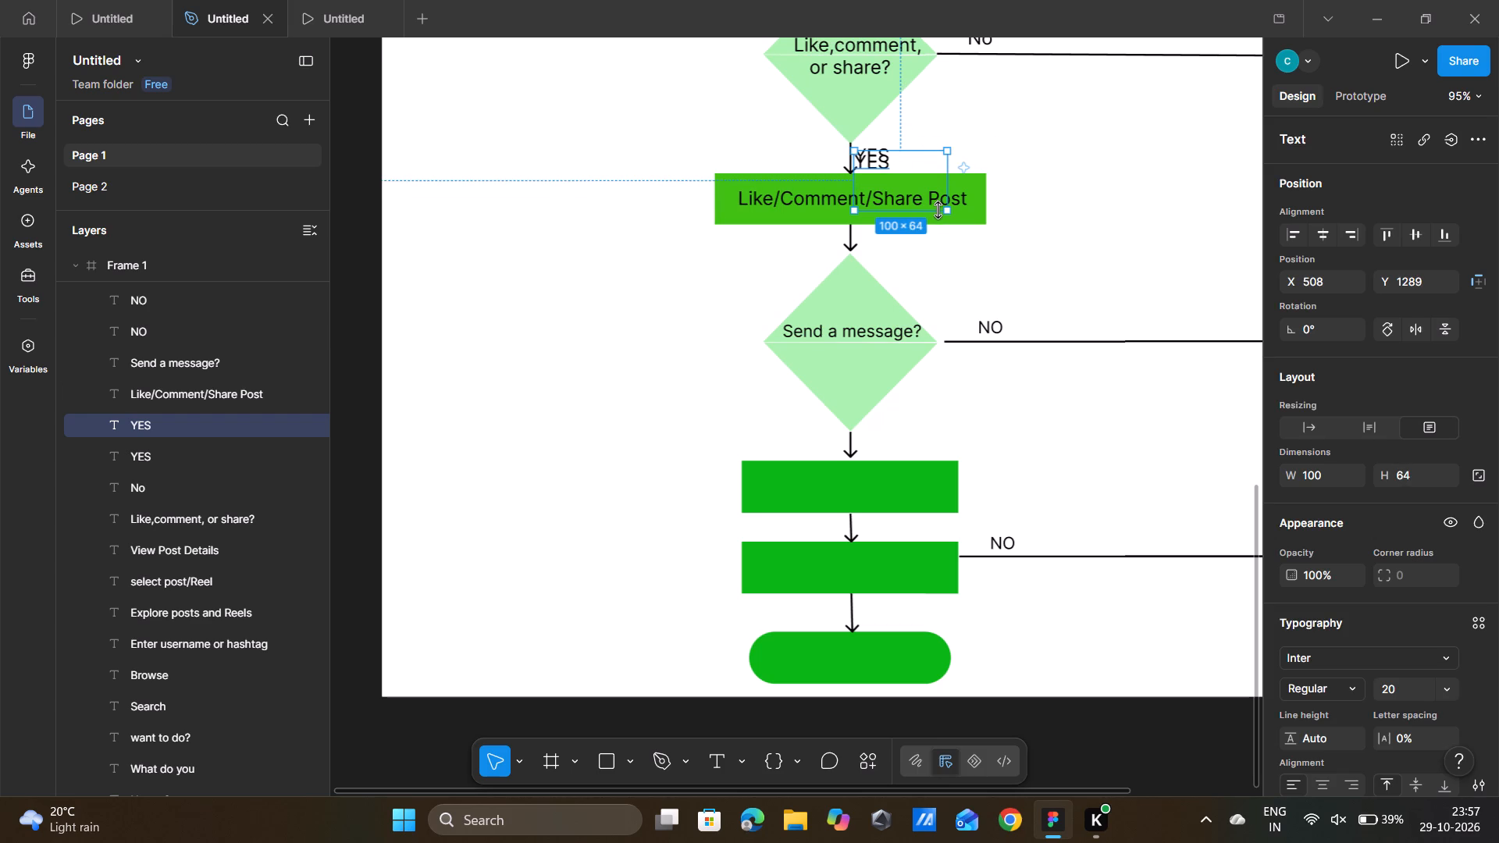
Resize the YES copy's text box to about 100 × 87 at X 508, Y 1591, placing the label beside the arrow below Send a message?.
left_click_drag(935, 209, 928, 404)
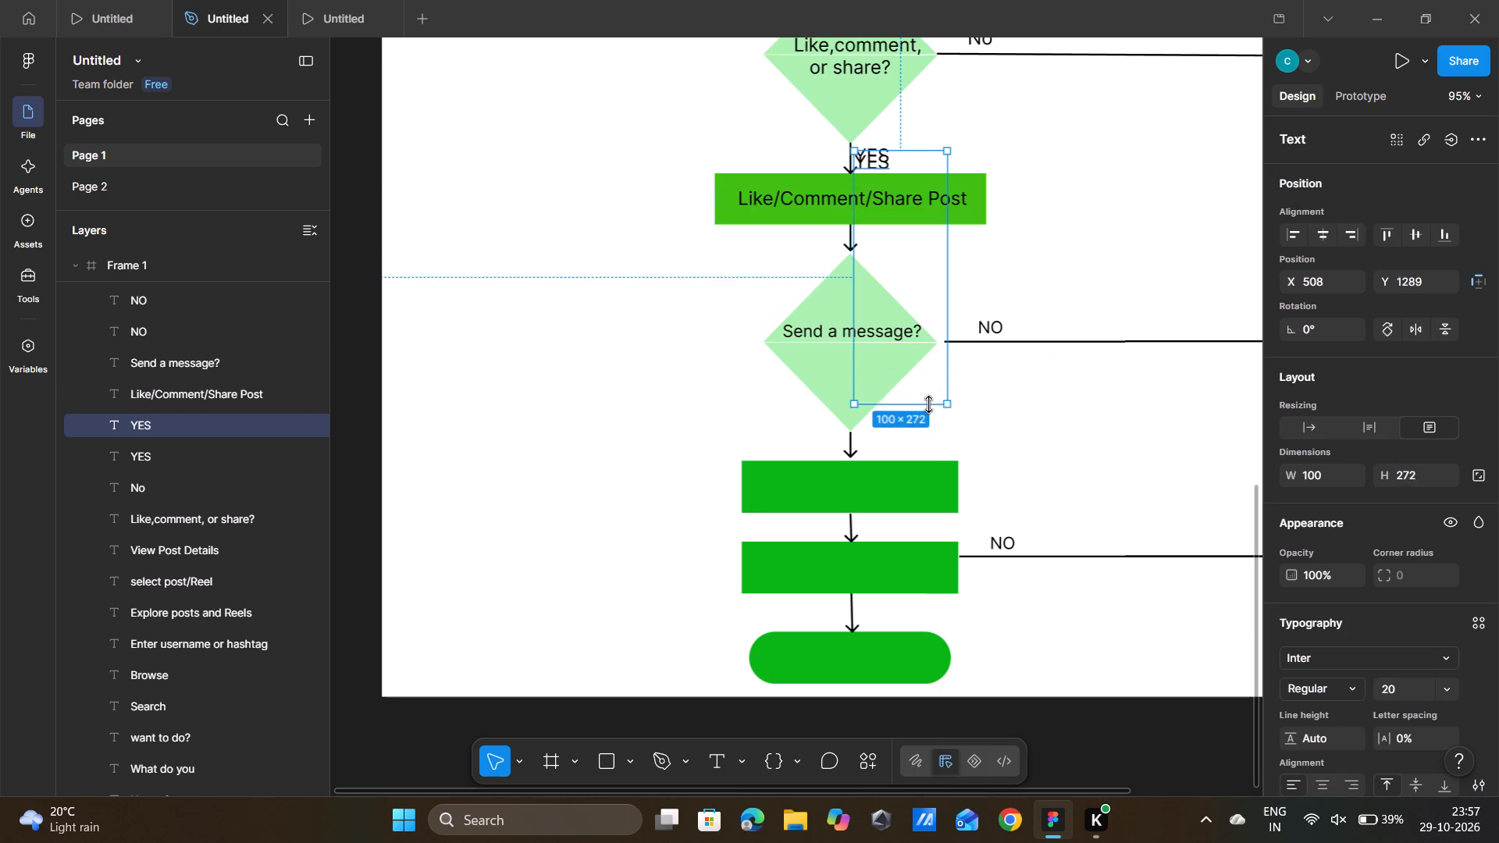
left_click_drag(928, 404, 942, 510)
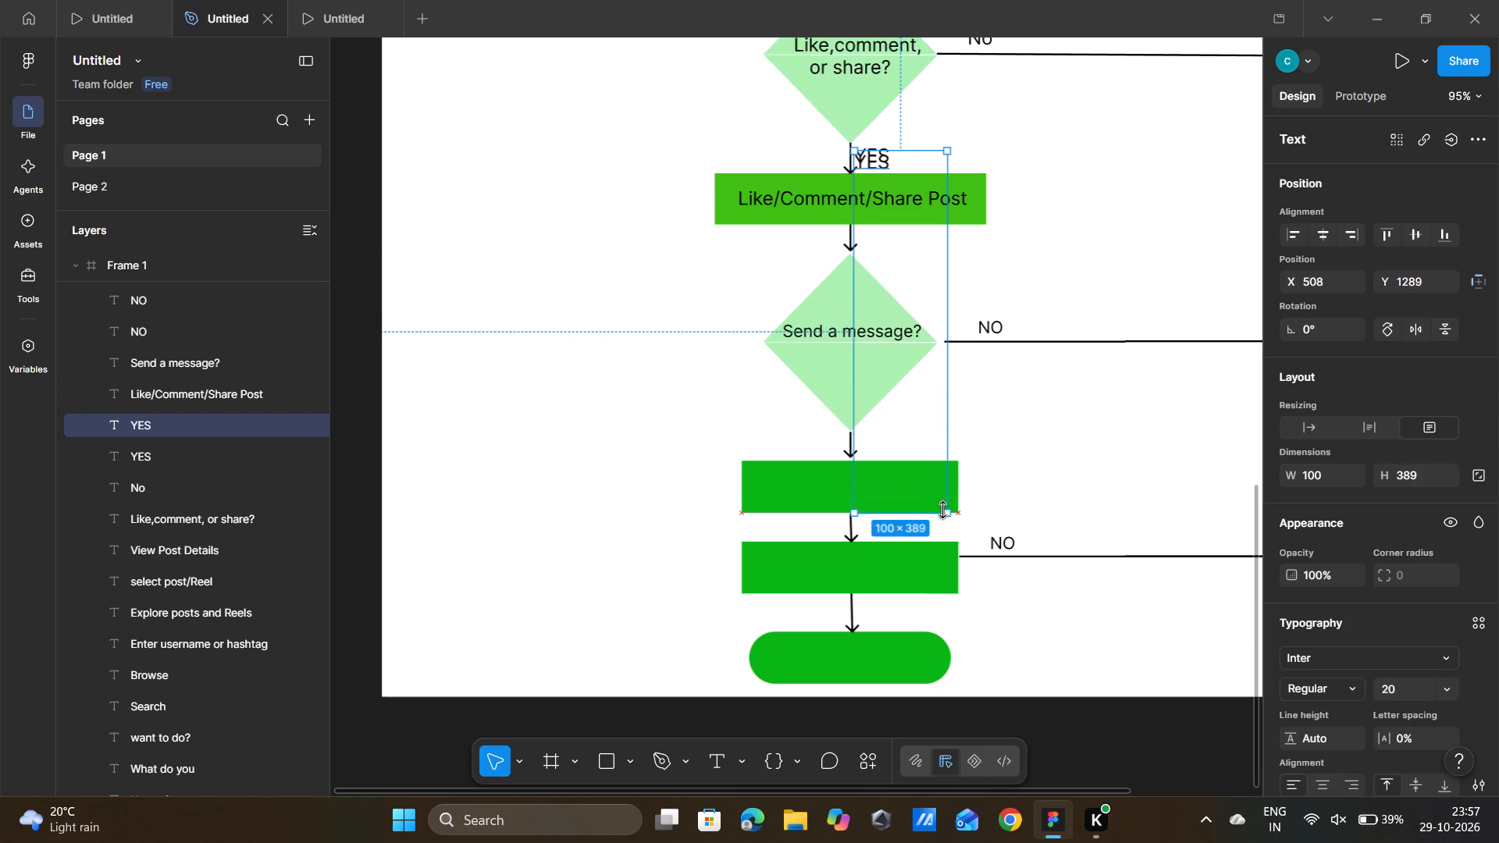
left_click_drag(942, 510, 942, 508)
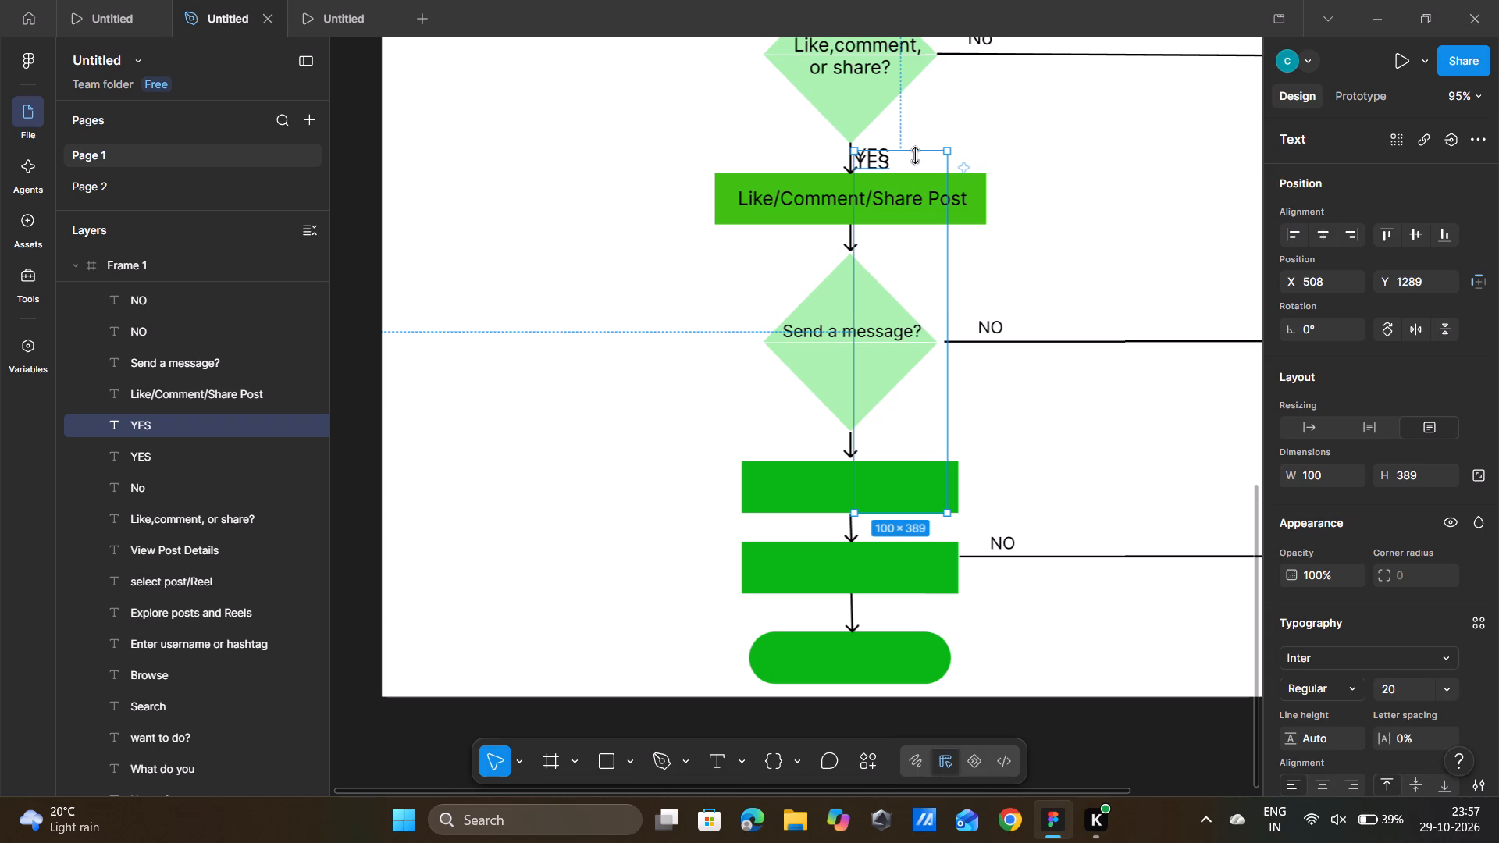
left_click_drag(916, 150, 936, 340)
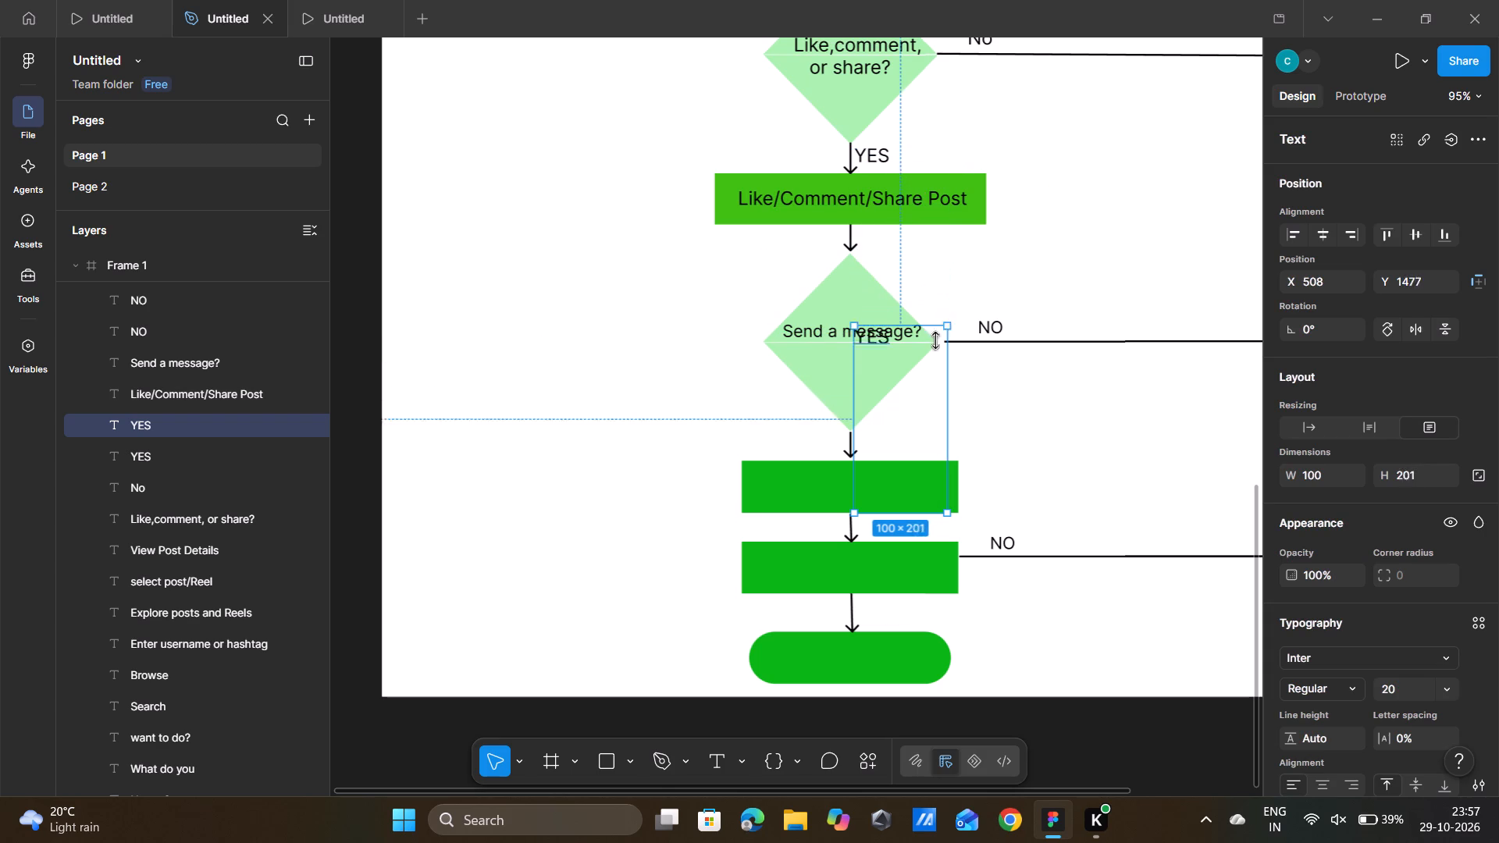
left_click_drag(936, 340, 938, 432)
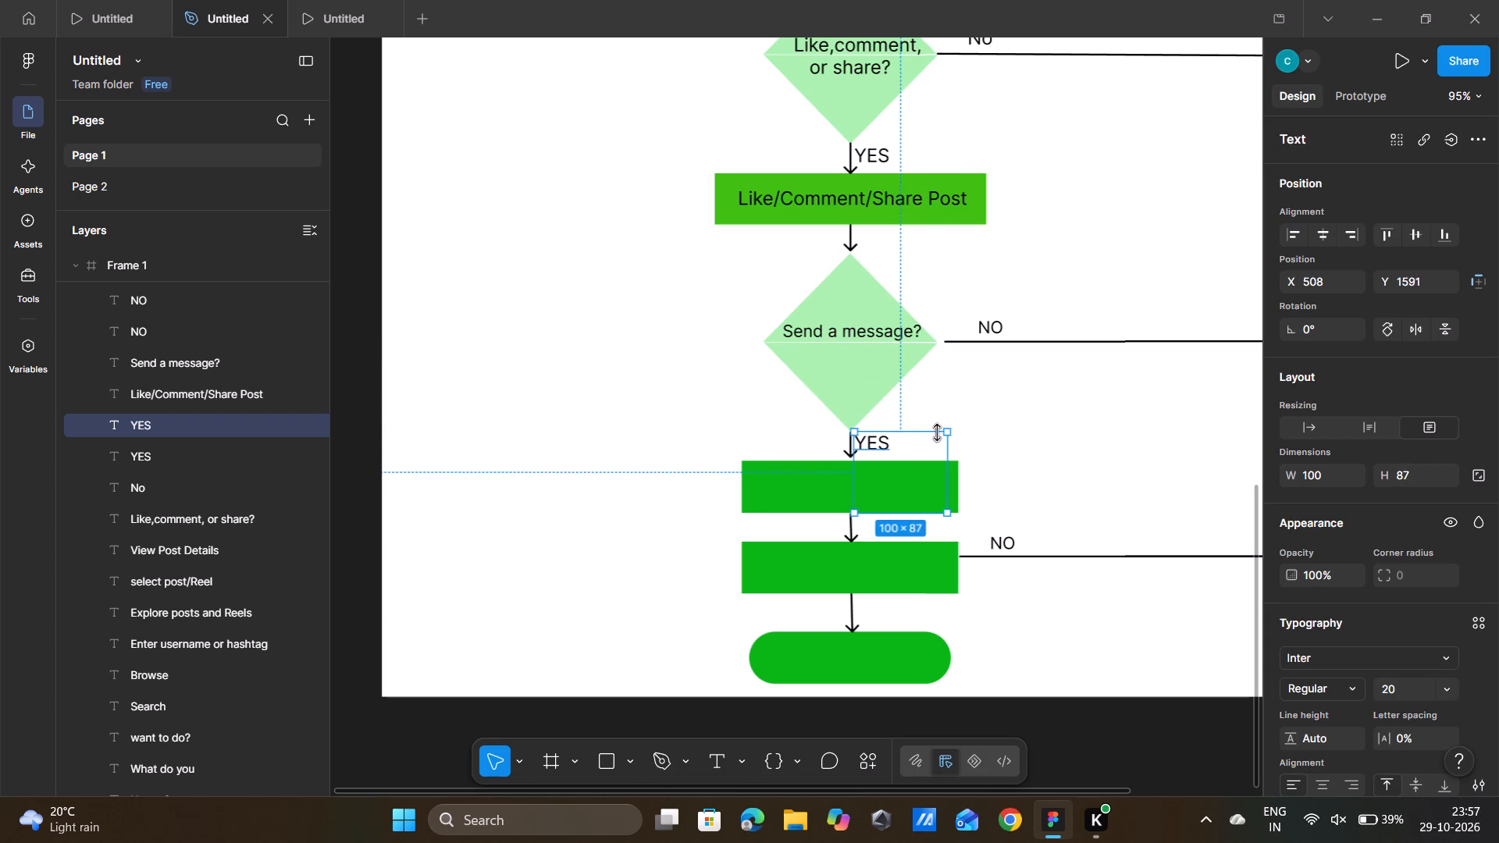
double_click(614, 343)
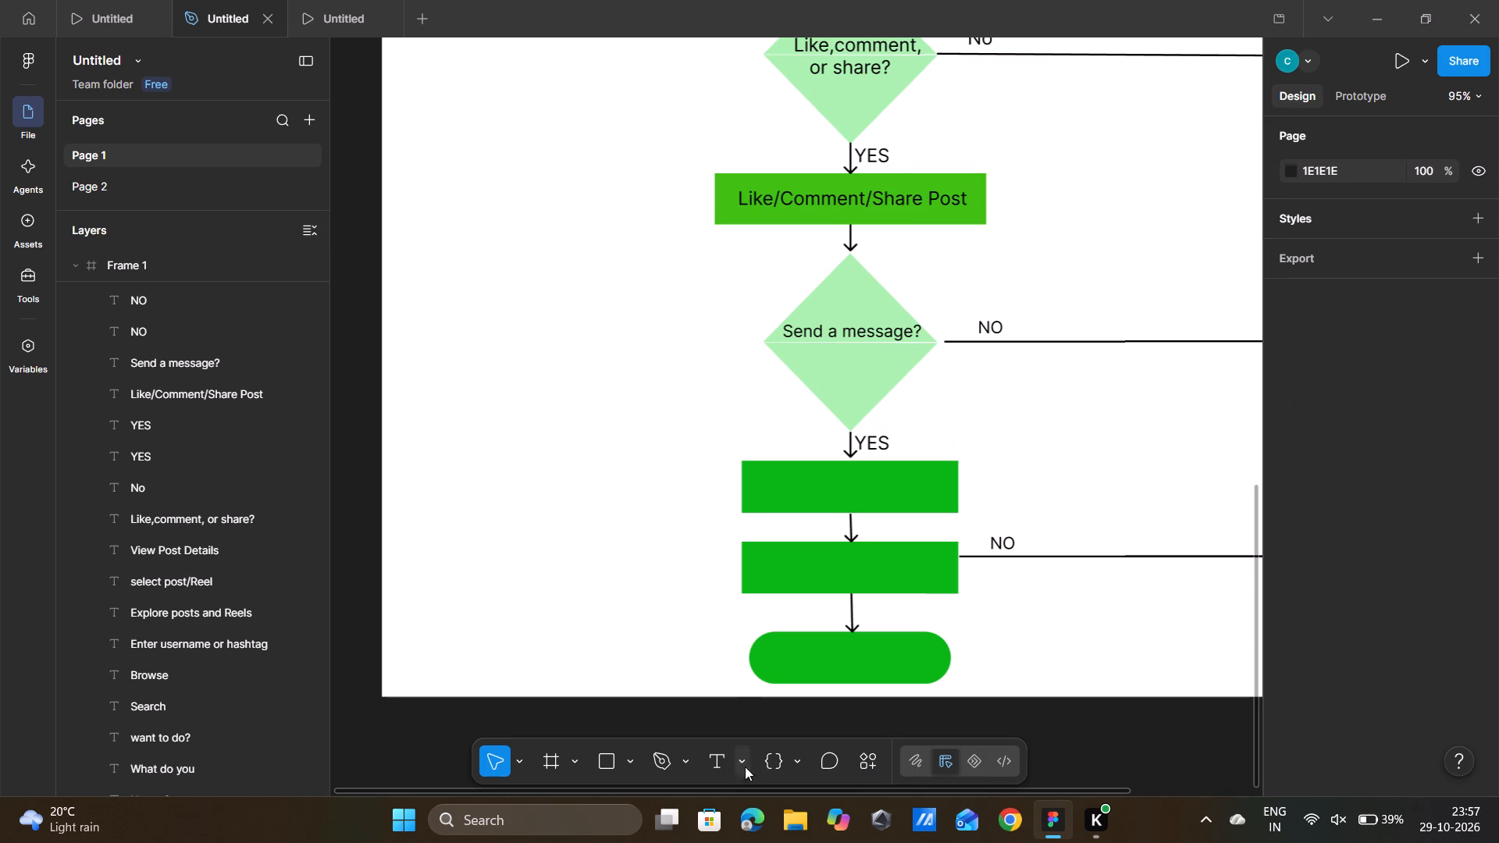
Add a text box about 341 × 42 reading Open DM in the empty area beside the Send a message? diamond.
left_click(710, 756)
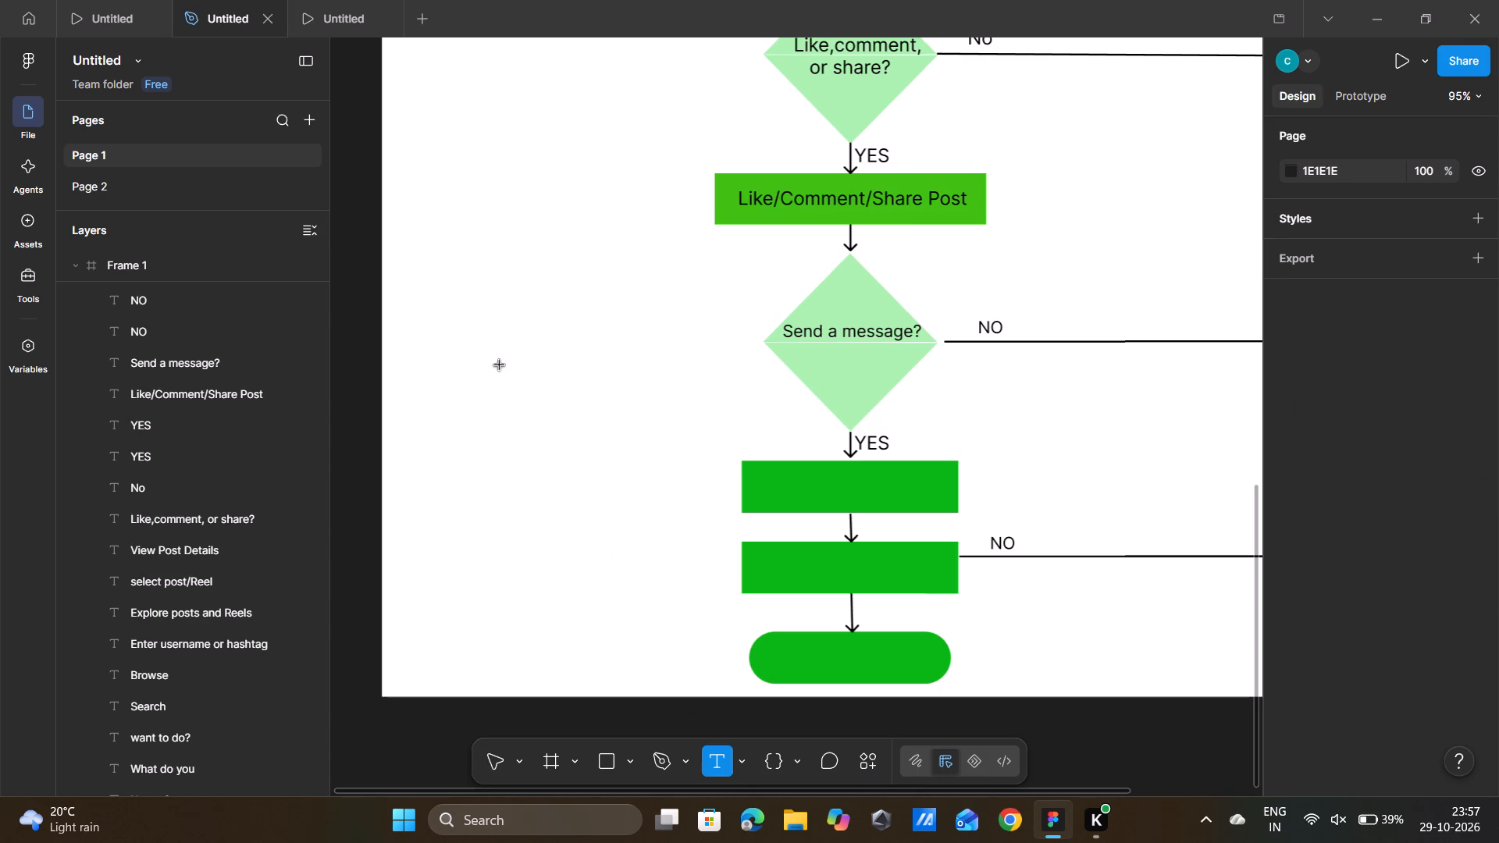
left_click_drag(500, 365, 817, 404)
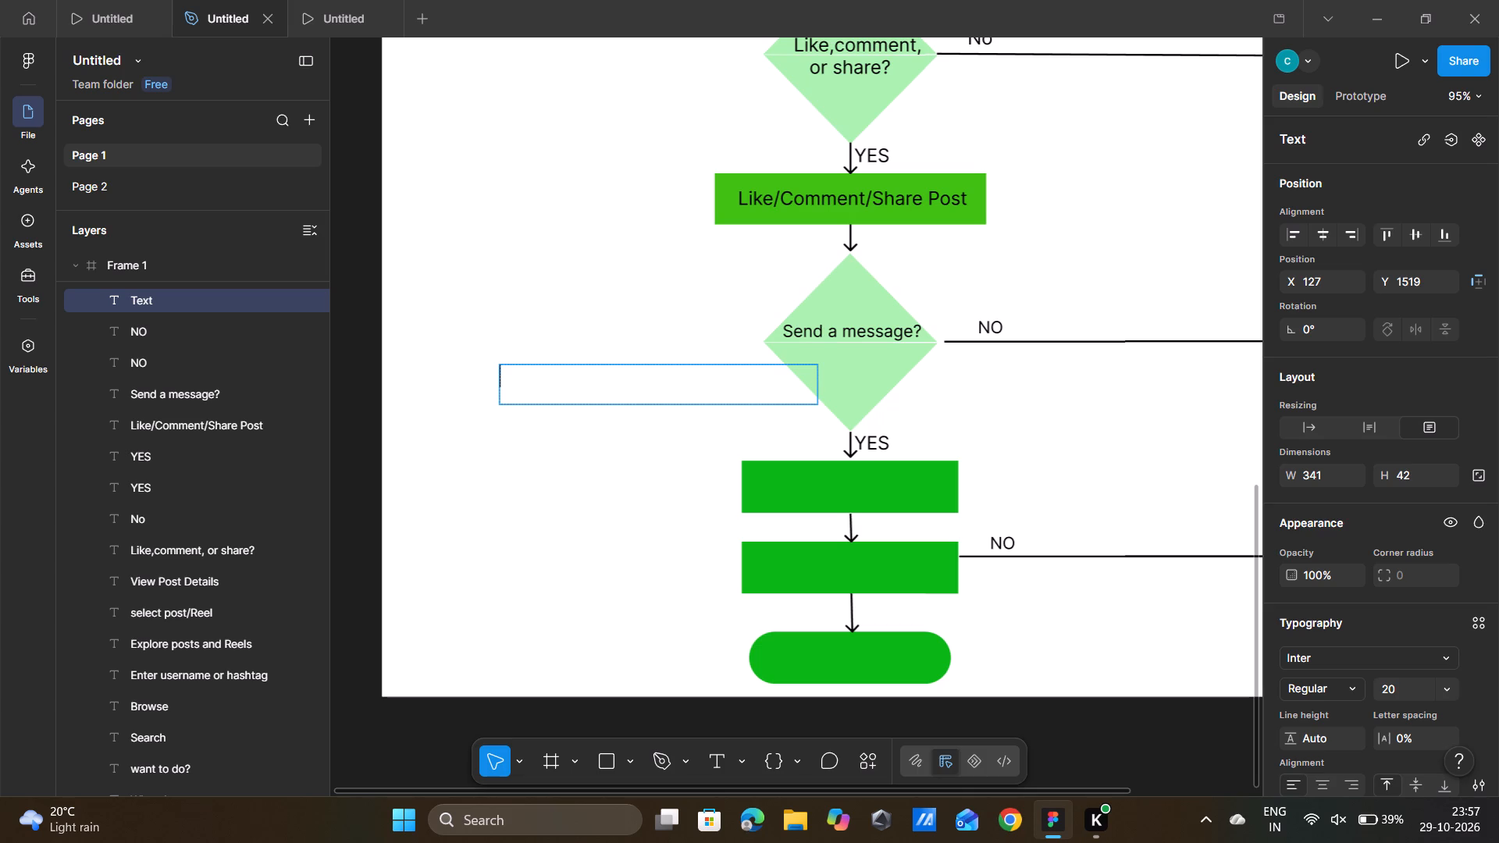
type("Open")
key("space")
type("DM")
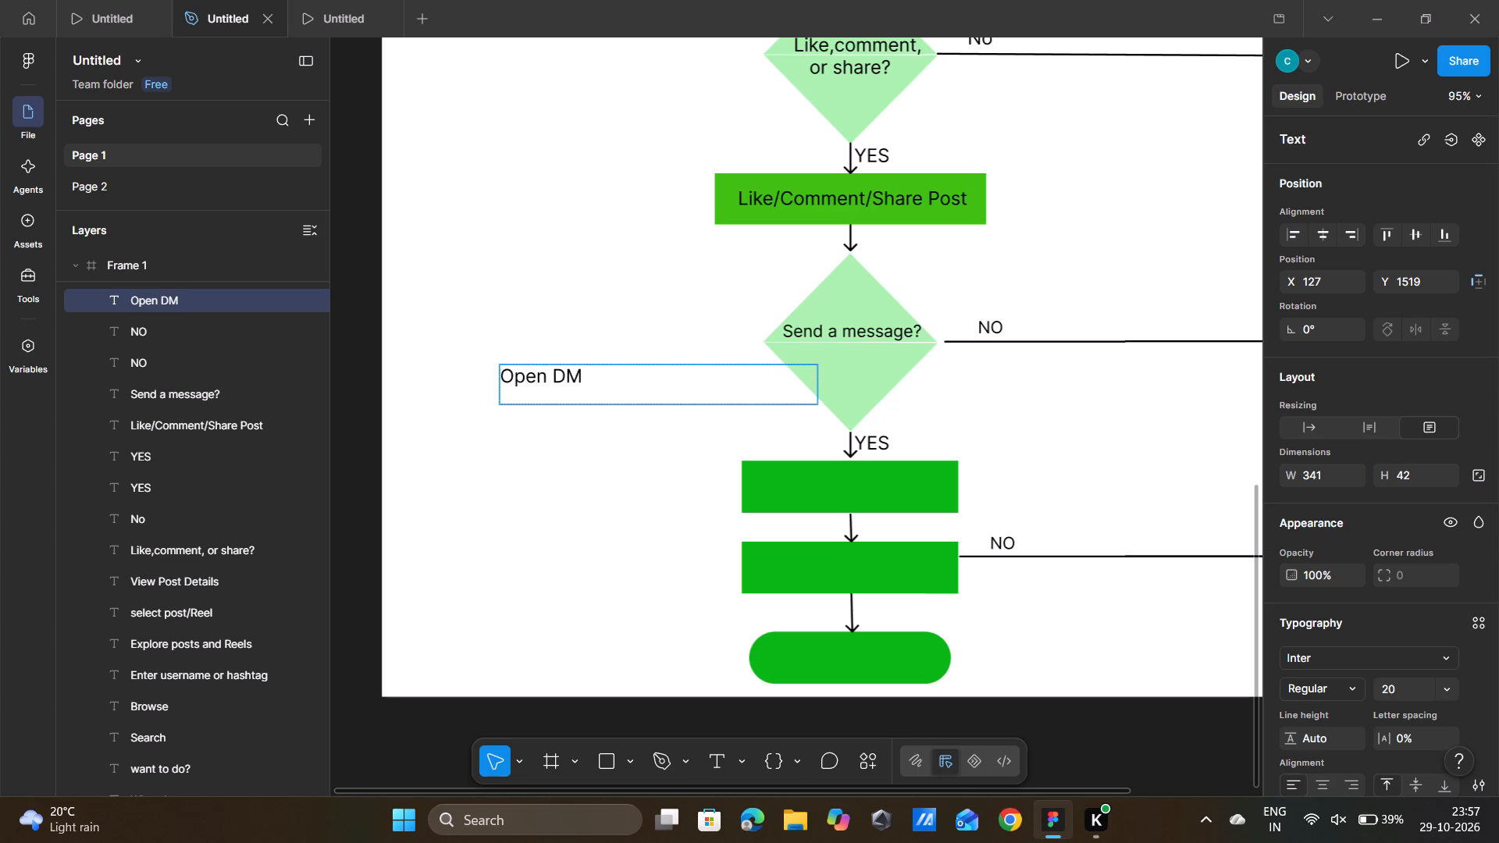
left_click(639, 183)
left_click_drag(639, 183, 518, 297)
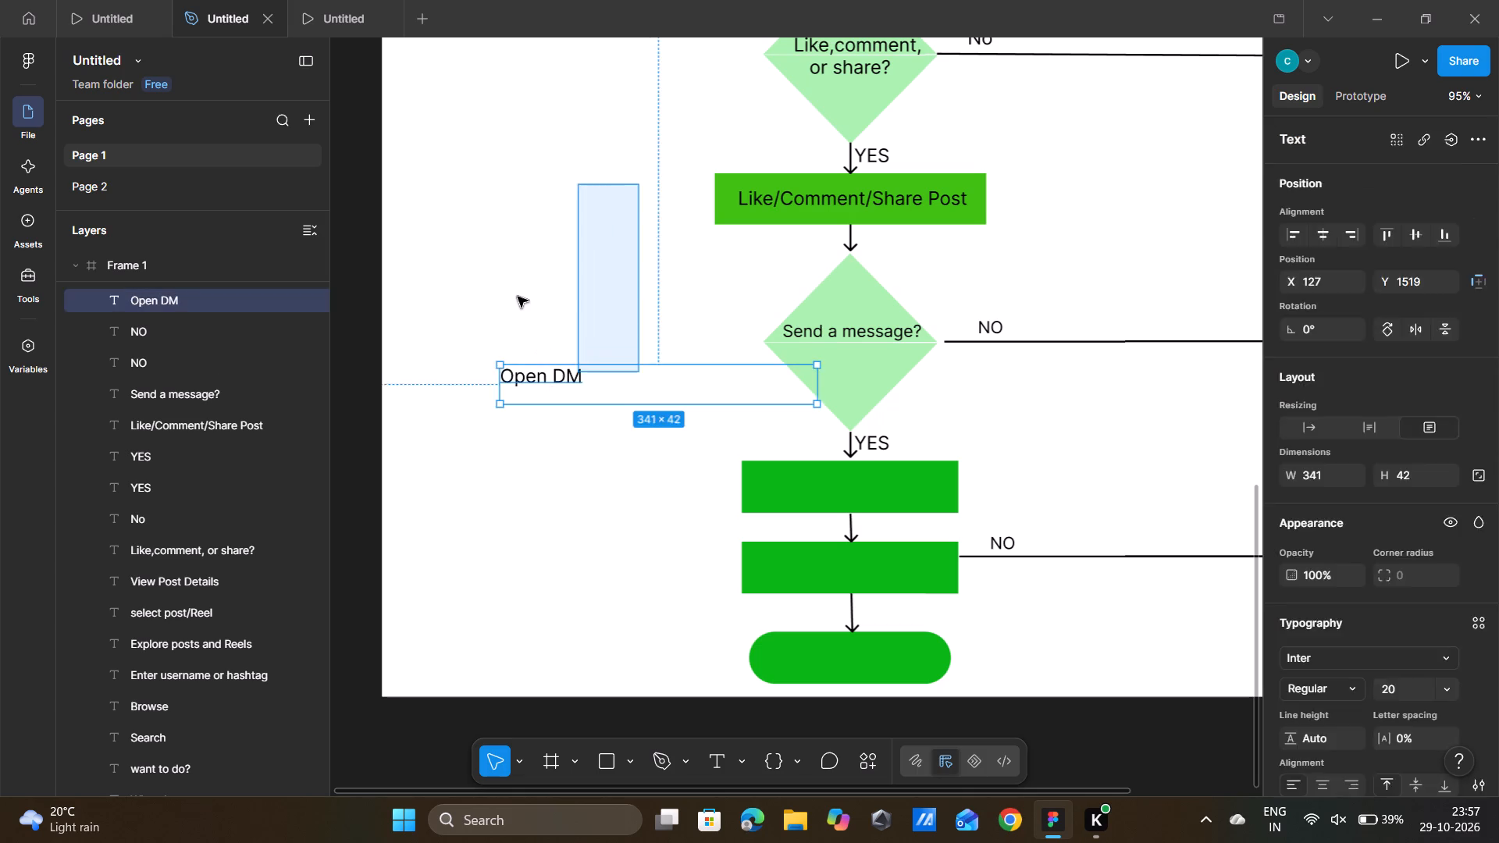
left_click_drag(518, 297, 515, 283)
left_click_drag(515, 283, 511, 305)
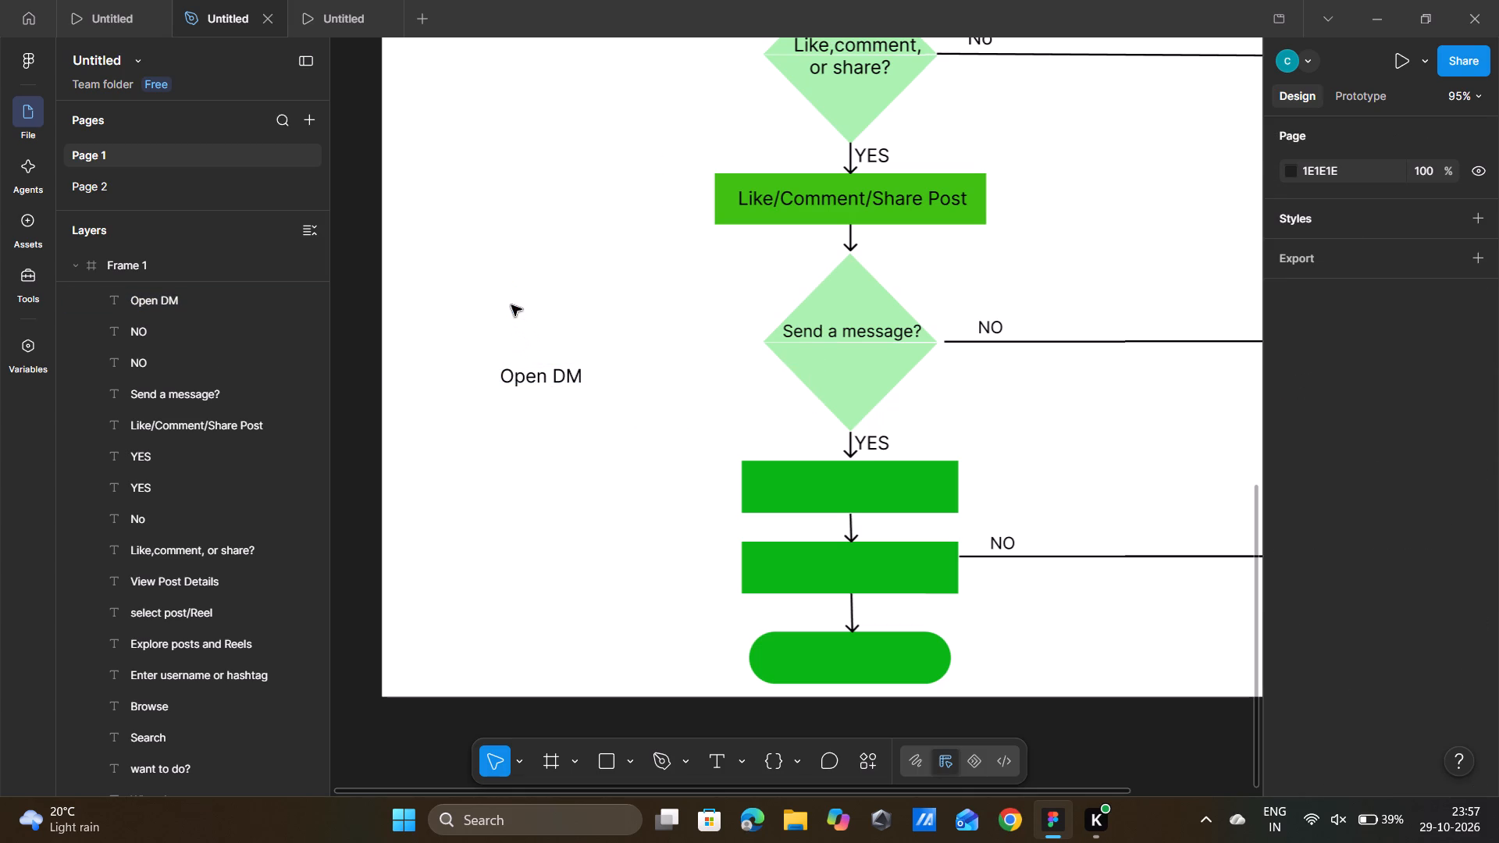
Move the Open DM text onto the first empty green box below Send a message?, at about X 451, Y 1638.
left_click_drag(532, 375, 833, 486)
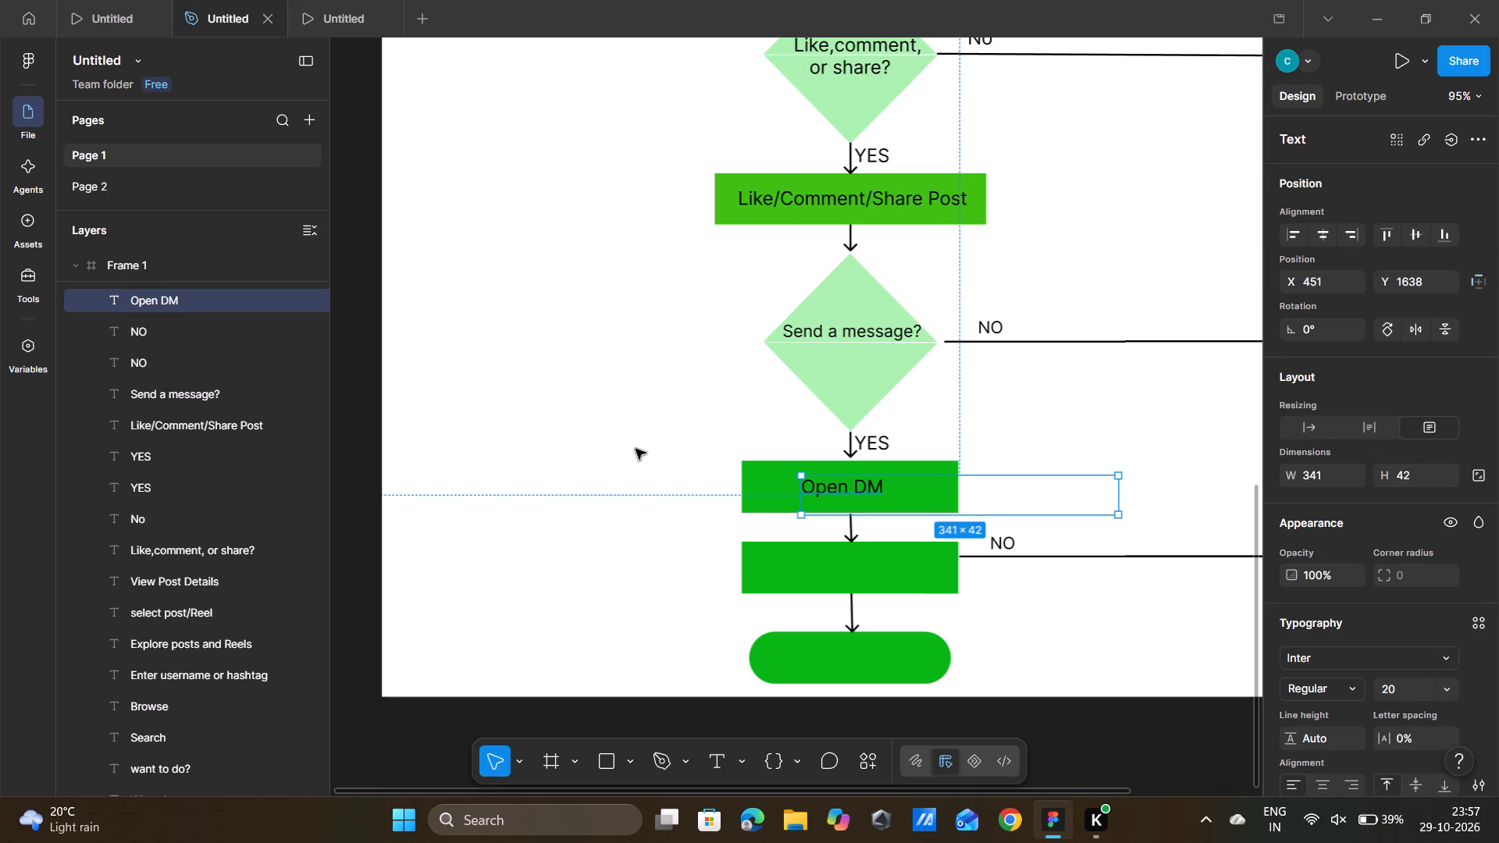
double_click(564, 415)
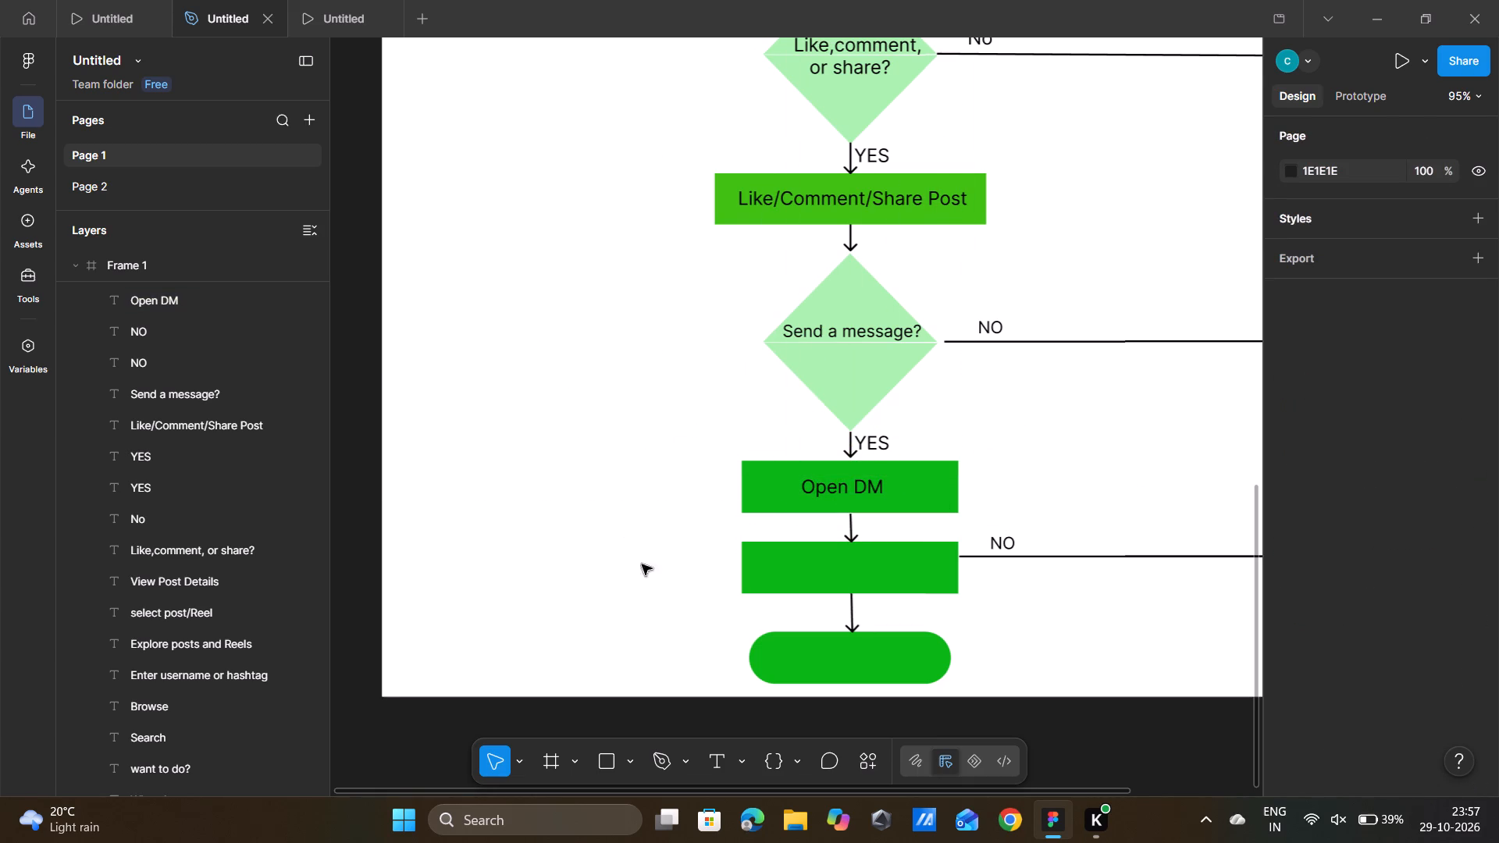
Add a text box about 305 × 87 reading Type and Send Message in the empty area beside the Send a message? diamond.
left_click(720, 756)
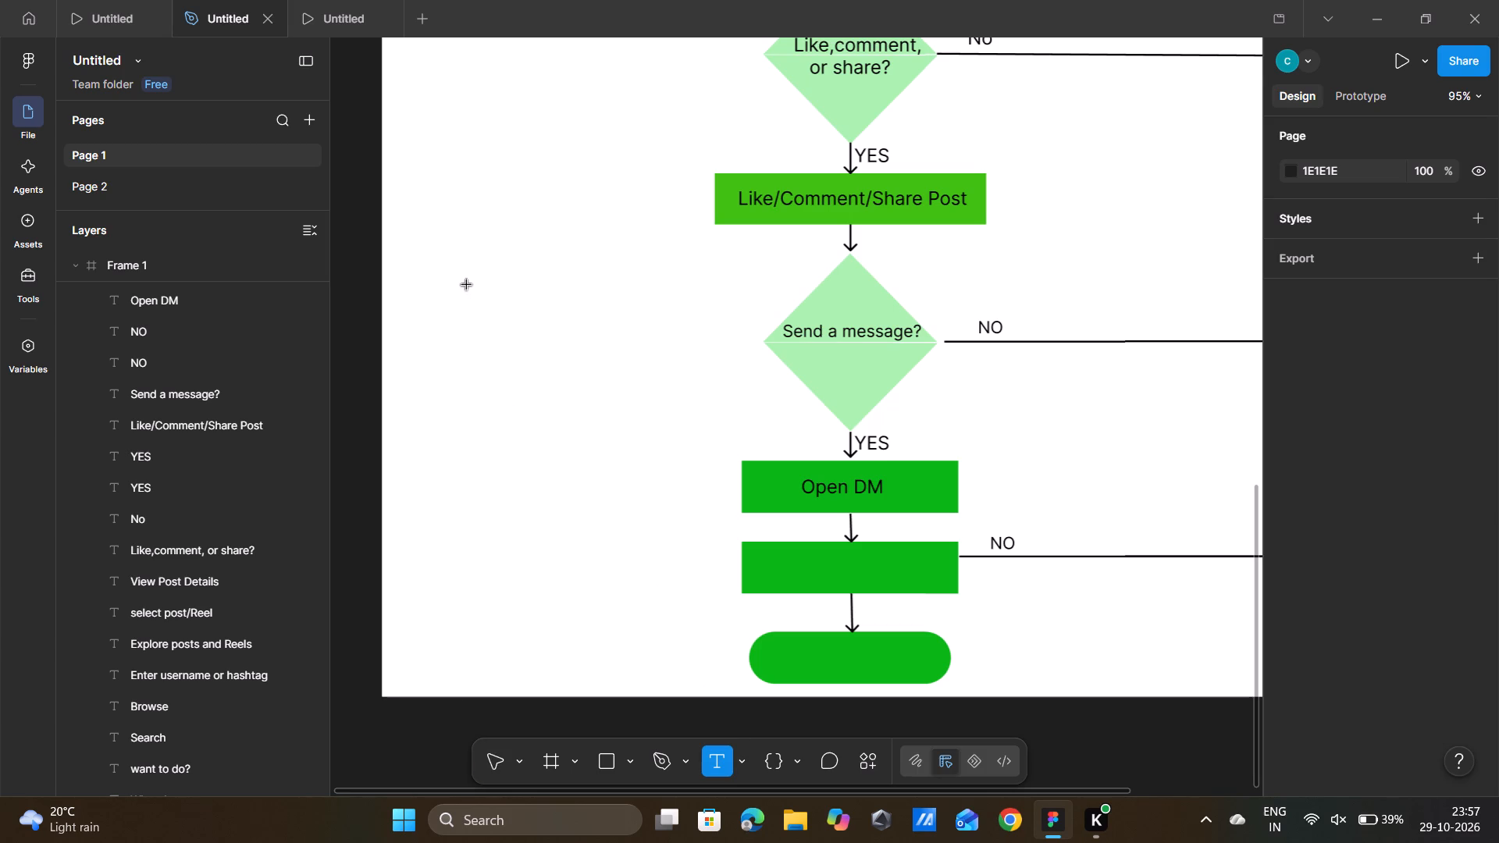
left_click_drag(467, 285, 628, 351)
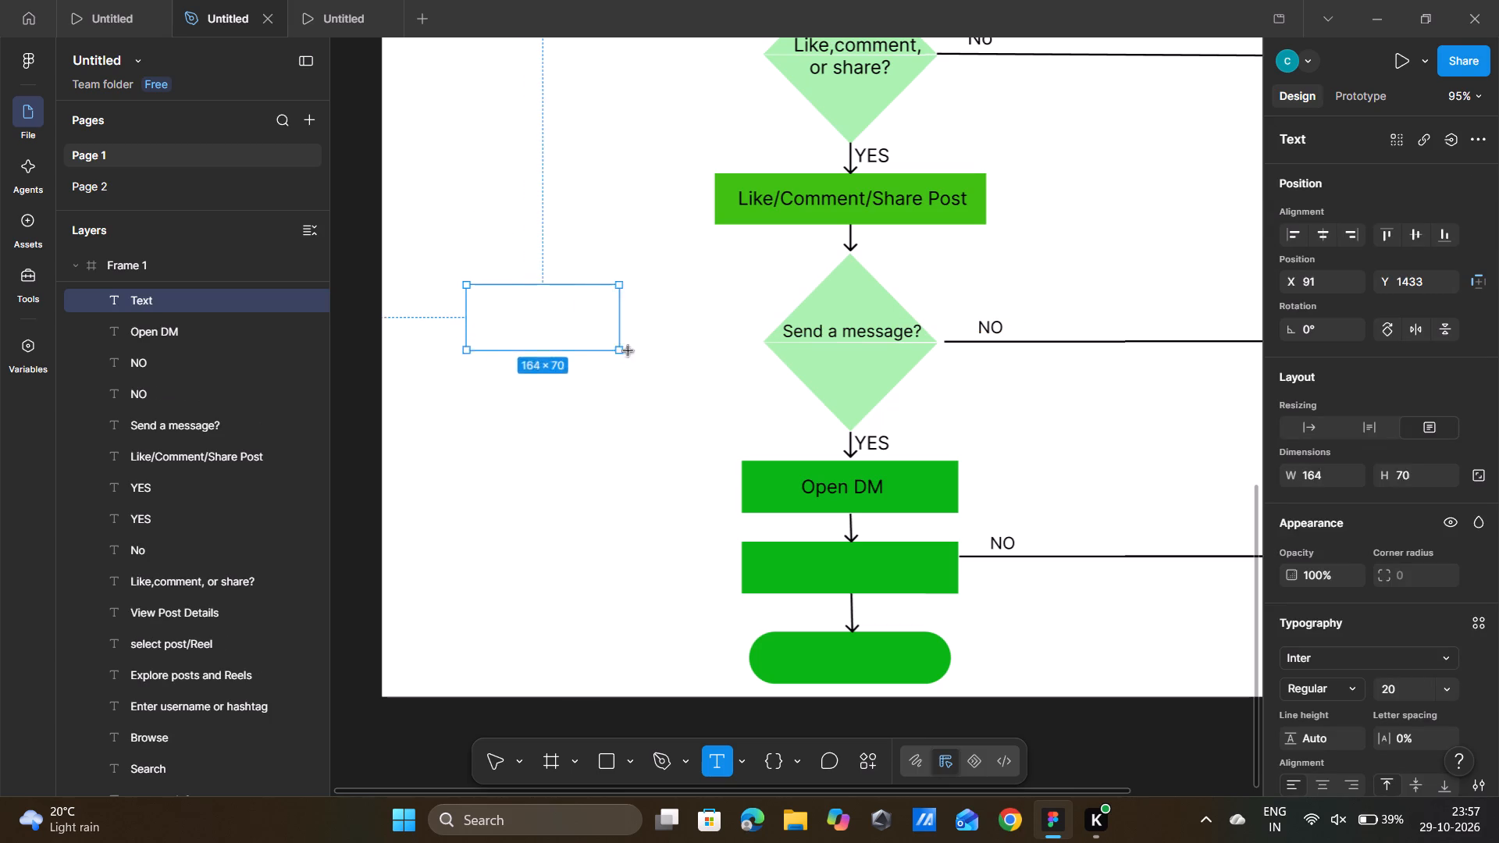
left_click_drag(628, 351, 751, 367)
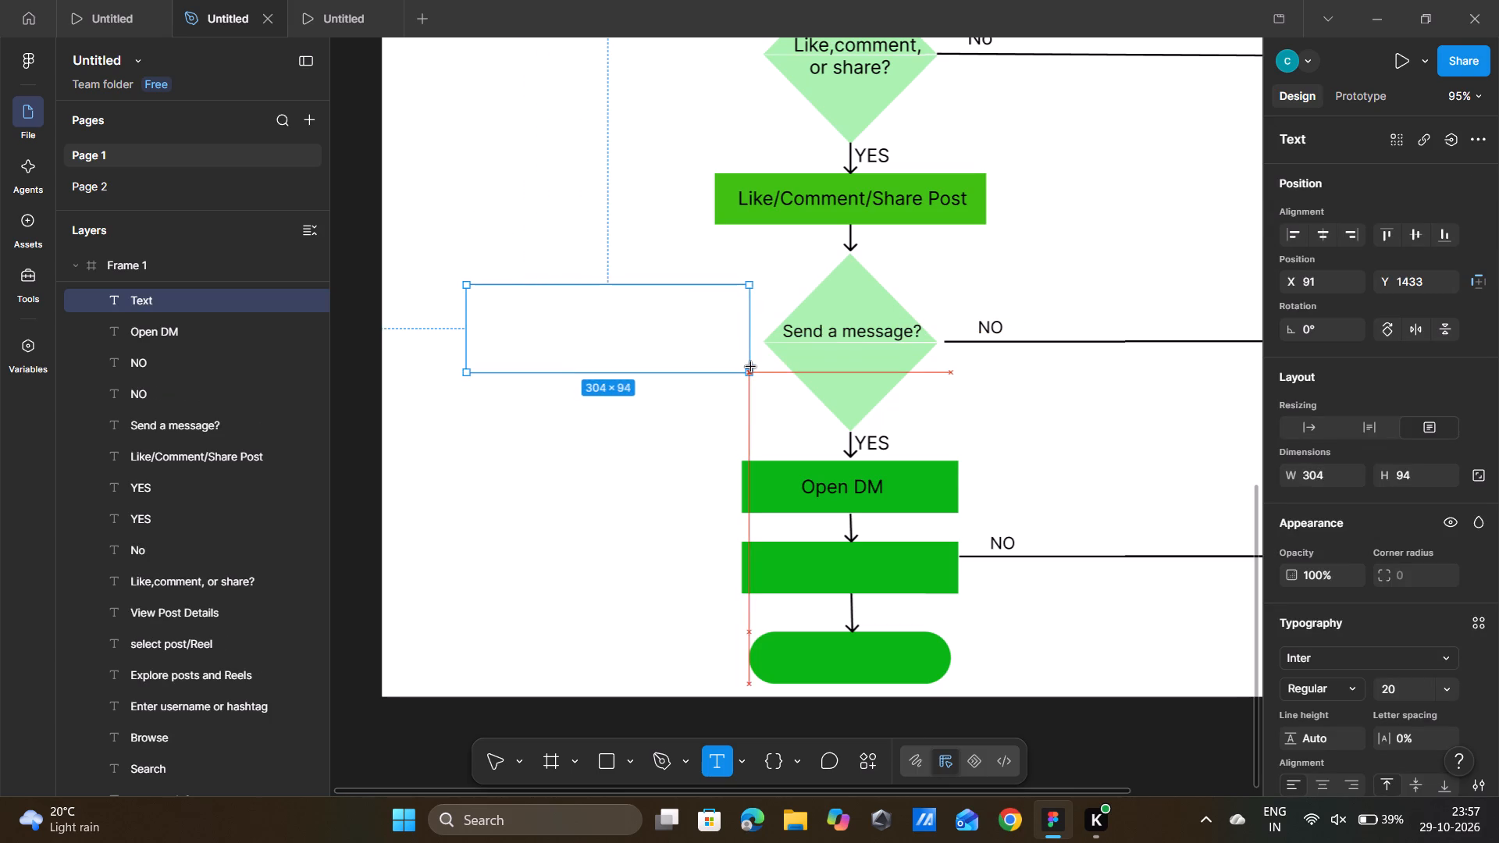
left_click_drag(751, 367, 751, 366)
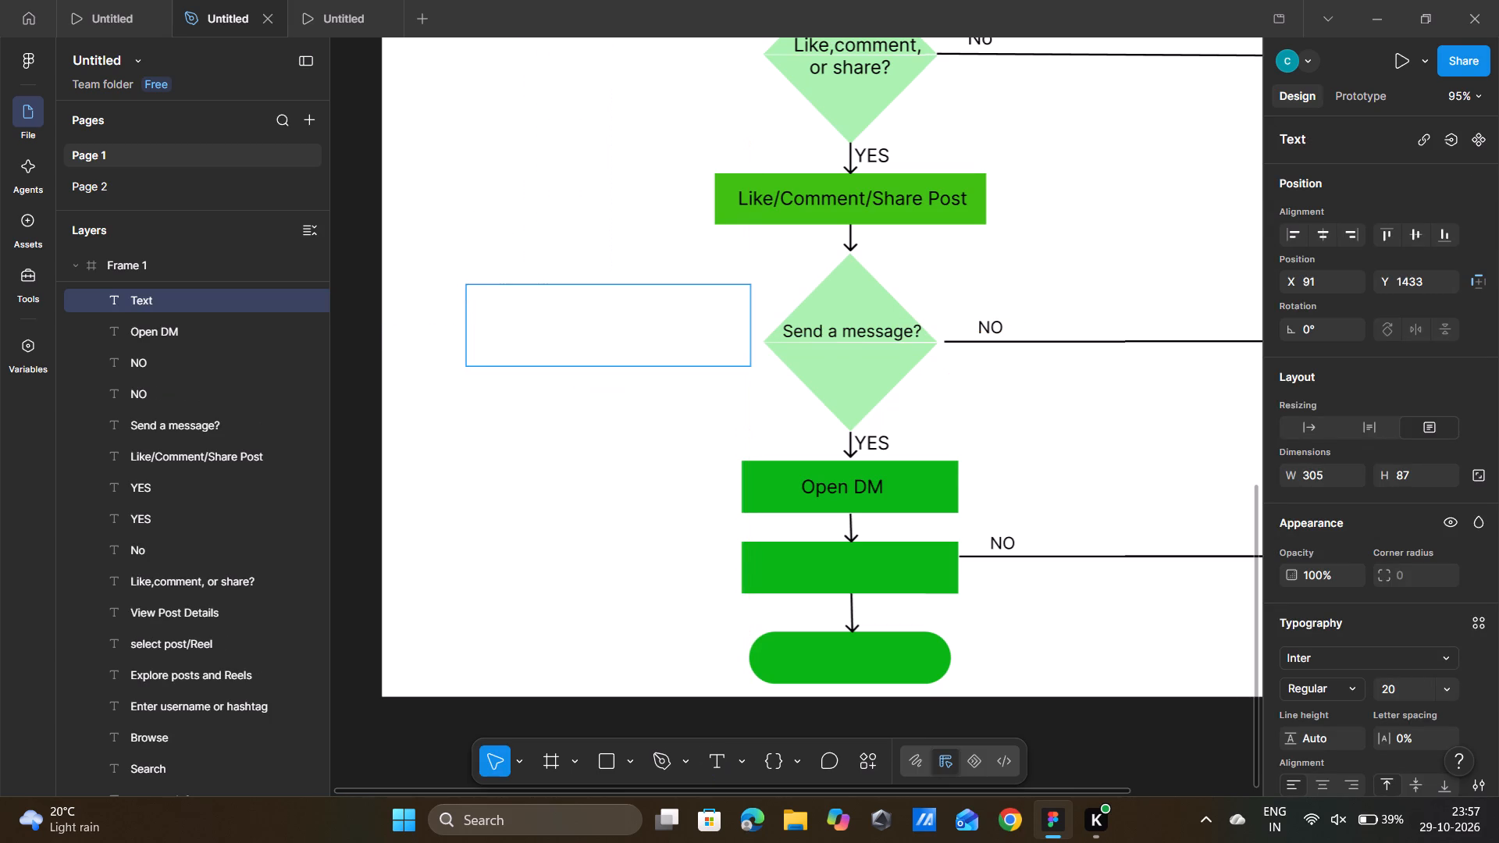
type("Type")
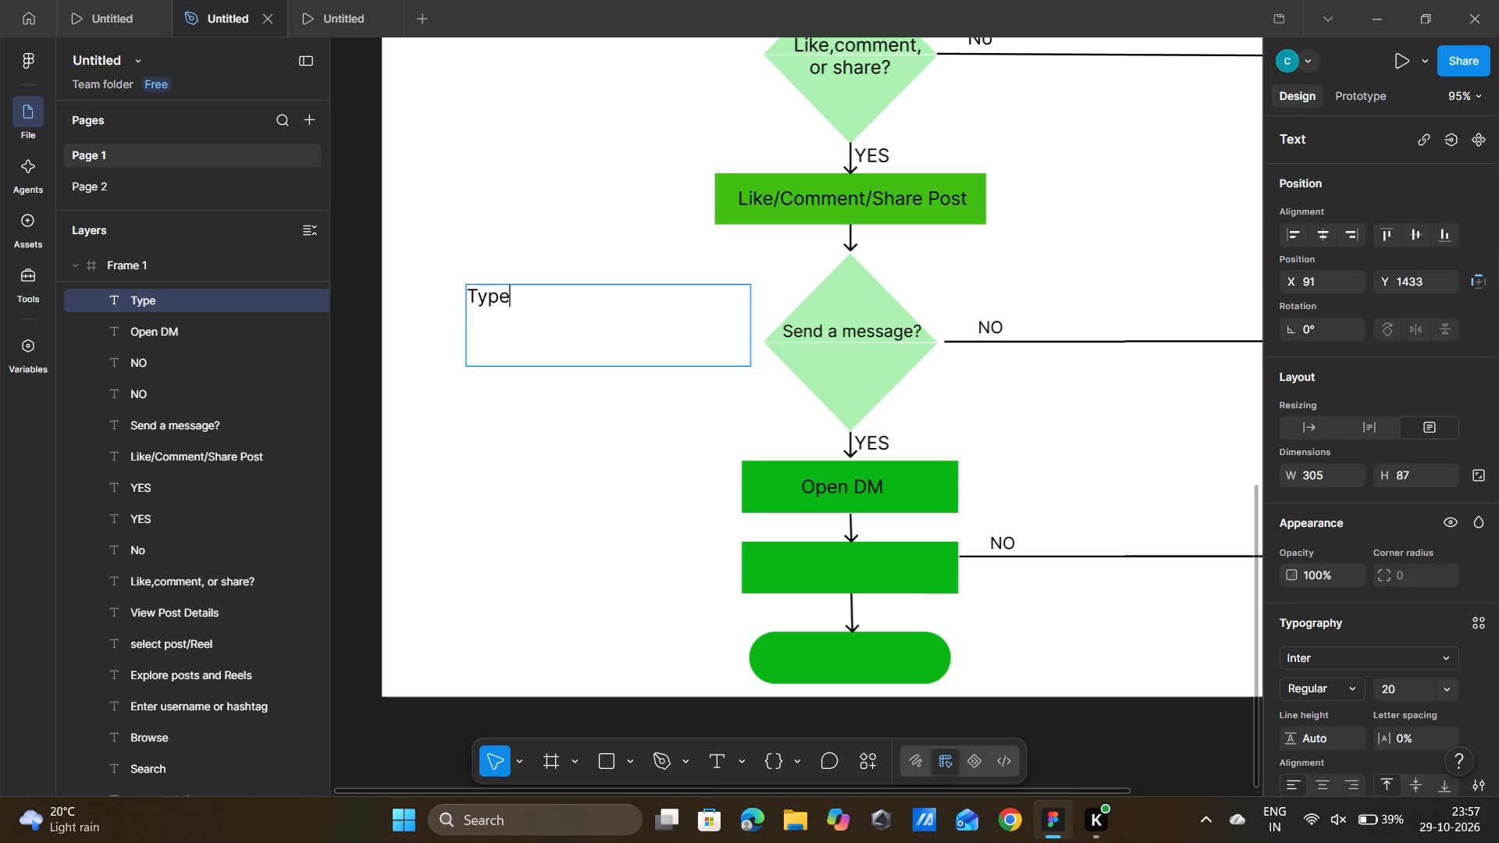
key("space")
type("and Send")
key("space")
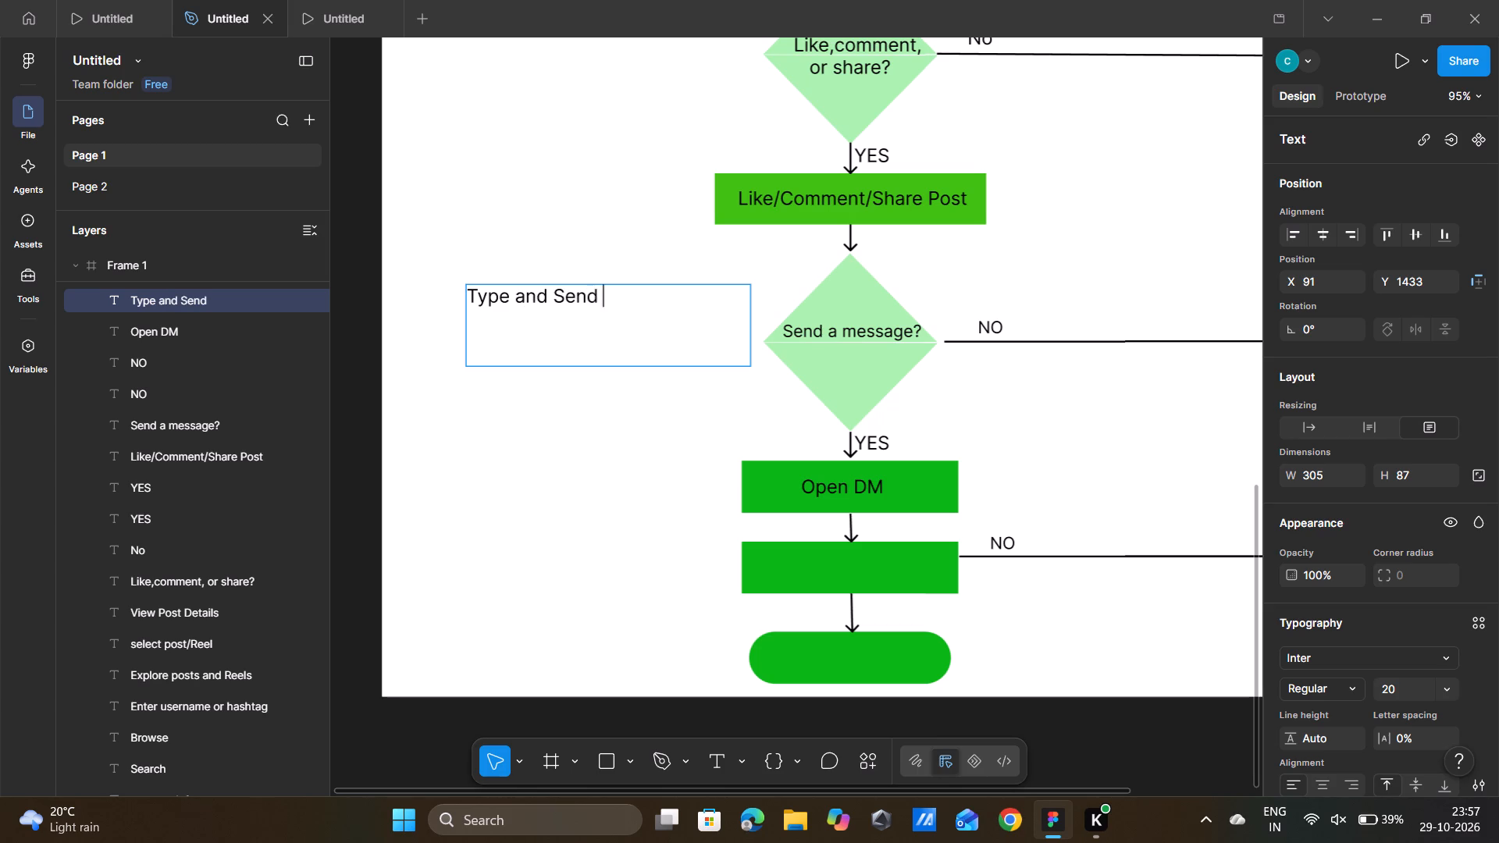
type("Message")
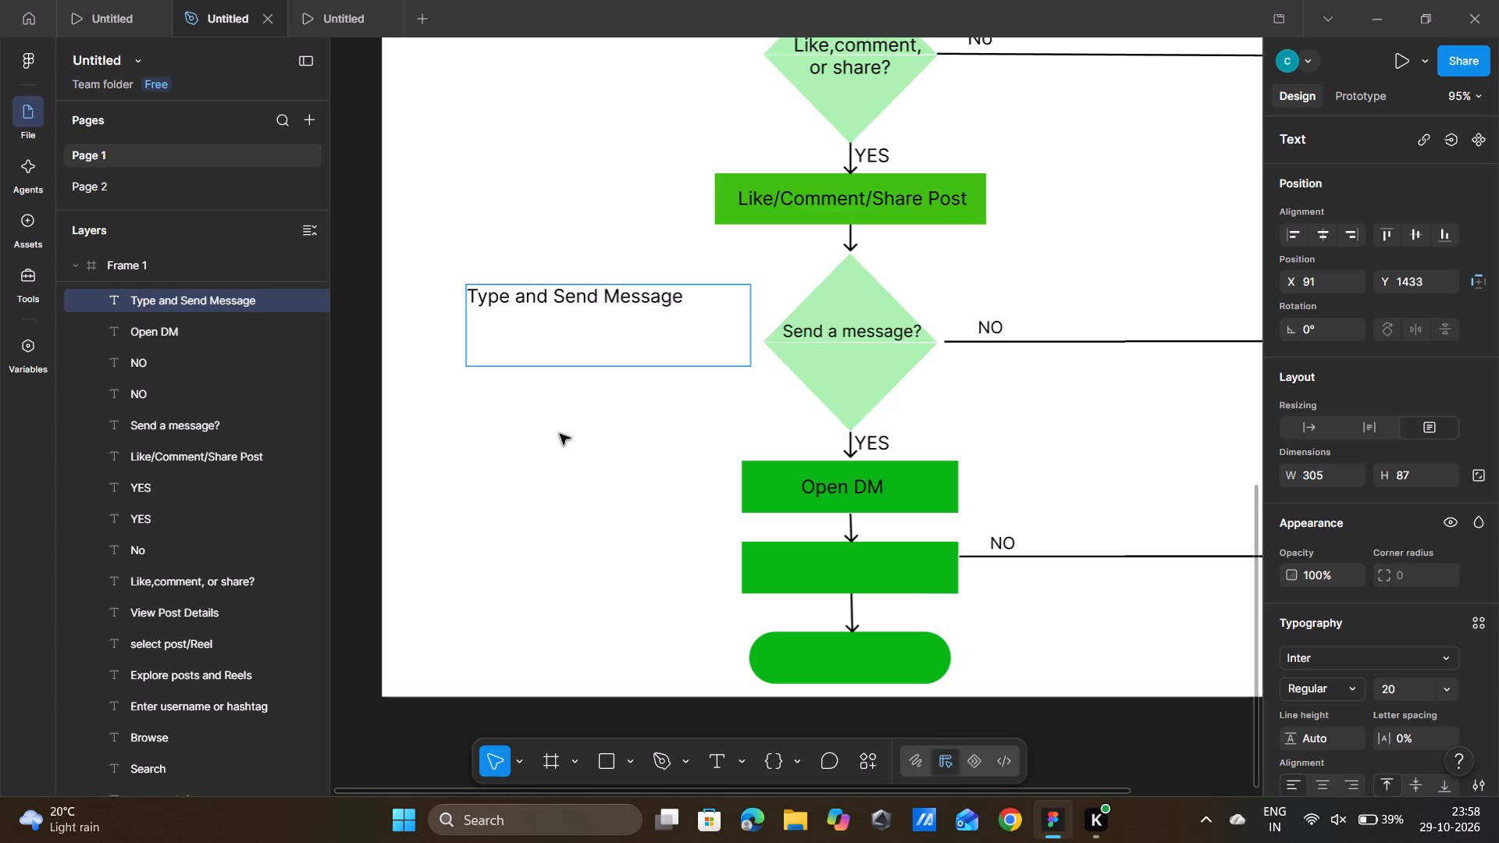
left_click(560, 434)
left_click_drag(560, 434, 554, 350)
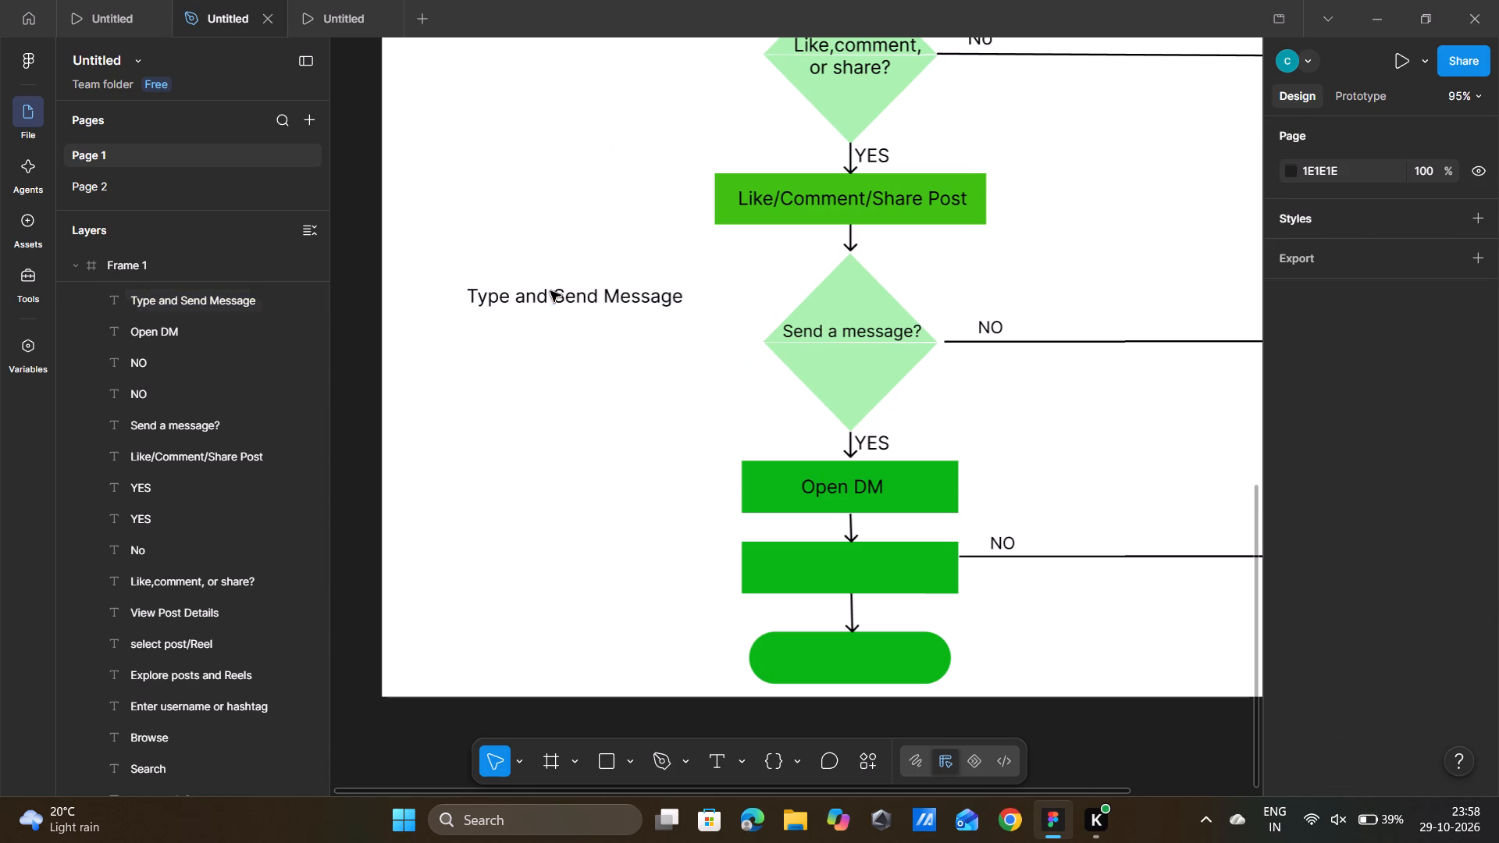
Move the Type and Send Message text onto the empty green box below Open DM.
left_click_drag(547, 298, 756, 465)
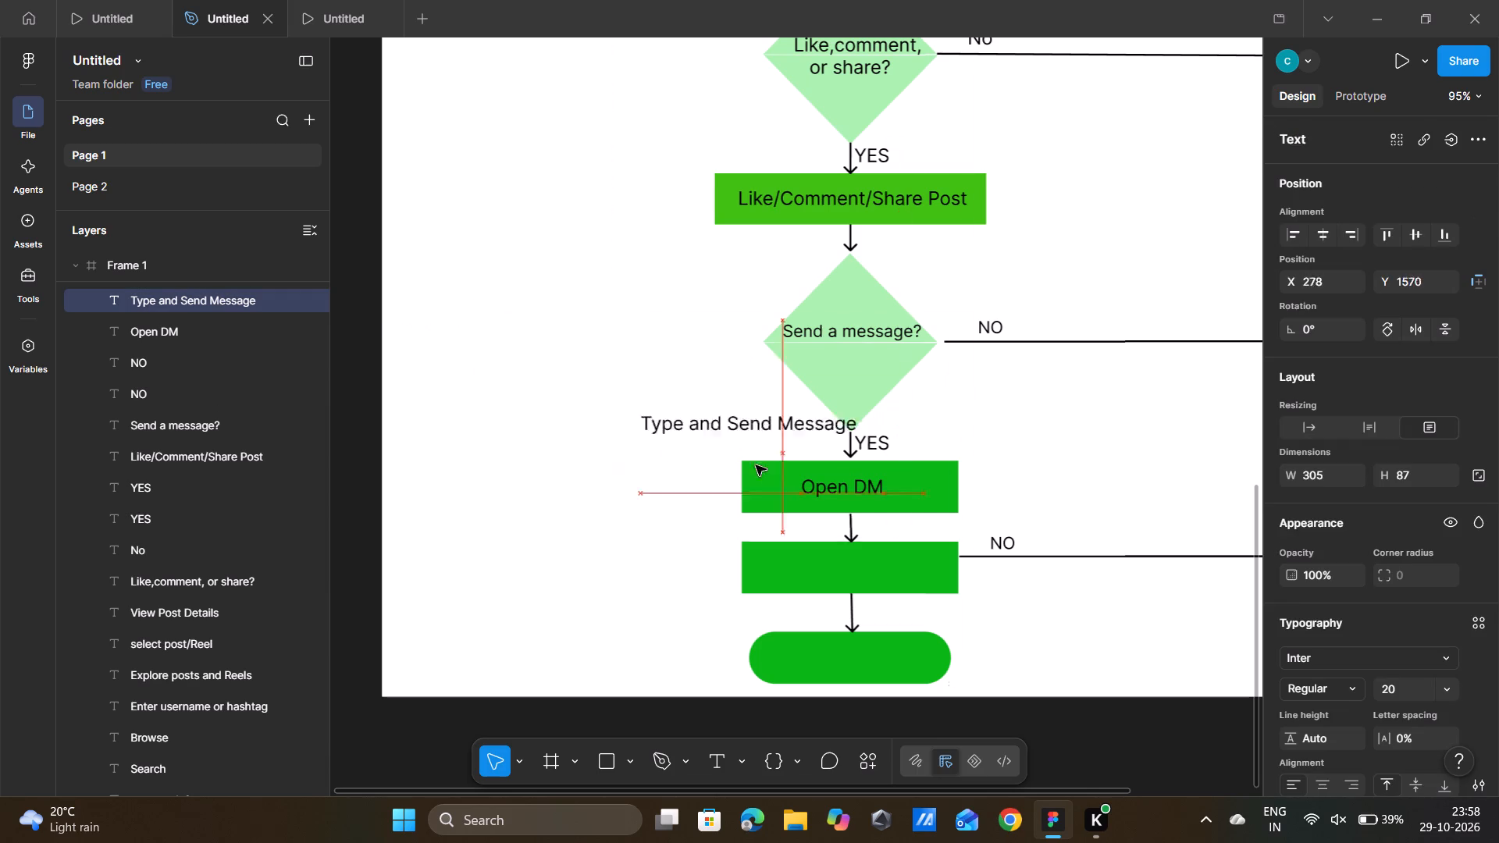
left_click_drag(756, 465, 824, 564)
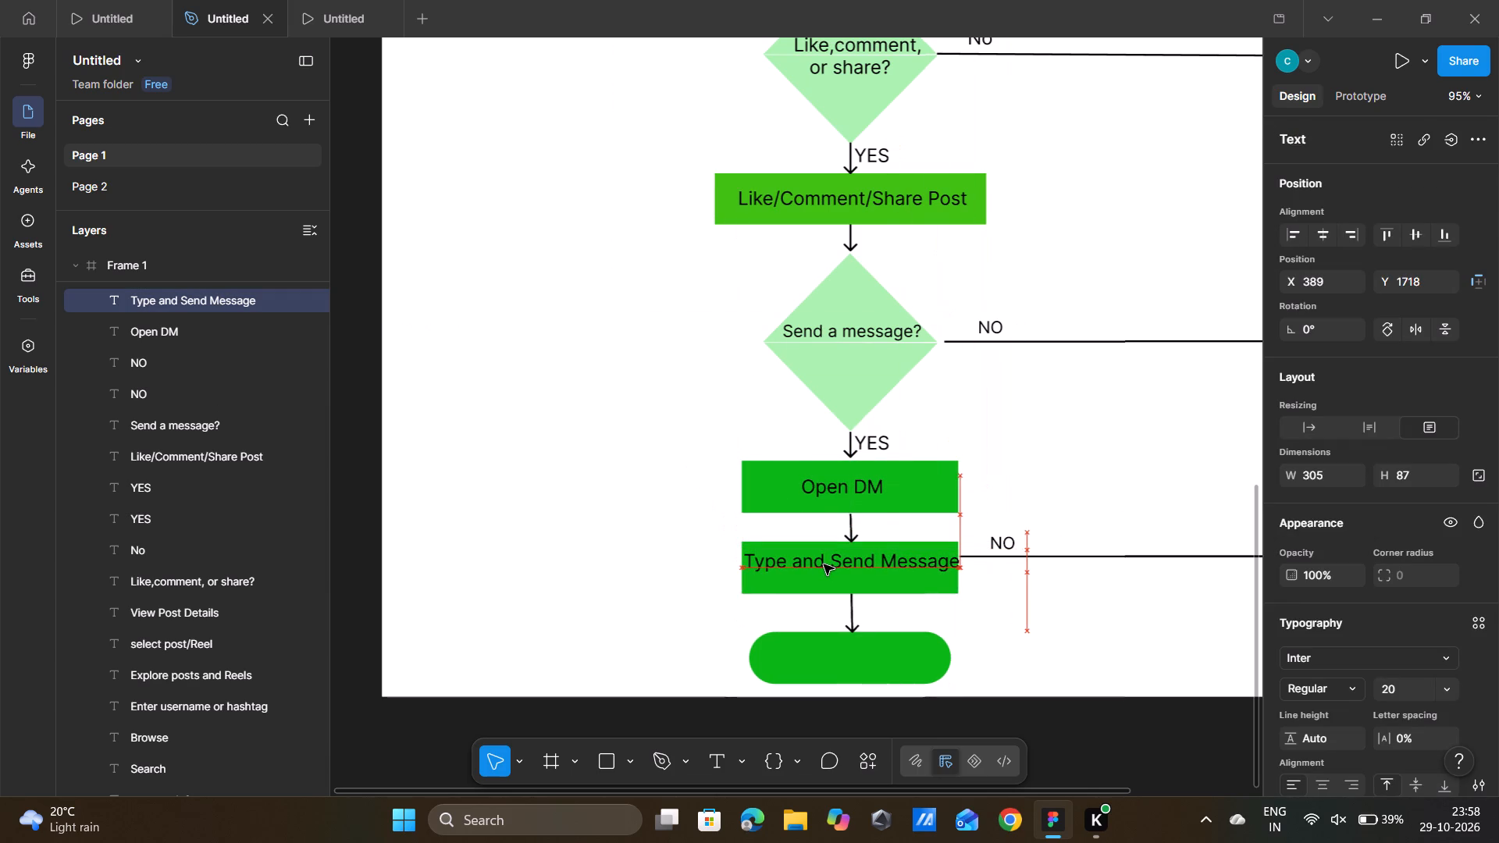
left_click_drag(824, 564, 822, 571)
double_click(553, 361)
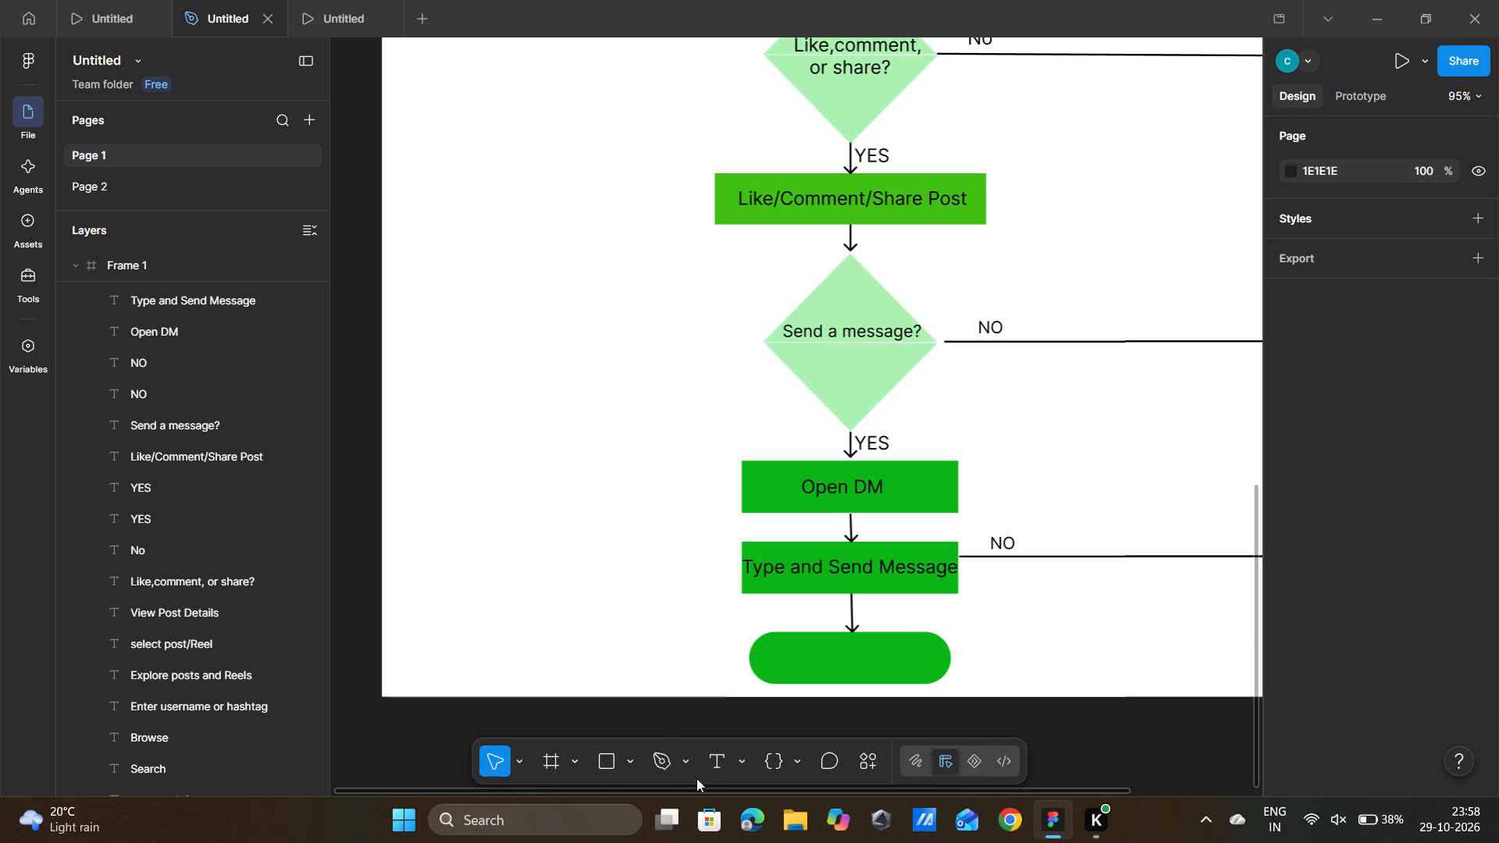
Add a text box about 419 × 83 reading Exit Instagram, starting in the empty area beside the Send a message? diamond.
left_click(715, 762)
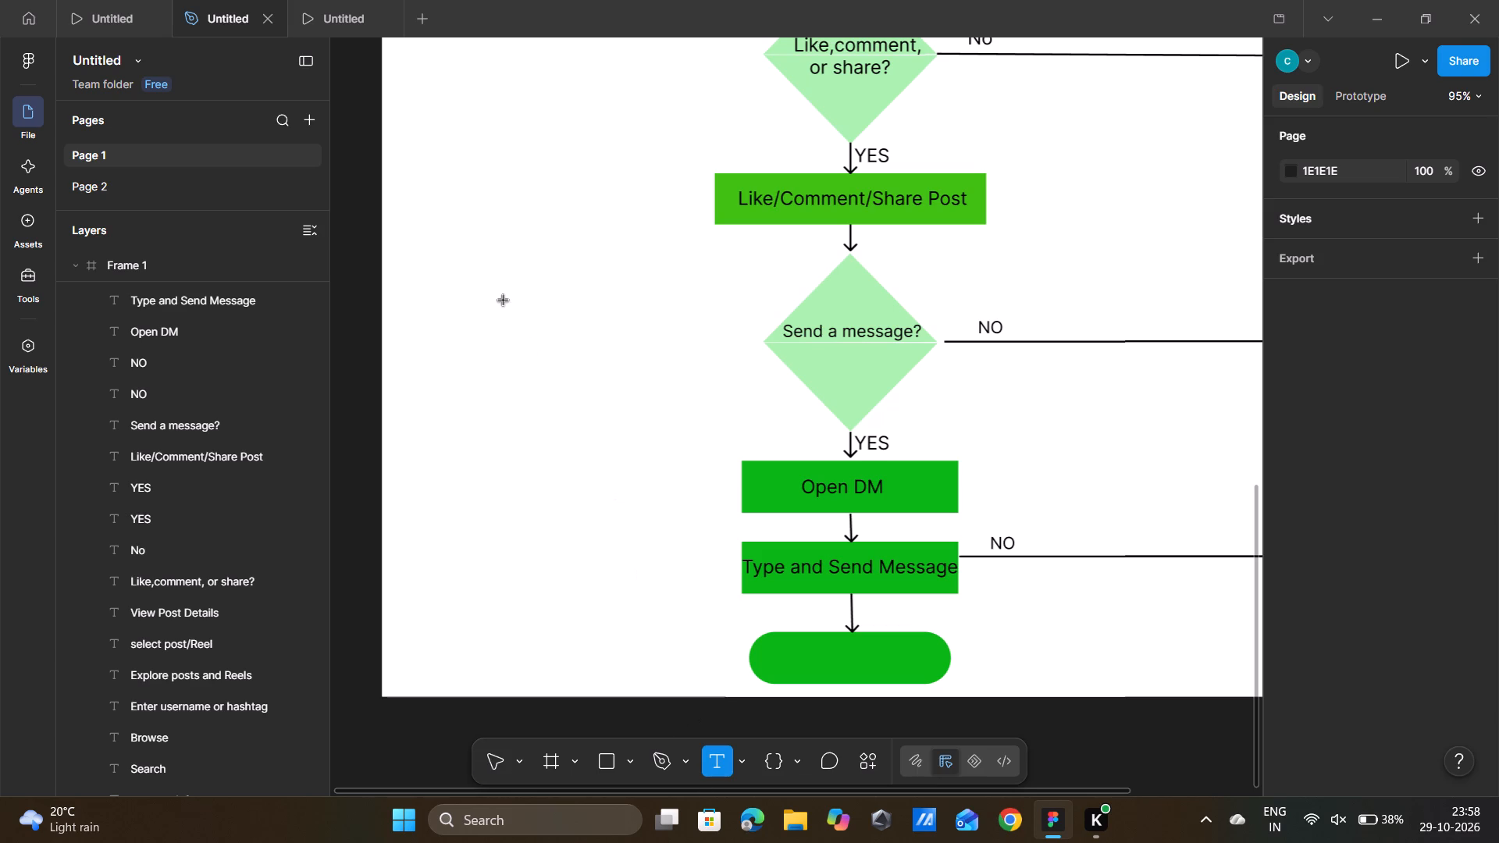
left_click_drag(504, 301, 895, 378)
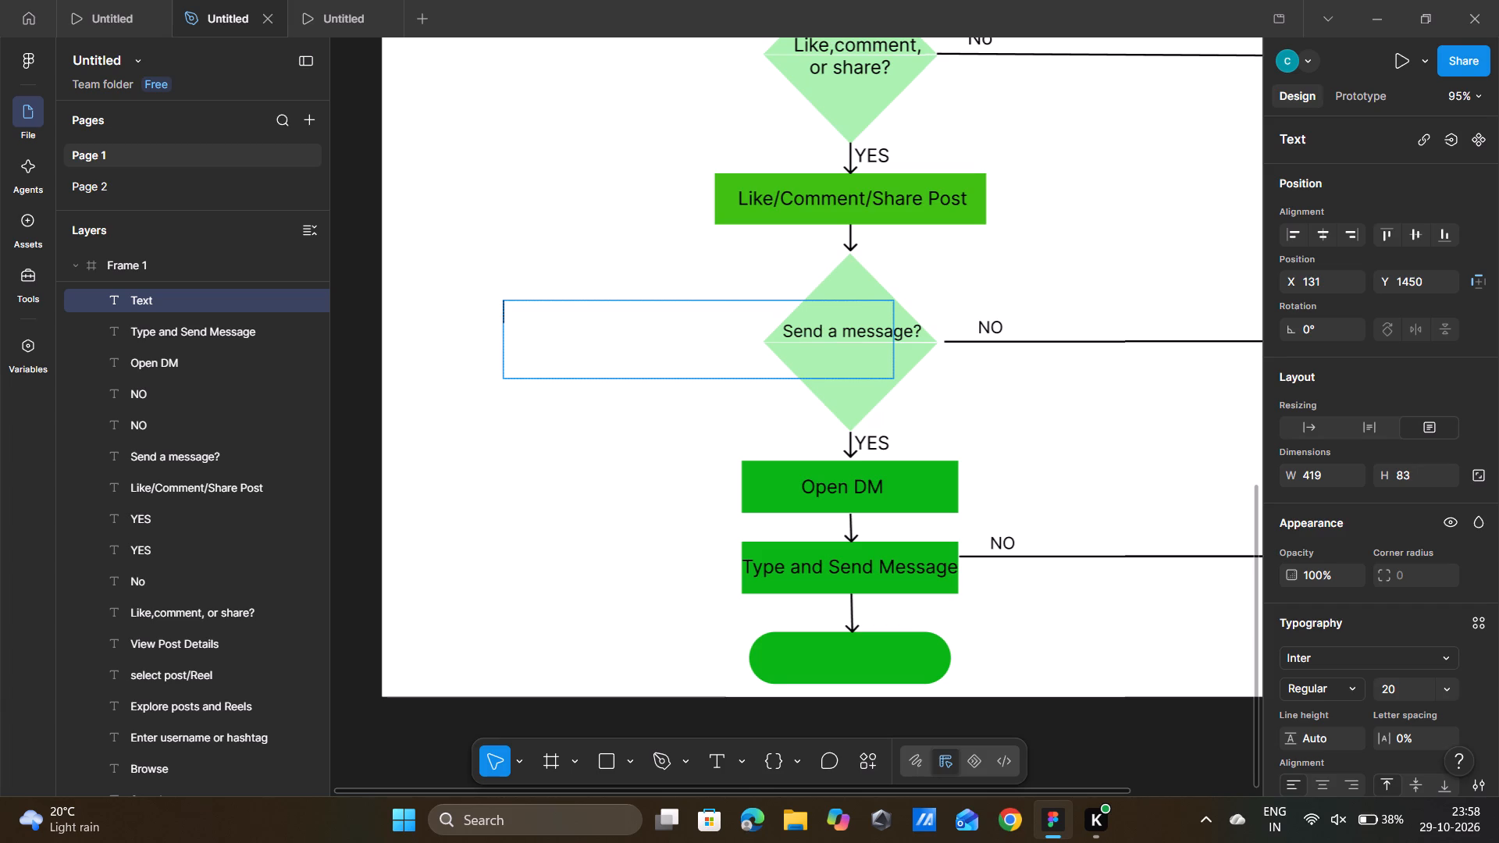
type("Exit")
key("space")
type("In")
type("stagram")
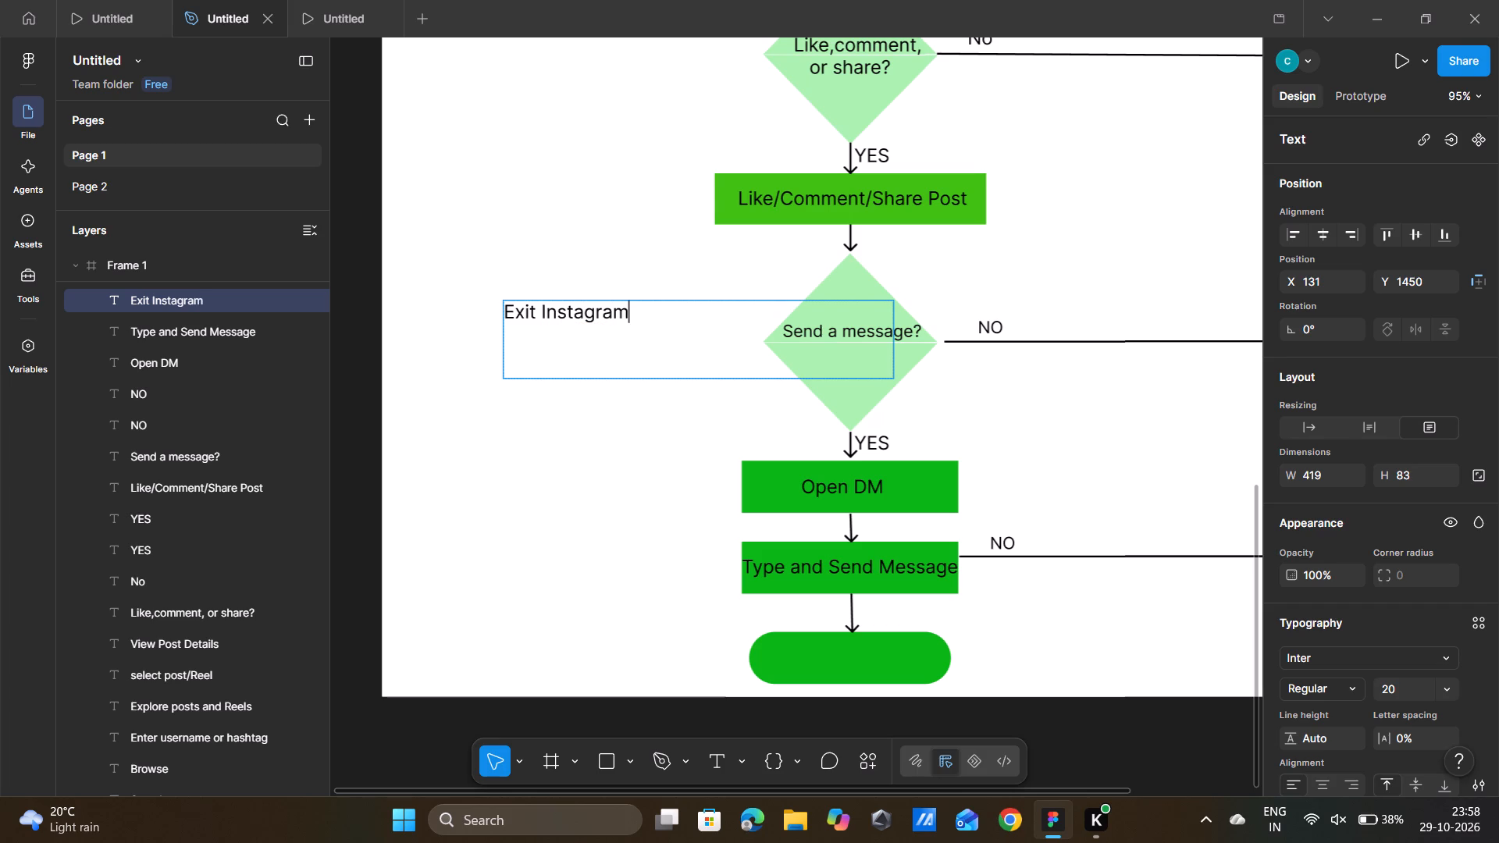
double_click(489, 145)
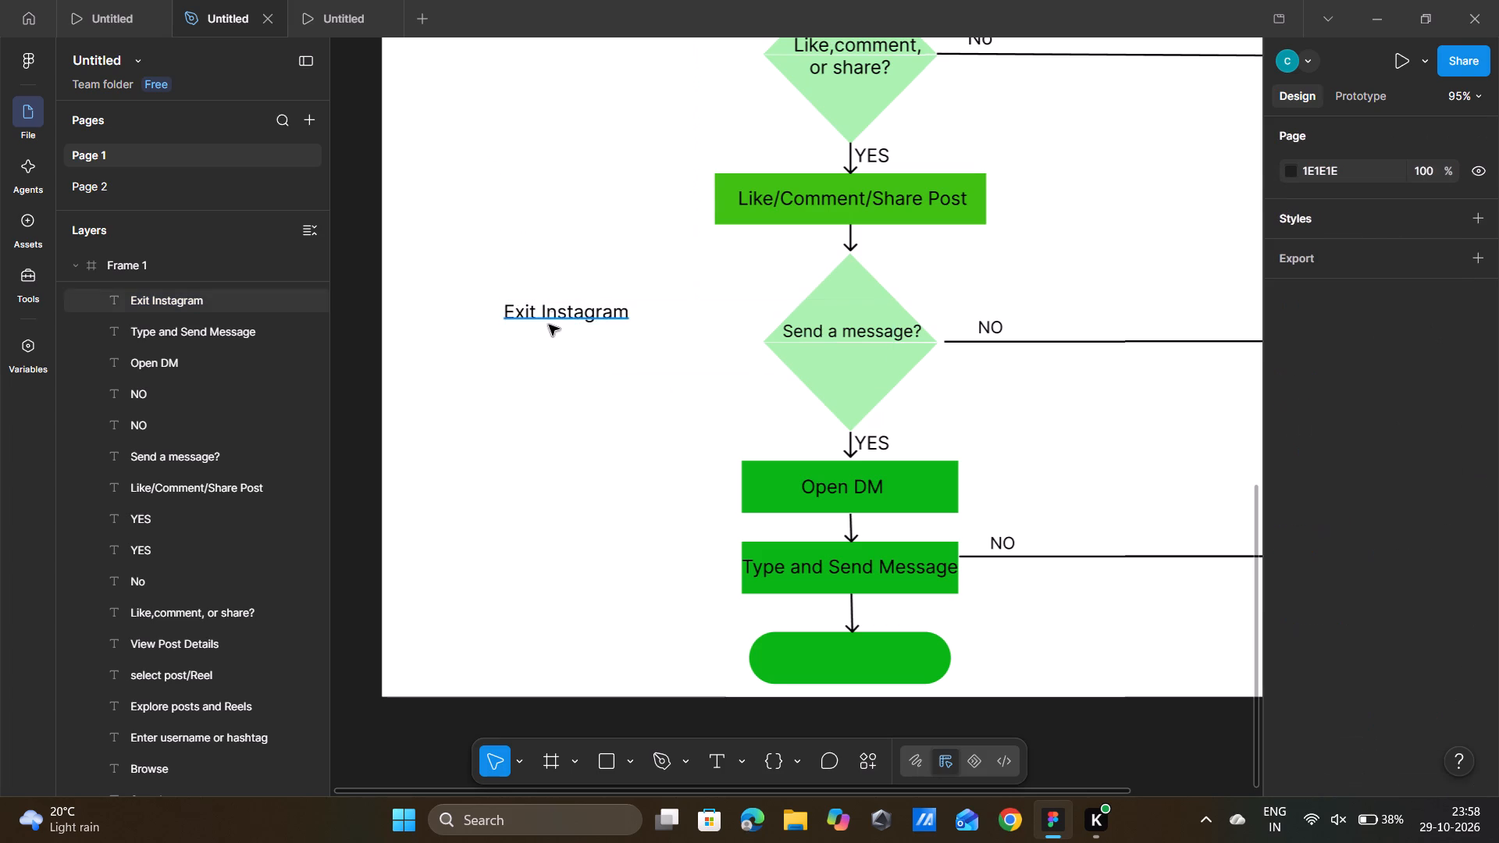
Move the Exit Instagram text onto the rounded green end shape at the flowchart's bottom, at about X 431, Y 1820.
left_click_drag(551, 315, 719, 454)
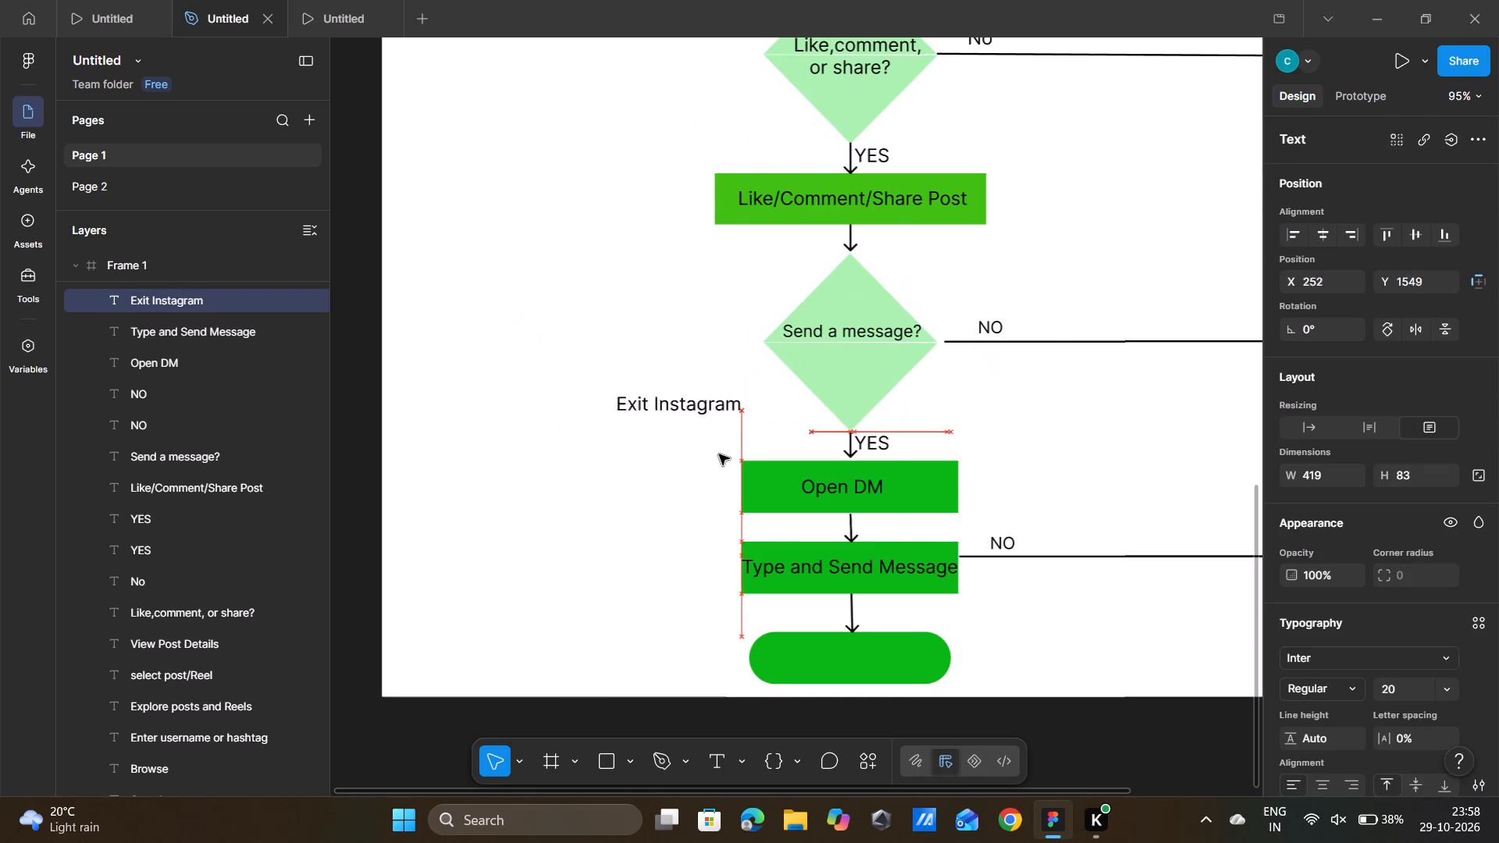
left_click_drag(719, 454, 833, 667)
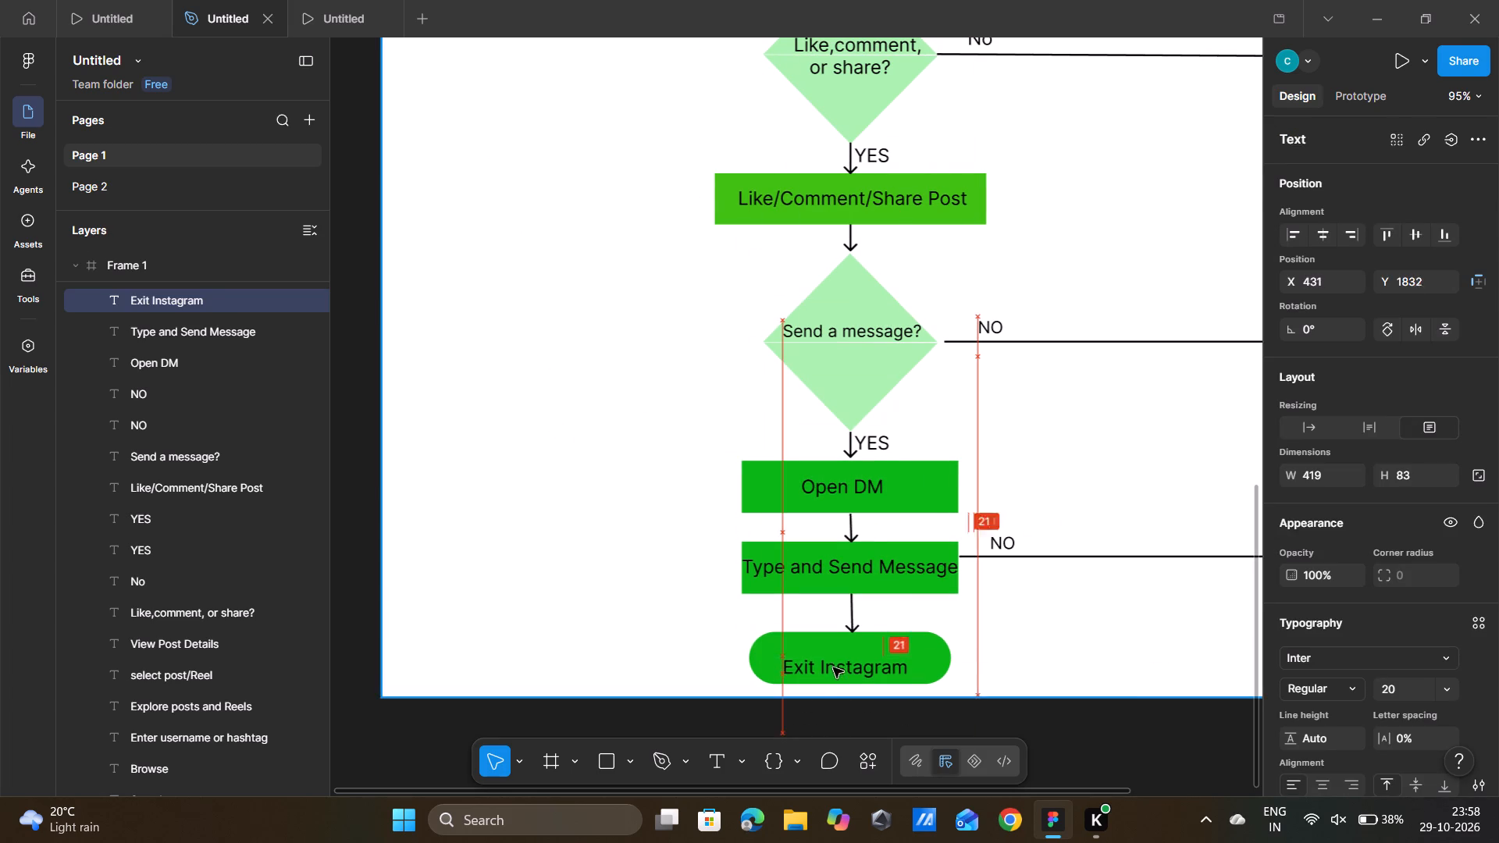
left_click_drag(833, 667, 831, 660)
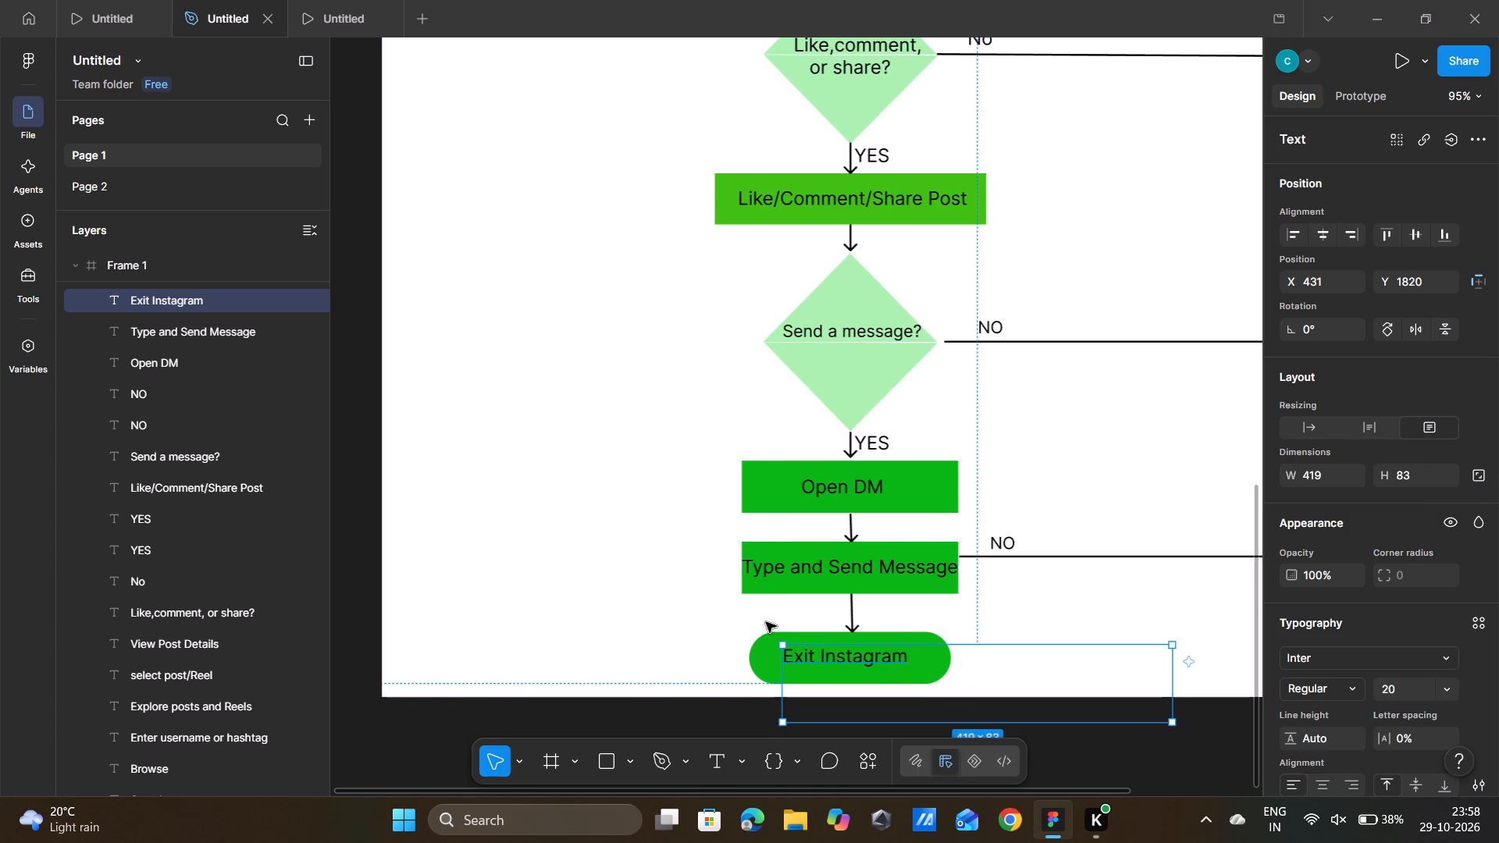
left_click(819, 655)
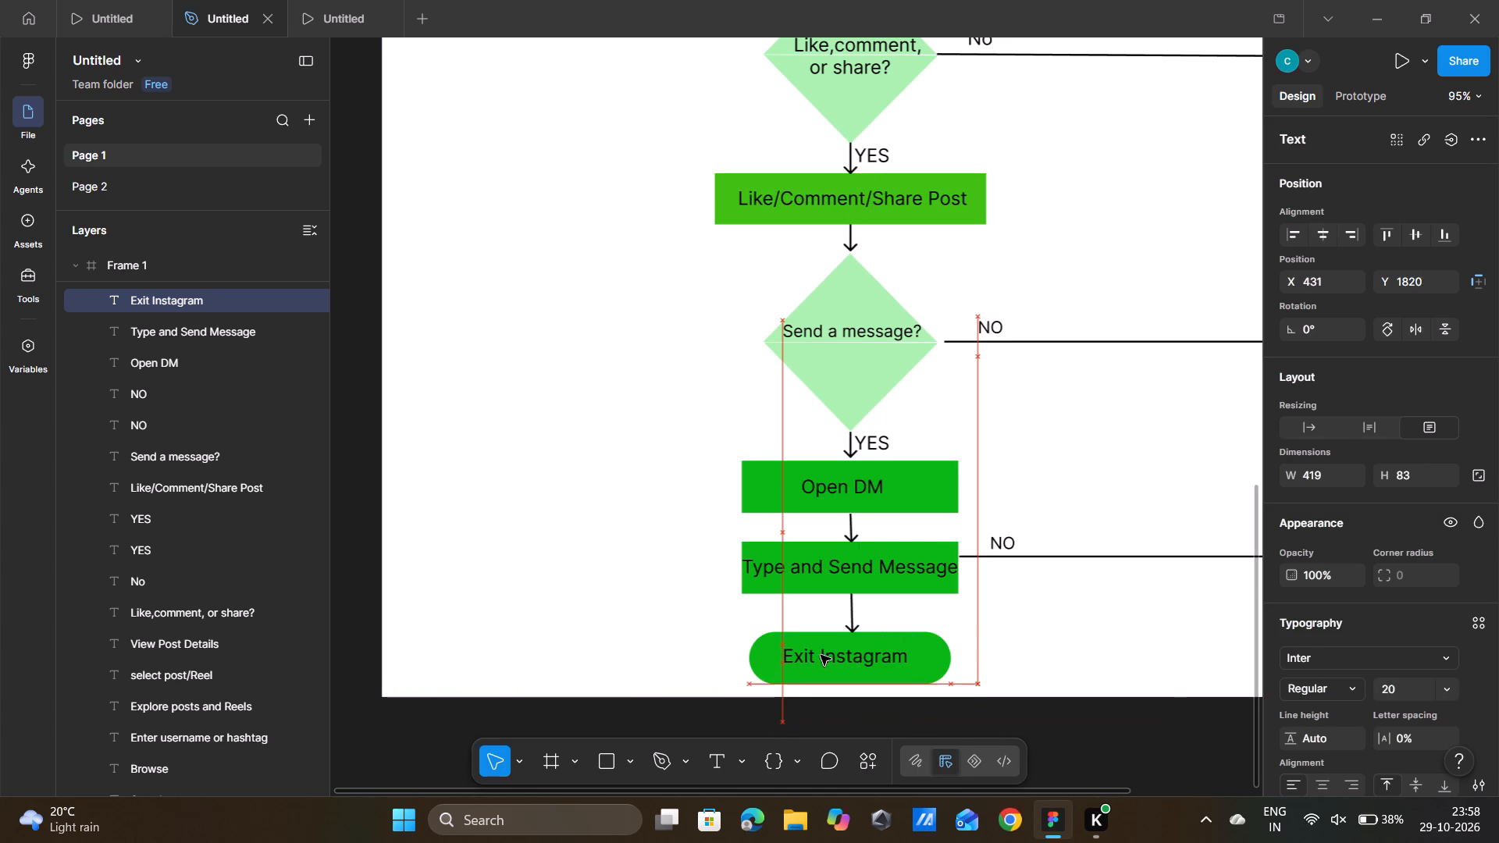
double_click(581, 338)
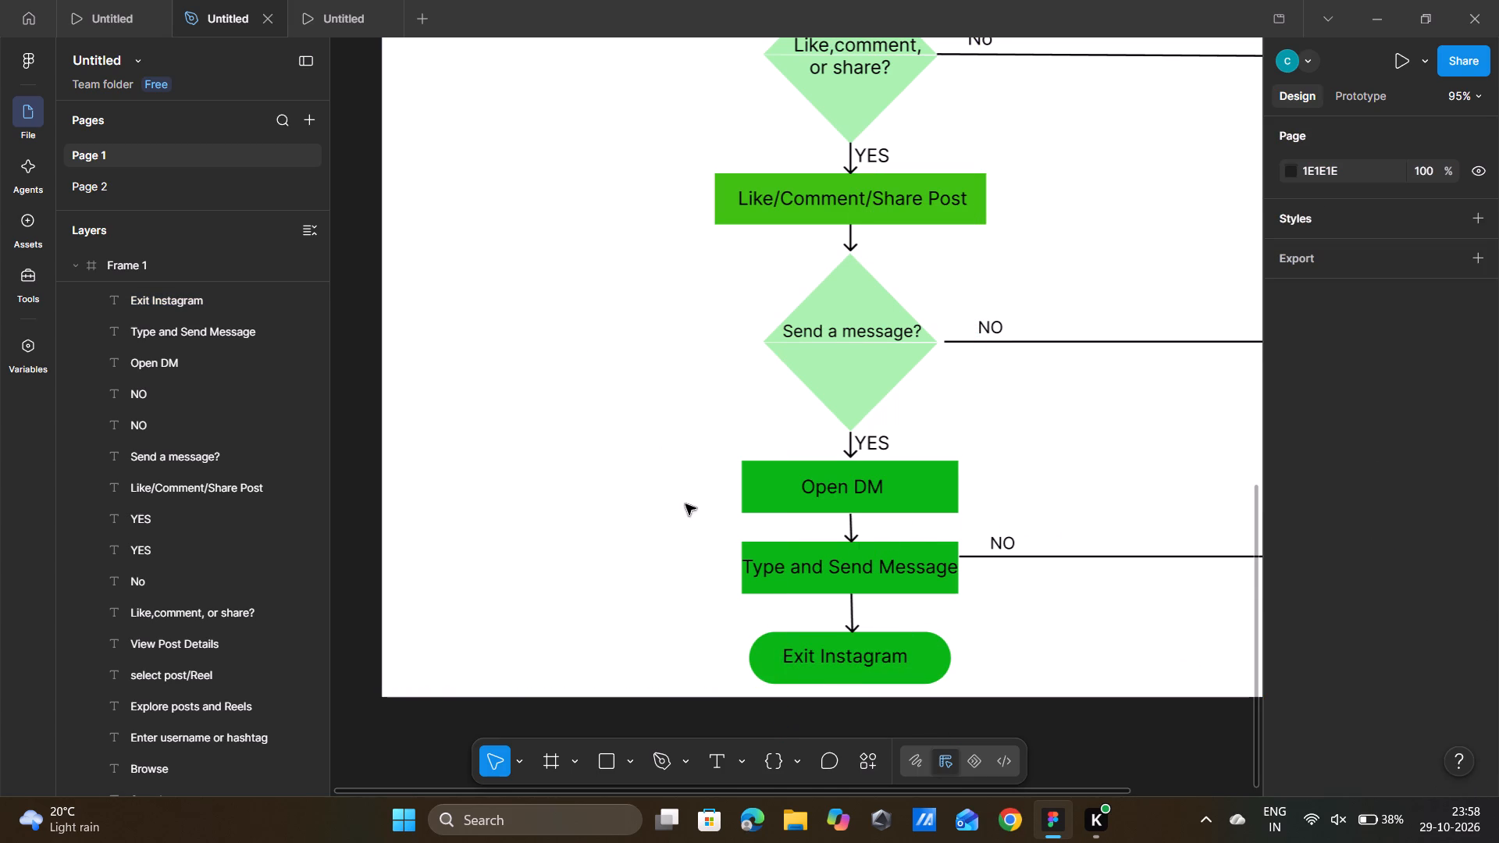
Review the labels and connectors across the whole flowchart in Frame 1.
scroll(685, 504, "down", 3)
scroll(685, 504, "up", 8)
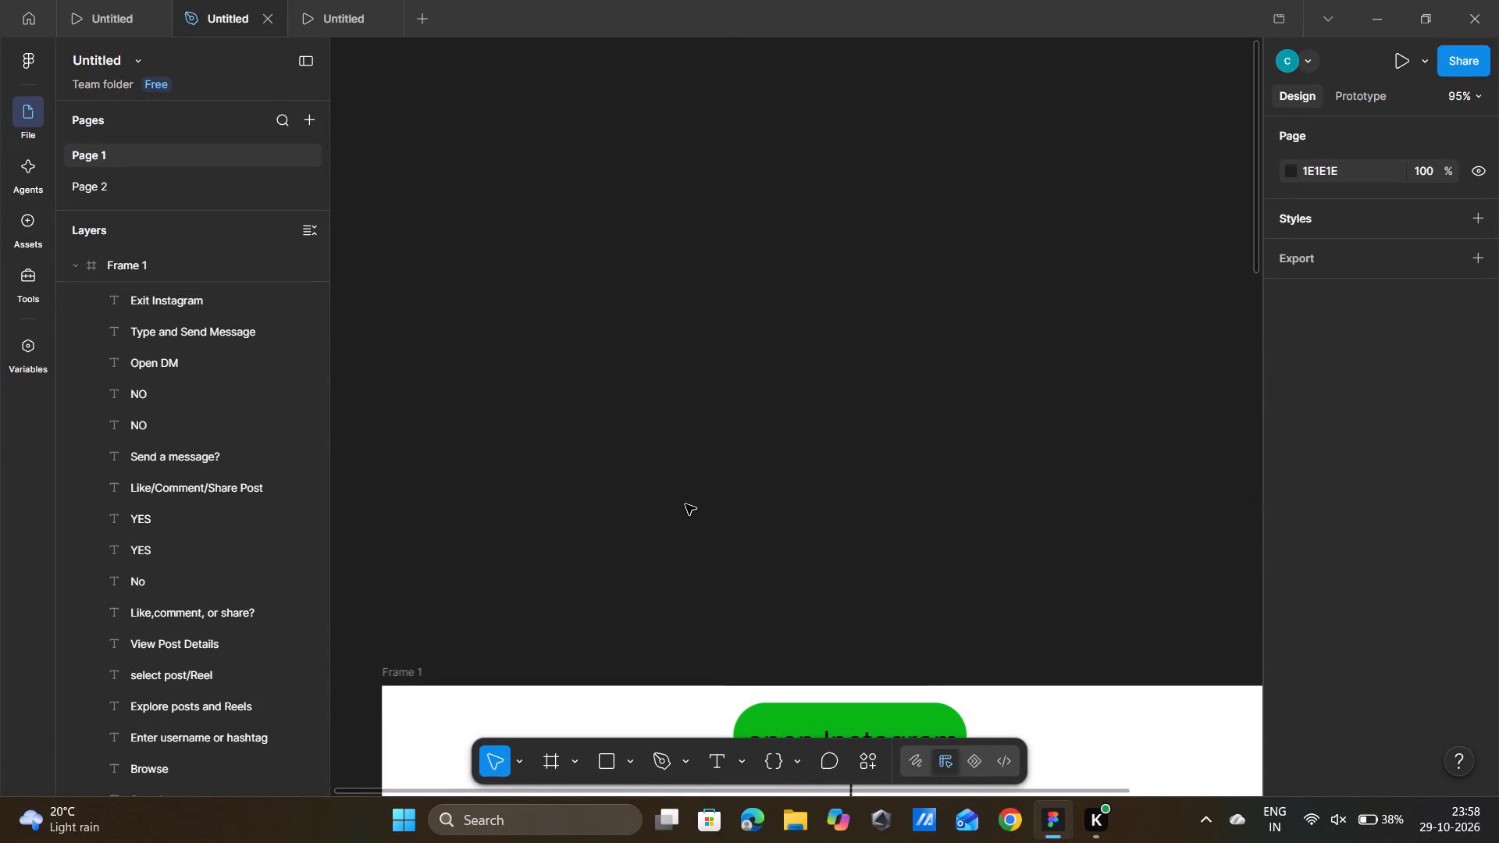
scroll(685, 504, "down", 1)
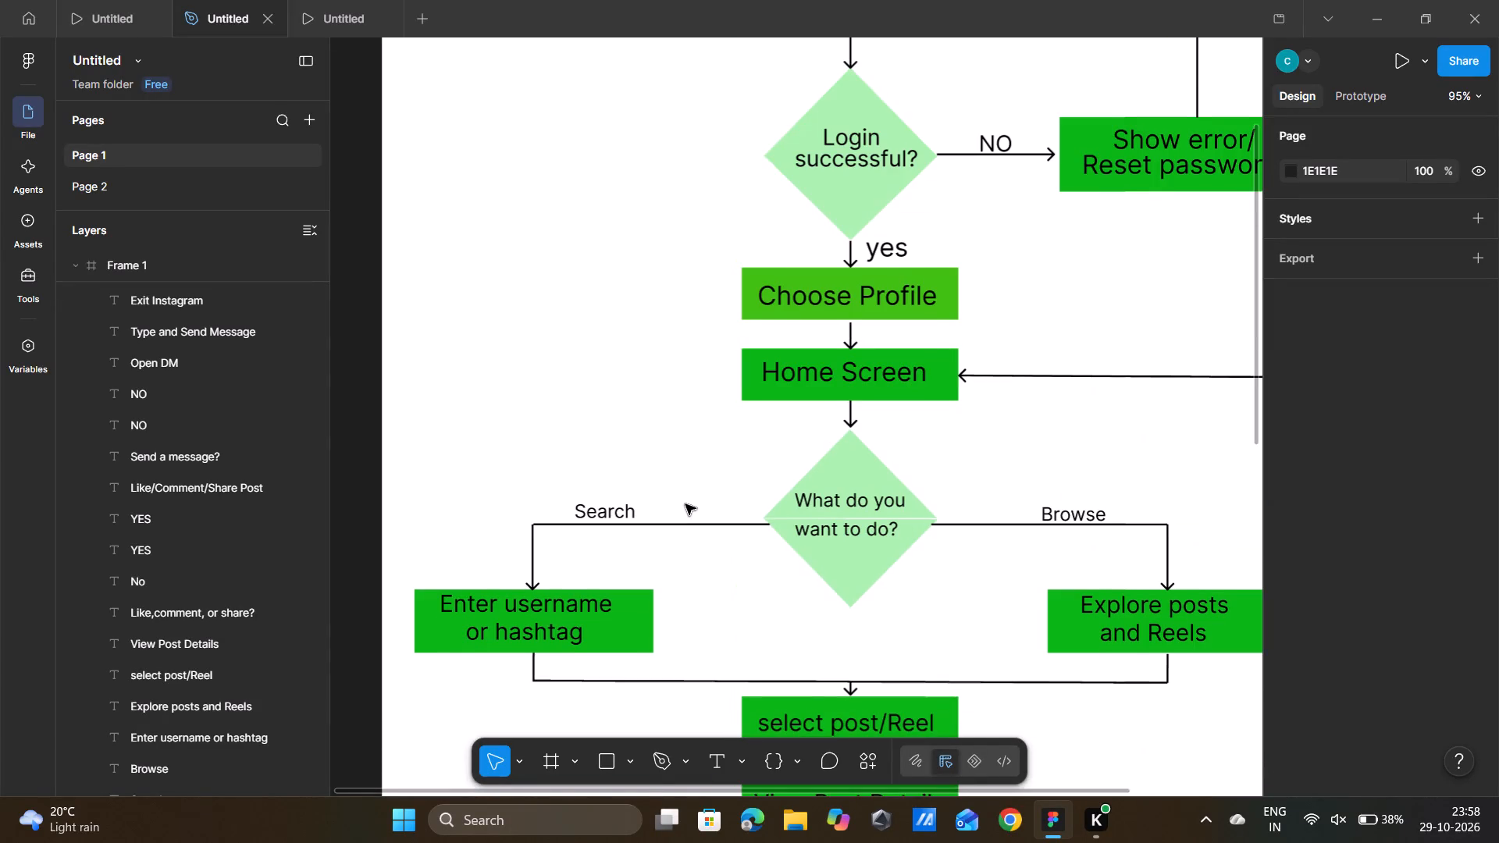
scroll(685, 504, "down", 2)
scroll(685, 504, "left", 2)
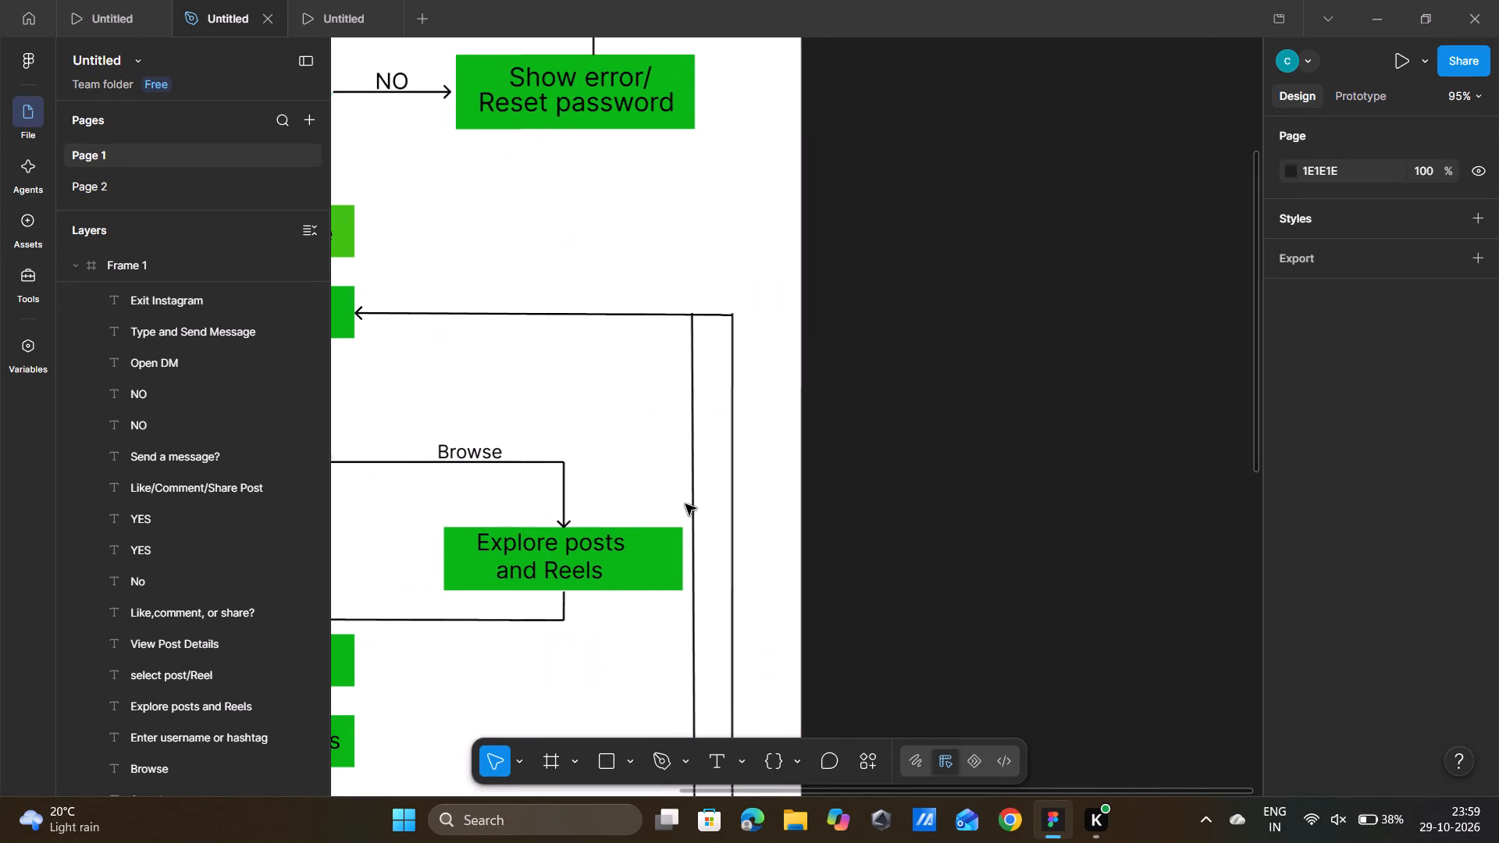
scroll(685, 504, "down", 3)
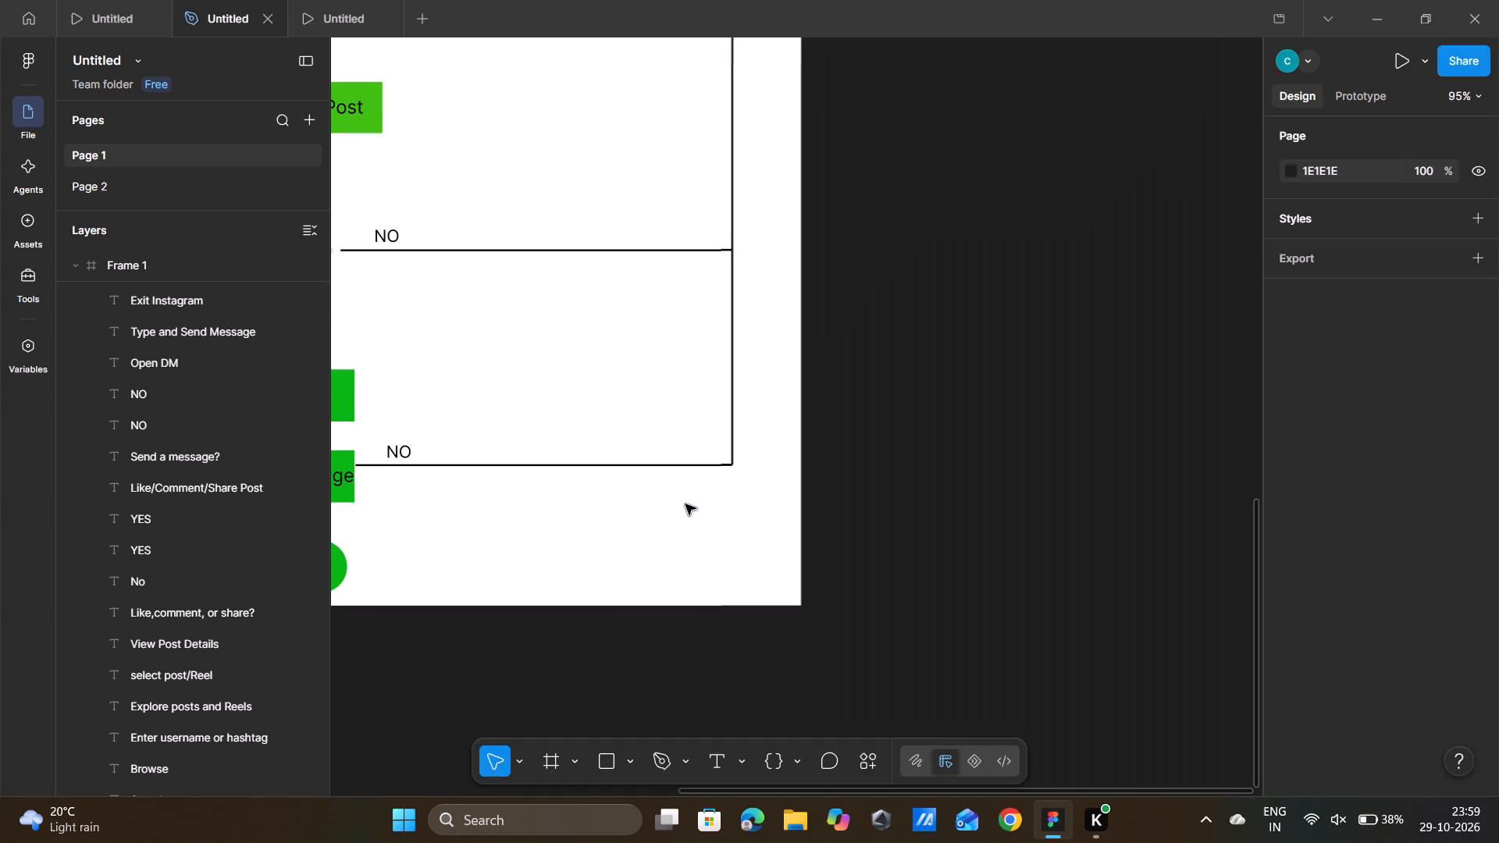
scroll(685, 504, "right", 2)
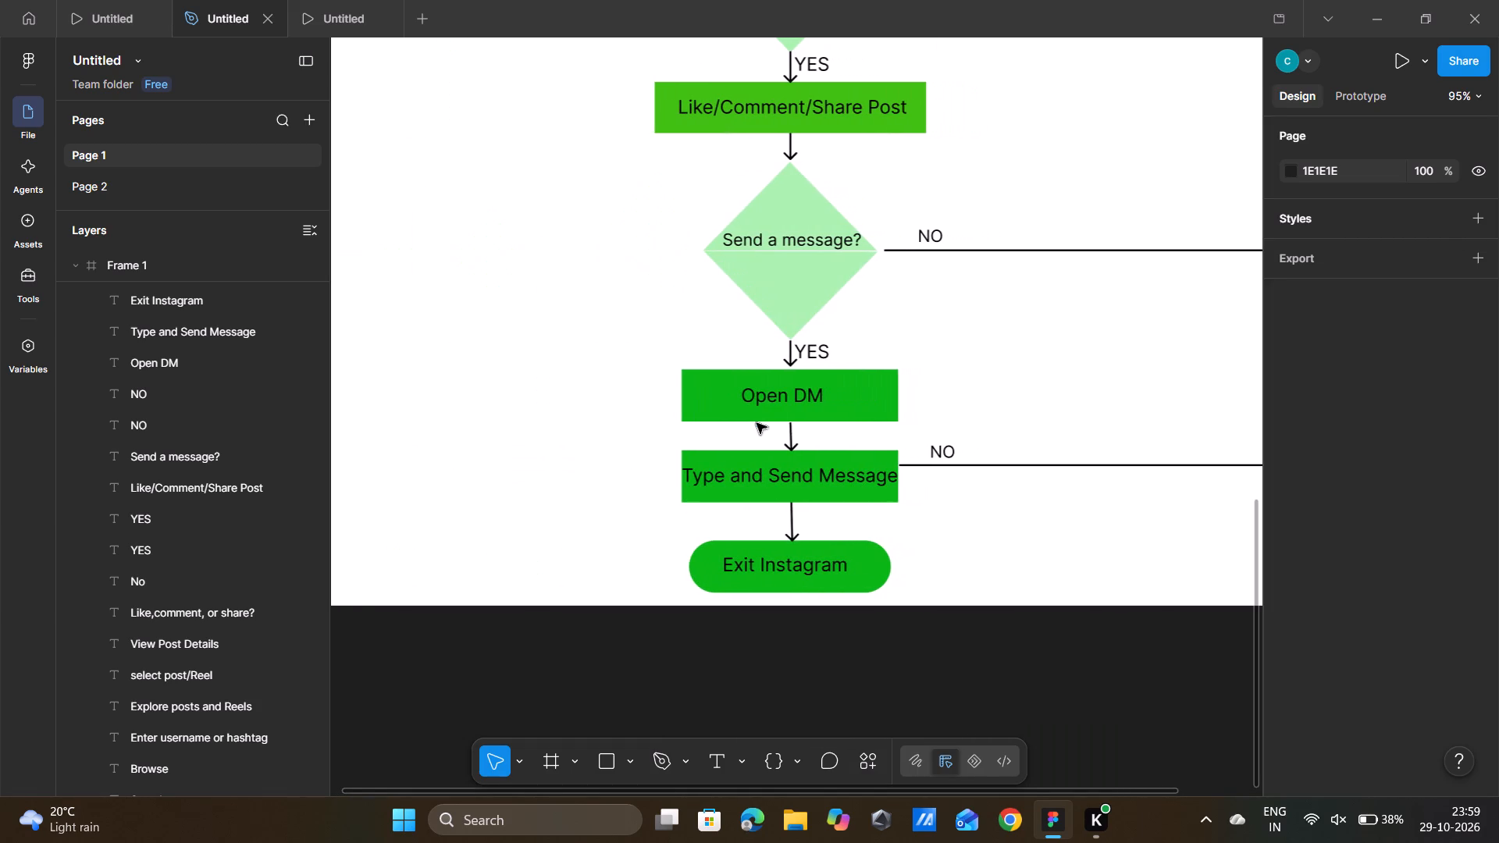
key("ctrl+minus")
key("ctrl+minus")
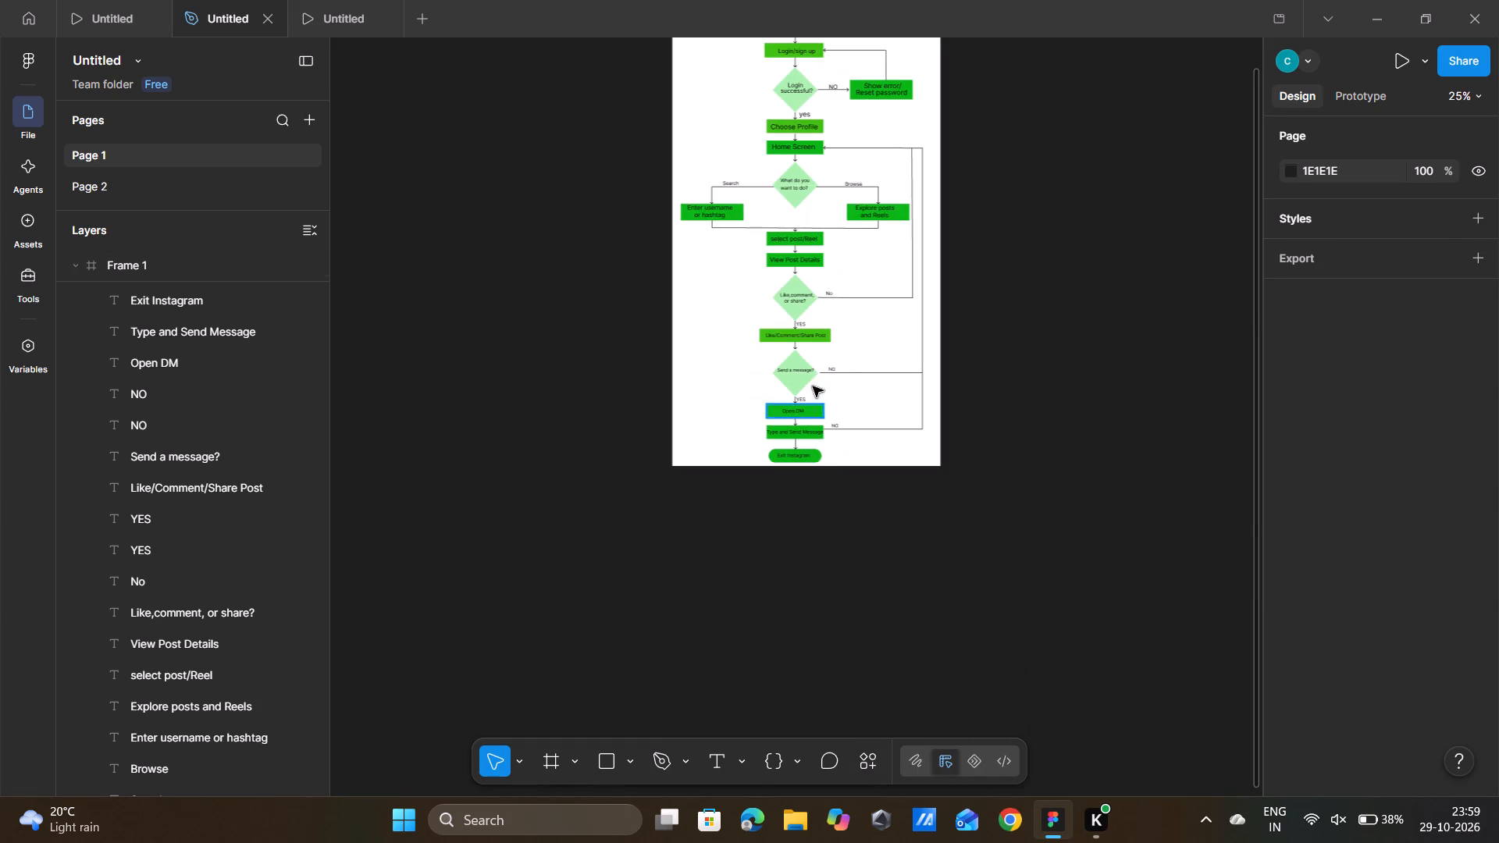
scroll(861, 319, "up", 1)
key("ctrl+plus")
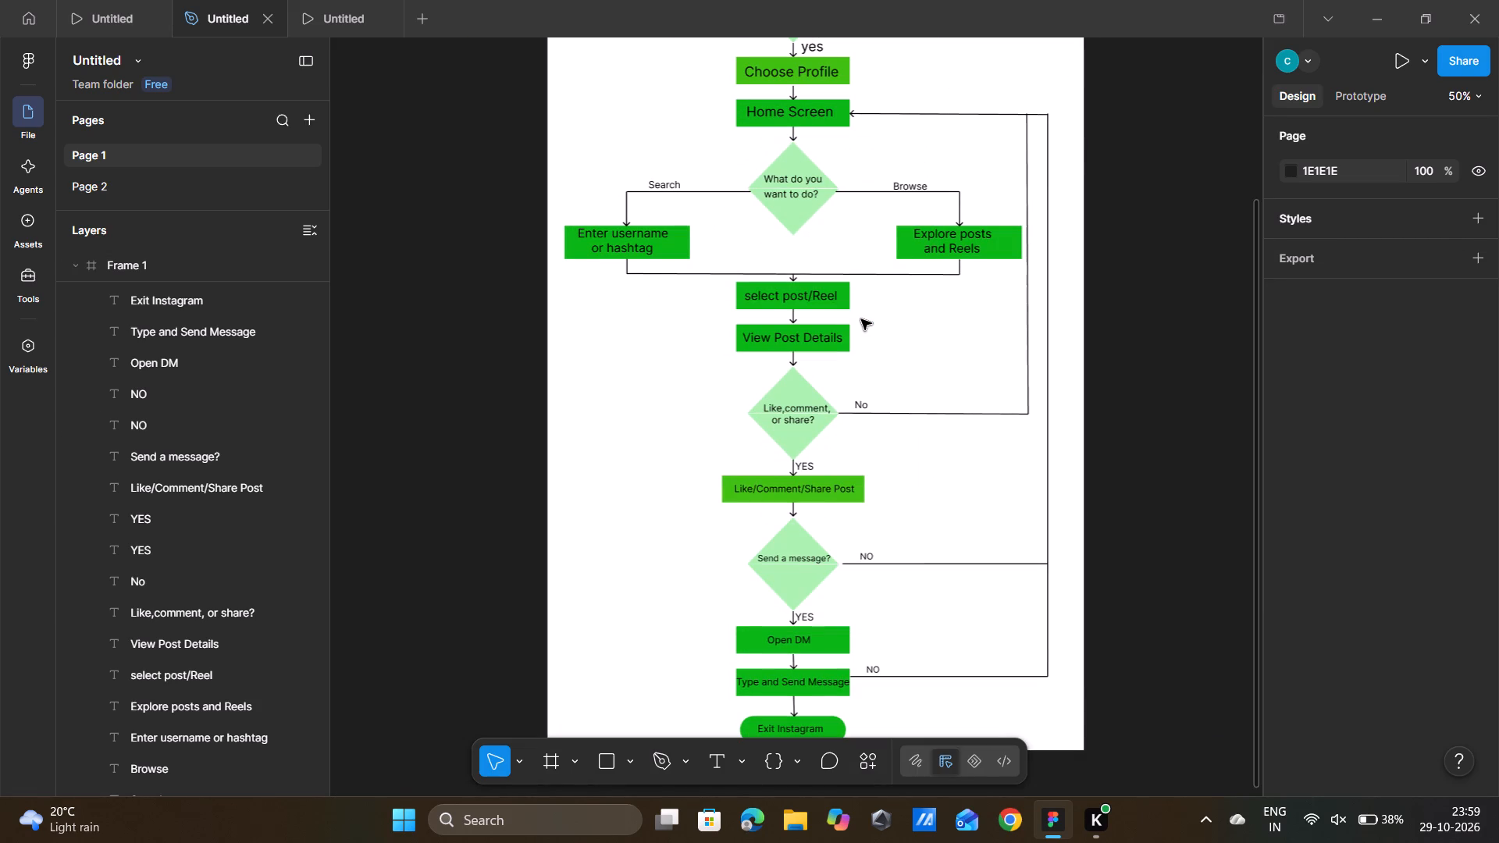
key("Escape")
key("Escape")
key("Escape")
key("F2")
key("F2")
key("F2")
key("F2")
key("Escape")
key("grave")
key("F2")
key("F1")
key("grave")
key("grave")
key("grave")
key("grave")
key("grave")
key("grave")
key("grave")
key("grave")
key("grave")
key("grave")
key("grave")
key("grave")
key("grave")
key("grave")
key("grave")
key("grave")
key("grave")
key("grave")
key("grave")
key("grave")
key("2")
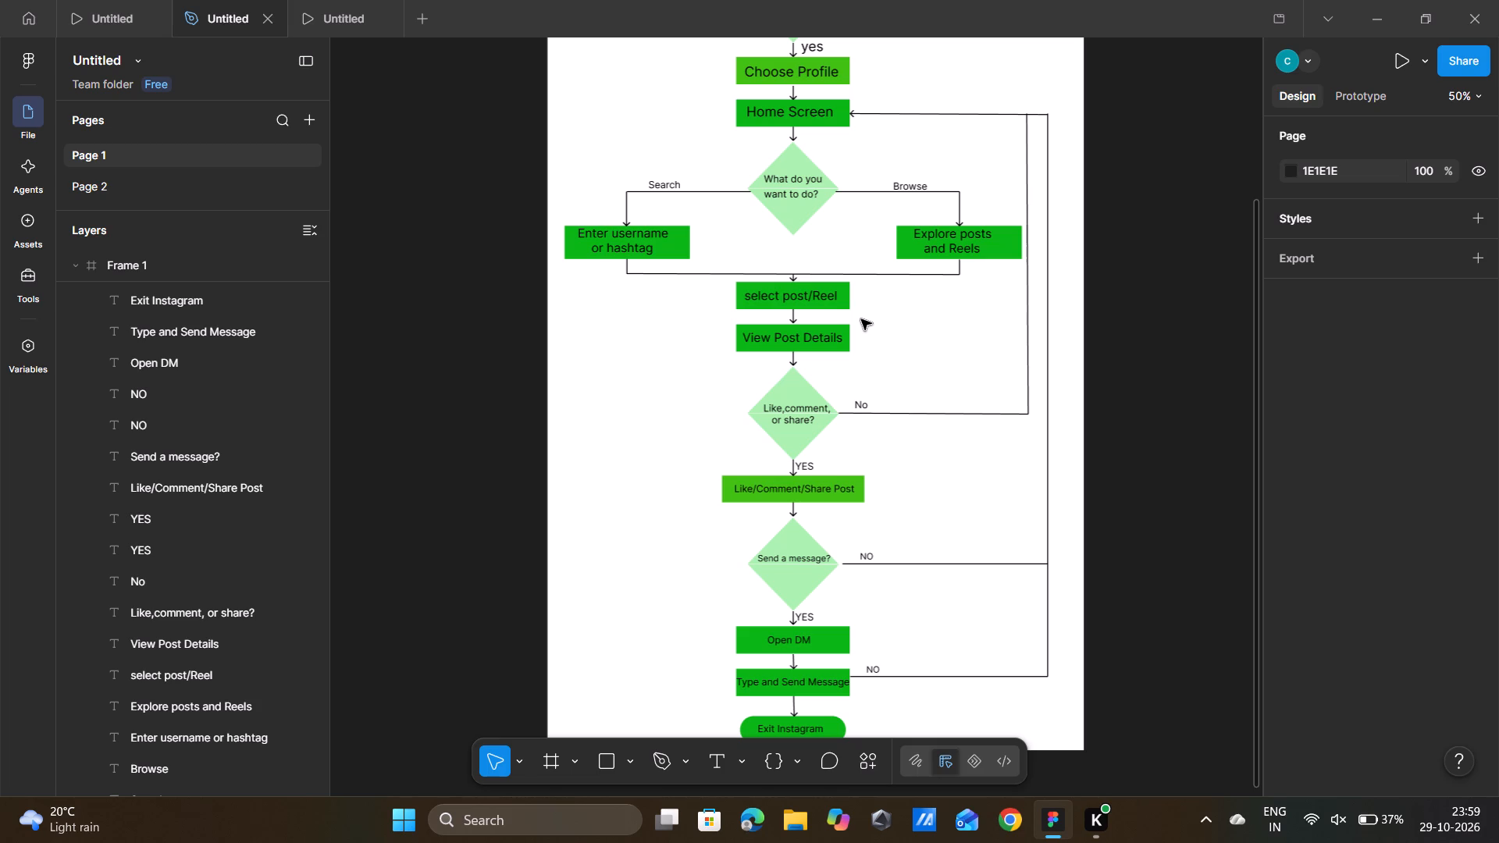